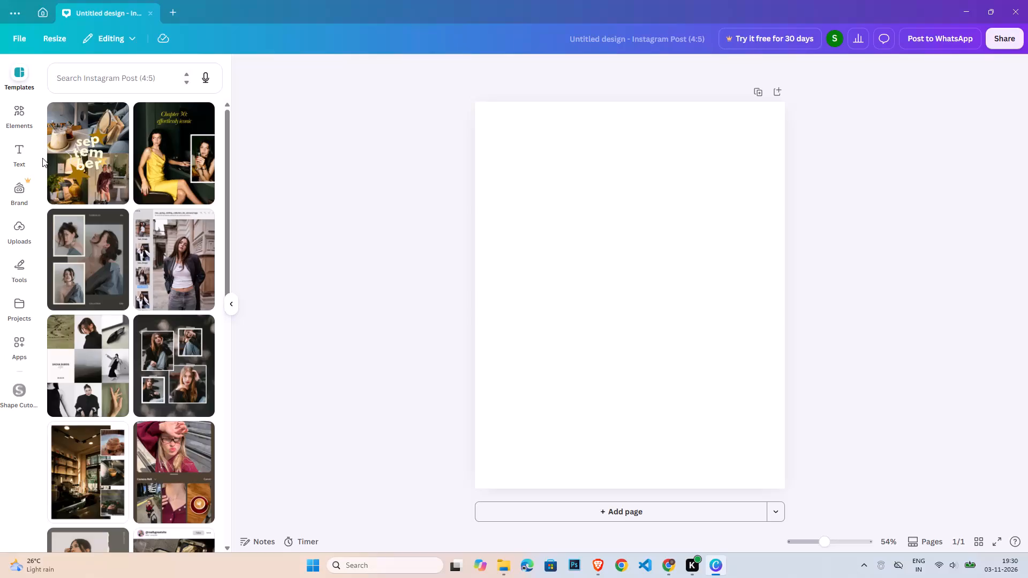
Add a square shape and enlarge it from the page's upper-left corner until it covers the whole page as a background.
click(26, 116)
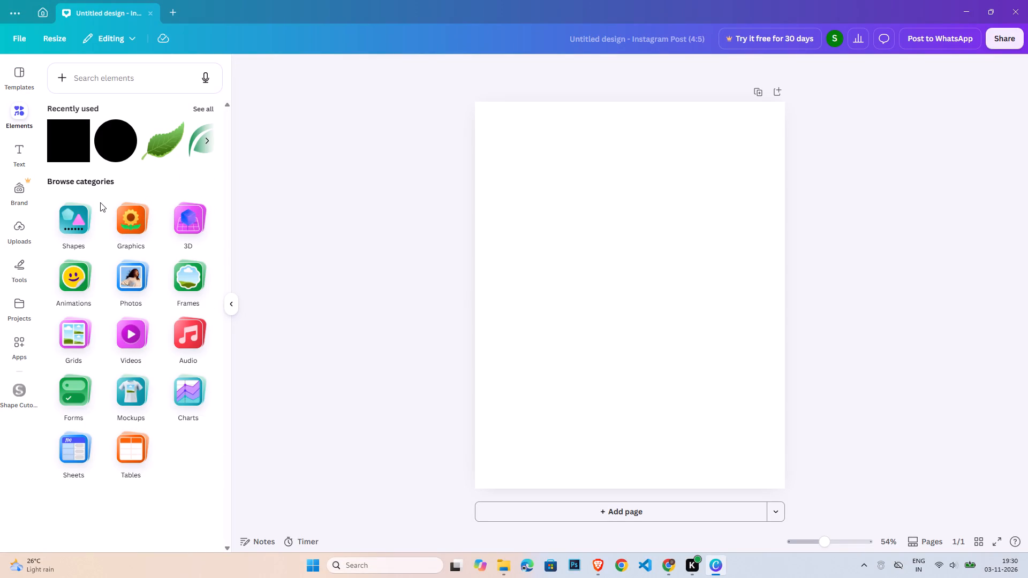
click(79, 154)
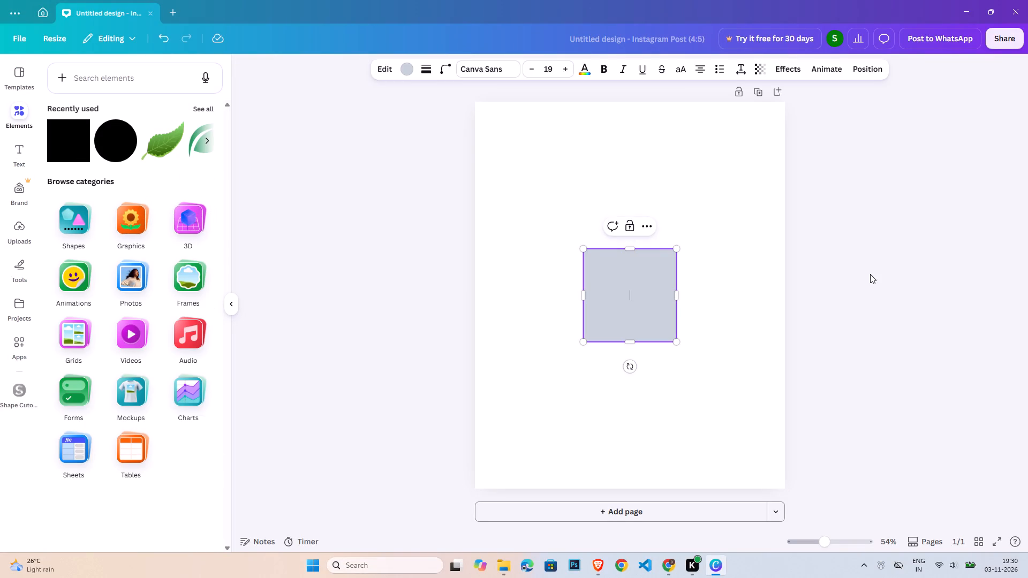
click(870, 274)
drag(642, 295, 540, 158)
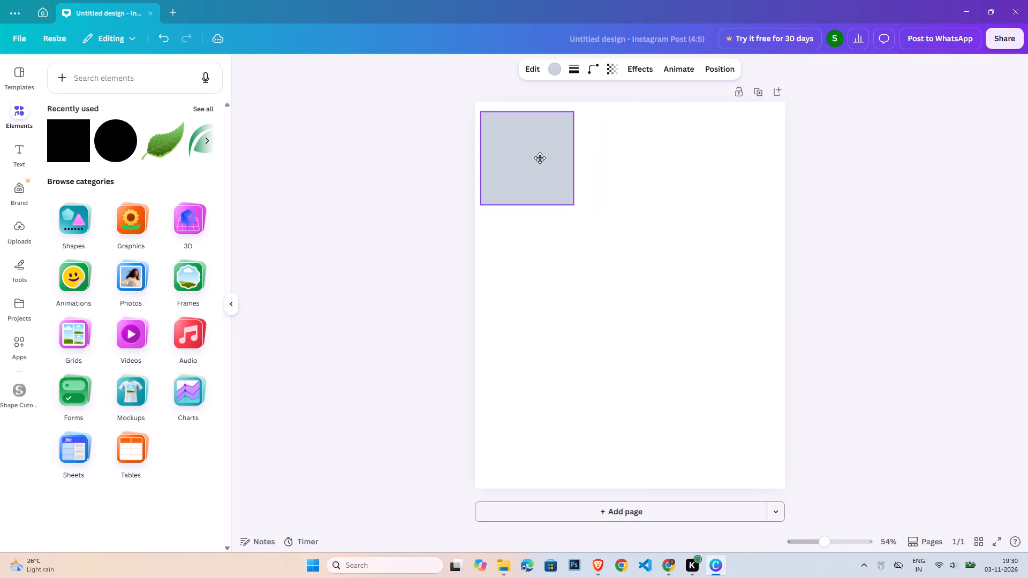
drag(540, 158, 526, 140)
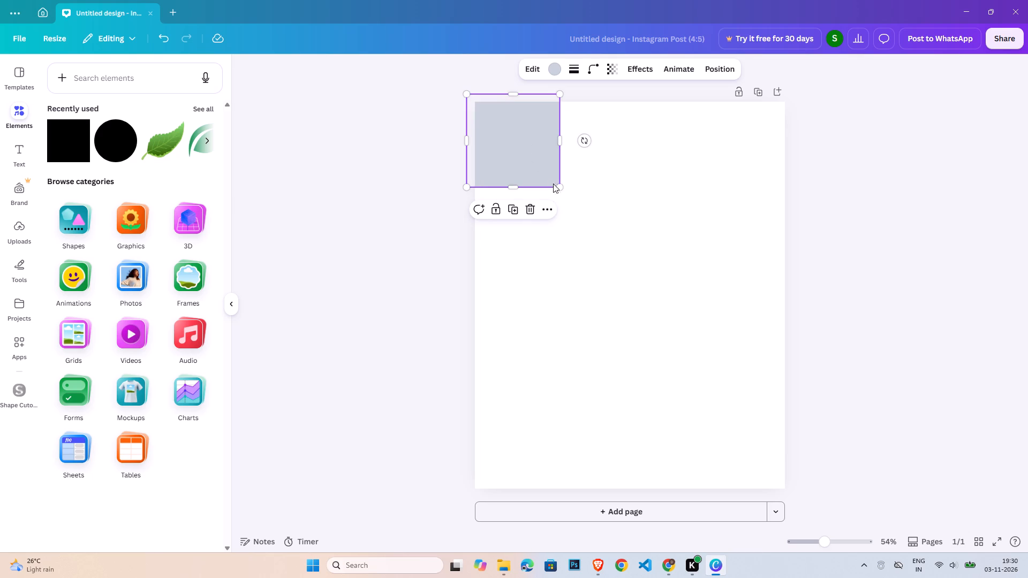
drag(557, 188, 798, 499)
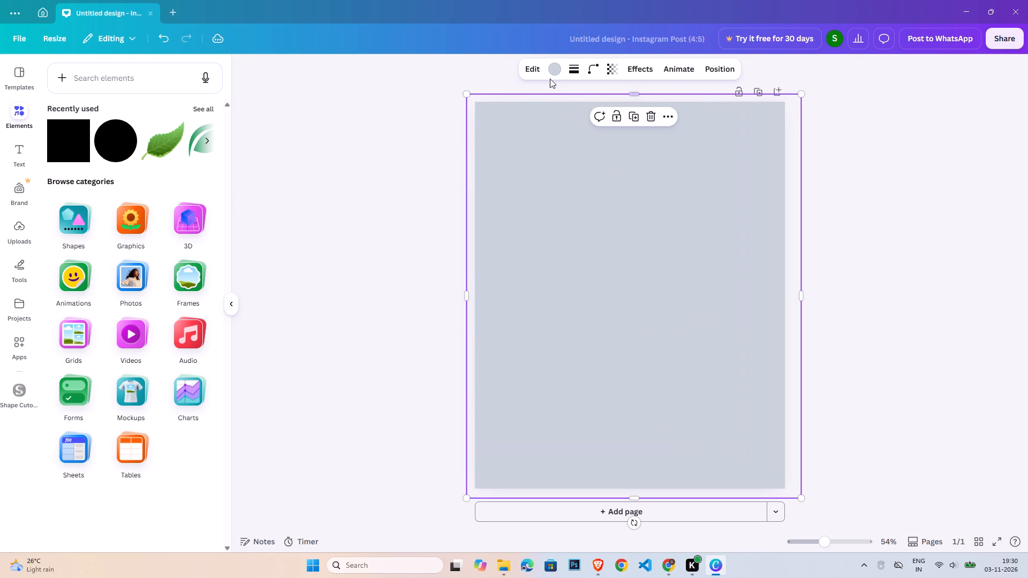
Fill the background shape with the default light green to yellow-green gradient.
click(553, 75)
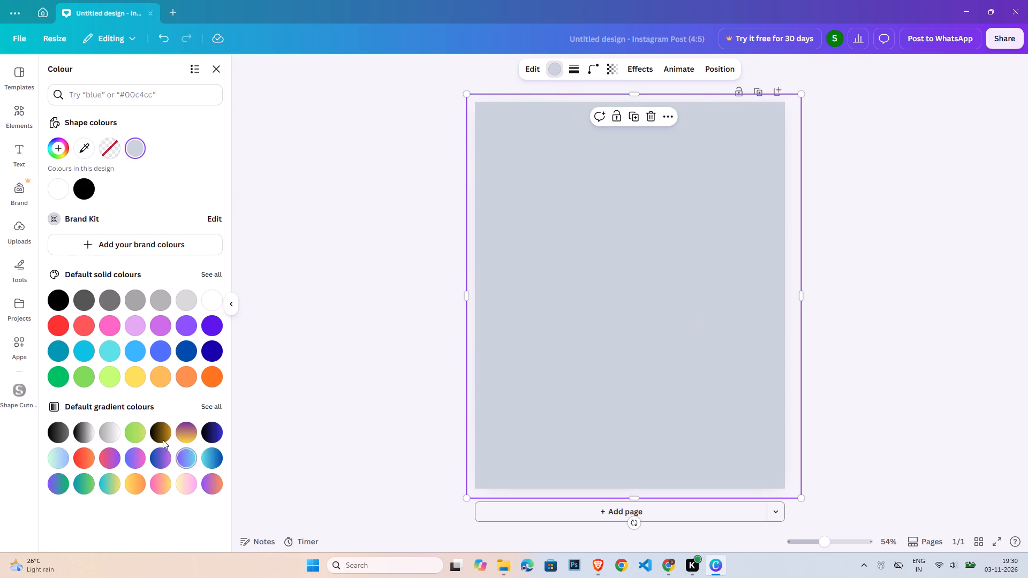
click(138, 427)
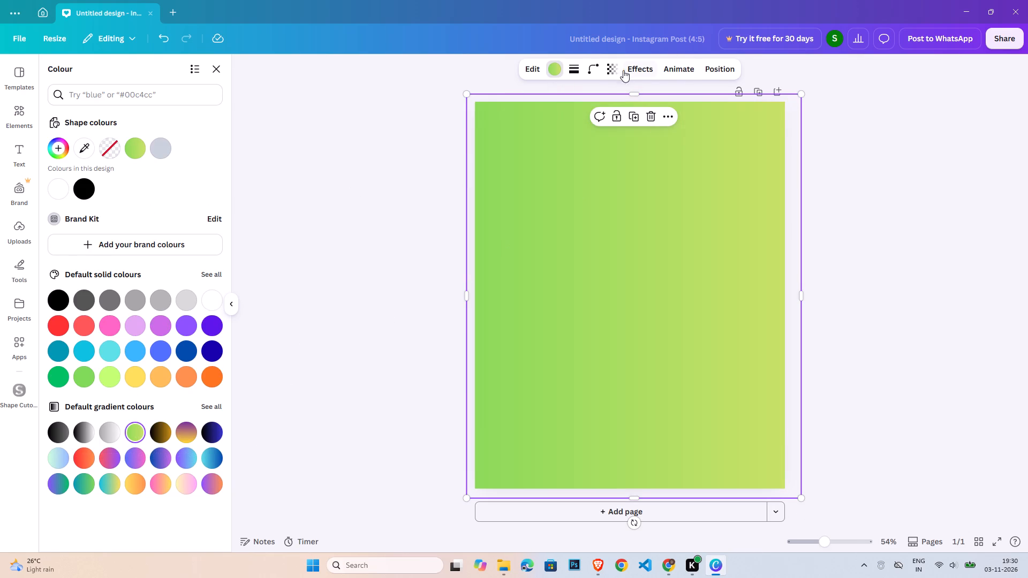
Set the green gradient background shape's transparency to 71.
click(610, 70)
drag(636, 112, 615, 117)
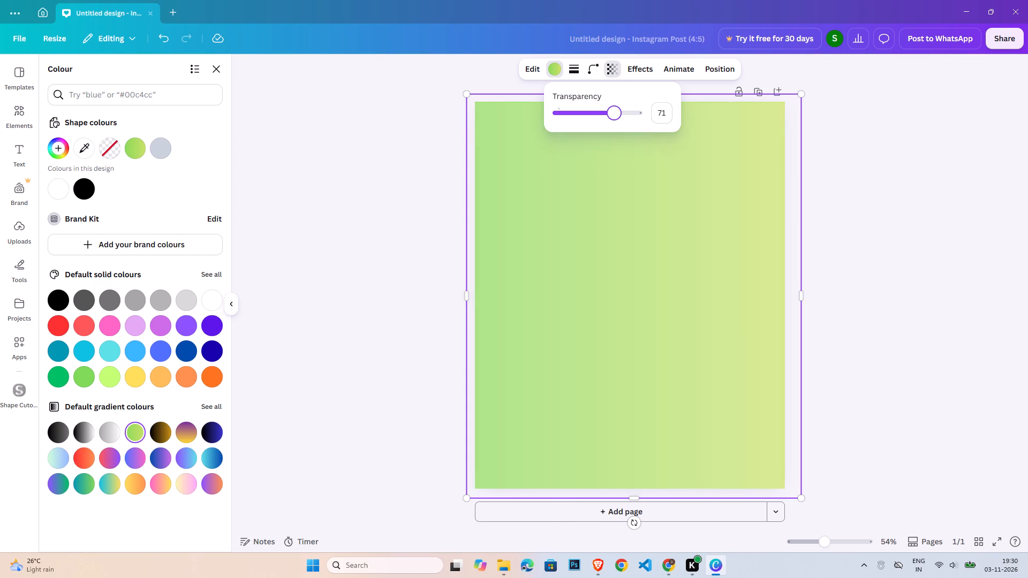
Set the transparency of the green gradient background rectangle to 18.
drag(615, 117, 589, 123)
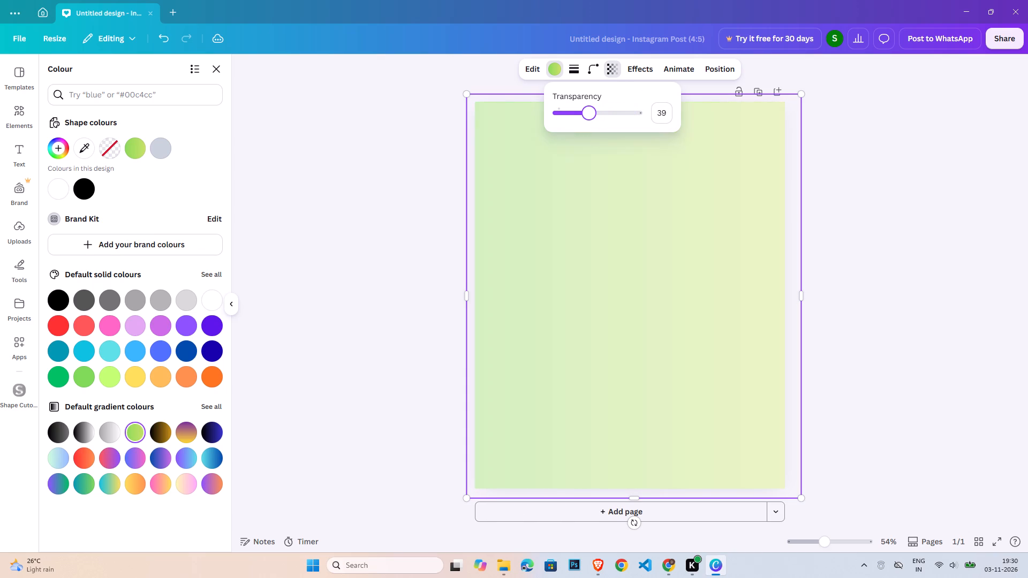
drag(589, 123, 573, 128)
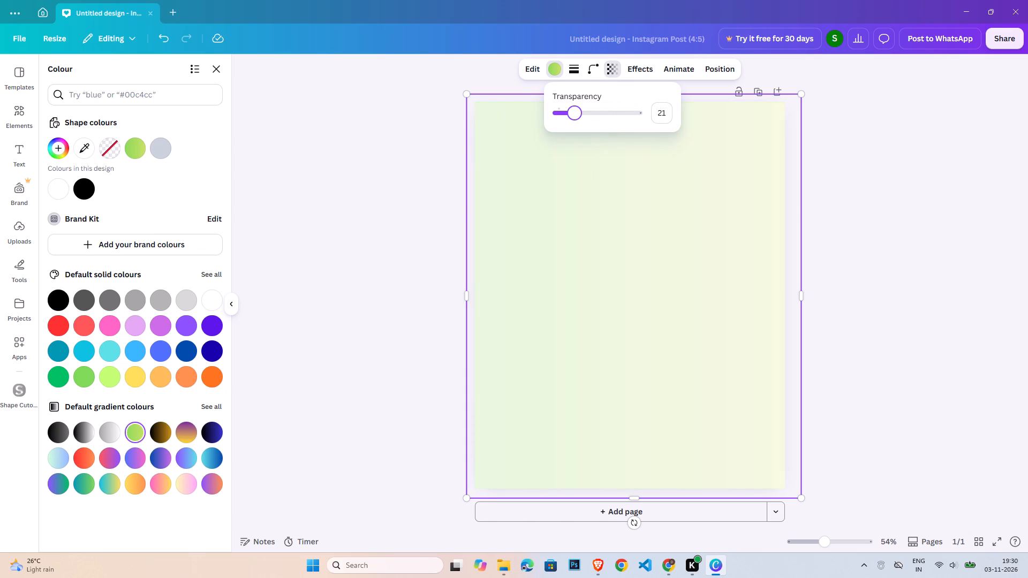
drag(573, 128, 571, 128)
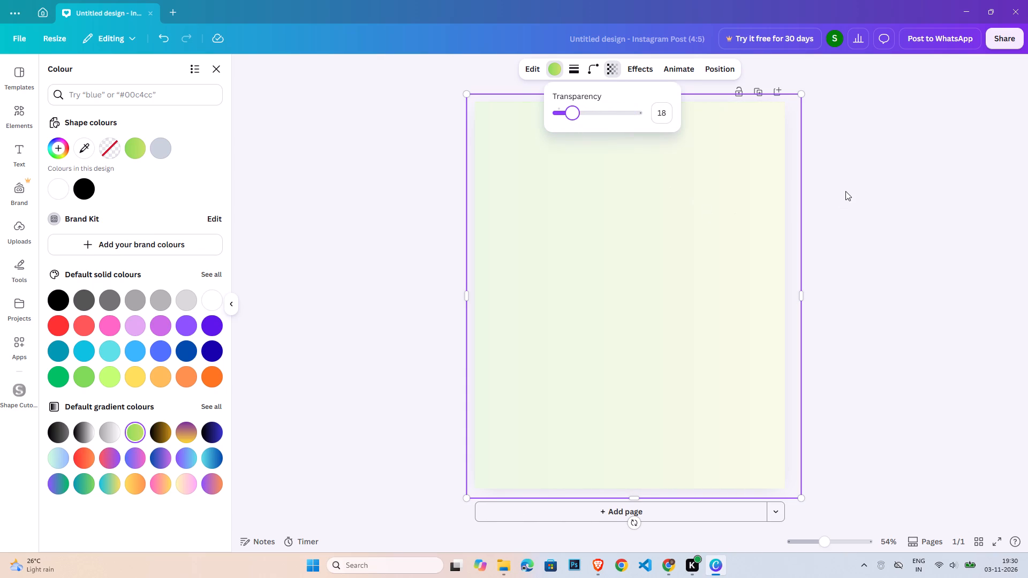
click(845, 191)
click(611, 117)
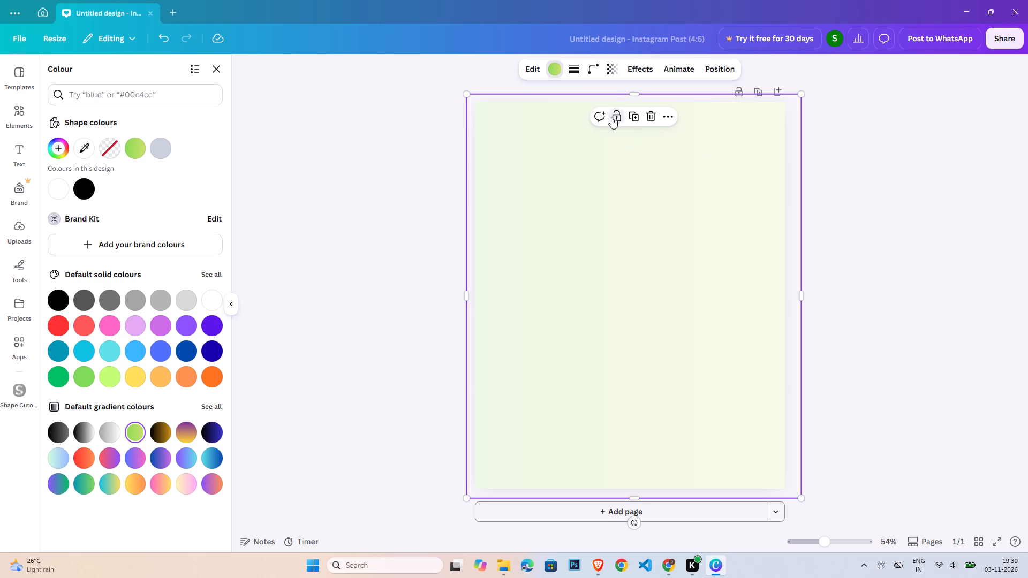
click(941, 230)
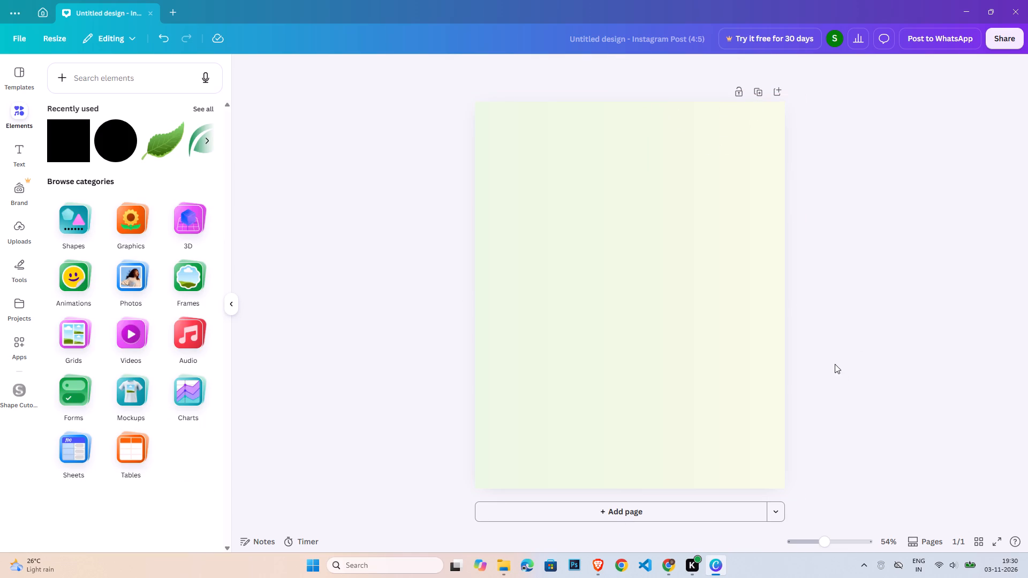
Insert a square shape in the page's upper-left corner and resize it into a rectangle about 365 wide and 145 high.
click(64, 138)
click(894, 303)
drag(672, 299, 594, 181)
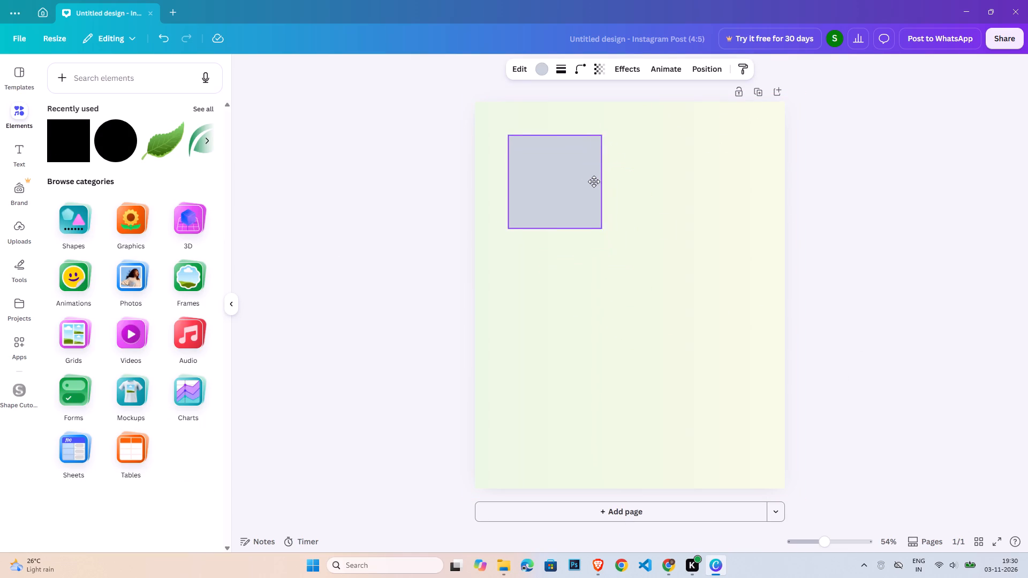
drag(594, 181, 572, 161)
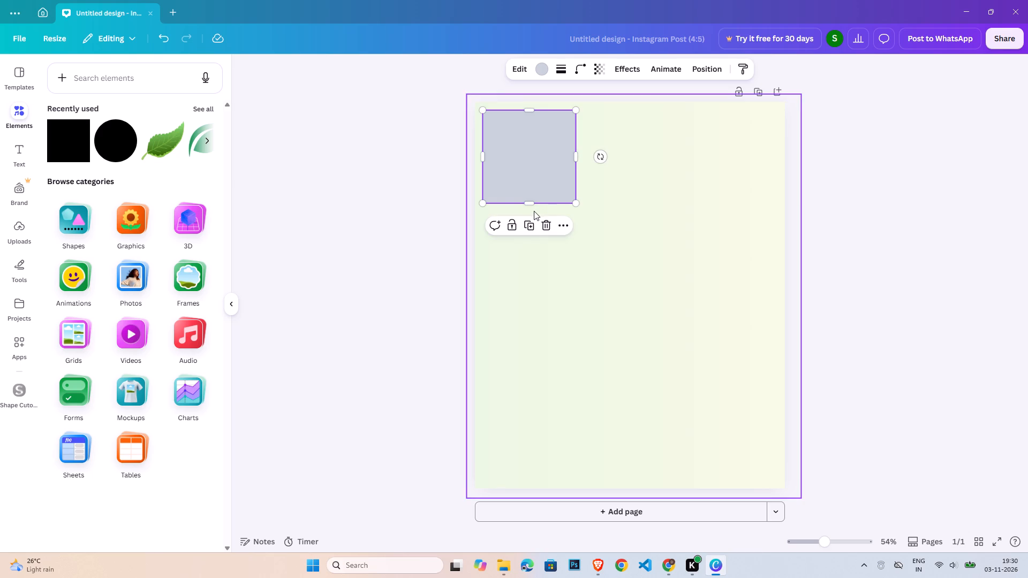
drag(533, 205, 534, 154)
drag(576, 128, 584, 128)
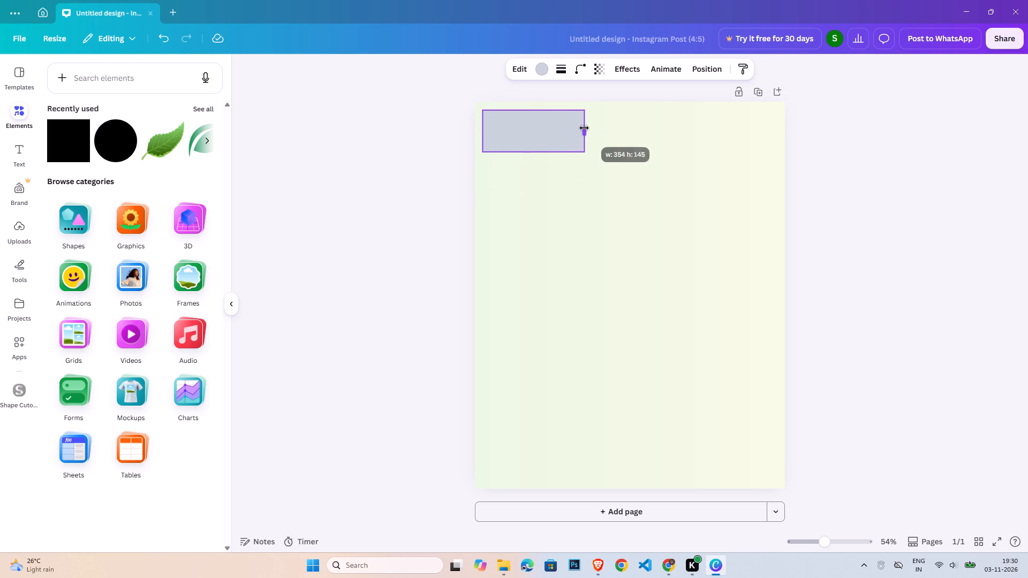
drag(584, 128, 587, 128)
Give the new rectangle a dotted border and no fill colour.
click(558, 68)
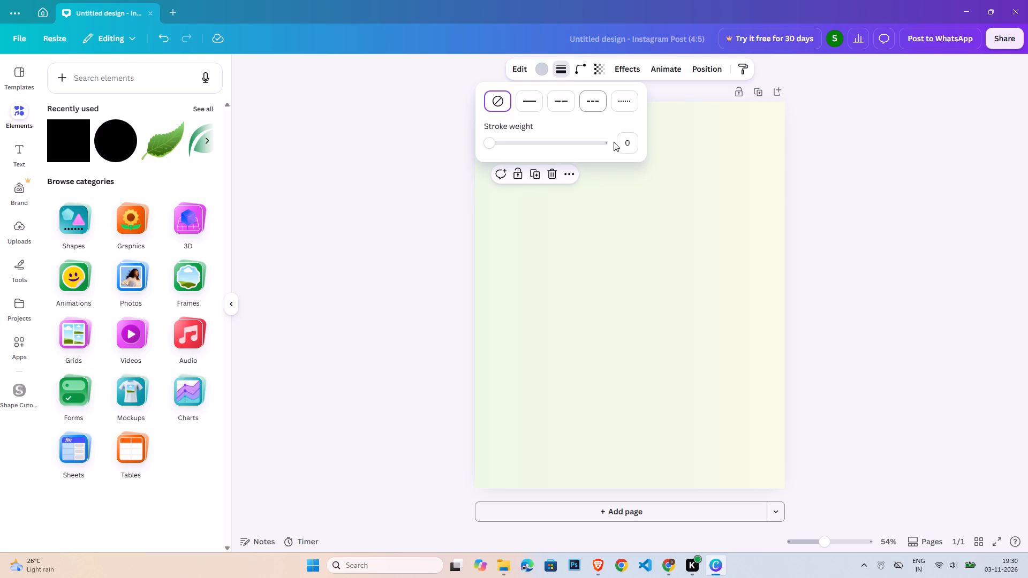
click(622, 97)
click(532, 72)
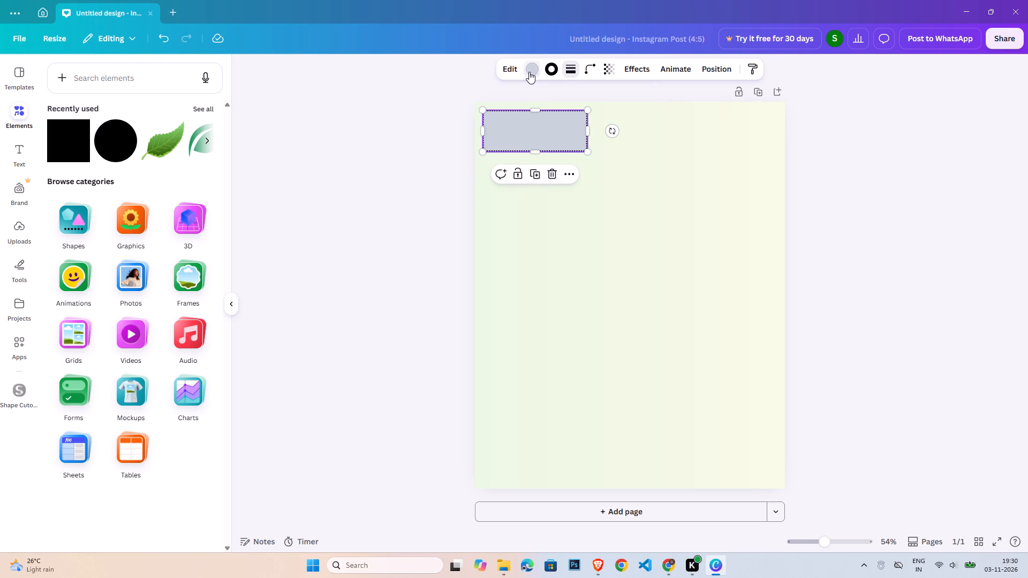
click(111, 151)
double_click(369, 231)
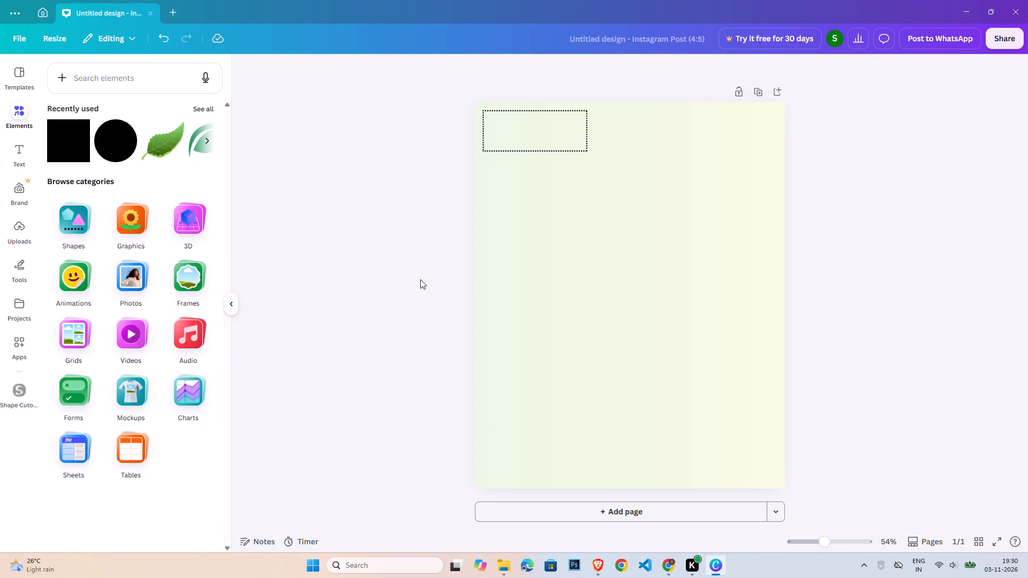
Duplicate the dotted box directly beneath itself and enlarge the copy to about 501 high, reaching nearly the page's vertical centre line.
click(541, 139)
key(ctrl+c)
key(ctrl+v)
drag(551, 136, 551, 190)
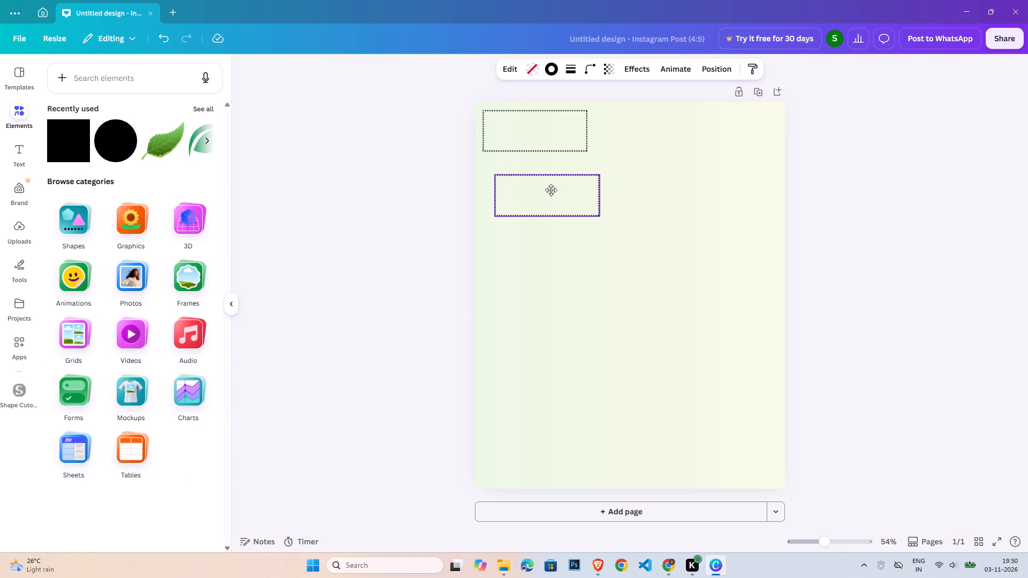
drag(551, 190, 546, 176)
drag(536, 193, 536, 283)
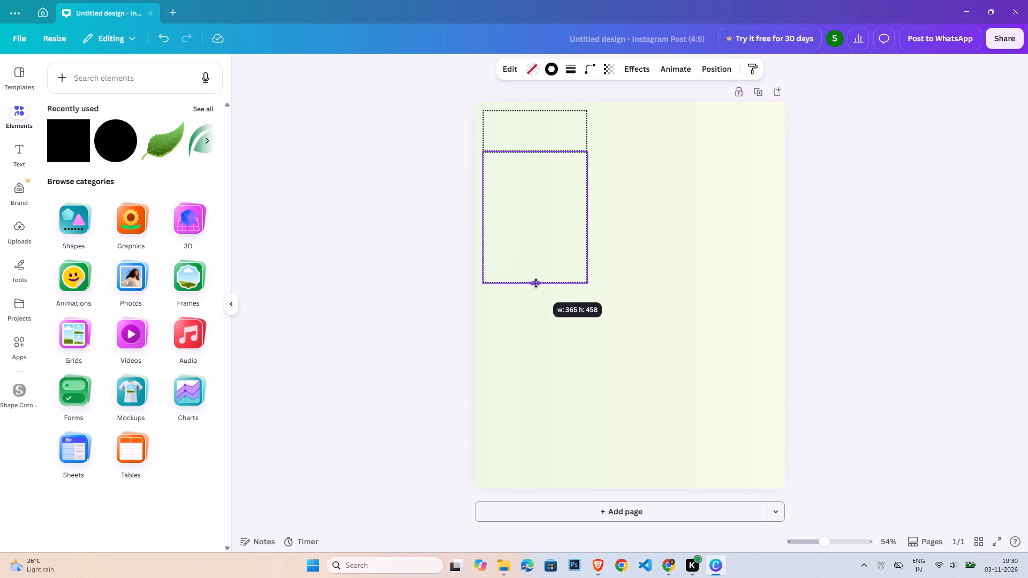
drag(536, 283, 534, 294)
drag(586, 224, 644, 230)
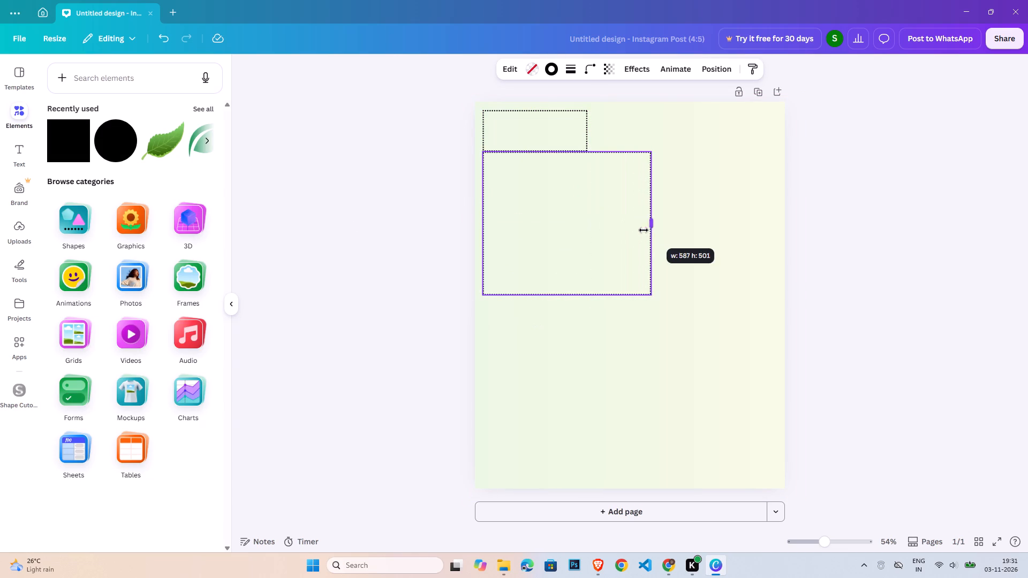
drag(644, 230, 629, 233)
Duplicate the large dotted box and place the copy flush against its right side.
key(ctrl+c)
key(ctrl+v)
drag(579, 252, 722, 247)
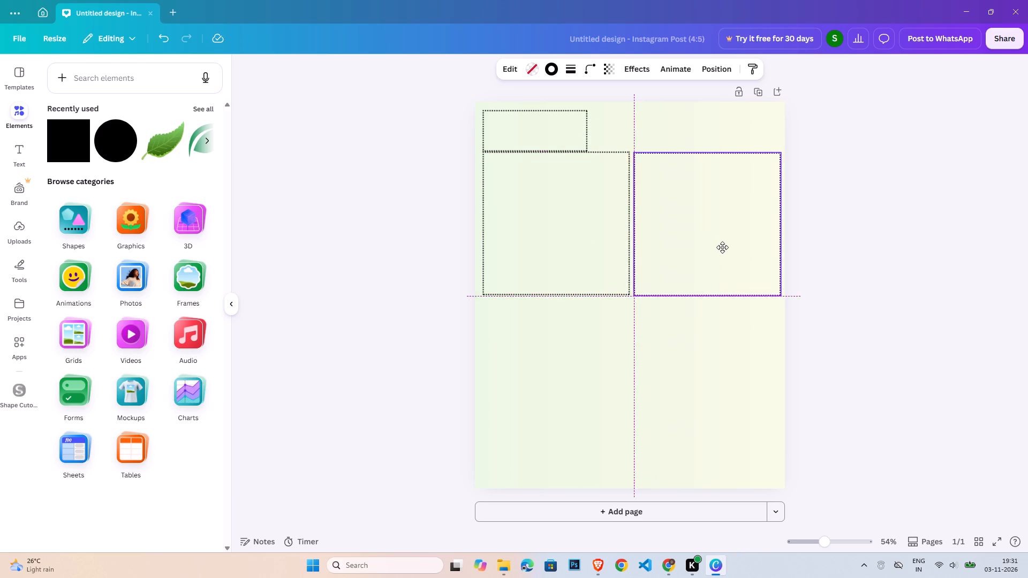
drag(722, 247, 722, 247)
click(920, 296)
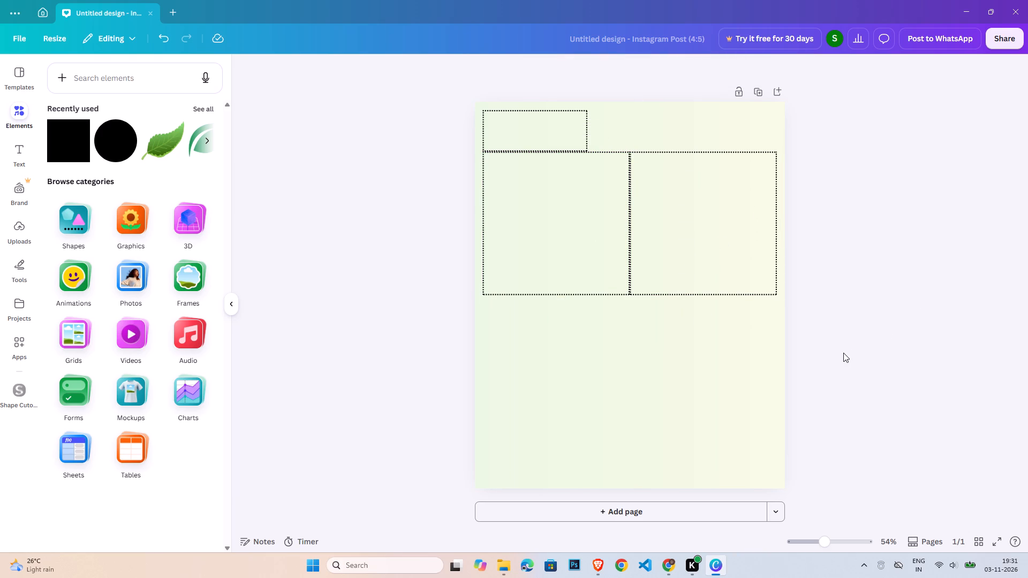
Duplicate the left large box below itself, widen the copy to about 1,026 across both columns, and shorten it into a strip.
click(584, 233)
key(ctrl+c)
key(ctrl+v)
drag(585, 240, 580, 379)
drag(631, 365, 759, 369)
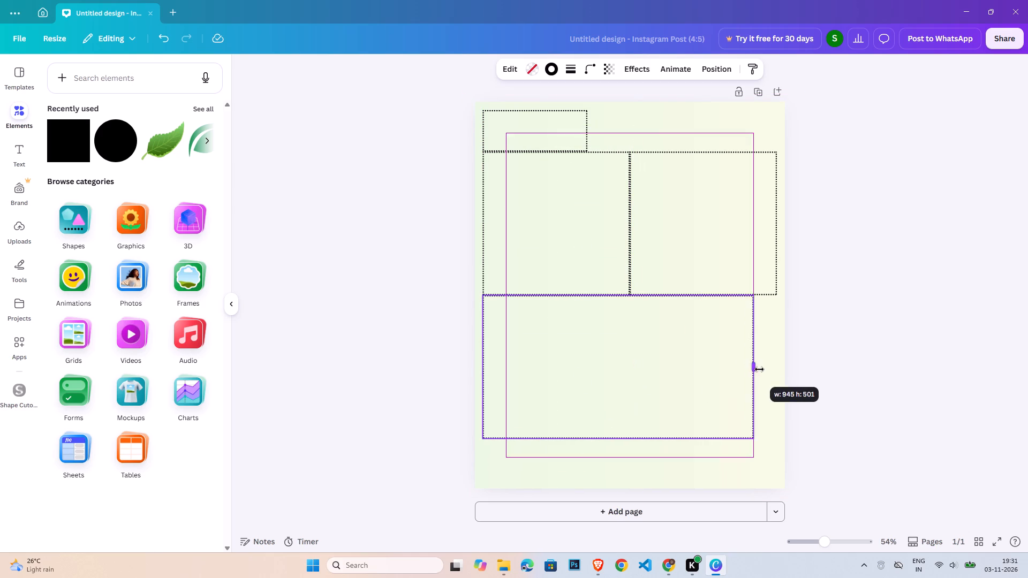
drag(759, 369, 777, 371)
drag(645, 437, 654, 394)
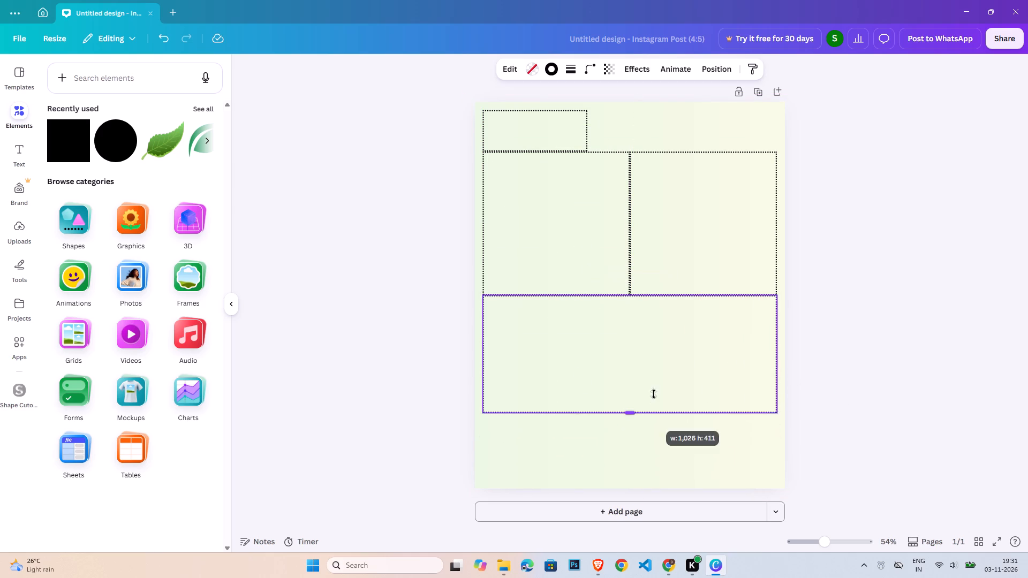
drag(654, 394, 660, 354)
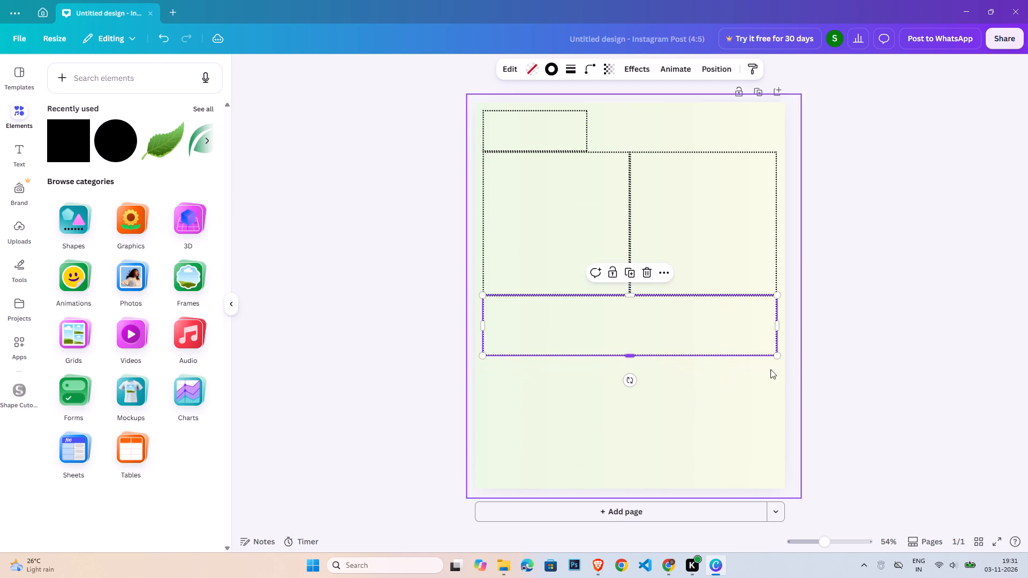
click(842, 372)
Duplicate the two large side-by-side boxes beneath the wide strip, shorten them to fit the page, and align them with the boxes above.
click(669, 332)
key(ctrl+c)
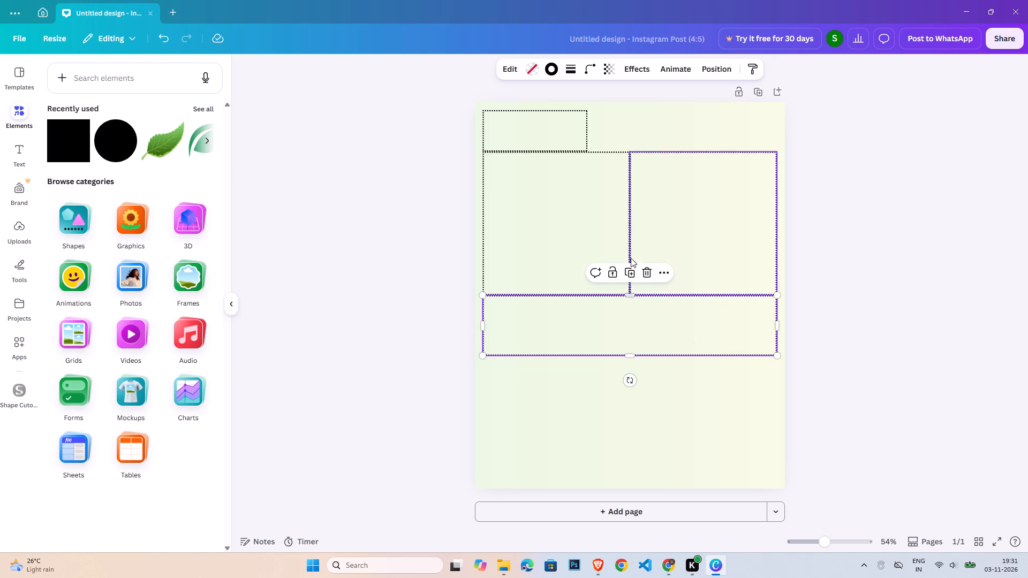
click(618, 244)
shift+click(717, 246)
key(ctrl+c)
key(ctrl+v)
drag(679, 253, 677, 433)
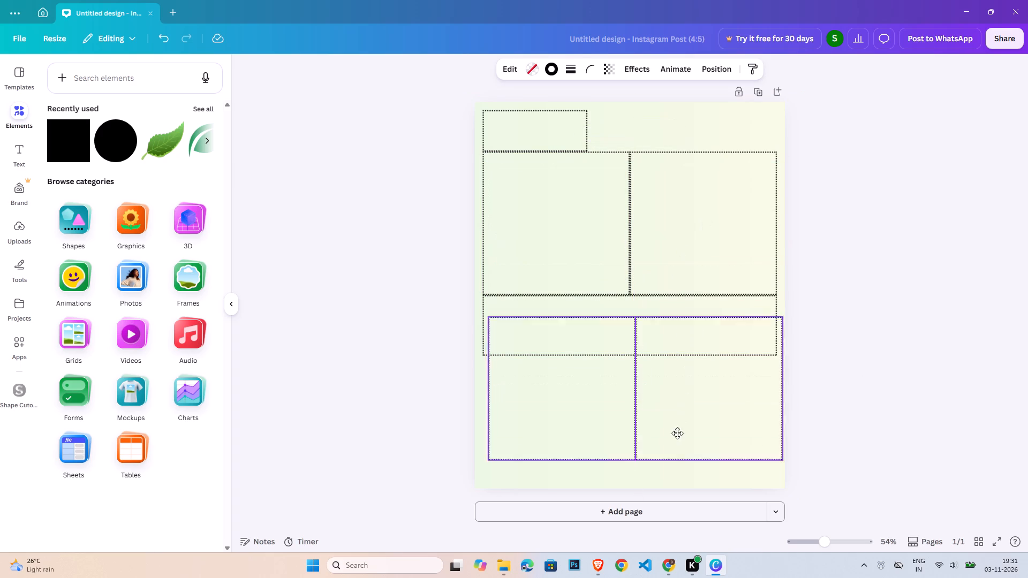
drag(677, 433, 671, 452)
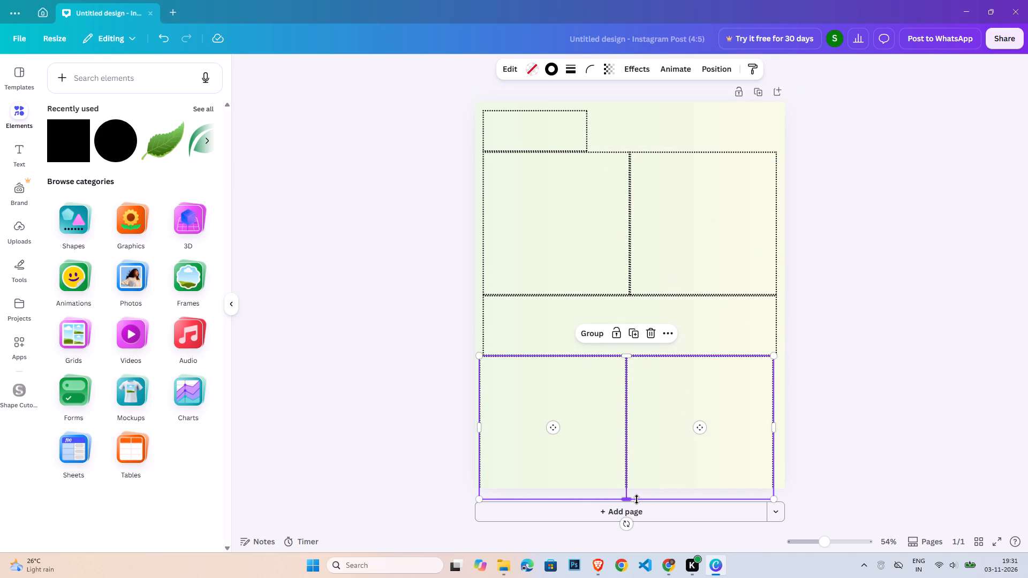
drag(637, 499, 640, 482)
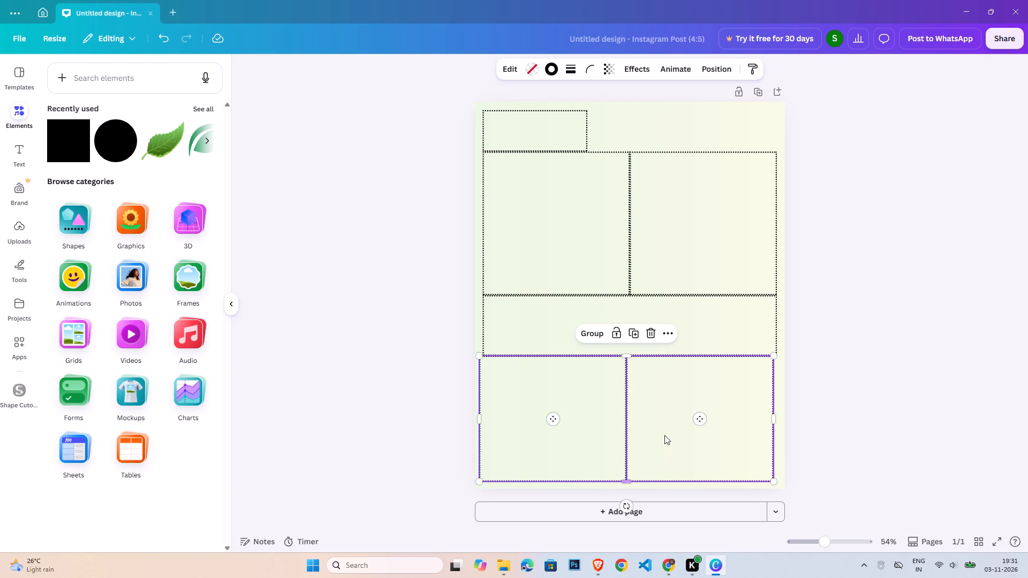
click(666, 435)
click(808, 395)
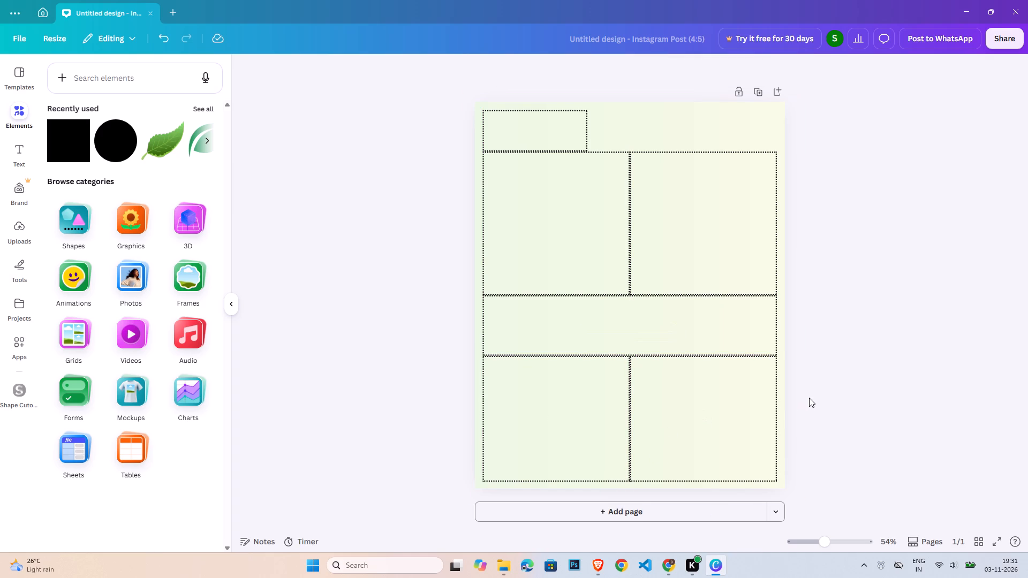
click(868, 272)
Extend the upper-right dotted box upward to the page's top edge.
click(654, 155)
drag(692, 152, 695, 105)
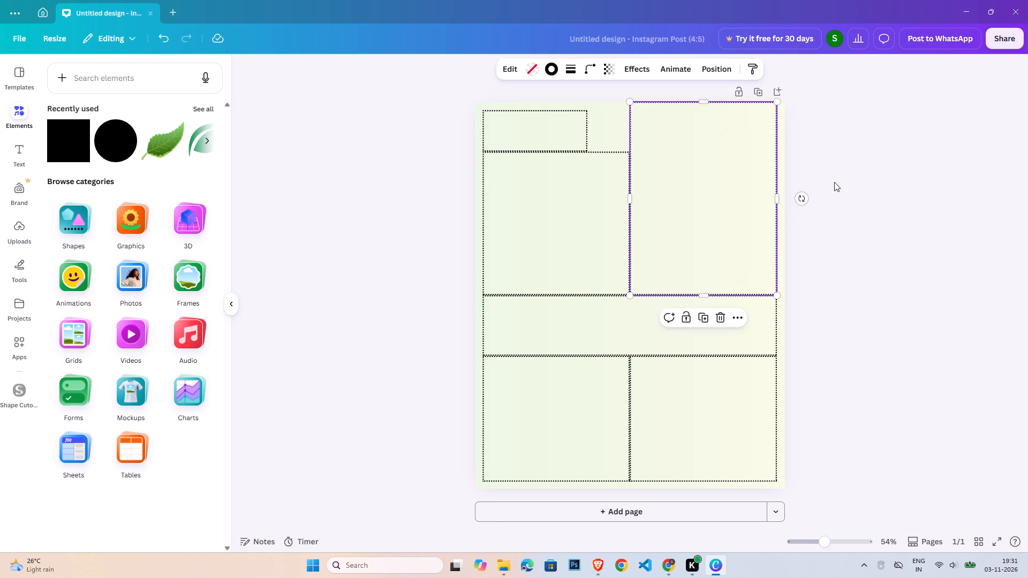
click(835, 184)
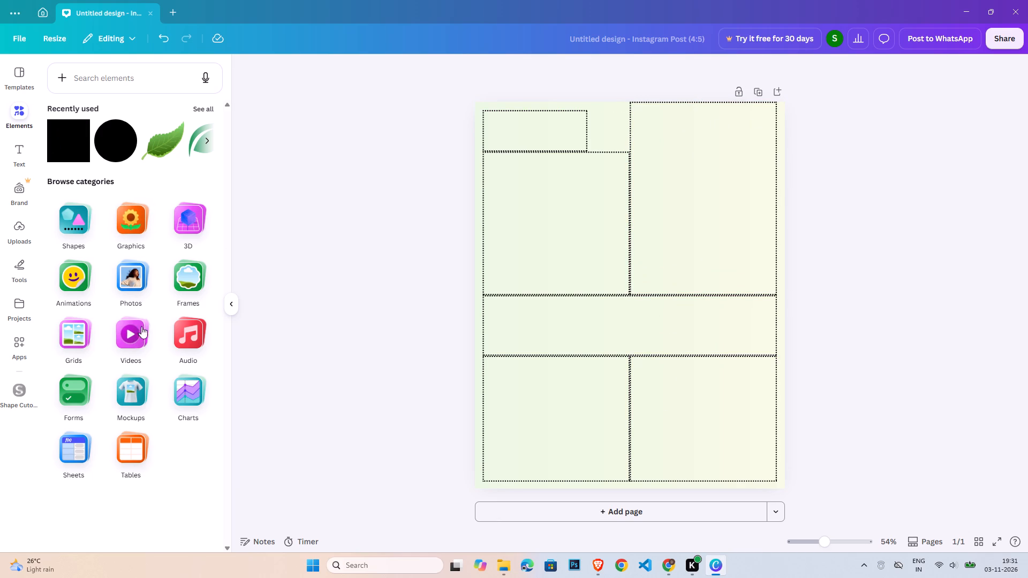
Insert the rounded-square frame from the basic shape frames.
click(175, 288)
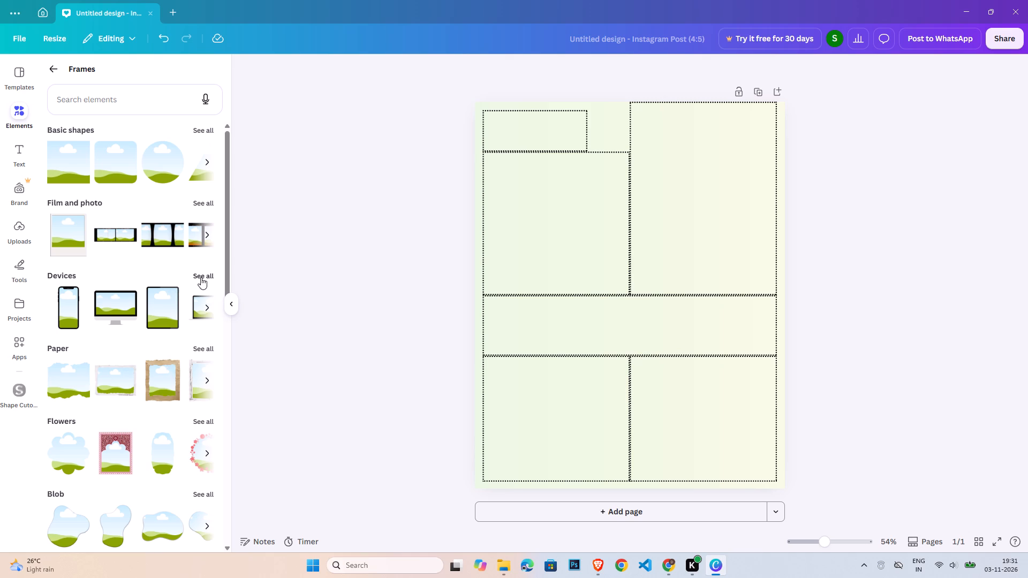
click(207, 127)
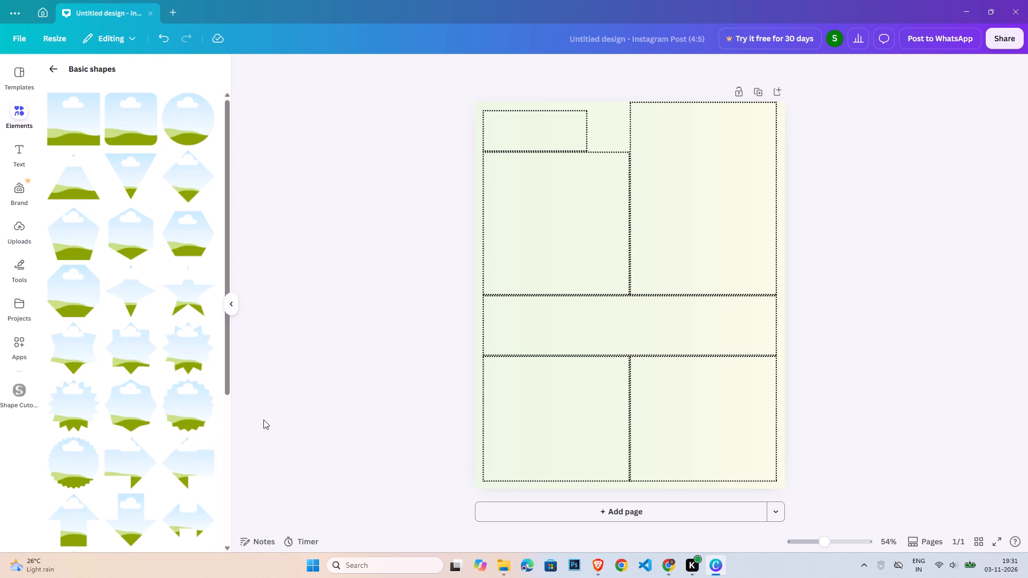
scroll(259, 417, down, 4)
scroll(173, 406, down, 4)
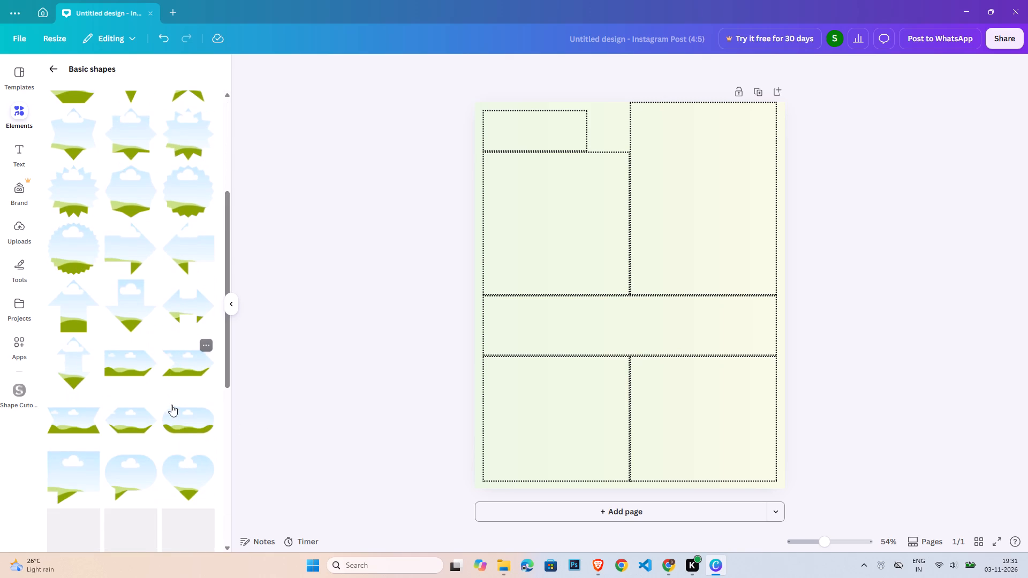
scroll(171, 405, down, 6)
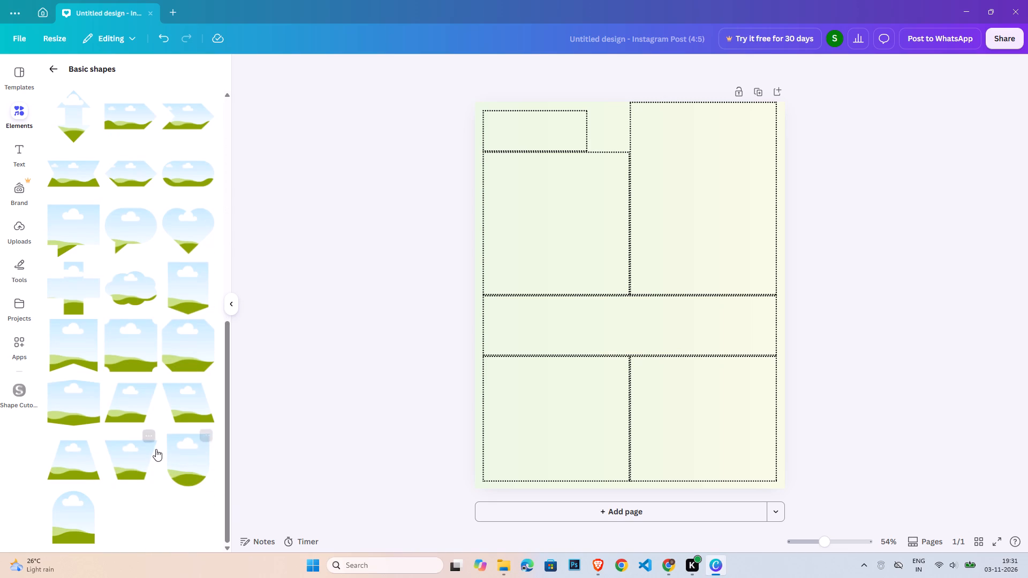
scroll(155, 447, up, 5)
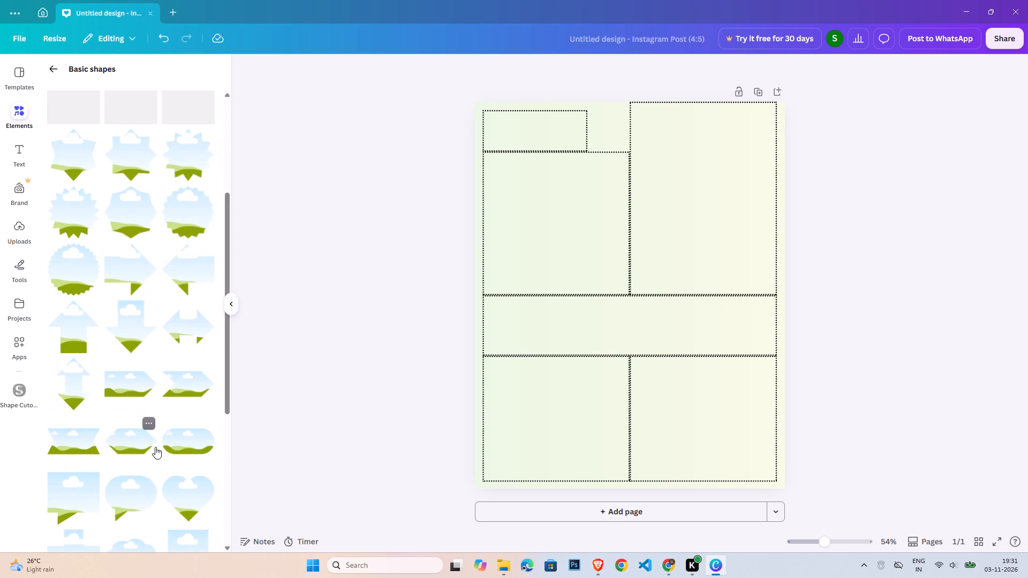
scroll(155, 447, up, 7)
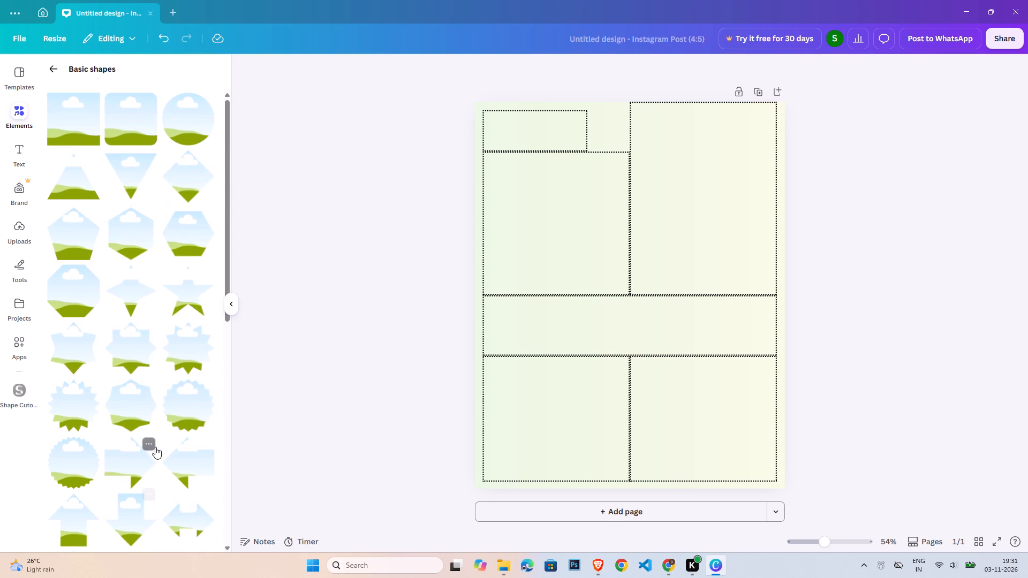
click(134, 131)
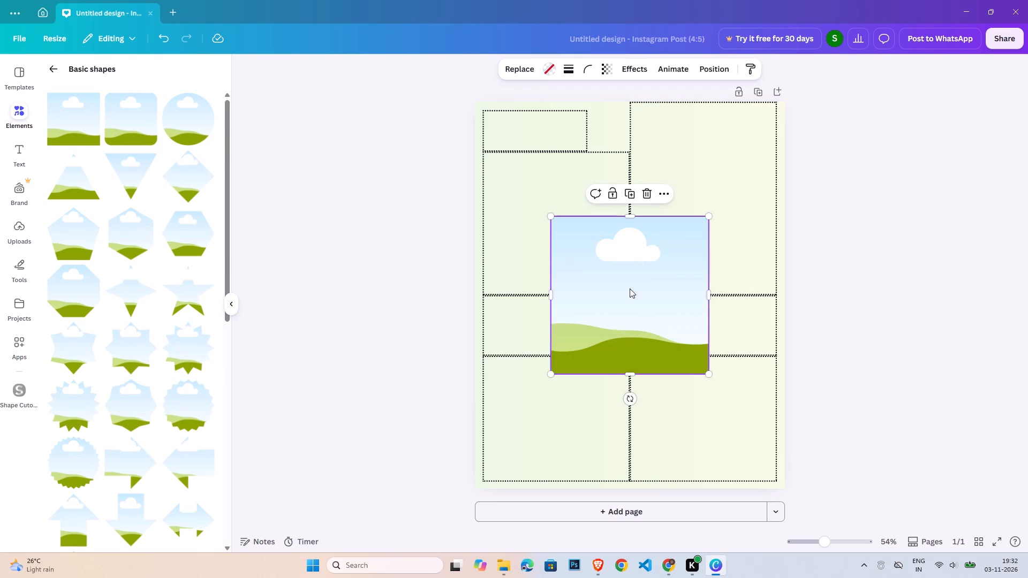
Move the frame into the upper-right dotted box and resize it to fill that box from edge to edge.
drag(617, 300, 696, 188)
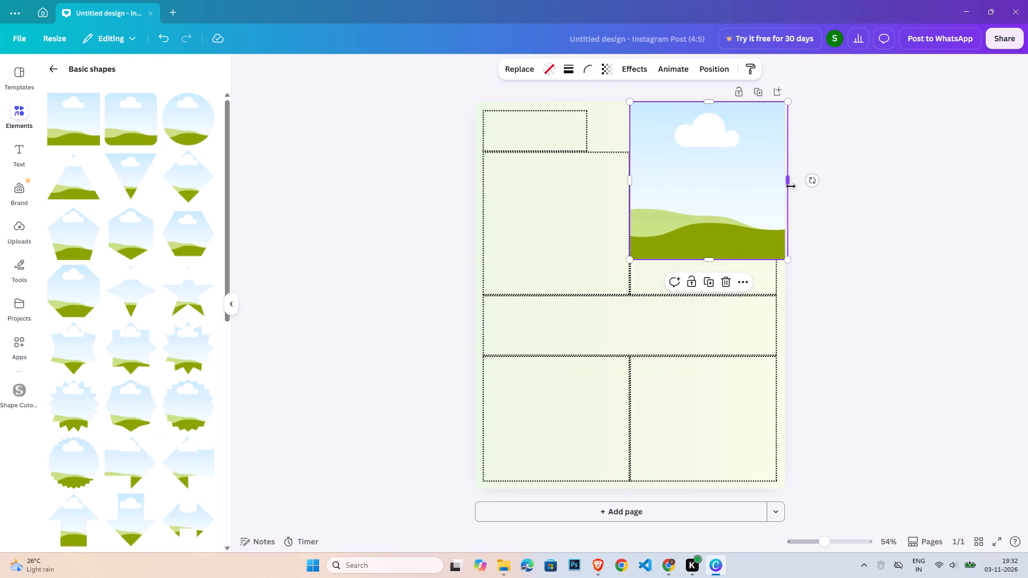
drag(789, 184, 778, 188)
drag(739, 258, 742, 285)
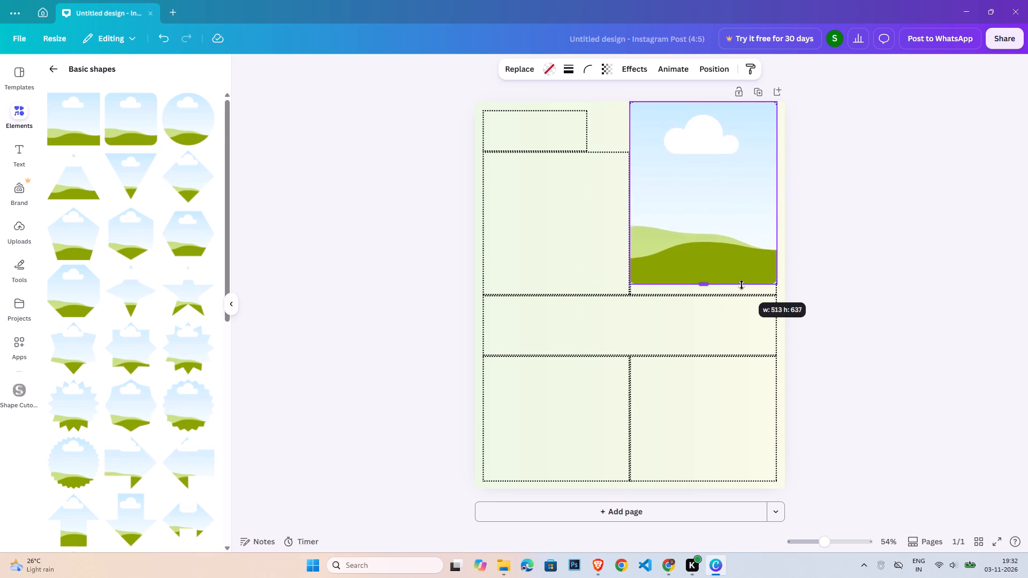
drag(742, 285, 742, 295)
click(871, 291)
Upload the man-in-a-field photo whose file name starts with 91636d05 from Downloads and place it in the frame.
click(26, 226)
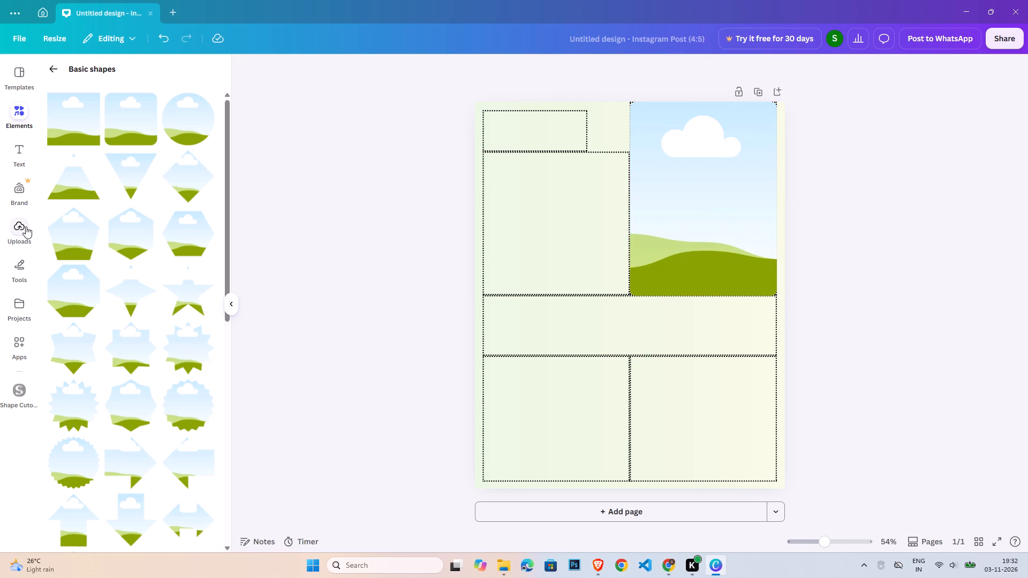
click(137, 101)
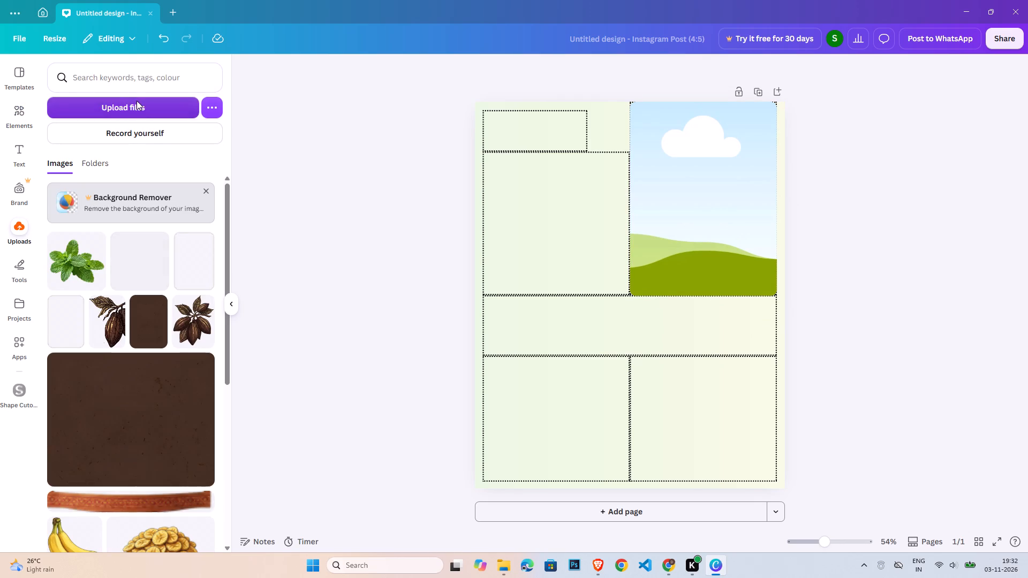
click(130, 115)
click(215, 116)
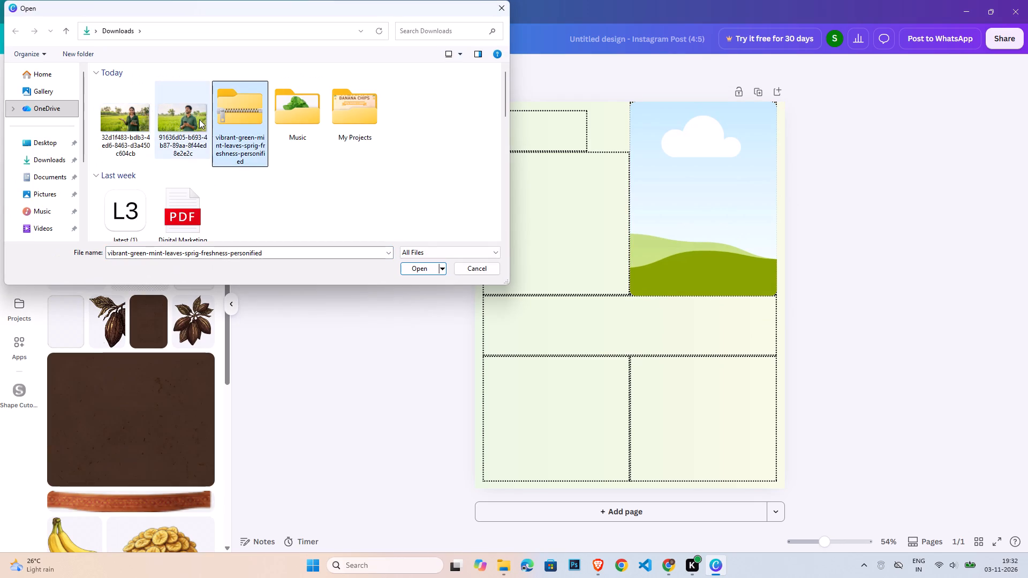
double_click(199, 120)
drag(100, 264, 477, 241)
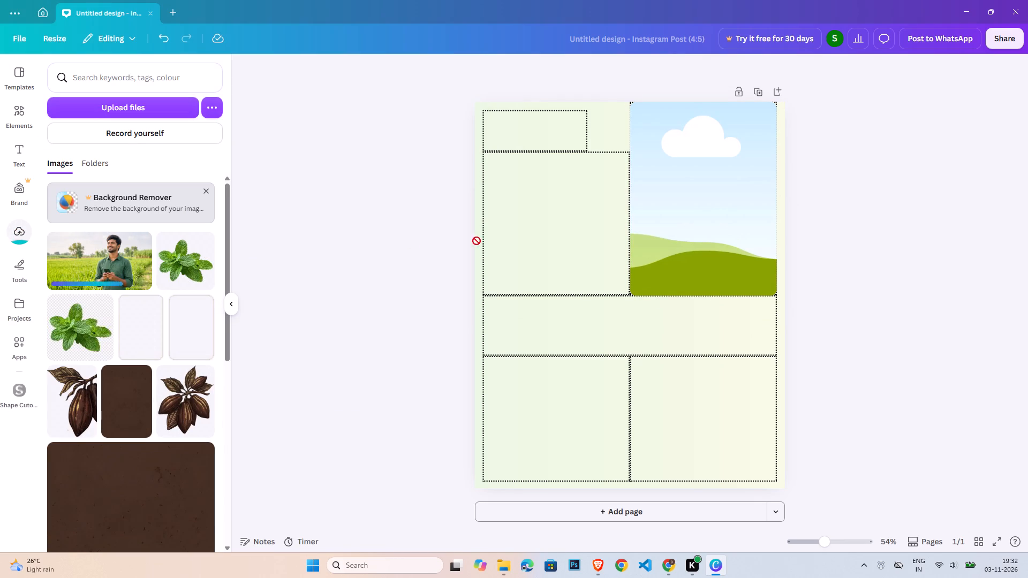
drag(477, 241, 663, 193)
Shift the photo's crop inside the frame so the man is centred horizontally.
double_click(719, 218)
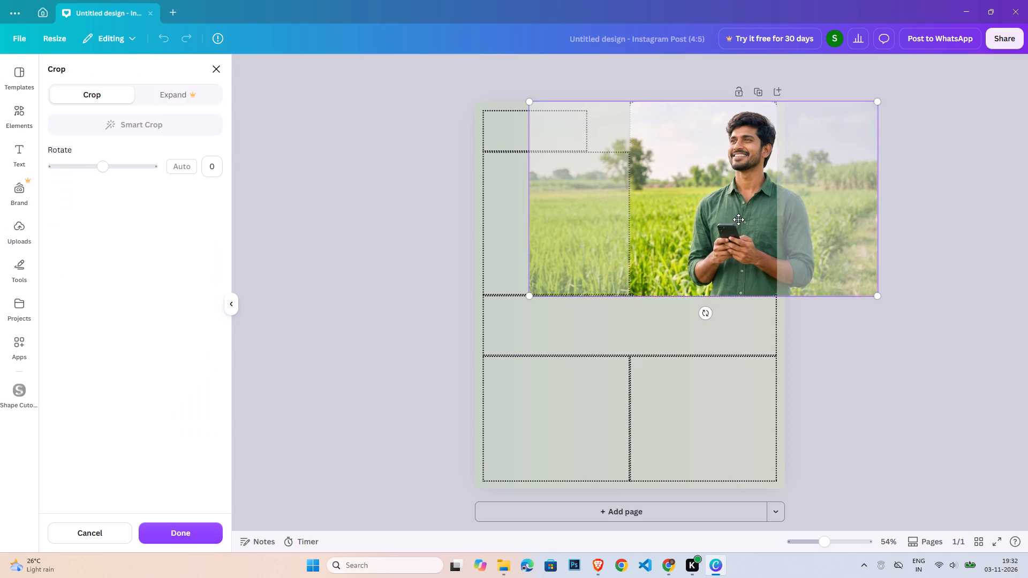
drag(741, 219, 699, 222)
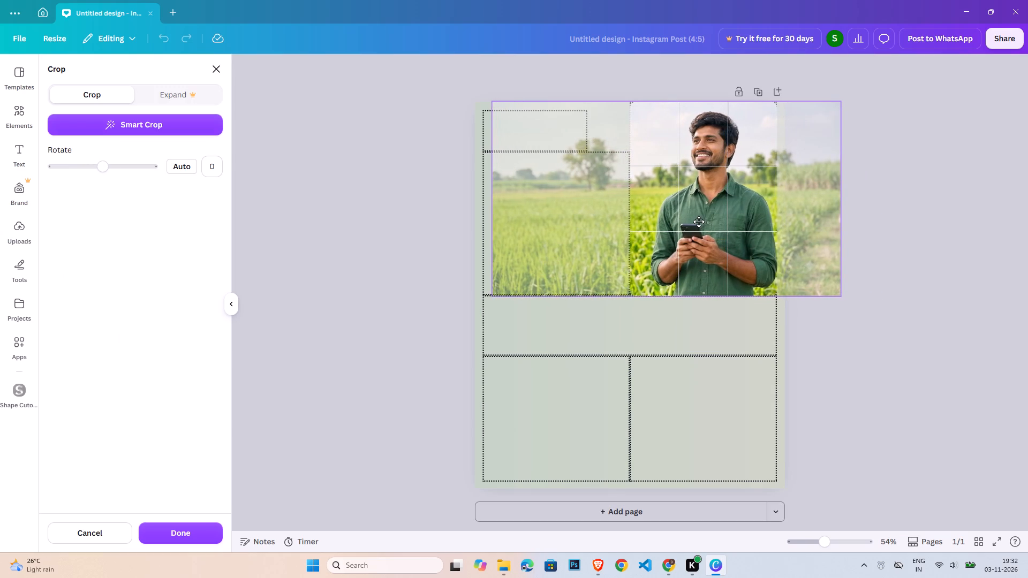
drag(699, 222, 693, 224)
double_click(874, 311)
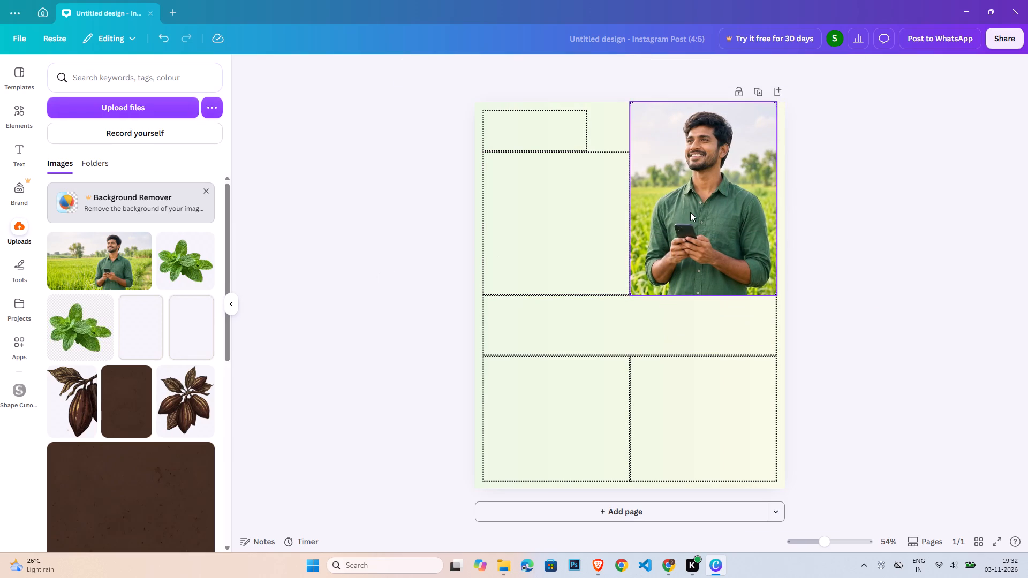
Shrink the framed photo slightly from its top-left and bottom-right corners to leave a small margin inside the dotted box.
click(691, 211)
click(630, 102)
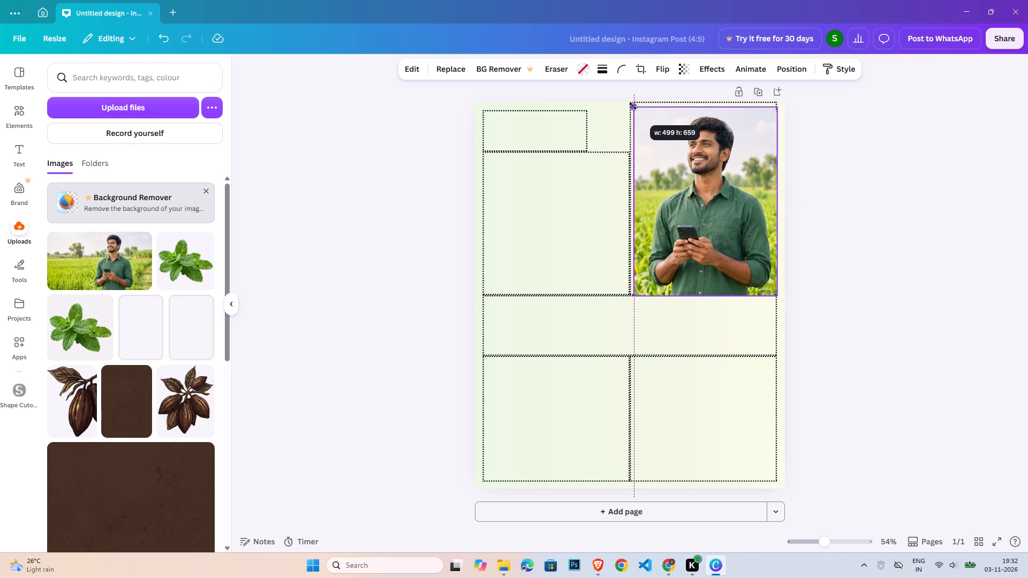
click(774, 294)
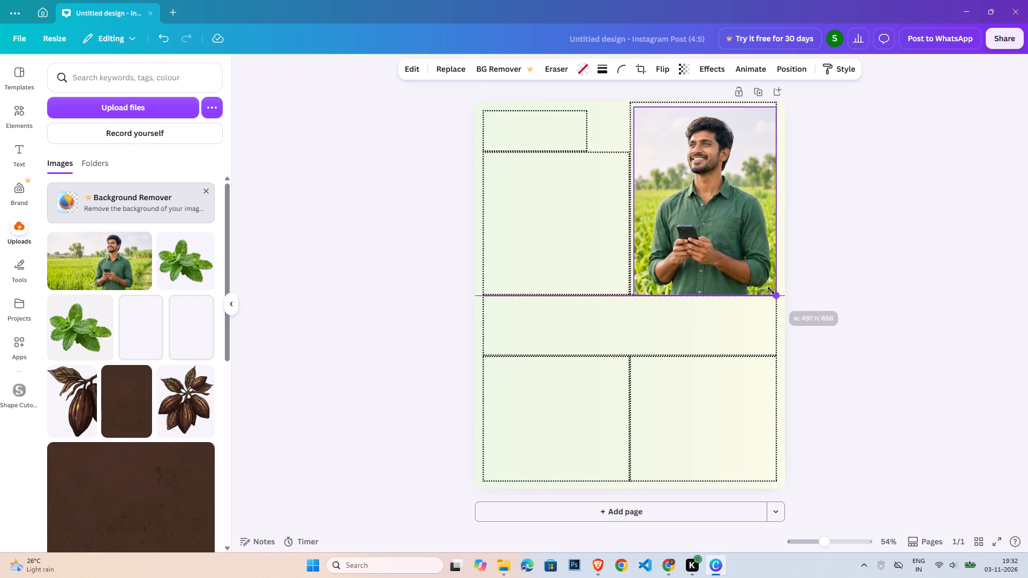
click(844, 273)
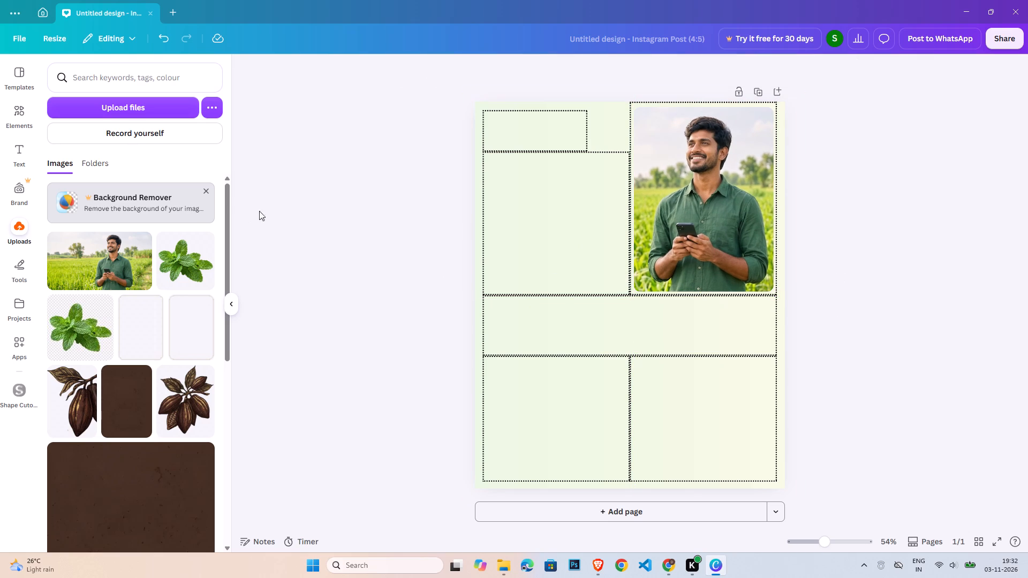
Insert the basic shape with a flat top and rounded bottom from the shapes library.
click(15, 107)
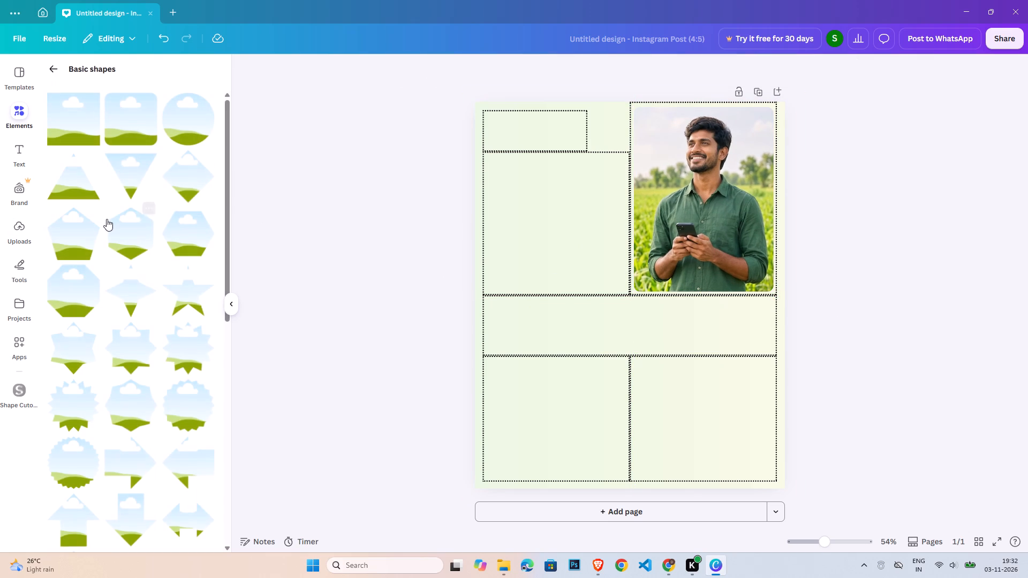
click(61, 70)
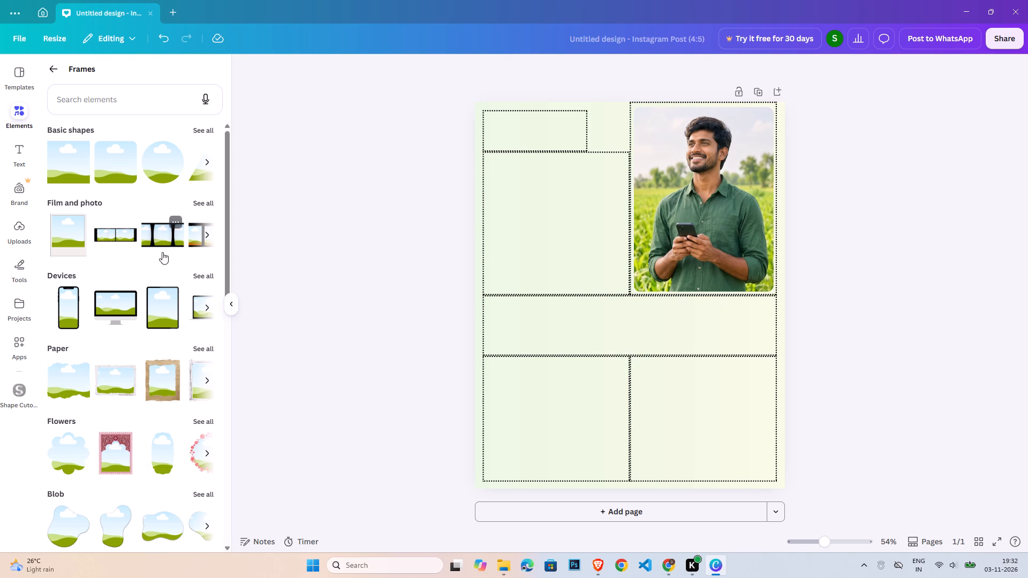
click(50, 62)
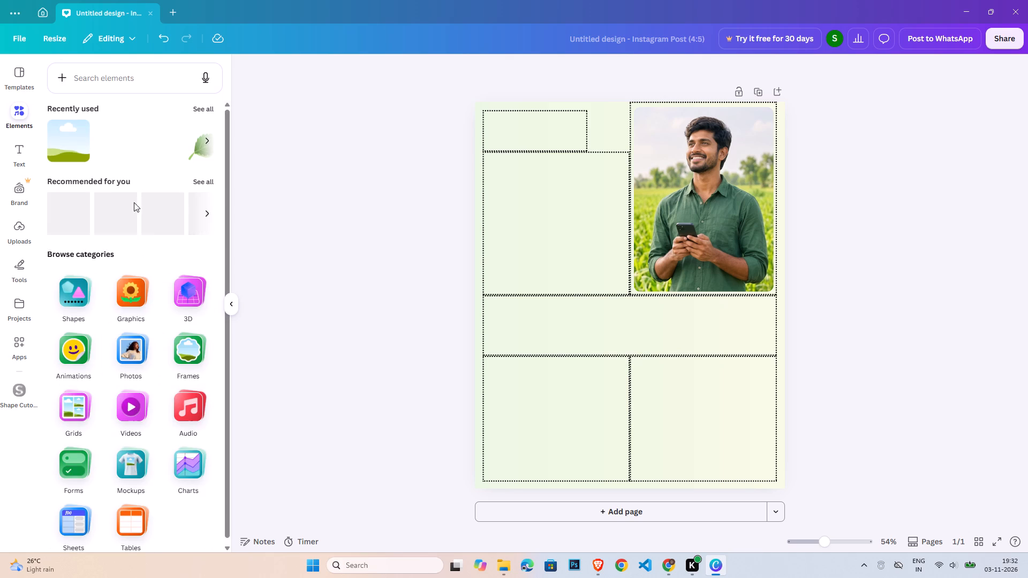
click(201, 116)
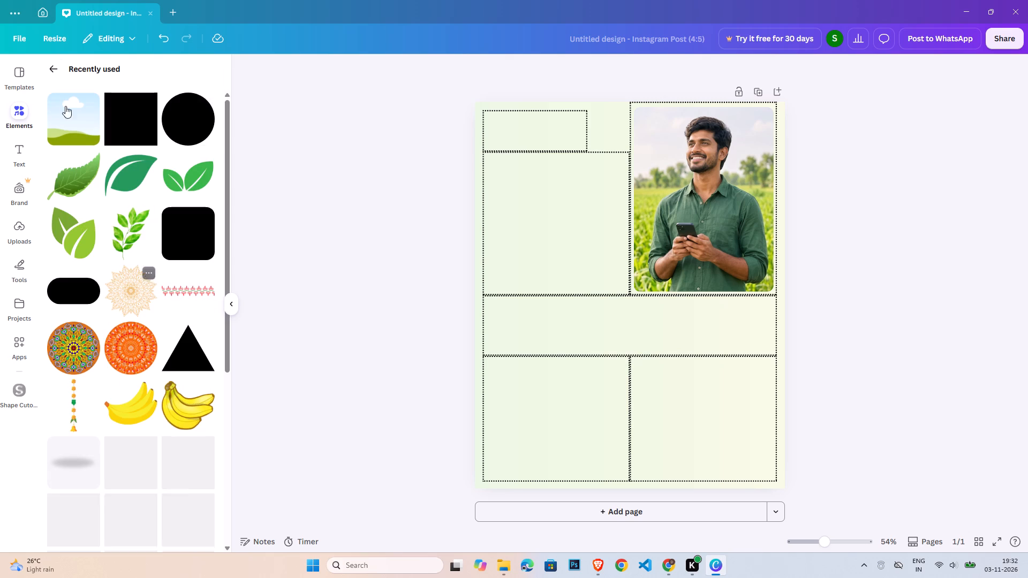
click(49, 64)
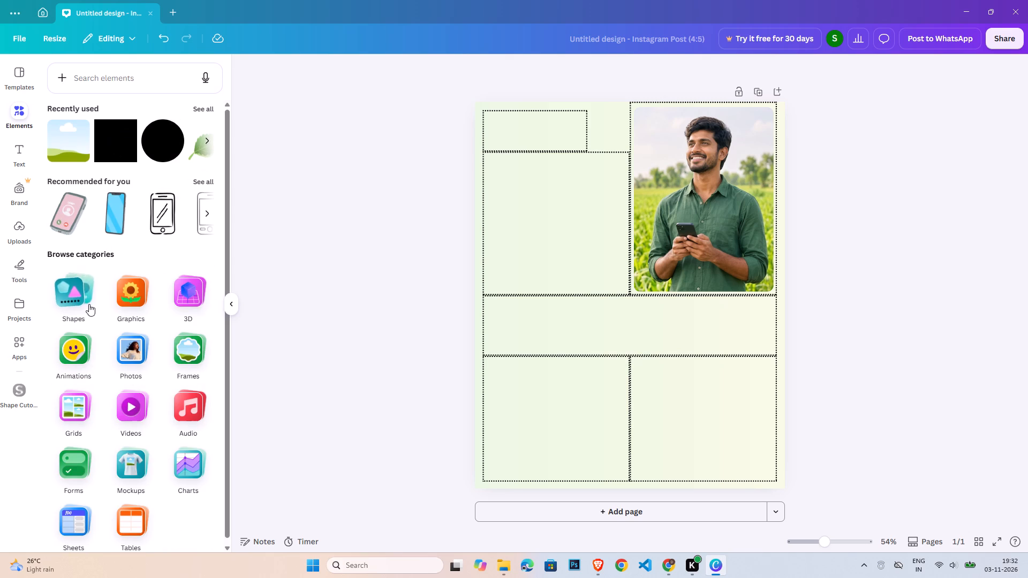
click(81, 290)
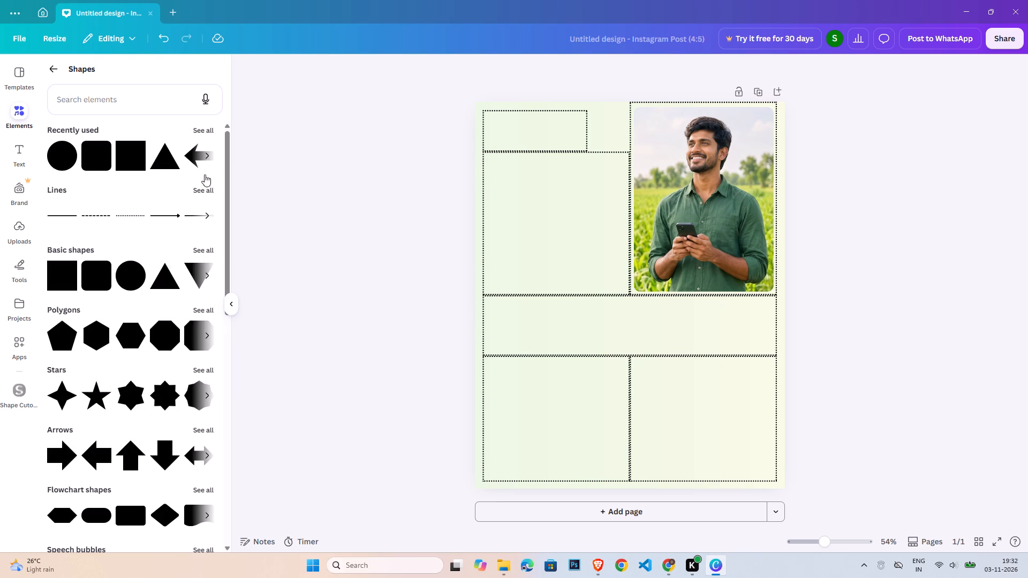
click(208, 133)
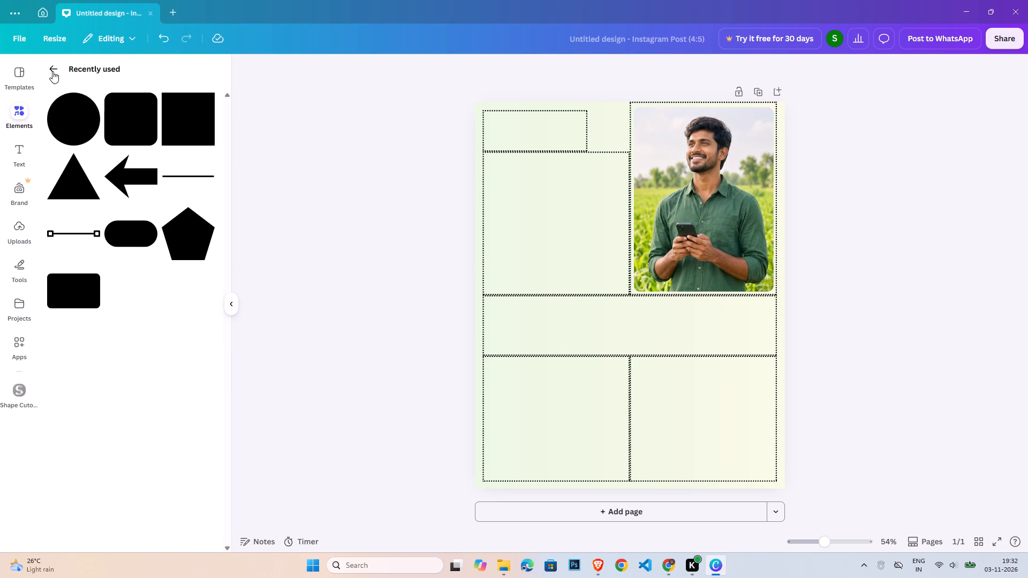
click(50, 67)
click(203, 250)
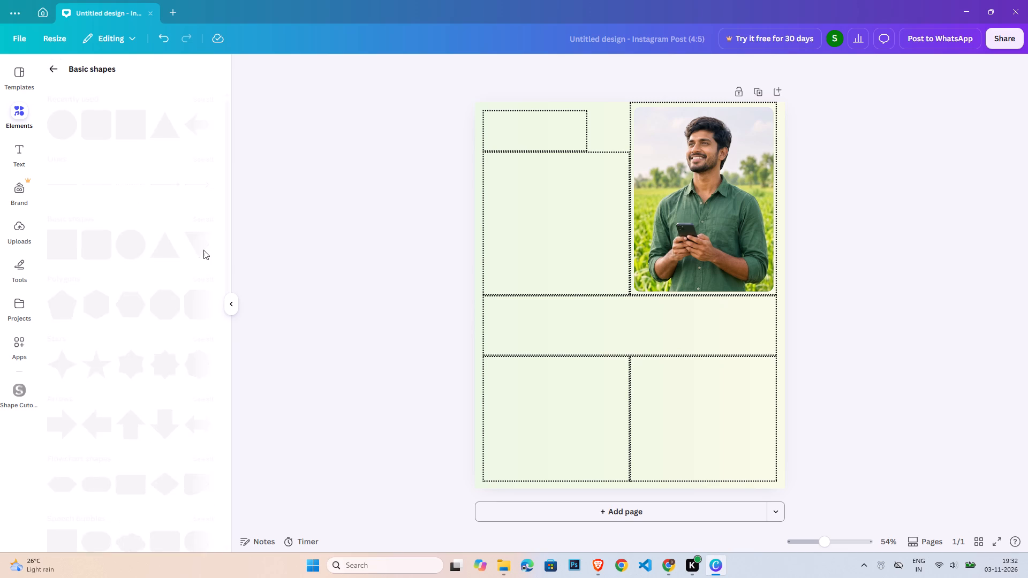
click(132, 362)
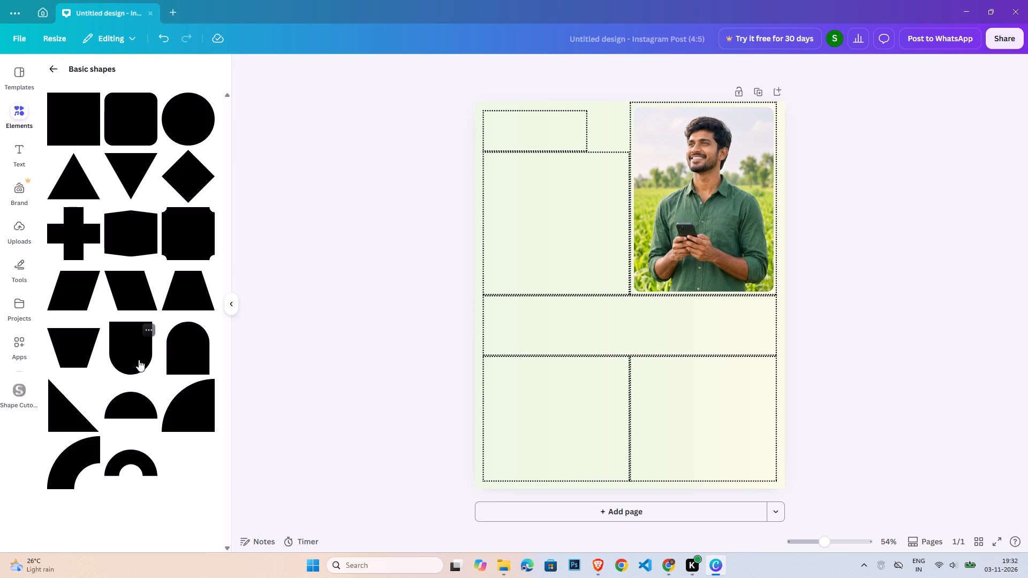
click(936, 336)
Place the rounded-bottom shape over the lower part of the photo and widen it to nearly the photo's width.
drag(634, 282, 730, 269)
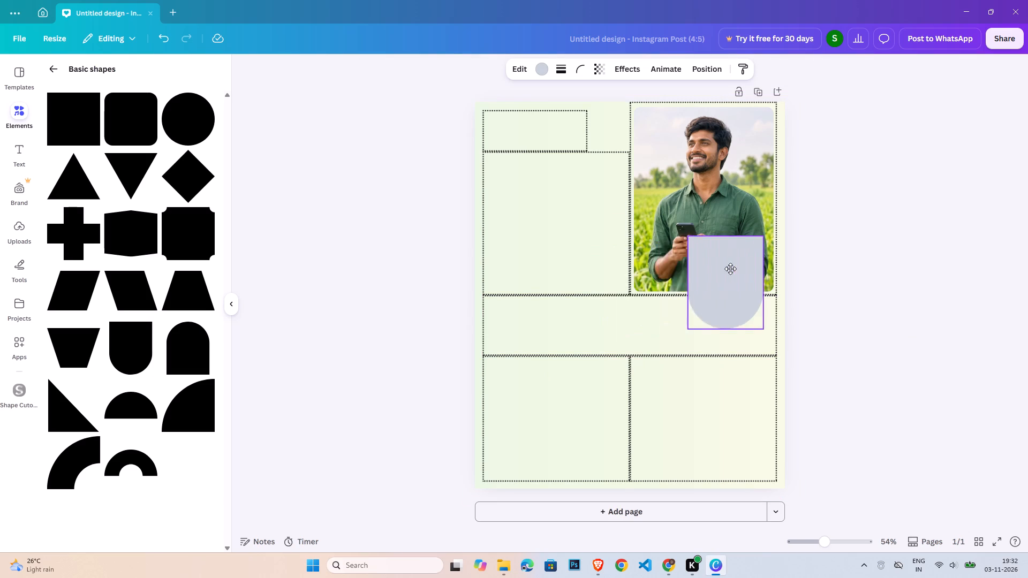
drag(730, 269, 675, 227)
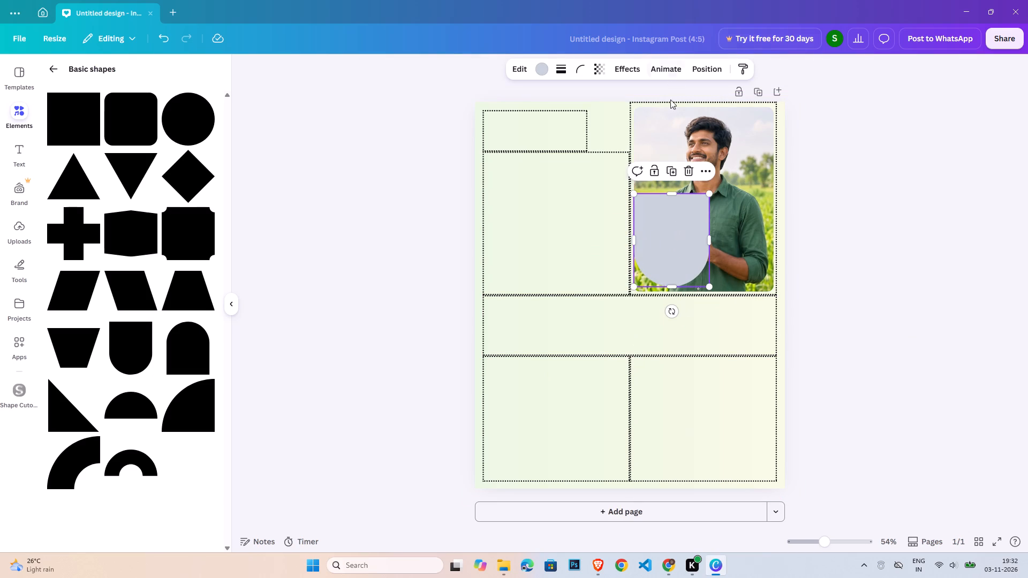
drag(712, 234, 750, 235)
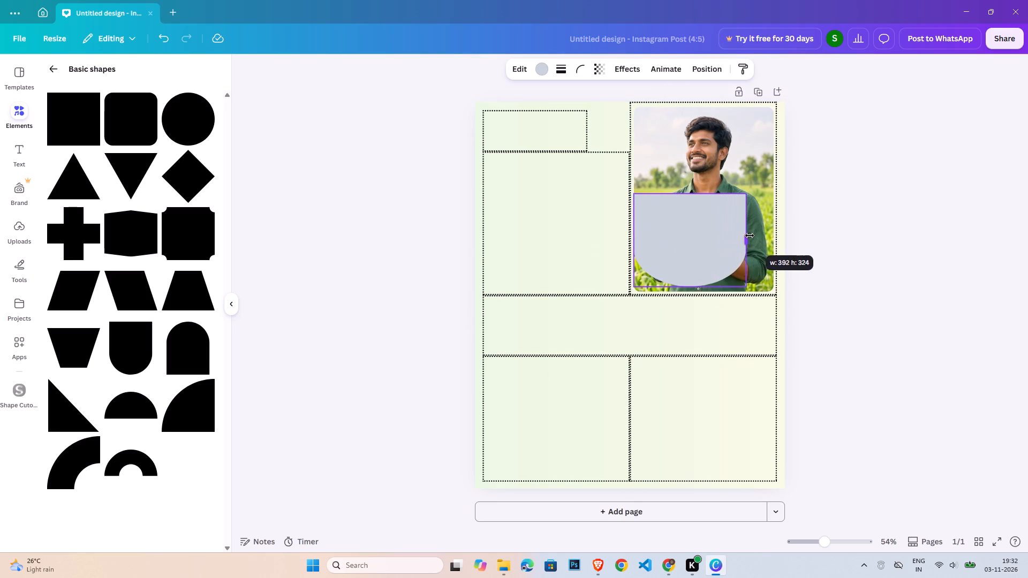
drag(750, 235, 761, 234)
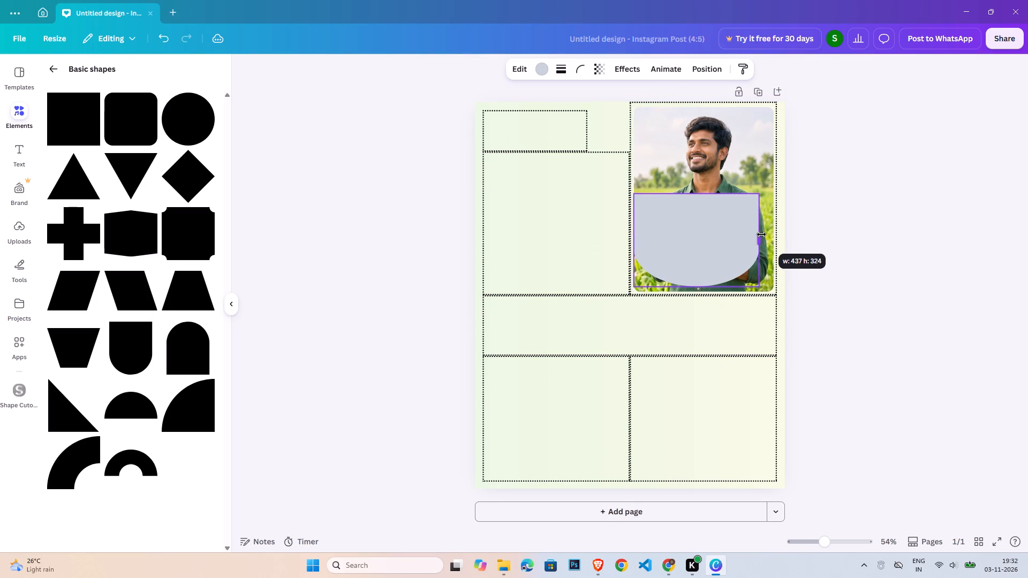
drag(761, 234, 759, 232)
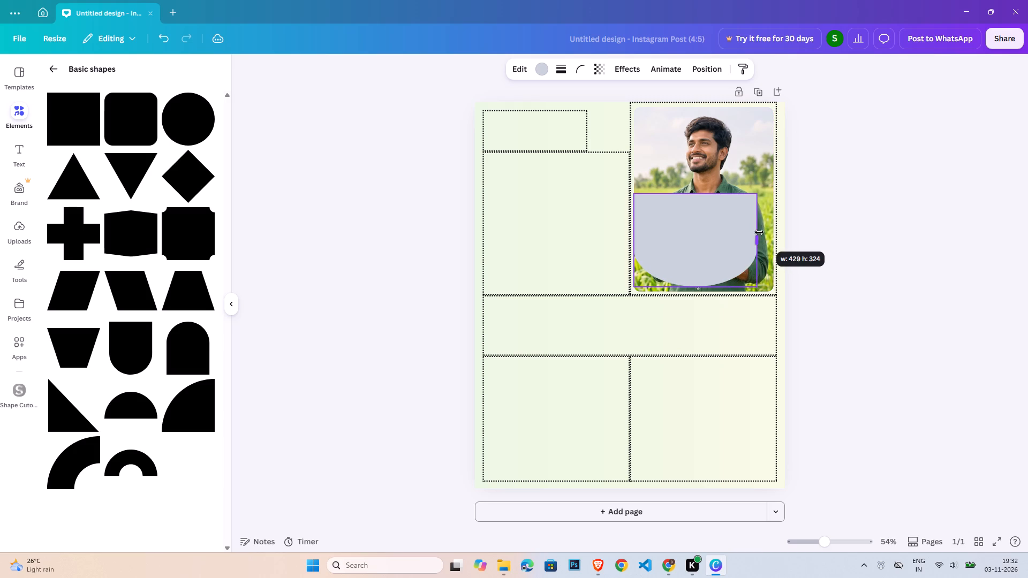
drag(759, 232, 769, 230)
Turn the shape upside down into an arch, align it near the photo's bottom edge, and extend it up over the man's head.
click(706, 315)
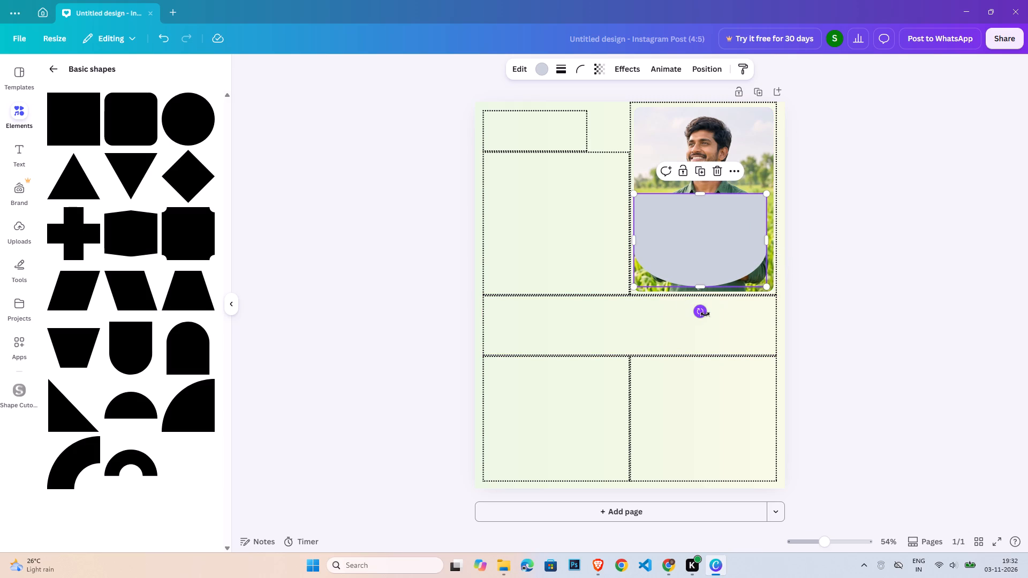
drag(704, 313, 701, 179)
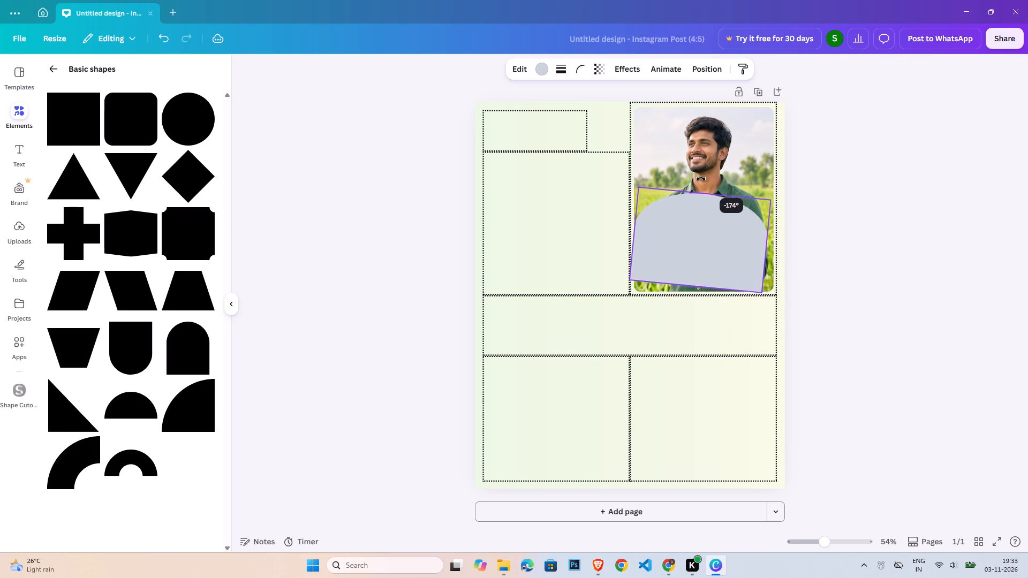
drag(701, 179, 696, 185)
drag(694, 220, 700, 223)
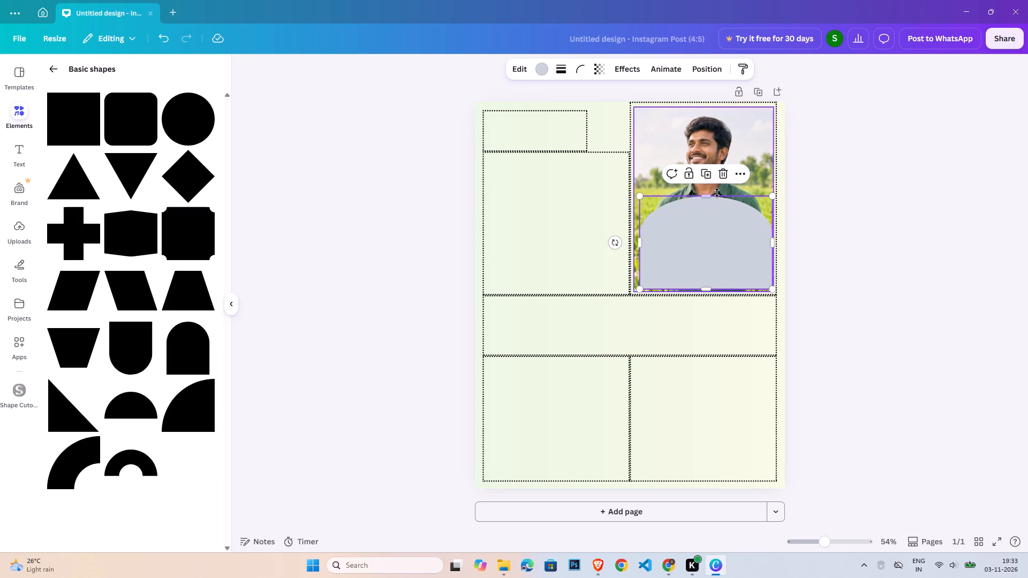
drag(716, 193, 720, 116)
Set the arch shape's fill colour to black.
click(546, 72)
click(87, 184)
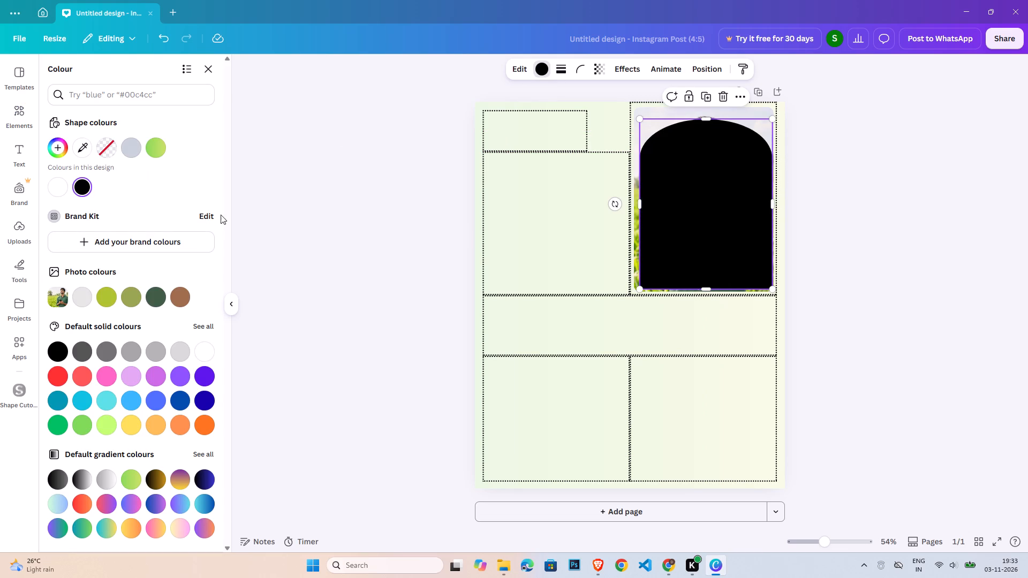
Reduce the black arch's transparency value to 11 so the photo shows through.
click(606, 69)
drag(626, 113, 599, 115)
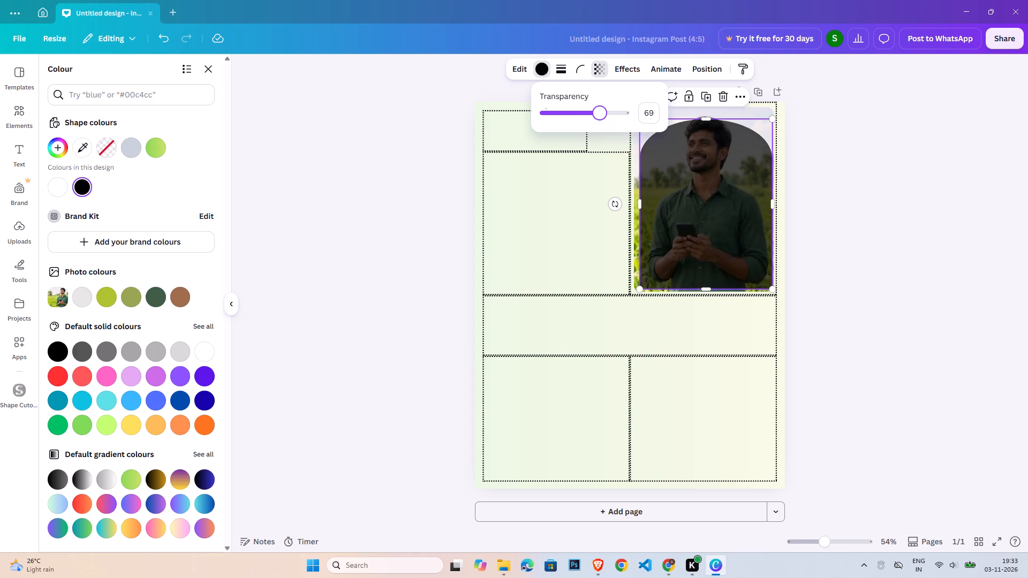
drag(599, 115, 586, 118)
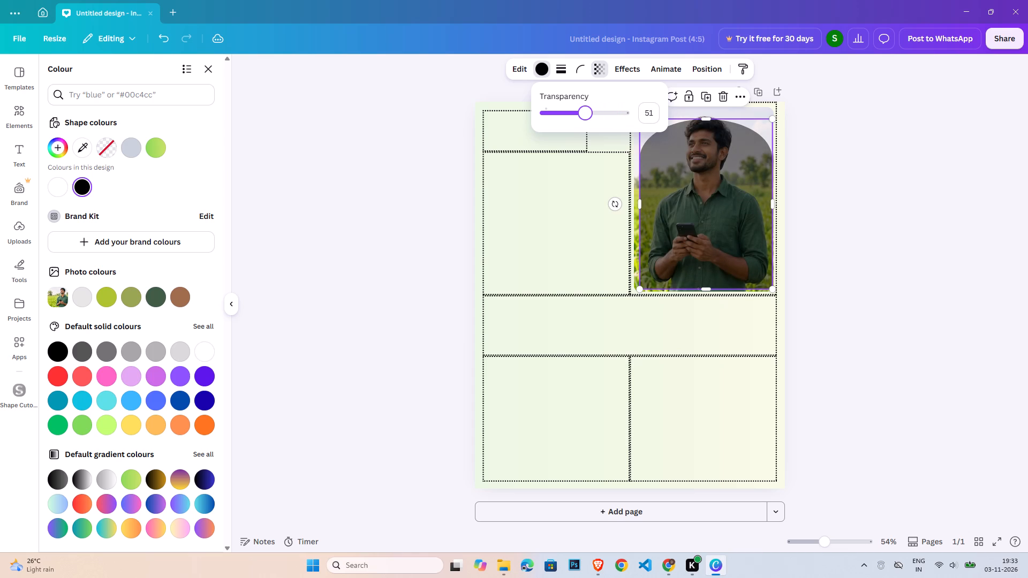
drag(586, 118, 566, 122)
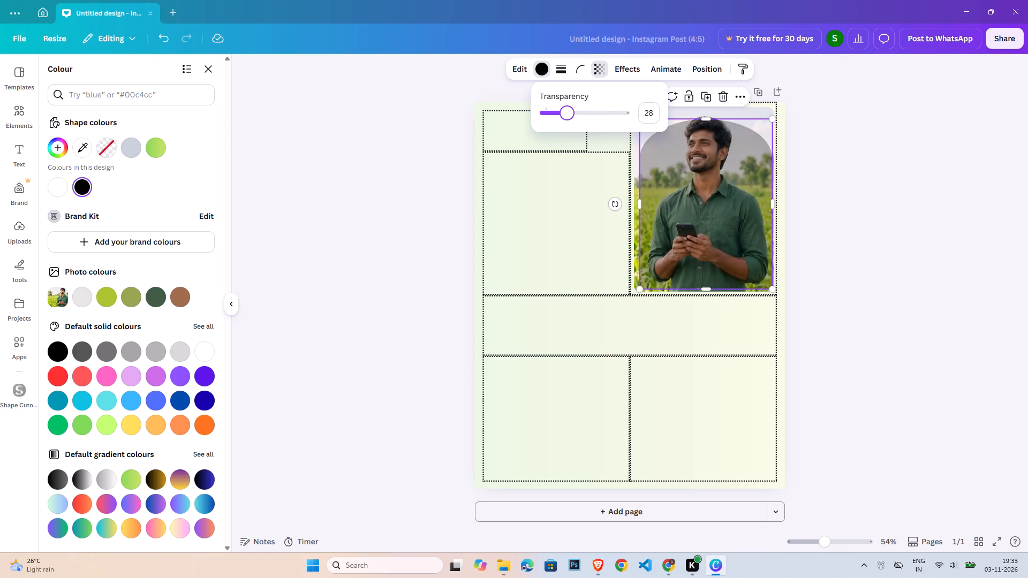
drag(566, 122, 553, 125)
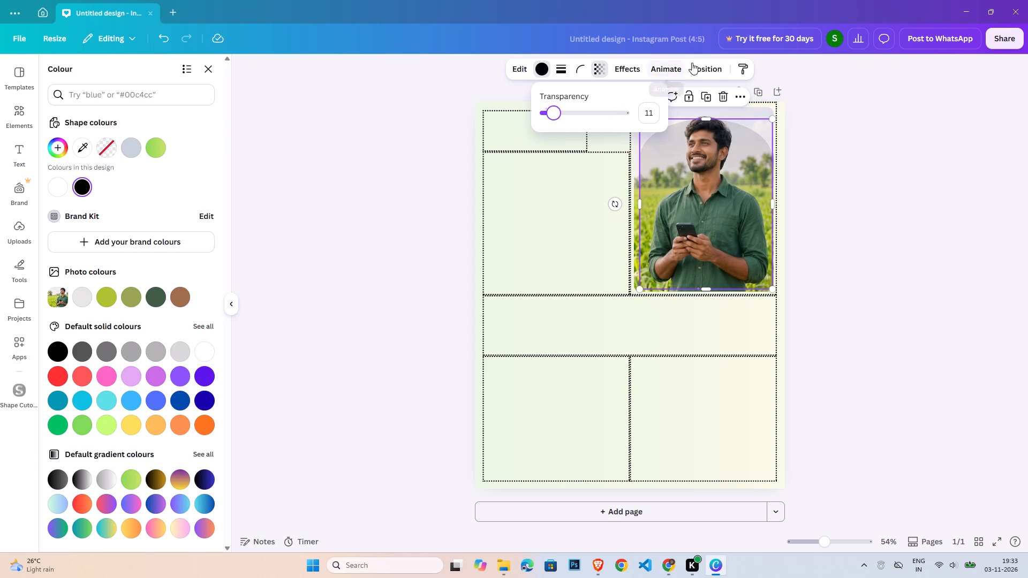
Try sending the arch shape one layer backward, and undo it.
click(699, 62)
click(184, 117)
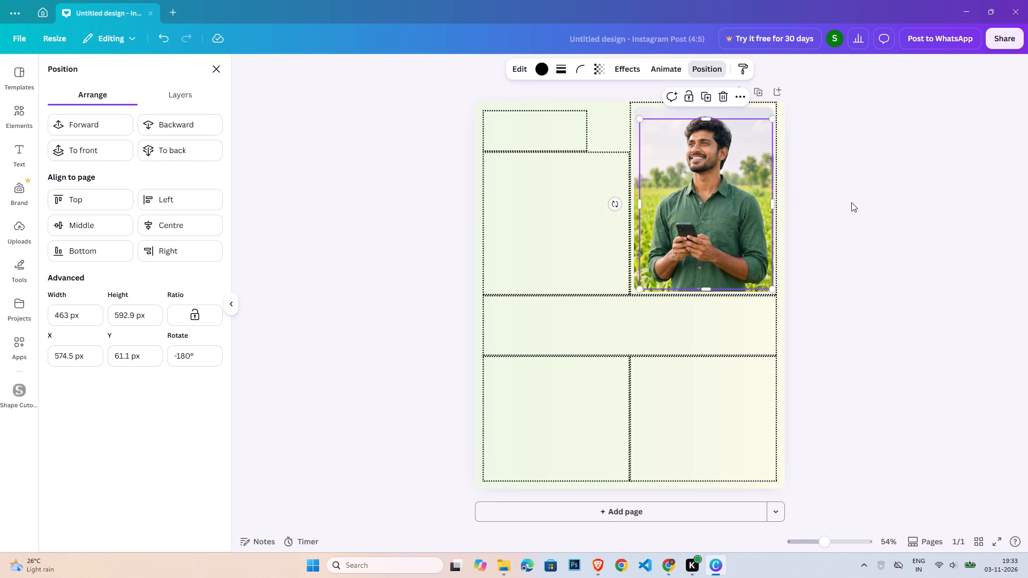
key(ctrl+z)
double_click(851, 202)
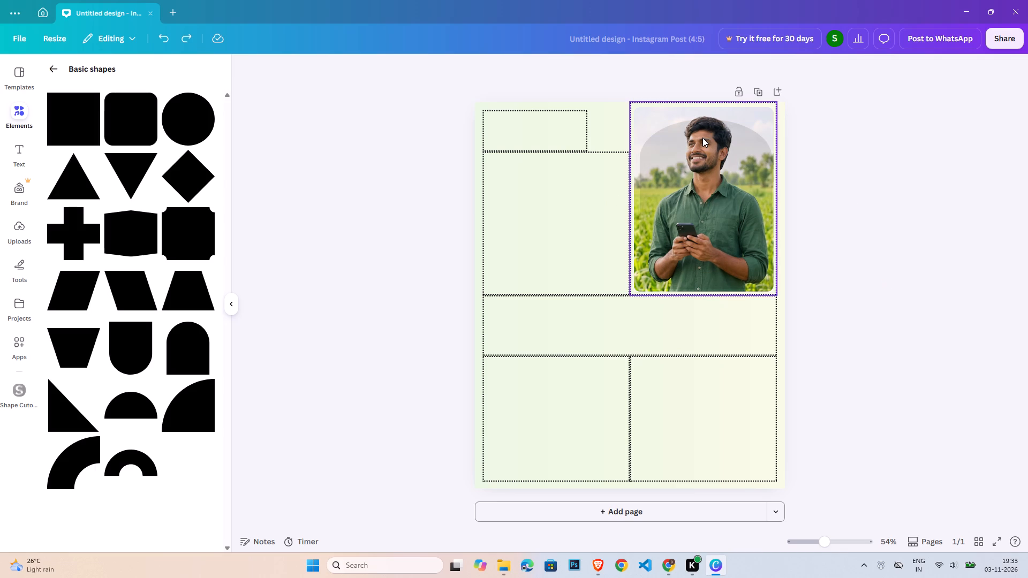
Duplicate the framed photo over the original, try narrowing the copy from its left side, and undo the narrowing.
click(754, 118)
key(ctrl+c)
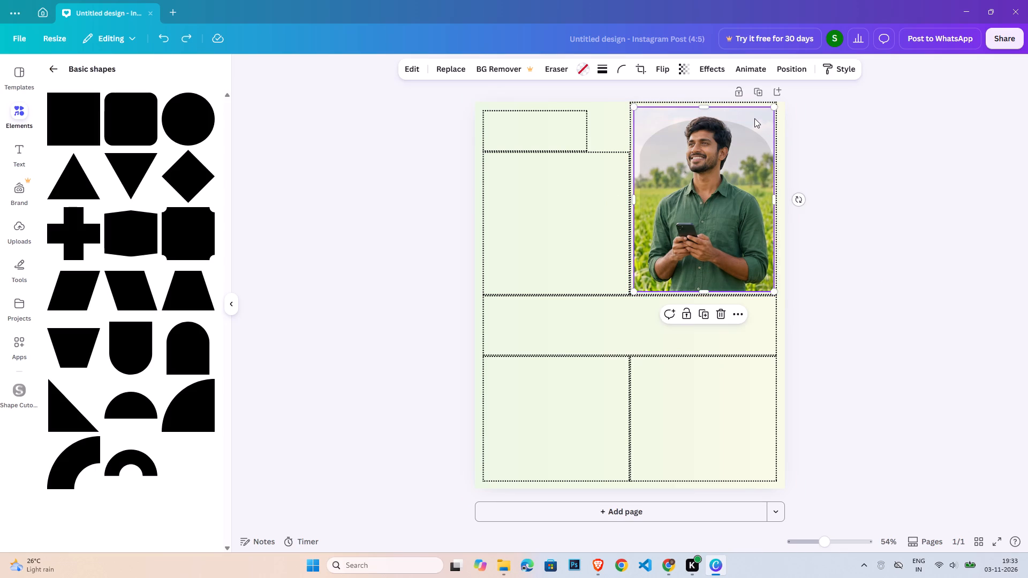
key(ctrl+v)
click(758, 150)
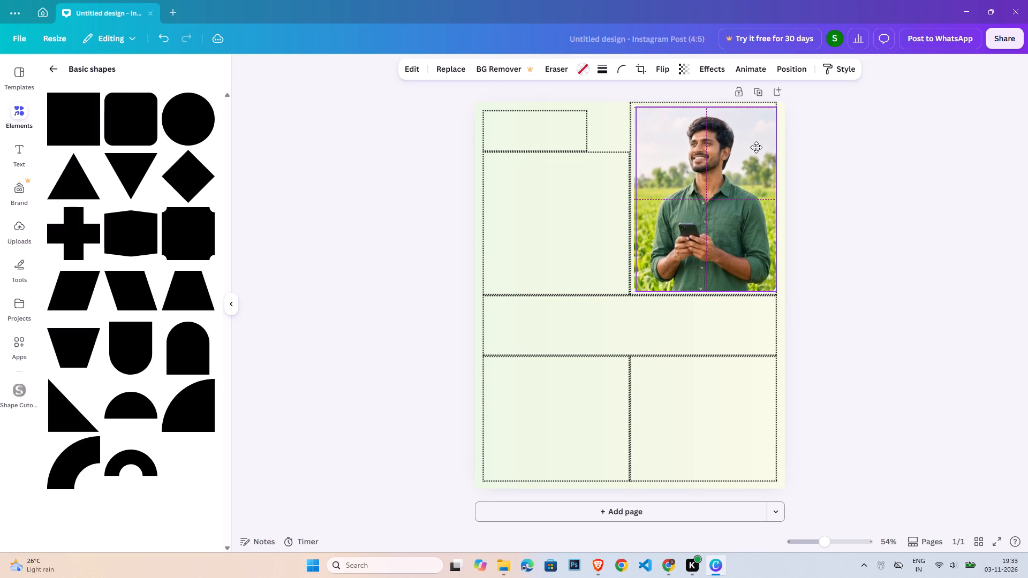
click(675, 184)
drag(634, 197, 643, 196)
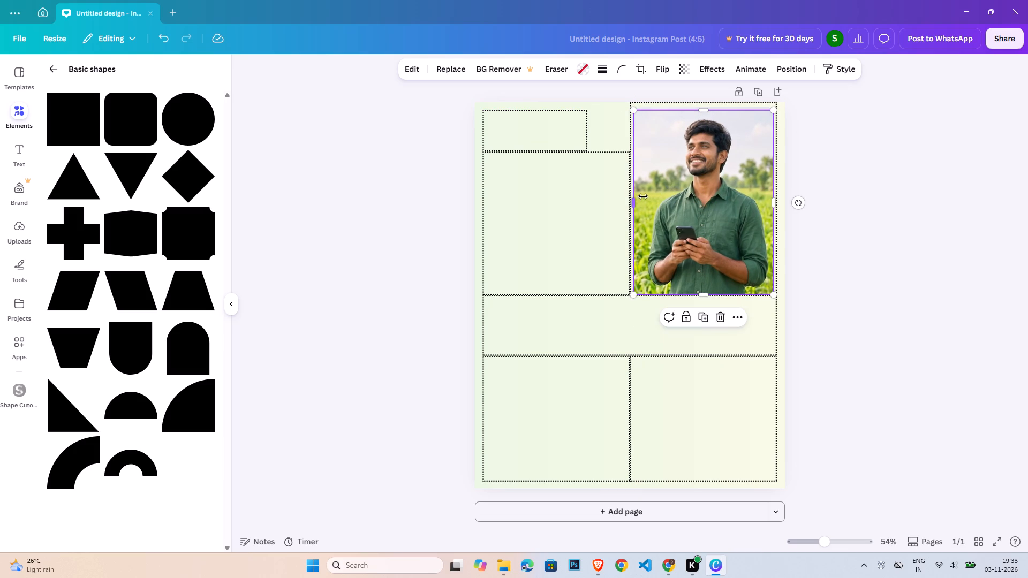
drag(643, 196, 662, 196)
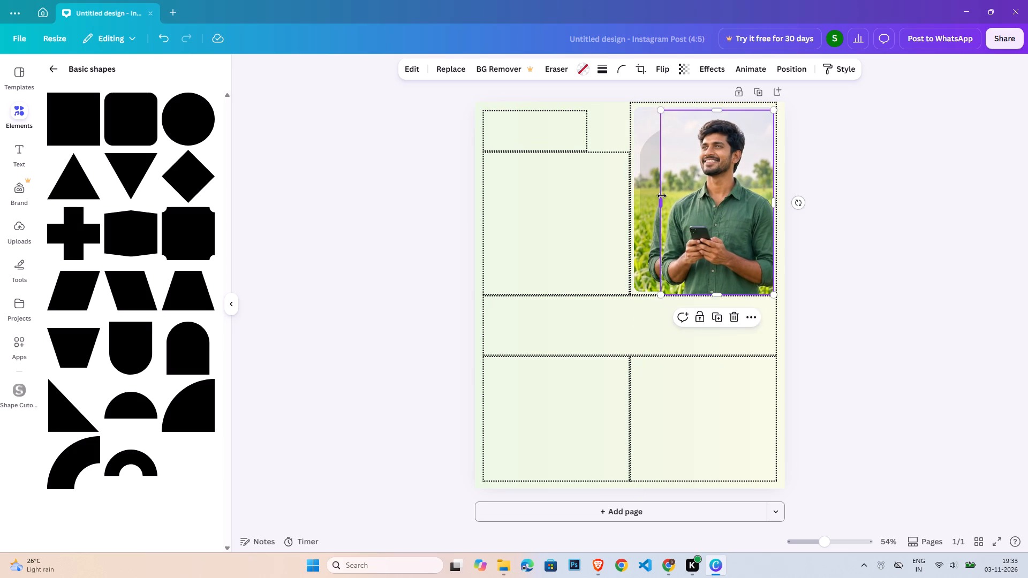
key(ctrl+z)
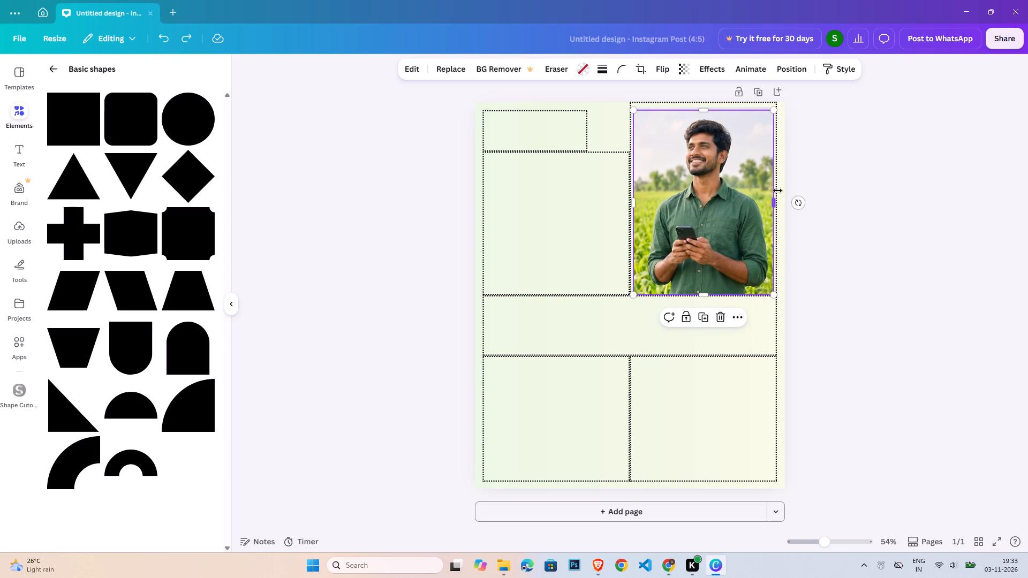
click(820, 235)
Delete the duplicate photo, the arch shape, the original photo and its empty frame from the tall upper-right dotted box.
click(674, 220)
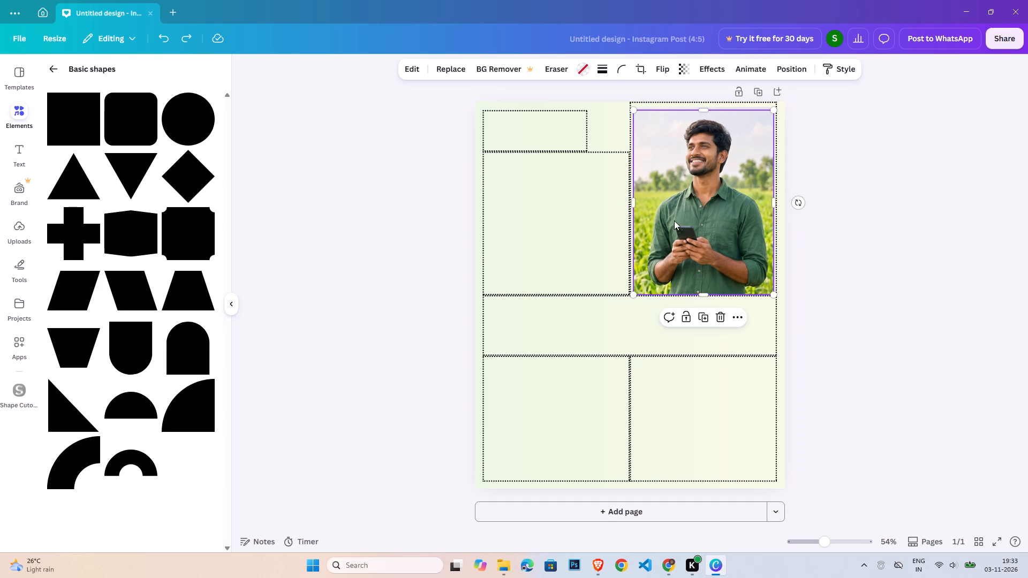
key(Delete)
click(674, 220)
key(Delete)
click(674, 220)
key(Delete)
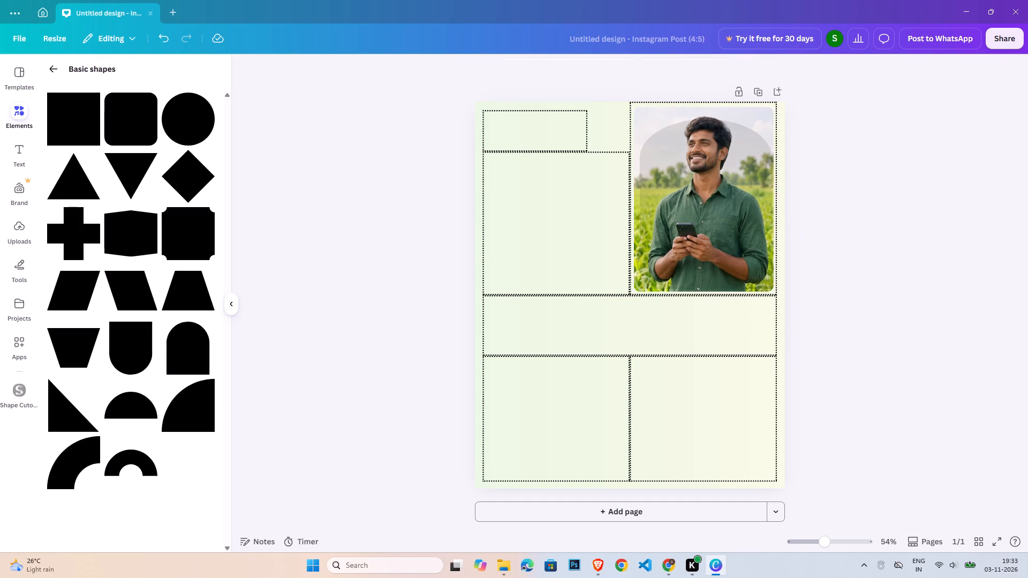
click(703, 224)
key(Delete)
click(703, 224)
key(Delete)
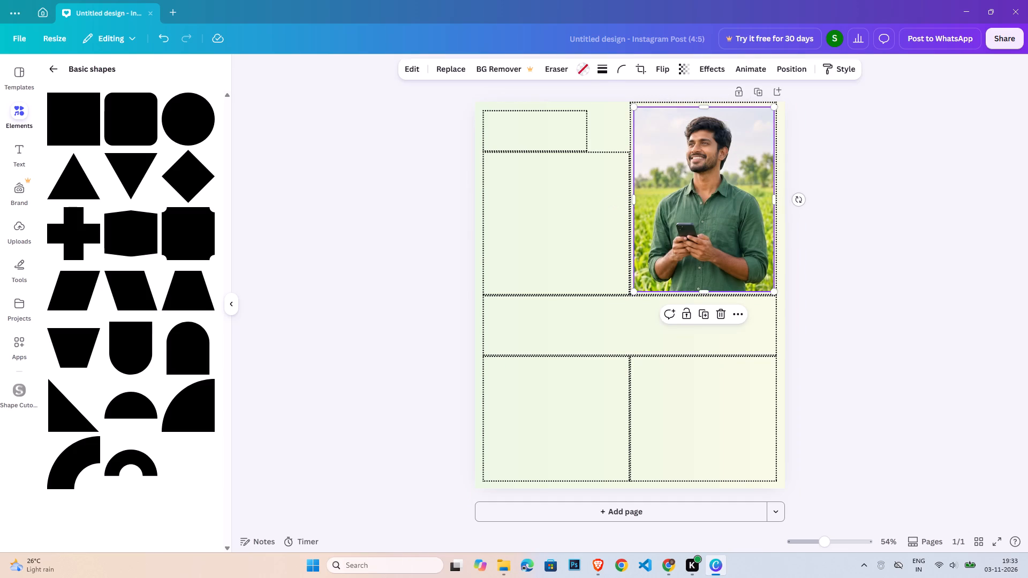
click(740, 206)
key(Delete)
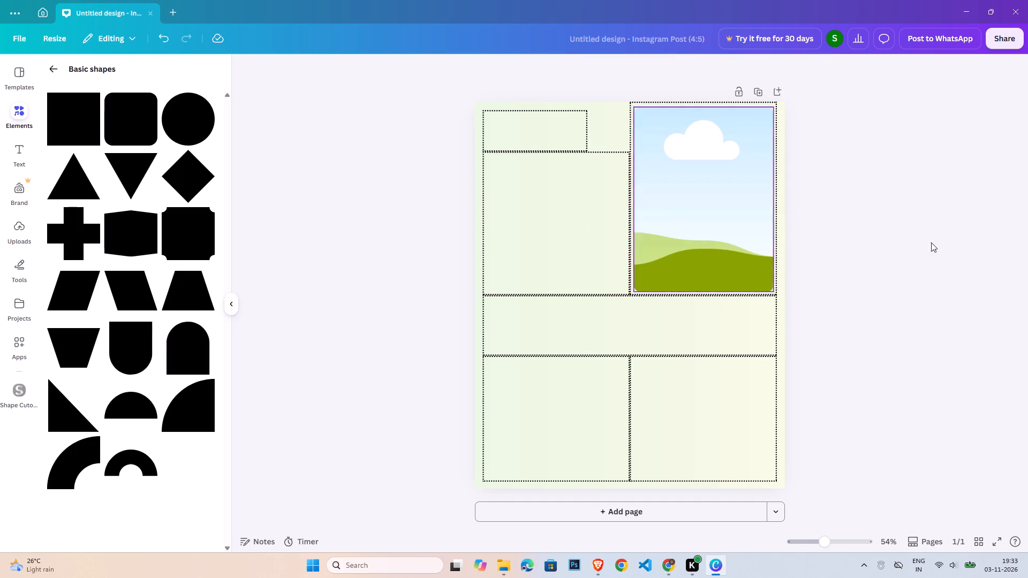
click(955, 239)
click(649, 208)
key(Delete)
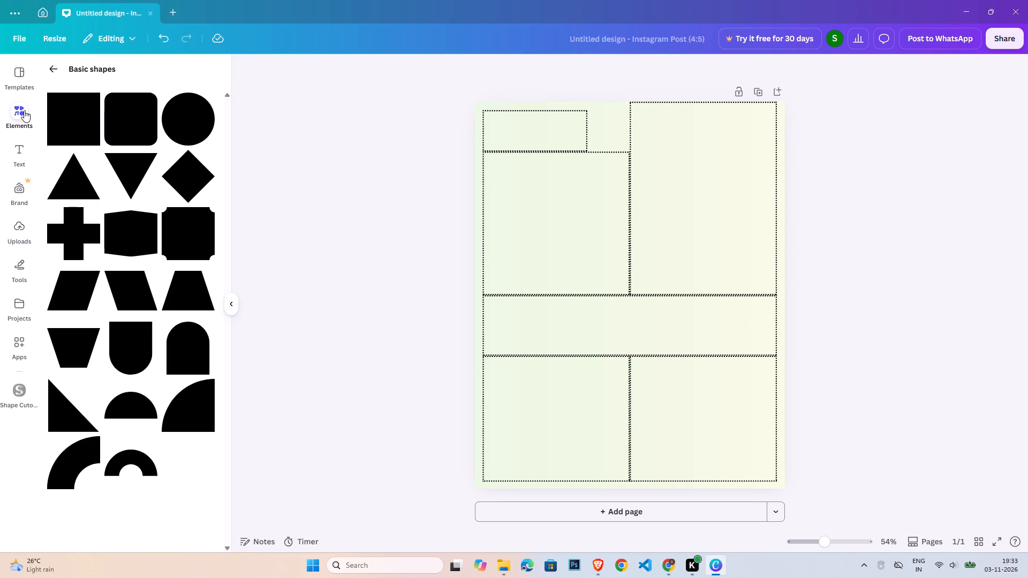
Insert the uploaded photo of the man in the field and crop both its sides close to the man.
click(52, 64)
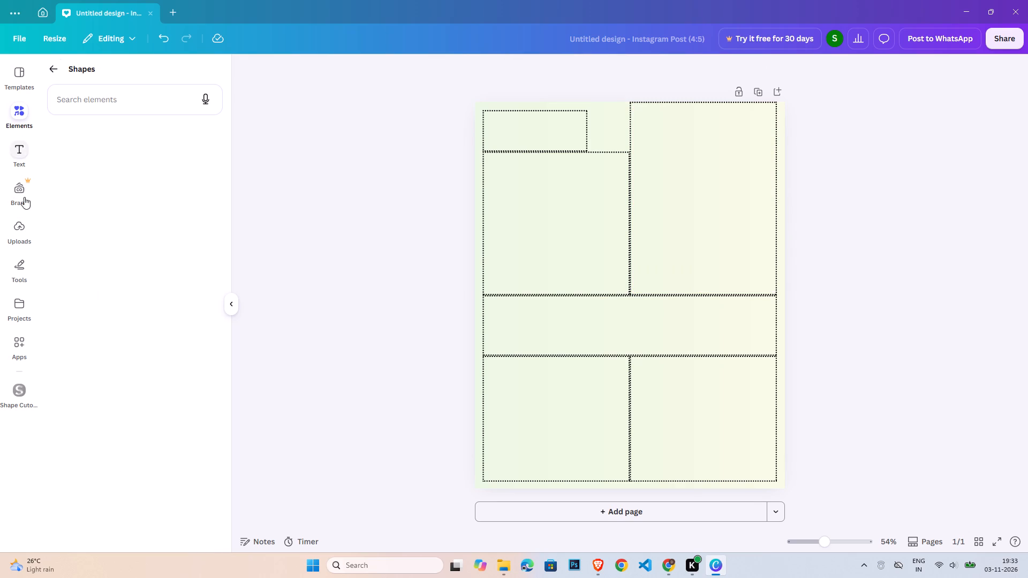
click(24, 233)
click(92, 266)
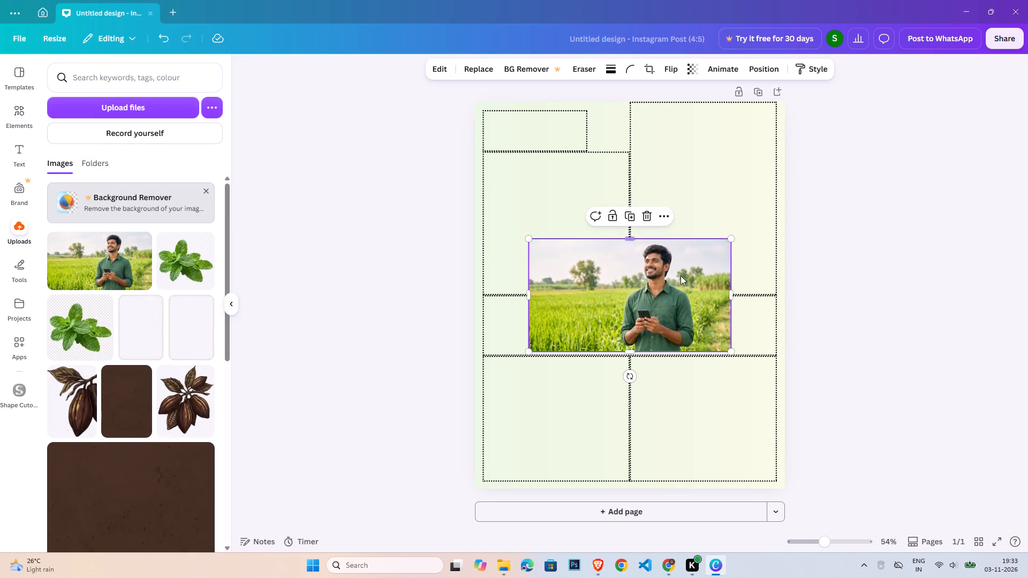
drag(666, 293, 738, 191)
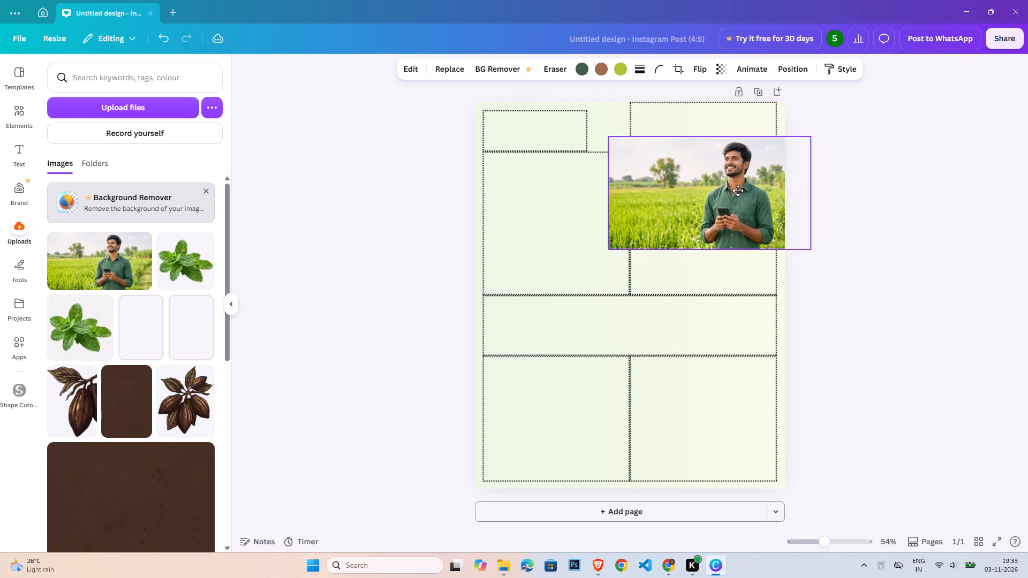
drag(738, 191, 722, 191)
drag(792, 191, 760, 196)
drag(586, 194, 664, 197)
Place the cropped photo in the tall upper-right dotted box and enlarge it to about 500 px wide.
drag(682, 189, 646, 156)
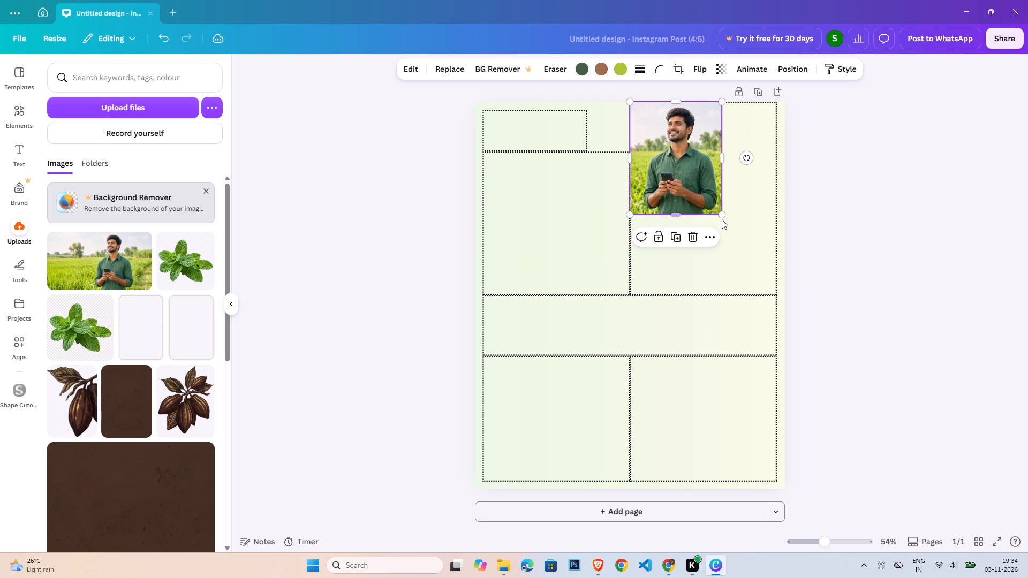
drag(722, 217, 767, 305)
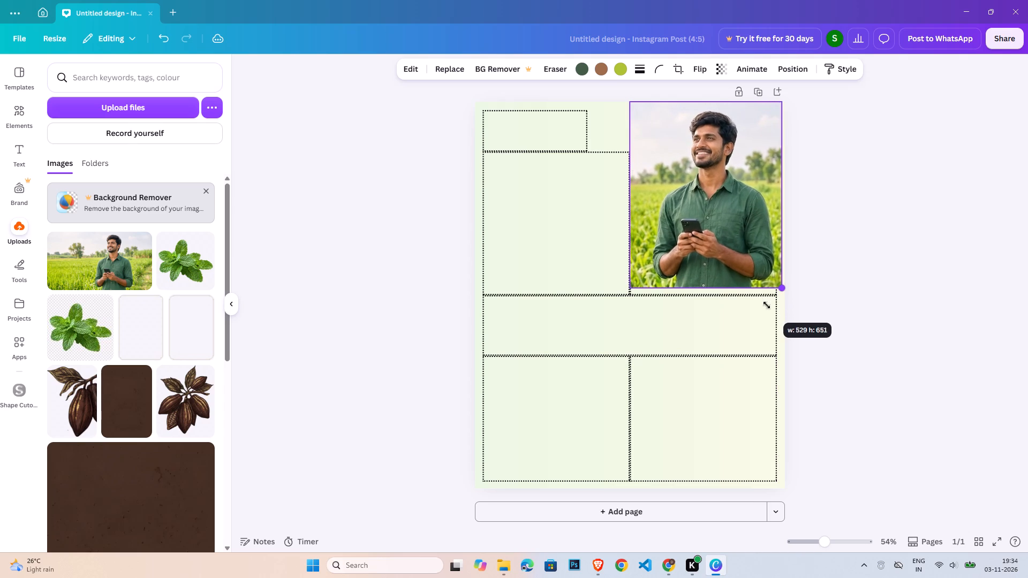
drag(767, 305, 758, 293)
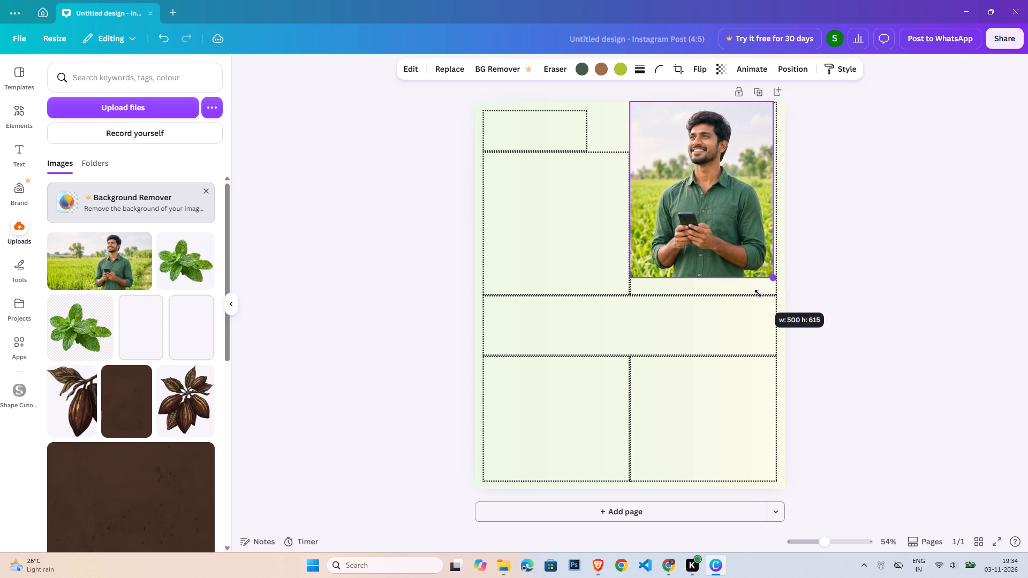
drag(758, 293, 759, 295)
drag(751, 208, 751, 221)
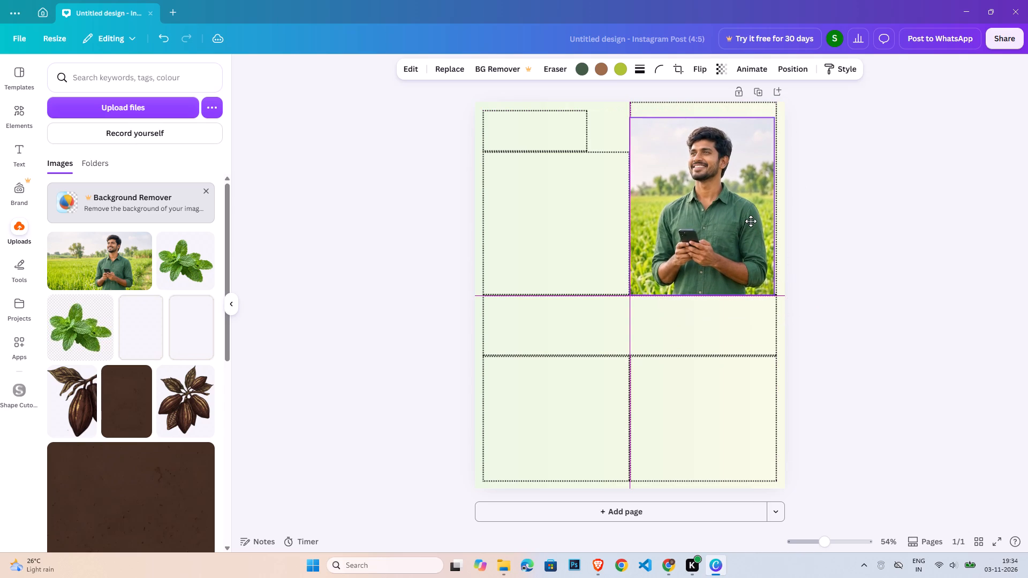
drag(751, 221, 751, 219)
Blur the whole photo, man and background, with the Blur tool's Add blur brush at size 75 and intensity 69.
click(412, 68)
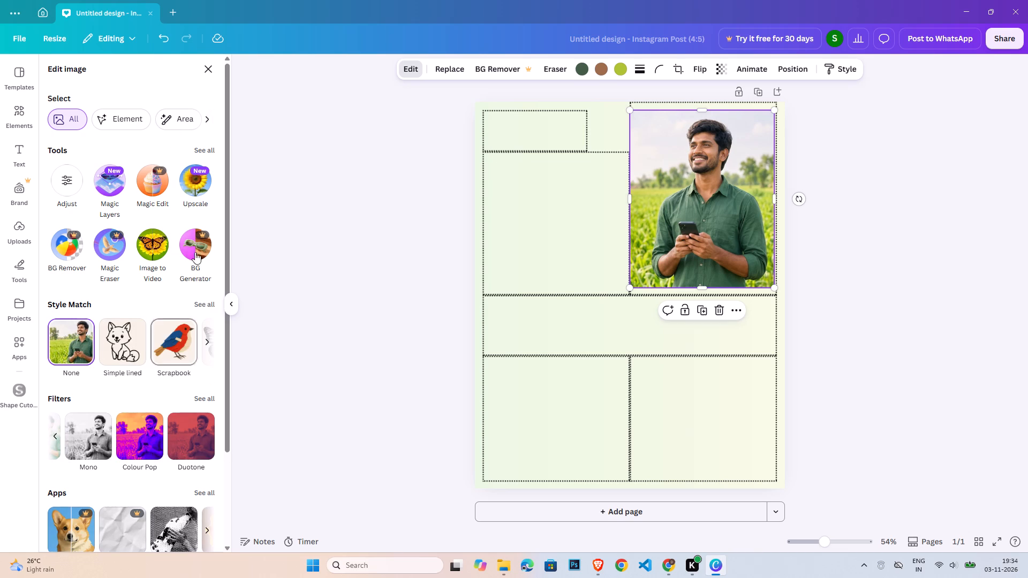
click(204, 148)
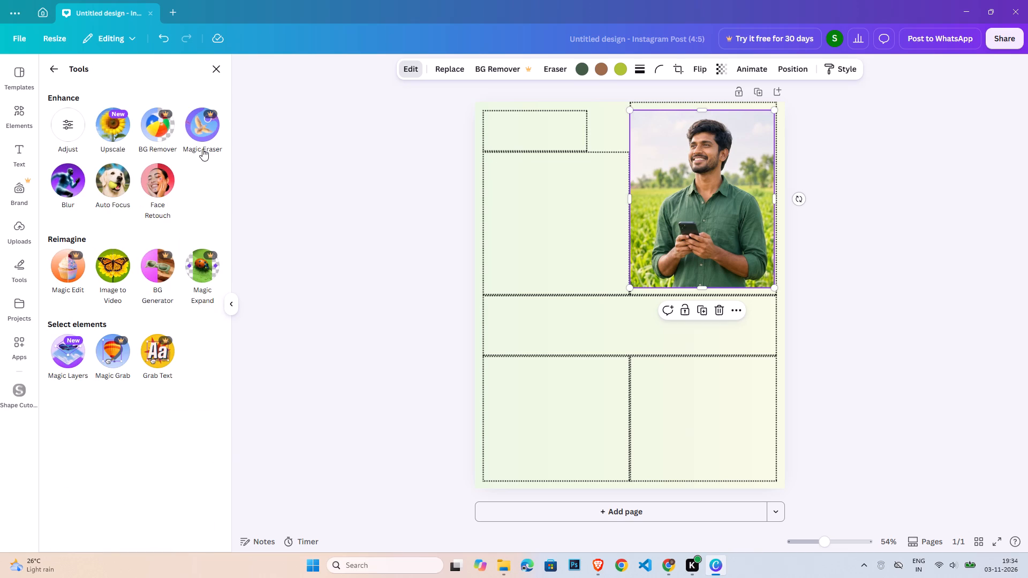
click(76, 178)
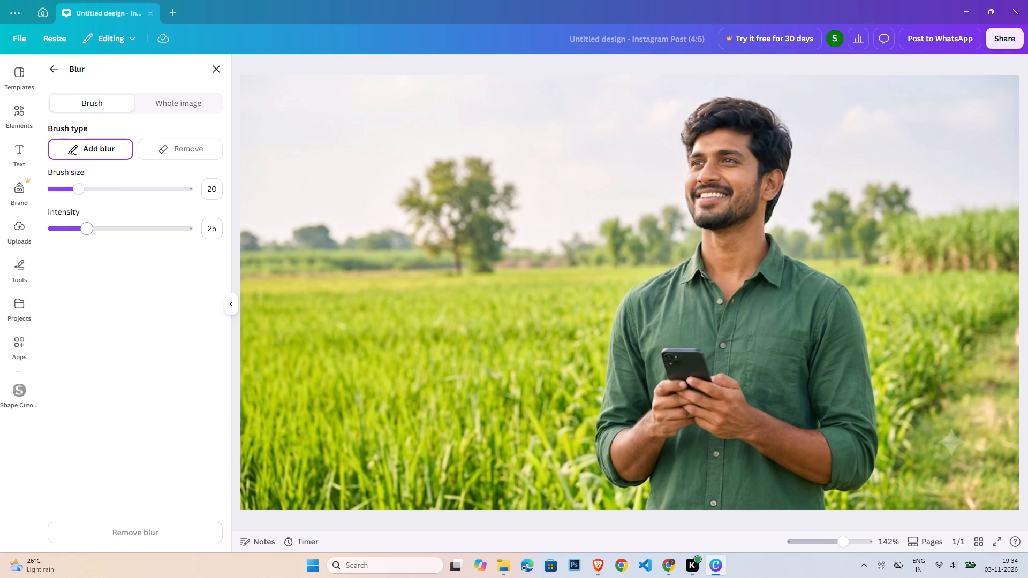
drag(86, 231, 146, 233)
drag(77, 188, 130, 191)
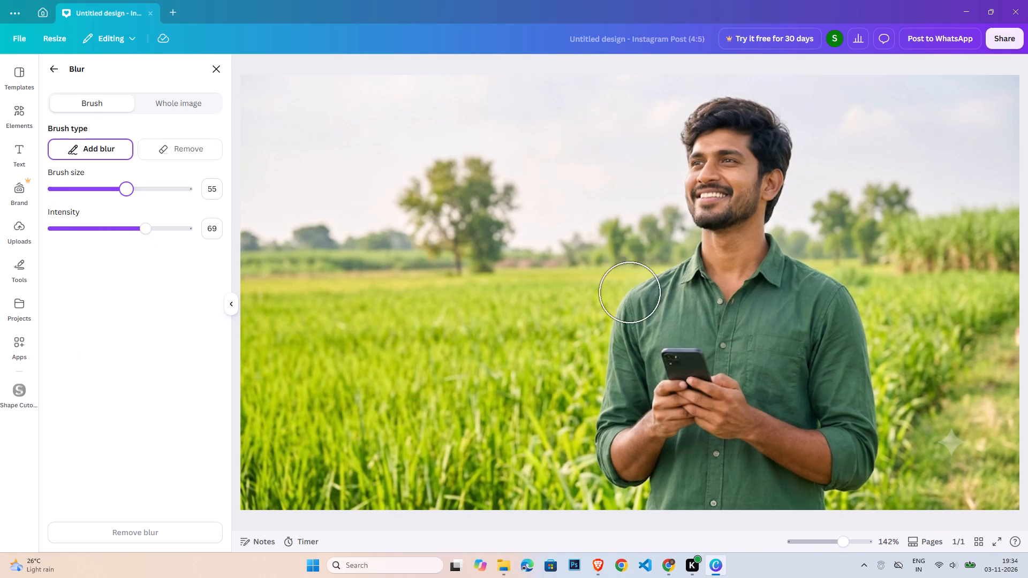
drag(130, 191, 154, 192)
drag(275, 77, 412, 151)
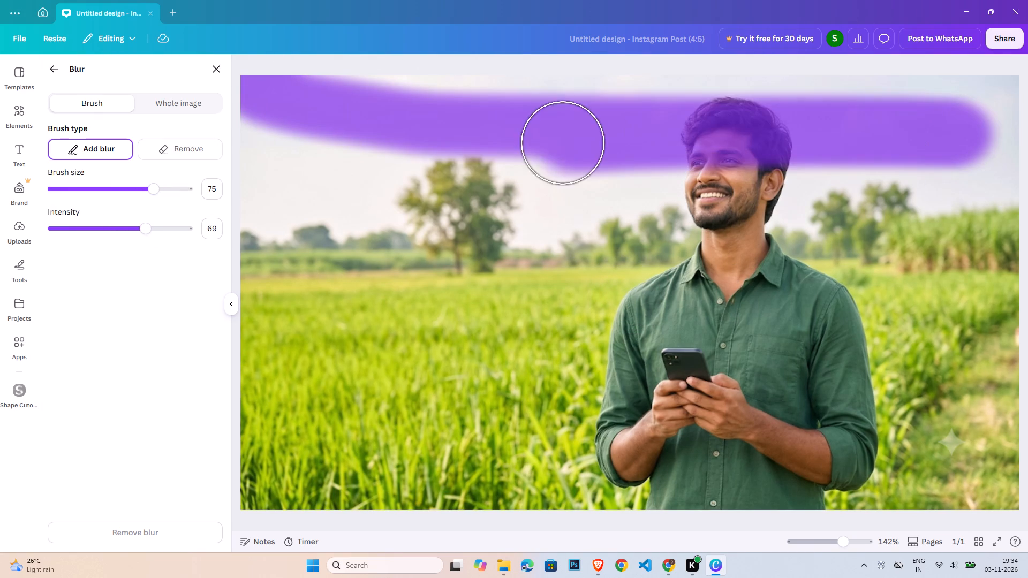
drag(412, 151, 281, 315)
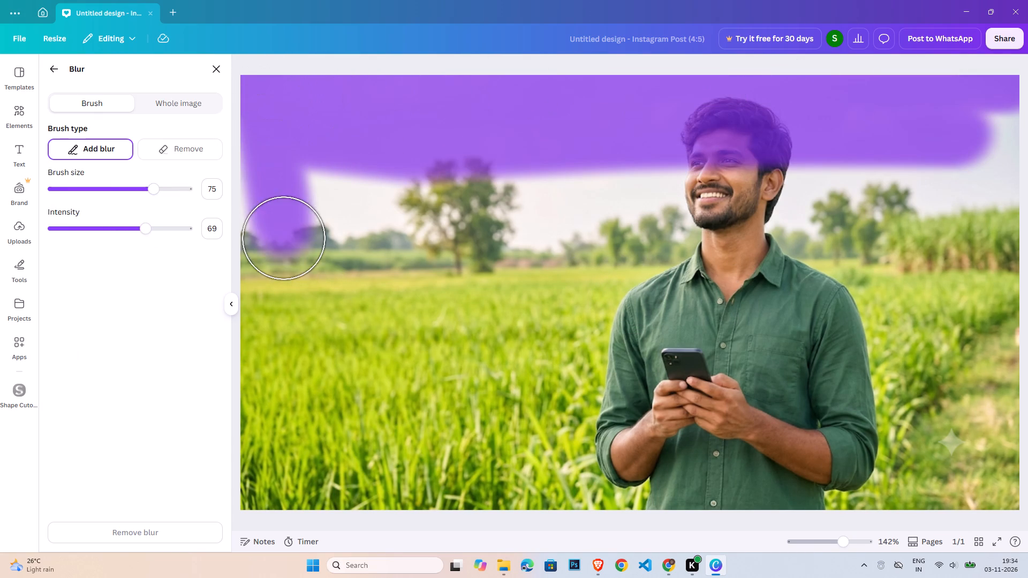
drag(281, 315, 271, 403)
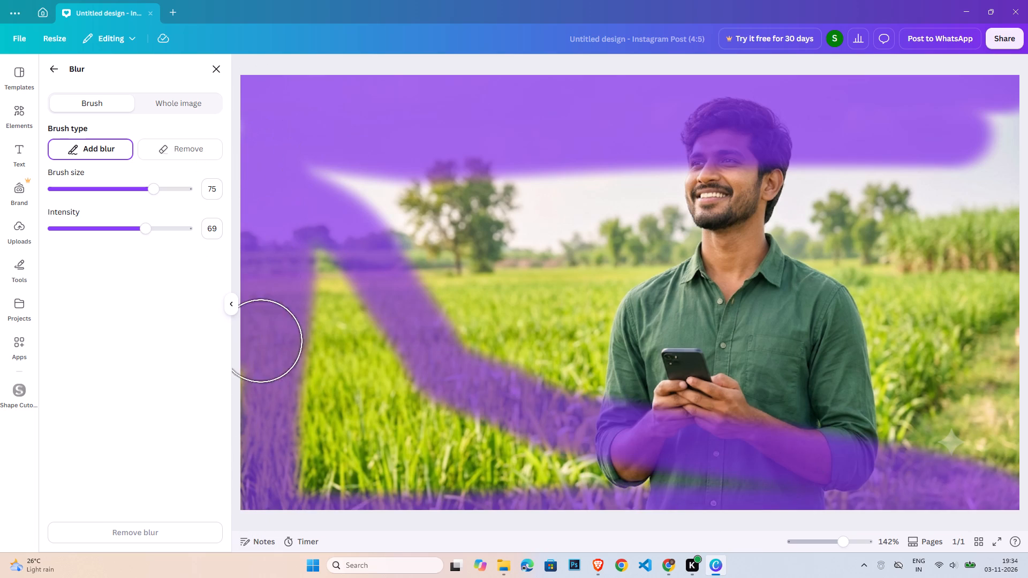
drag(271, 403, 941, 431)
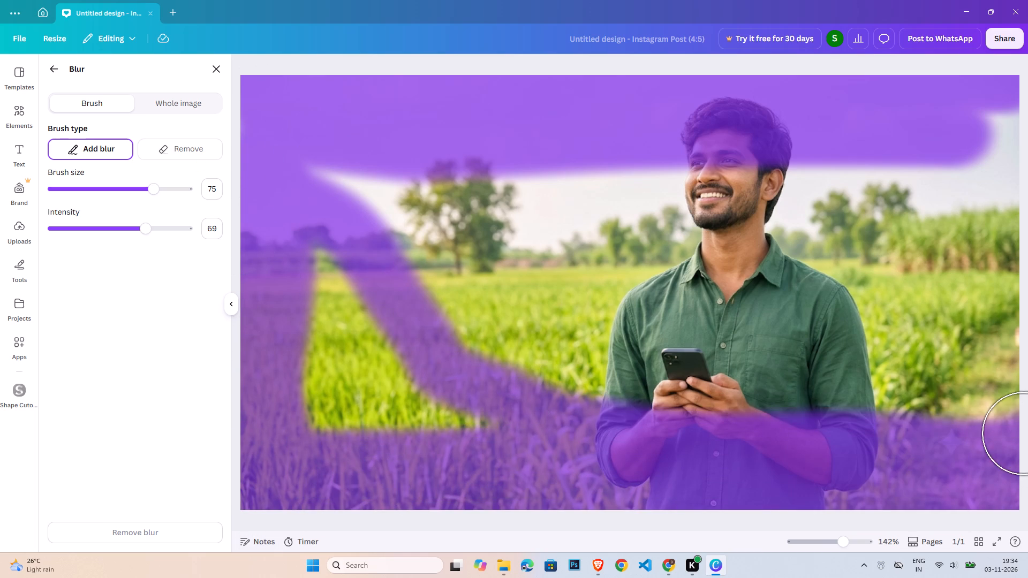
drag(941, 431, 1020, 412)
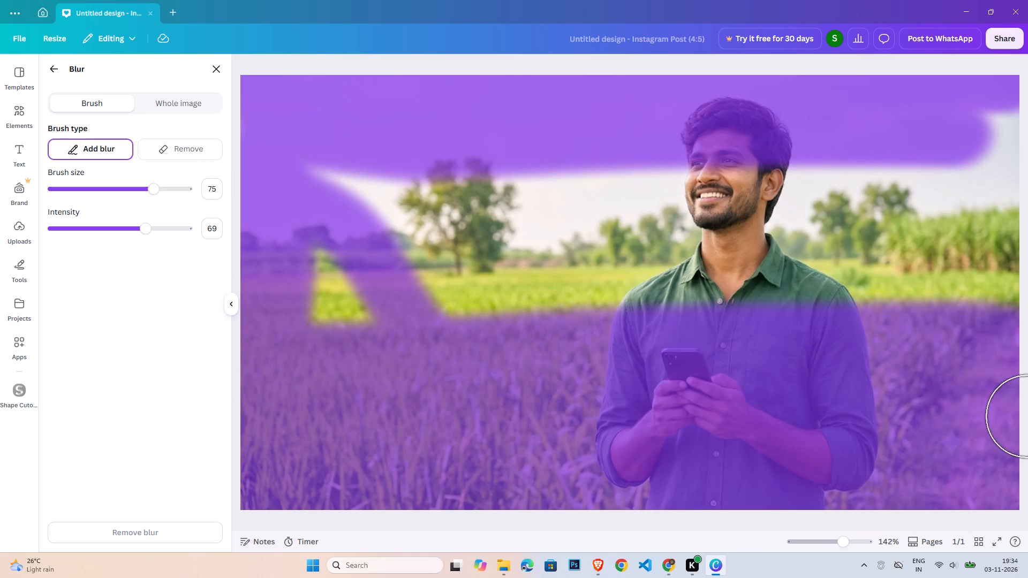
drag(1020, 412, 669, 251)
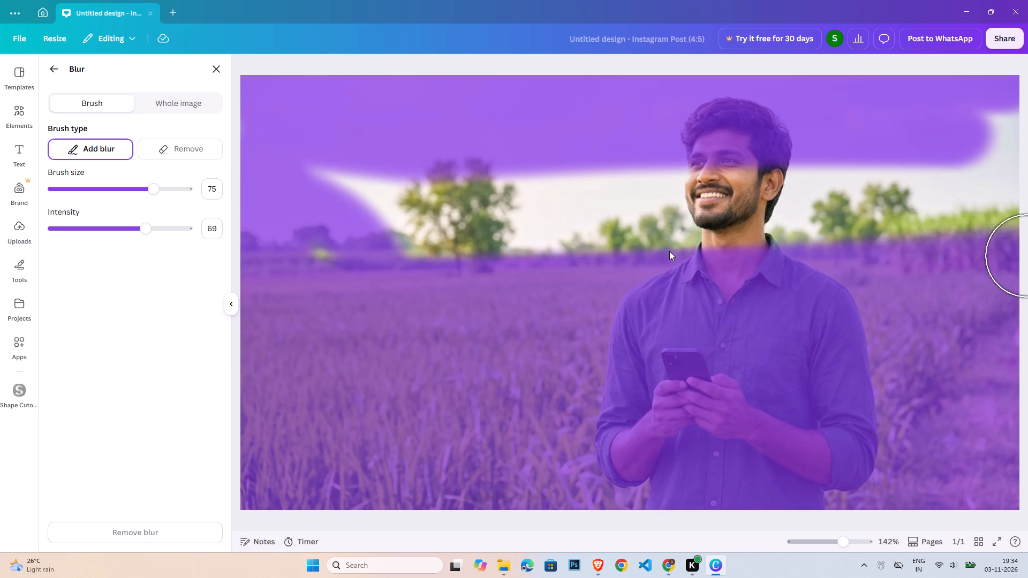
drag(669, 251, 903, 179)
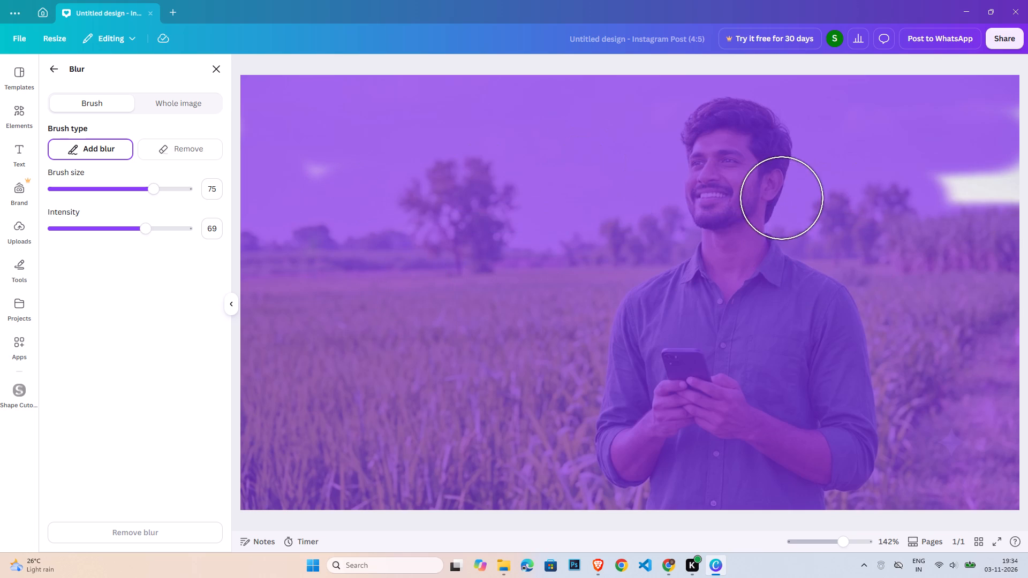
drag(903, 179, 999, 288)
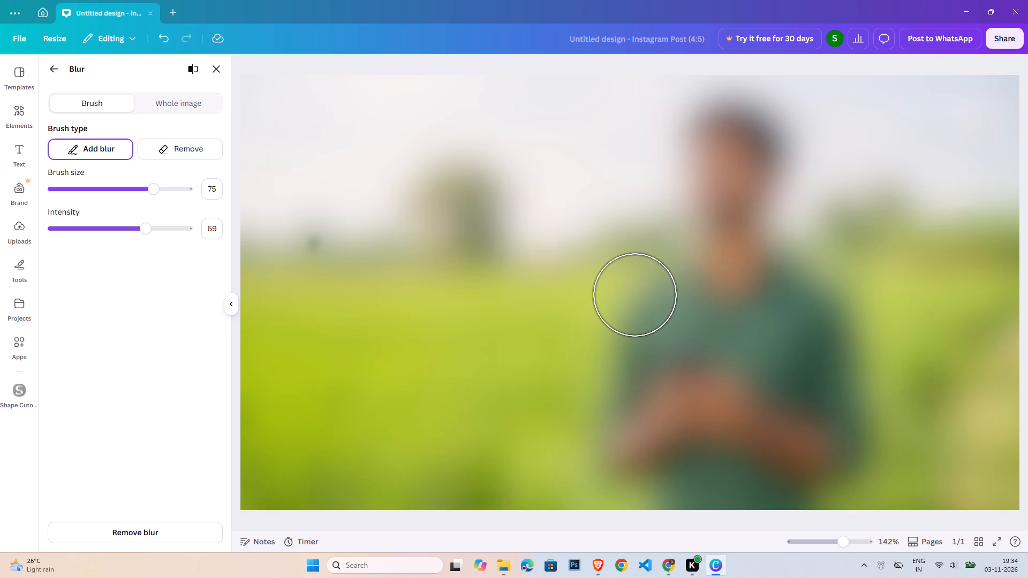
Lower the blur intensity to 22 and return to the page layout.
drag(142, 233, 92, 239)
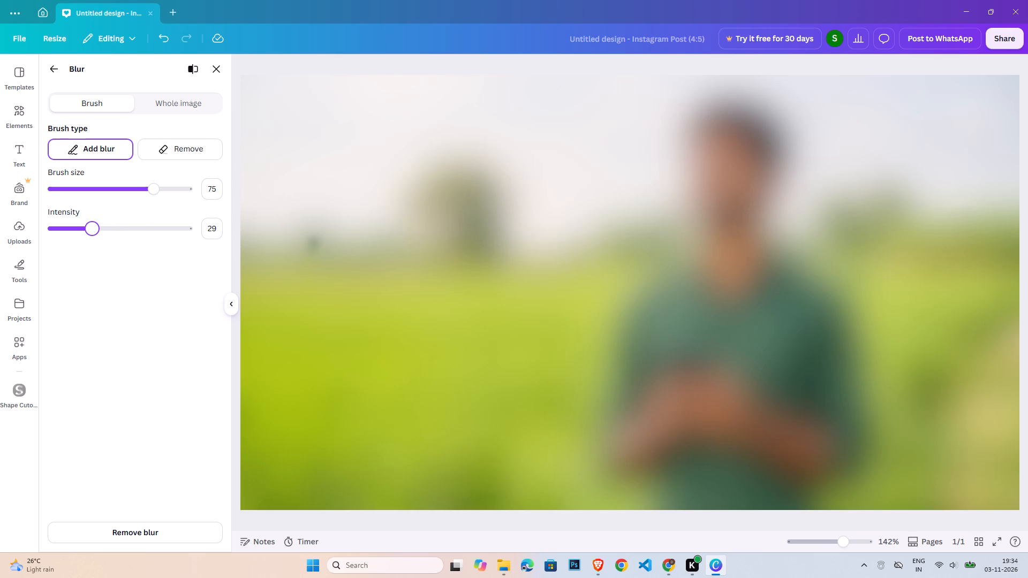
drag(97, 230, 82, 234)
click(144, 323)
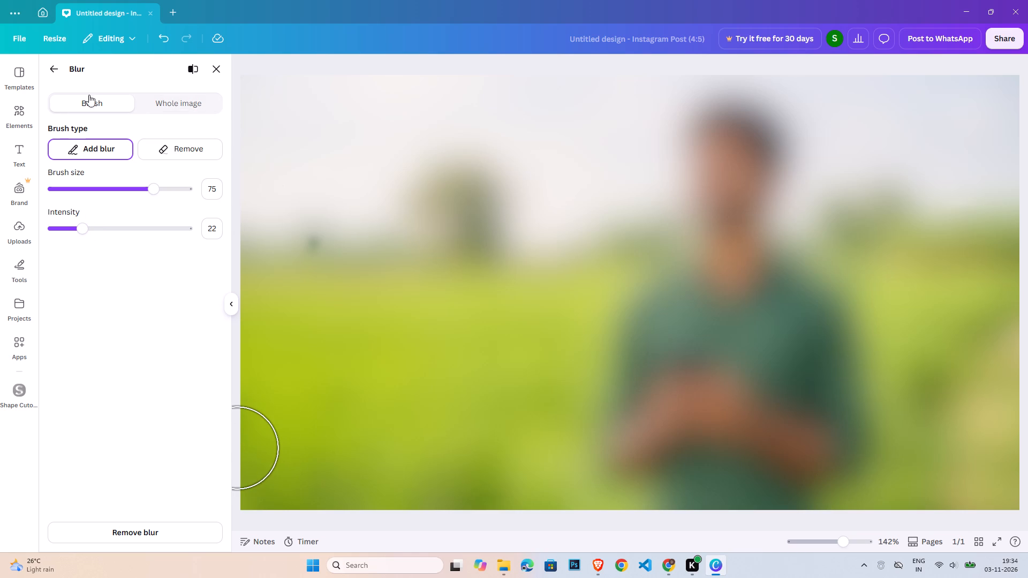
key(Return)
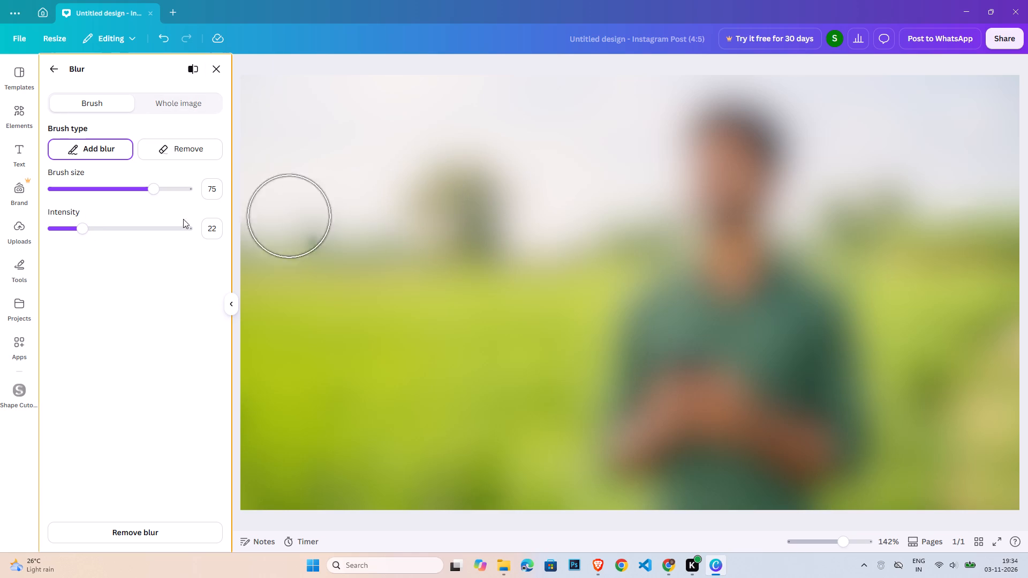
click(52, 69)
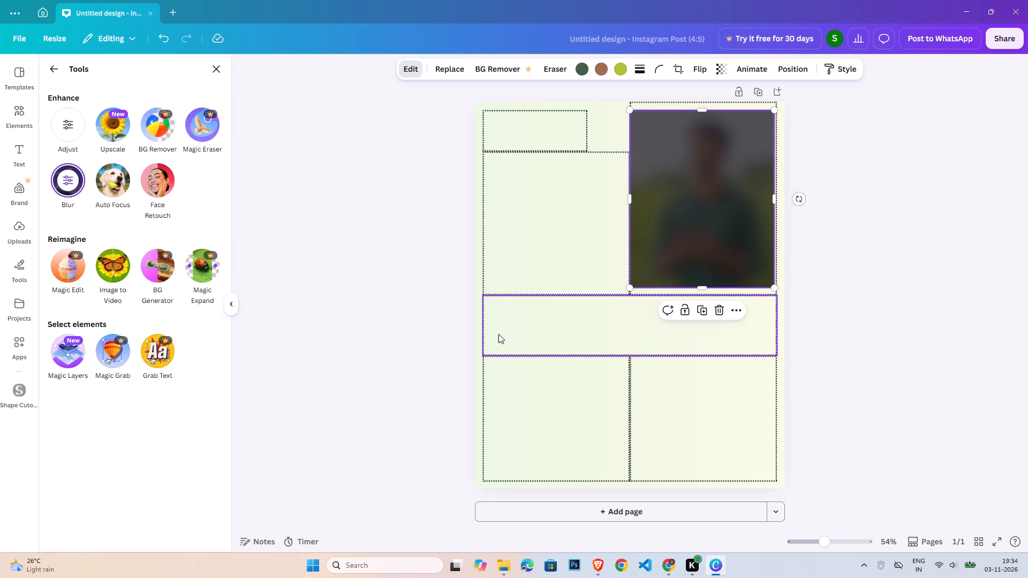
Undo the blur applied to the photo of the man.
click(830, 211)
click(856, 239)
click(673, 195)
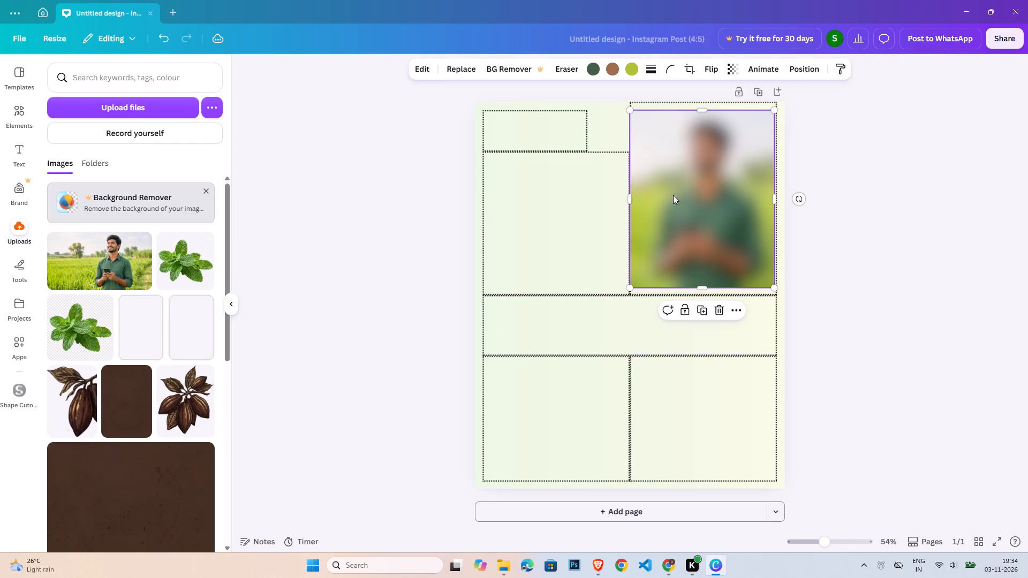
key(ctrl+z)
click(673, 195)
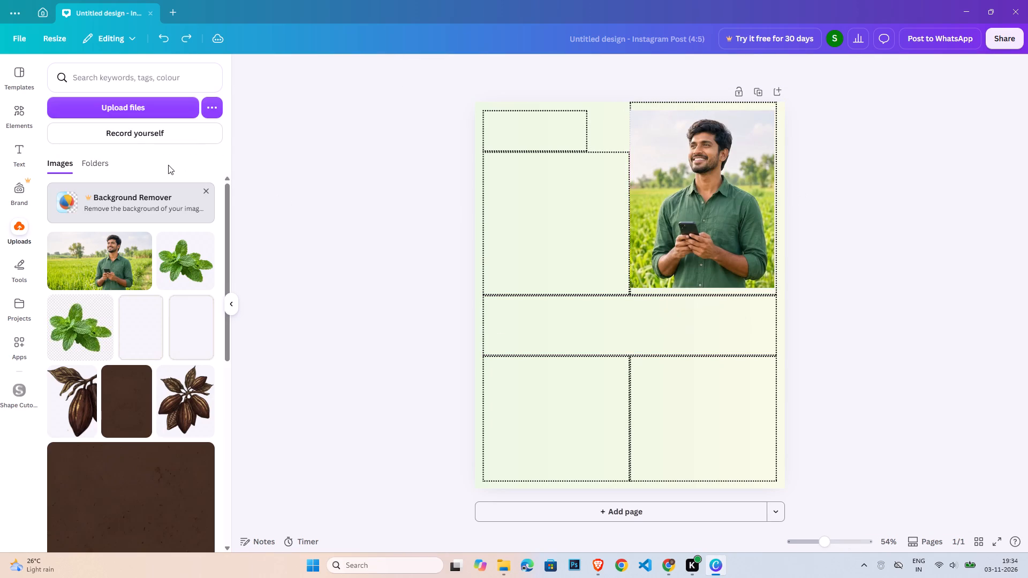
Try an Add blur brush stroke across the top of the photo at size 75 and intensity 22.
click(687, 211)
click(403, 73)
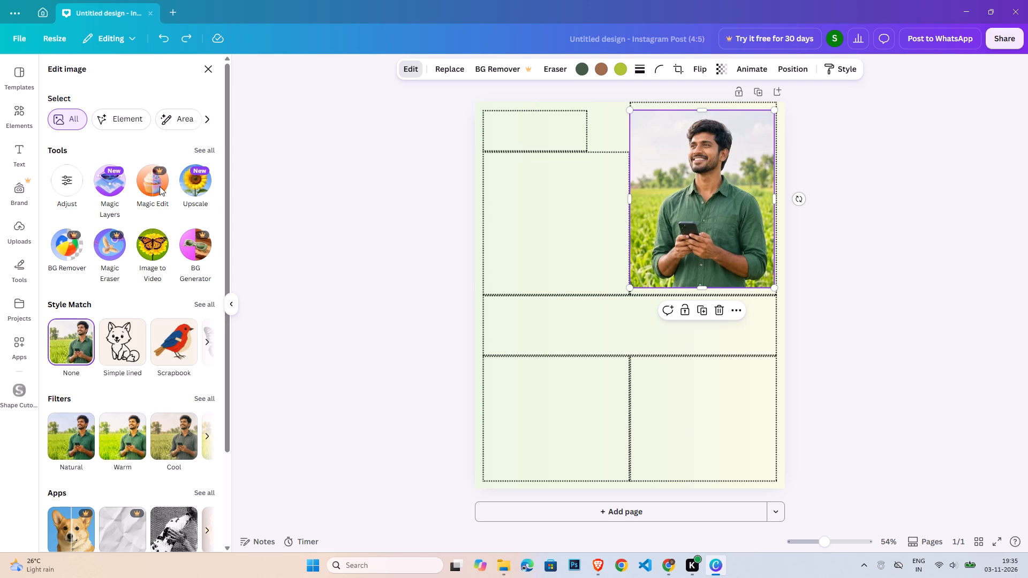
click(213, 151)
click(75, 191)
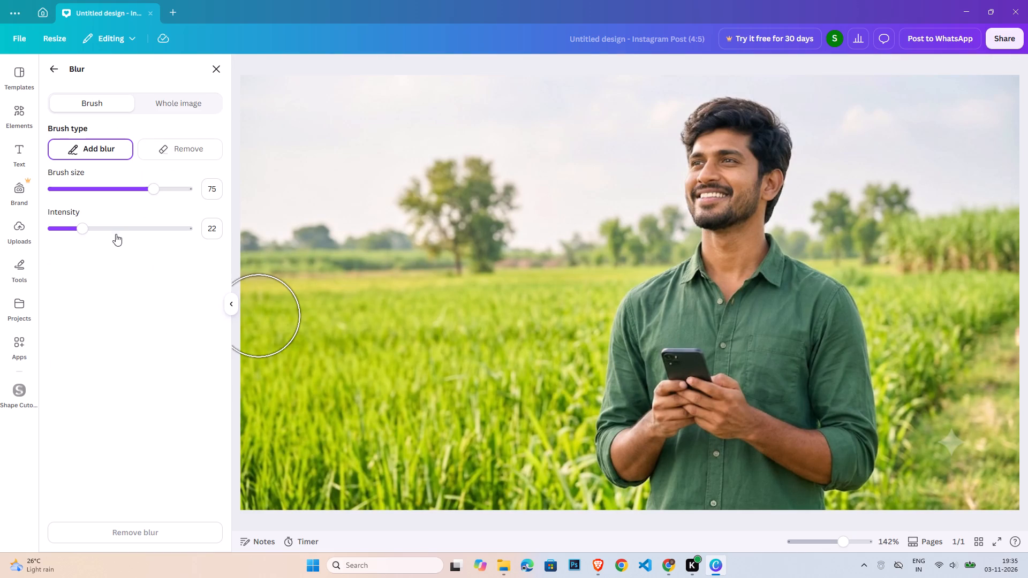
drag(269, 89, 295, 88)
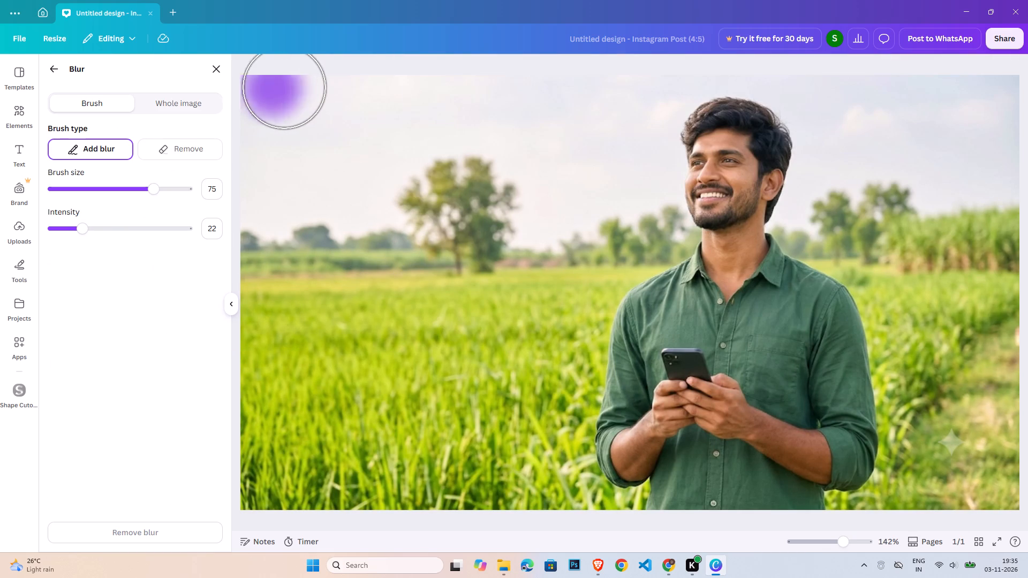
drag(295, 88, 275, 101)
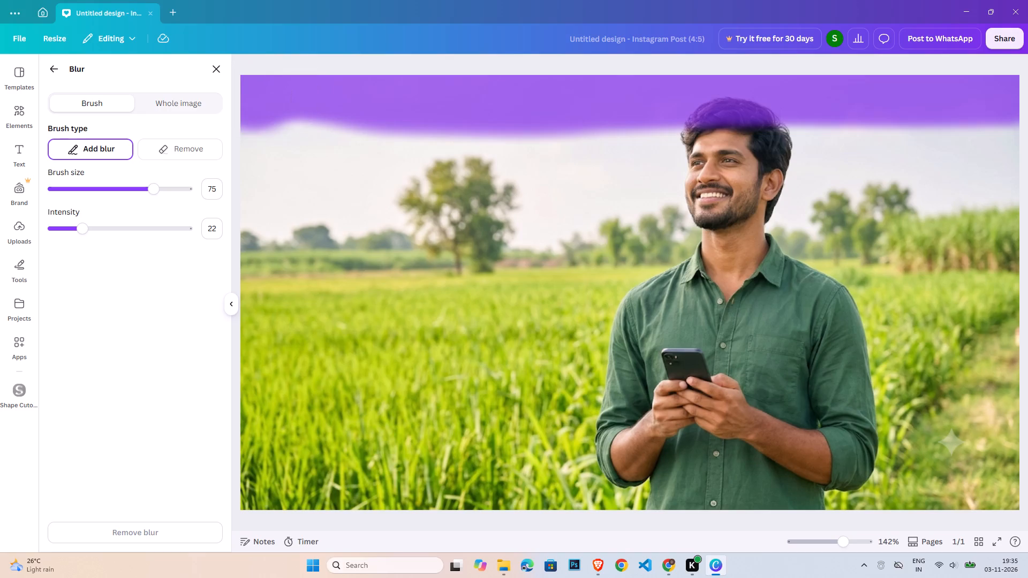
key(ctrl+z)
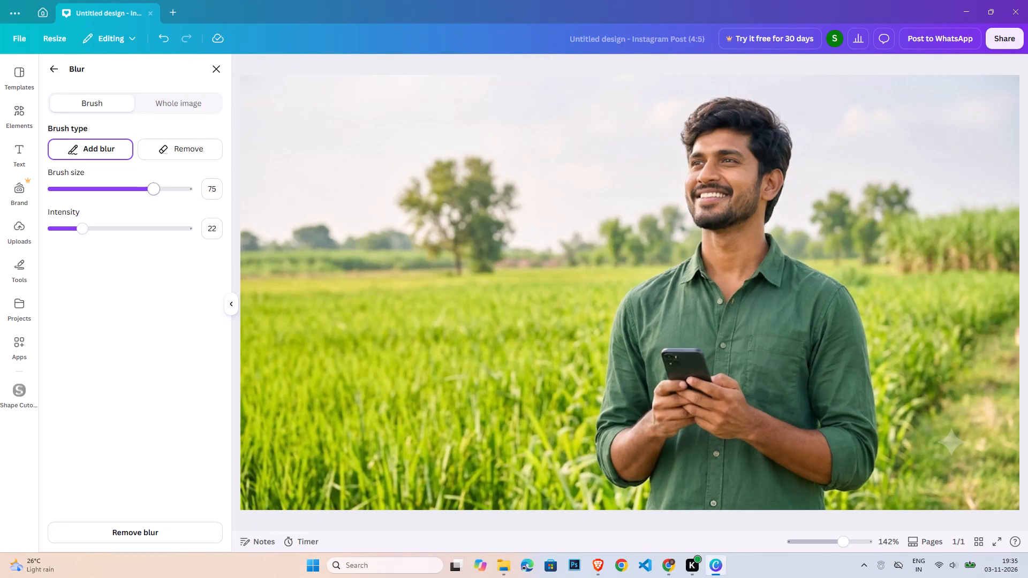
Blur the whole photo, man and background, with the Add blur brush at size 100 and intensity 11, and return to the page layout.
drag(78, 232, 71, 232)
drag(71, 232, 67, 232)
drag(157, 188, 258, 184)
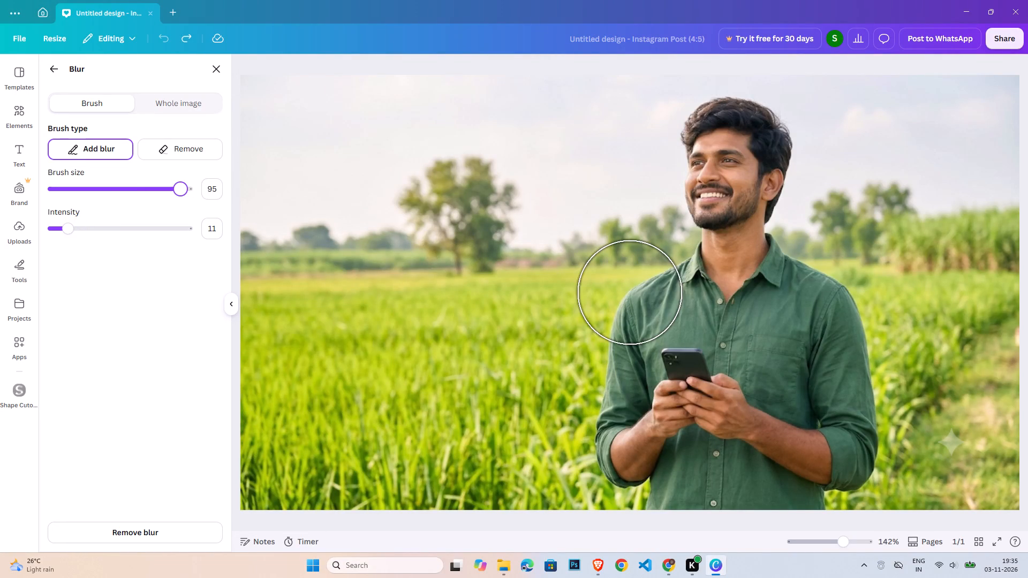
drag(269, 97, 996, 110)
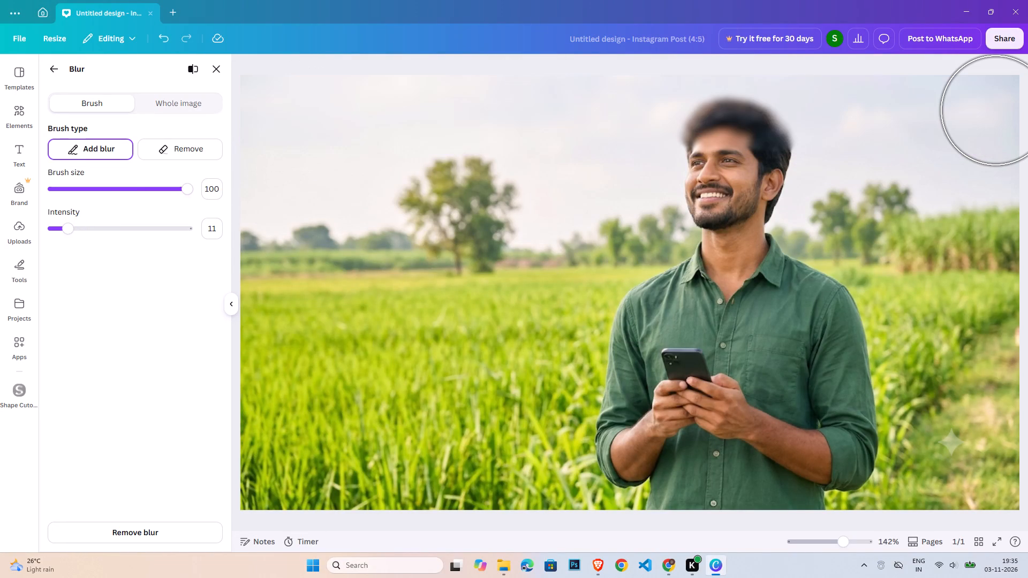
key(ctrl+z)
drag(246, 99, 1, 168)
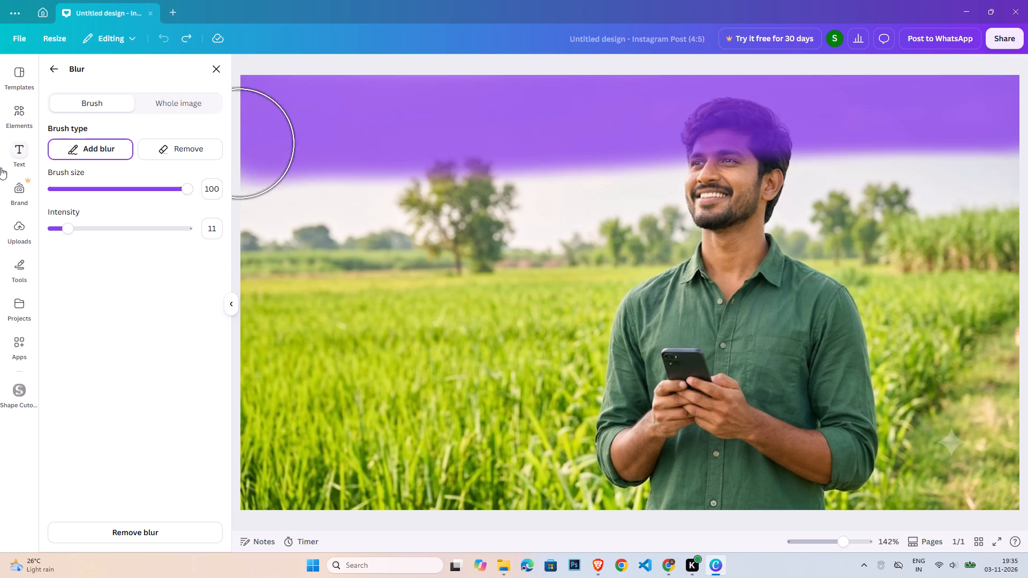
drag(1, 168, 383, 299)
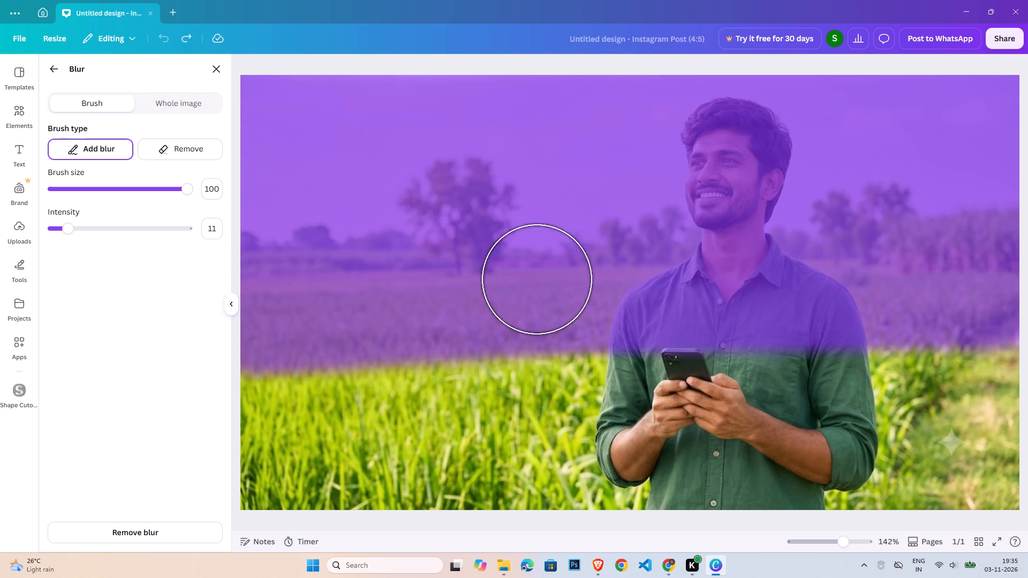
drag(383, 299, 657, 526)
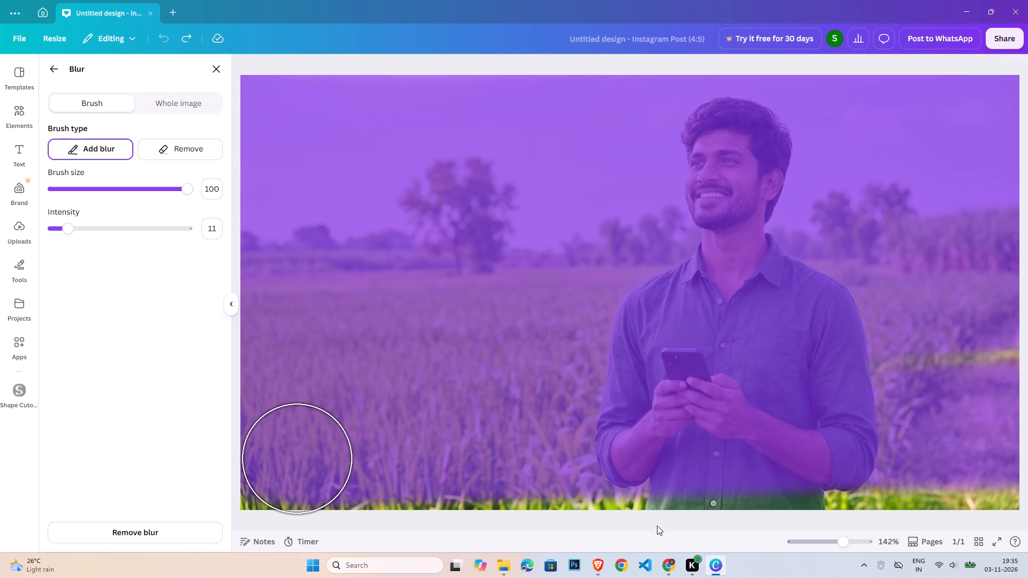
drag(657, 526, 289, 513)
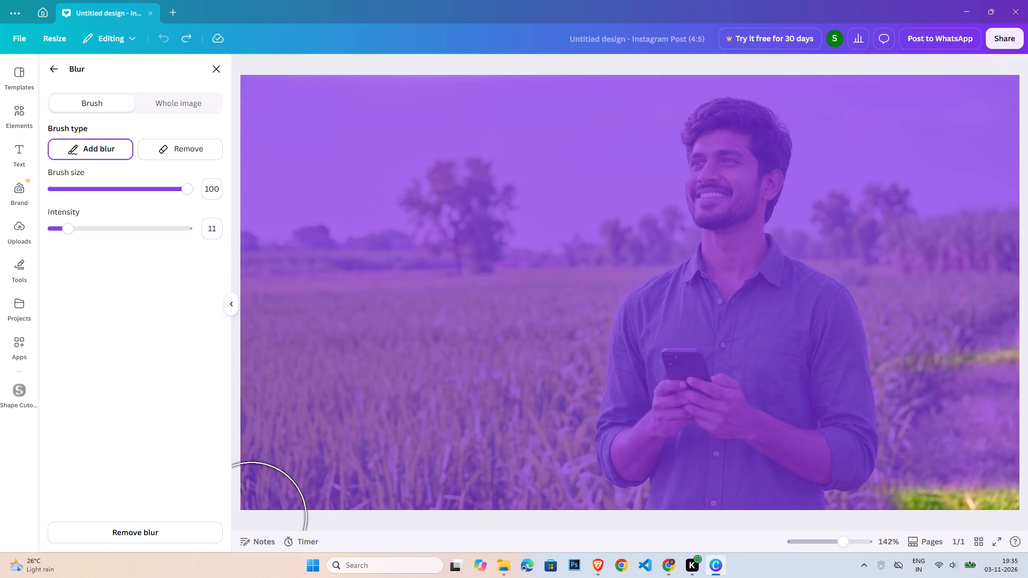
drag(289, 513, 1017, 348)
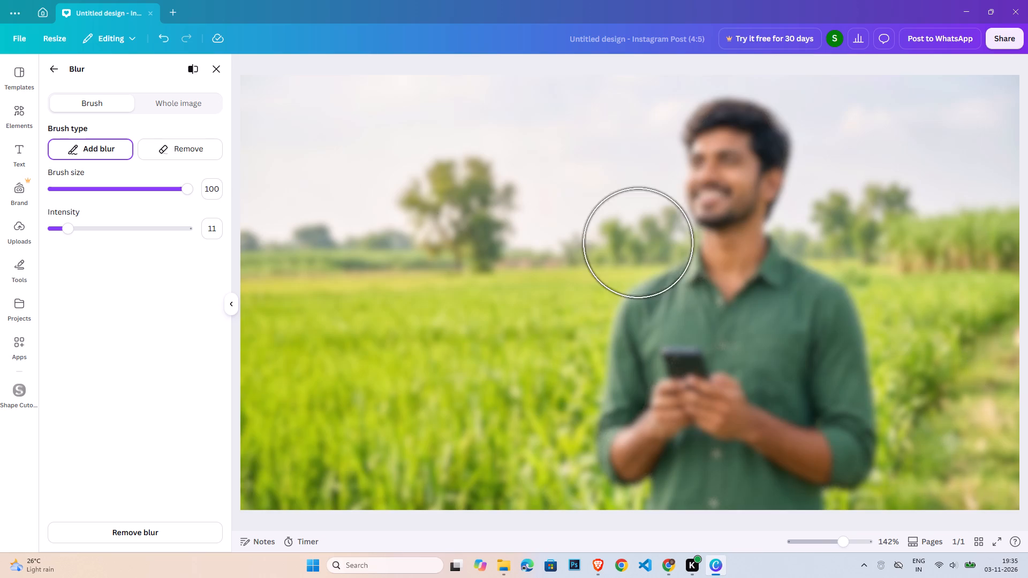
click(50, 72)
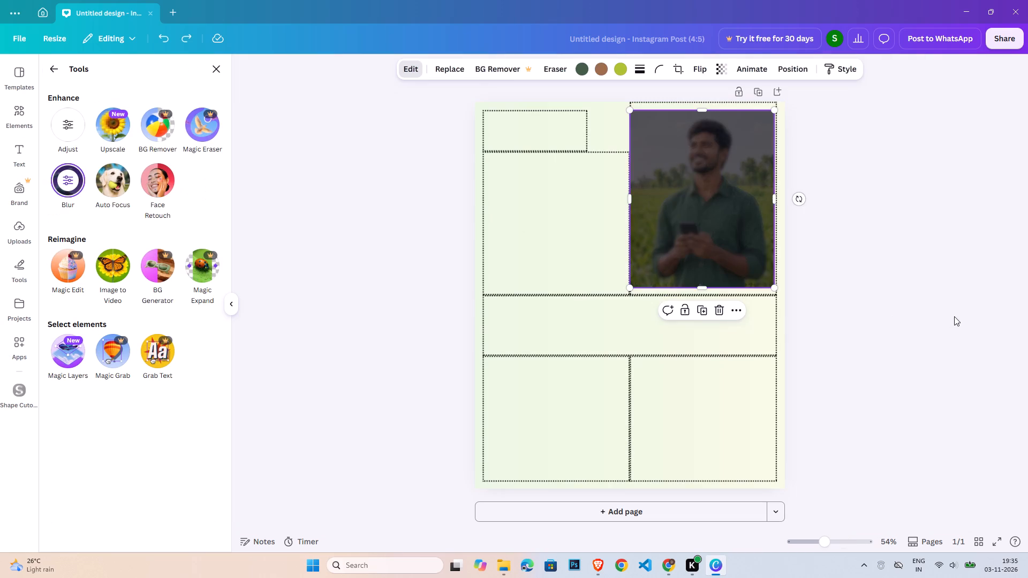
click(883, 257)
click(696, 171)
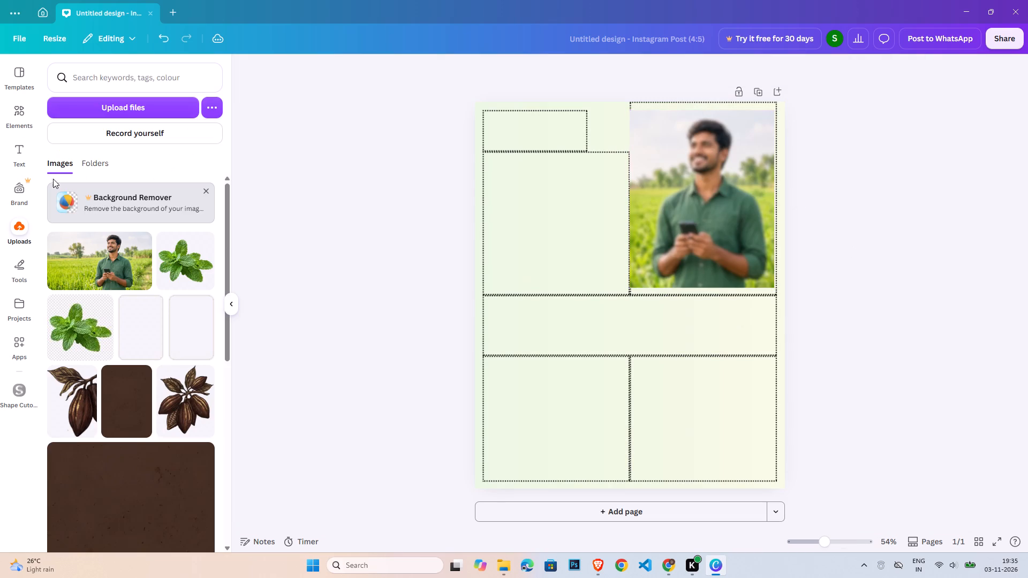
Insert the recently used rounded-bottom shape, rotate it 180° into an arch and place it over the blurred man.
click(23, 120)
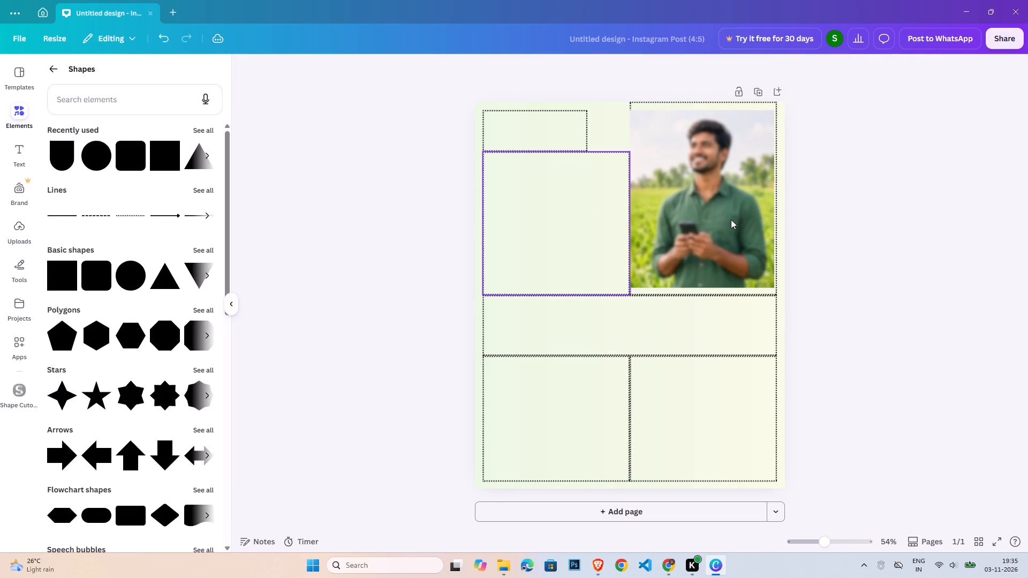
click(731, 219)
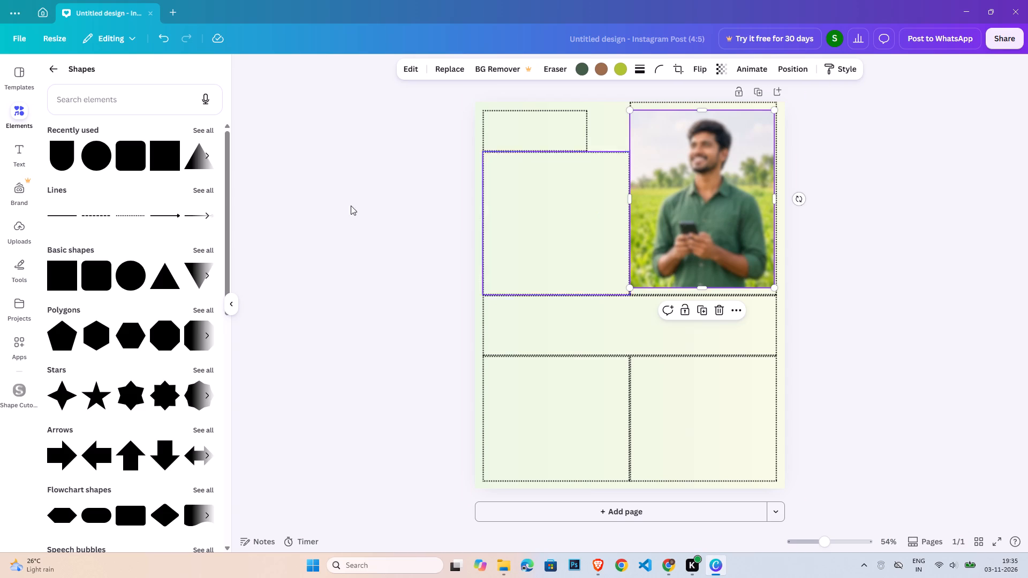
click(60, 163)
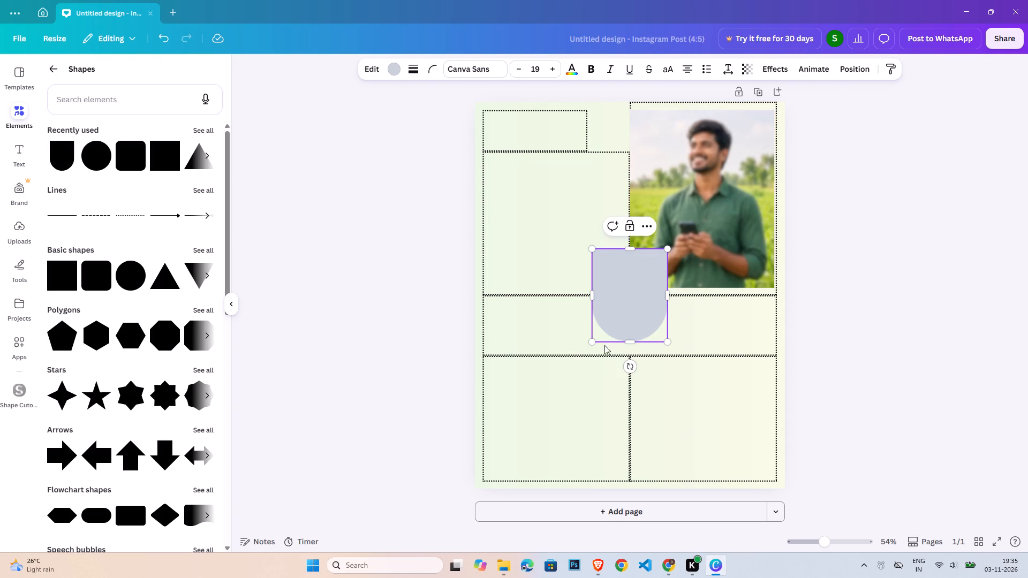
drag(629, 371, 633, 215)
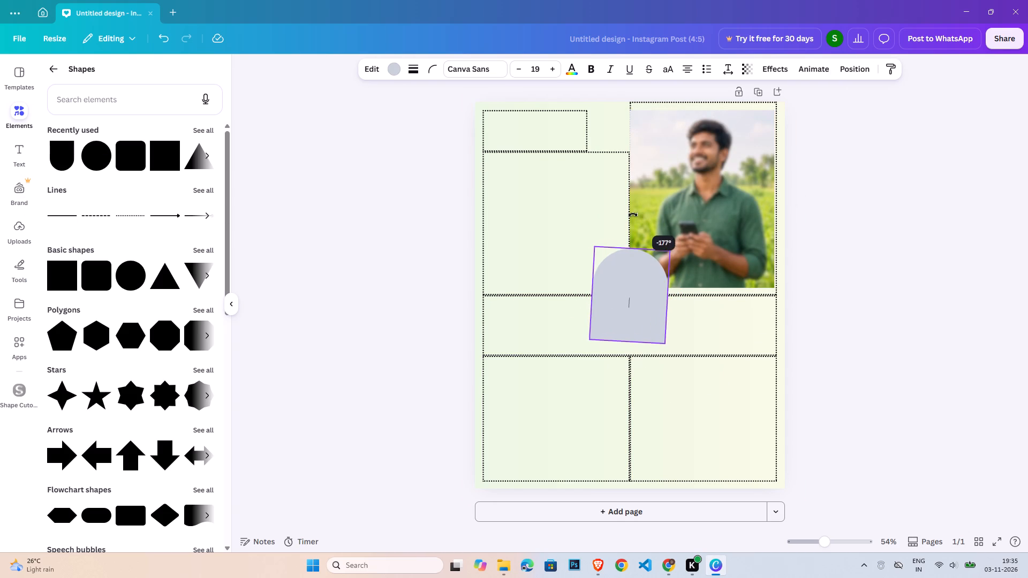
drag(633, 215, 630, 209)
drag(625, 297, 700, 233)
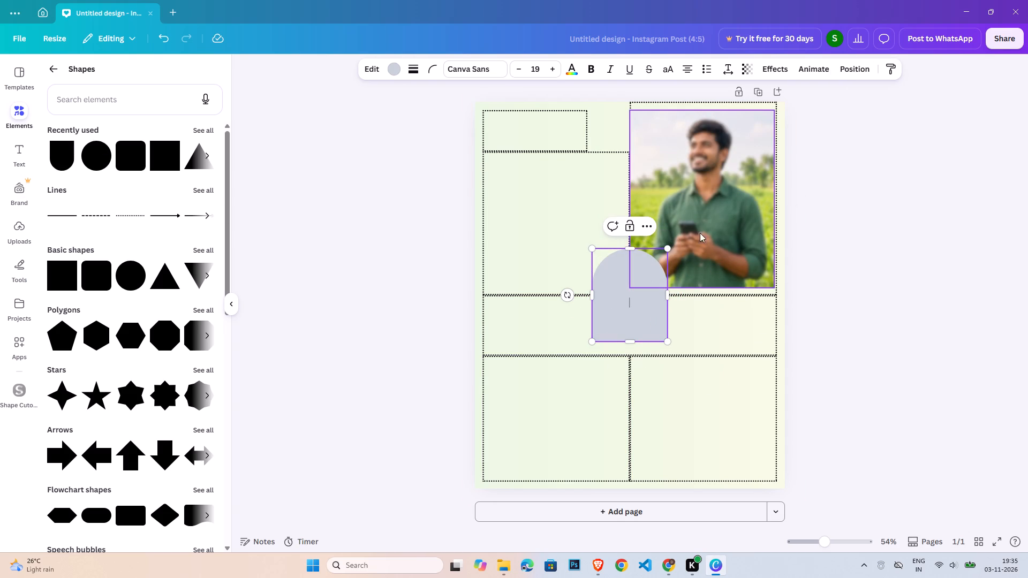
drag(700, 233, 701, 225)
drag(629, 315, 688, 230)
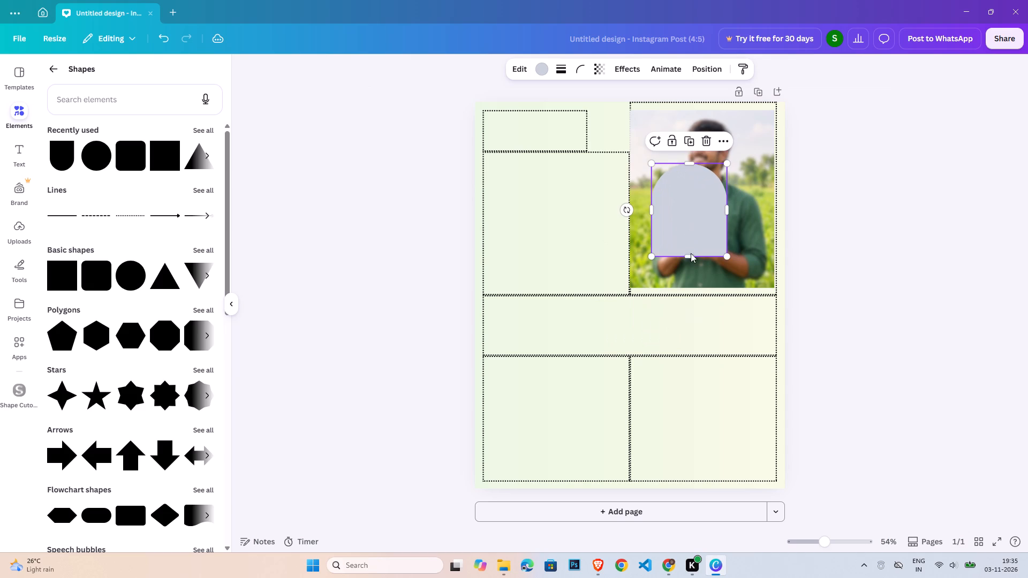
Enlarge the arch to about 383 px wide, extending it down to the photo's bottom edge and up to the man's face.
drag(692, 257, 696, 290)
drag(727, 229, 733, 227)
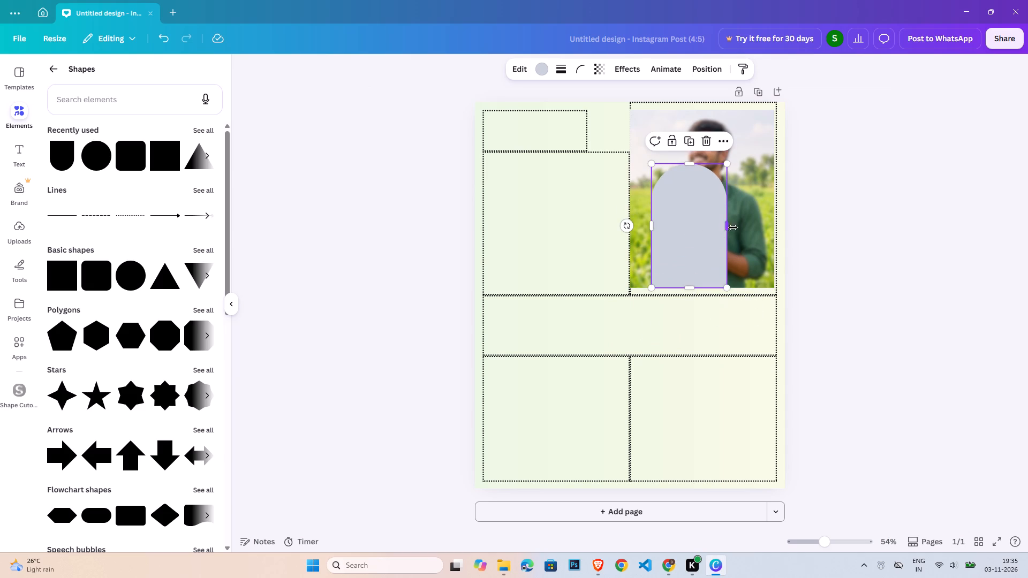
drag(733, 227, 761, 227)
drag(705, 164, 705, 140)
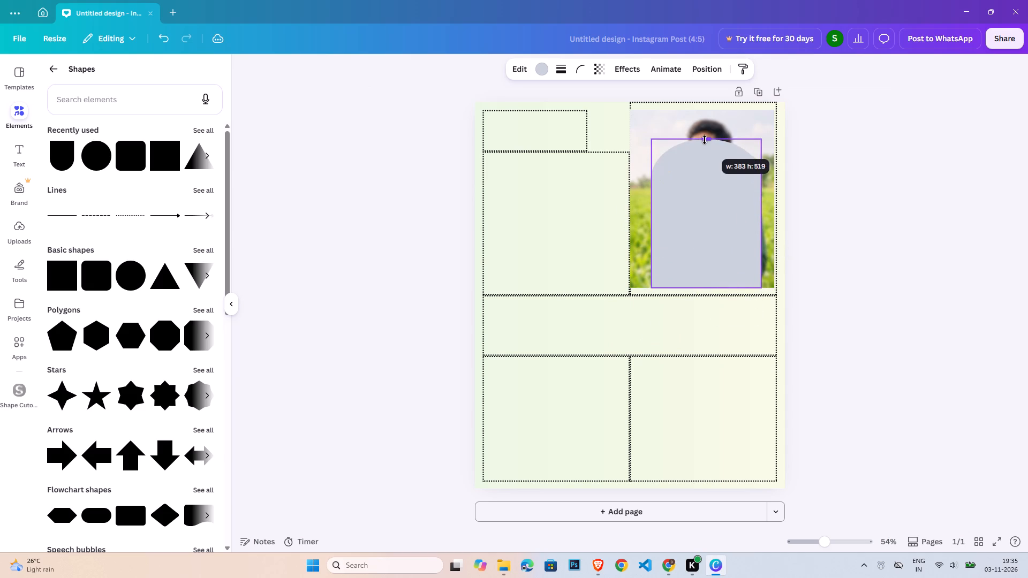
drag(705, 140, 705, 132)
Make the arch semi-transparent and fill it with black.
click(593, 68)
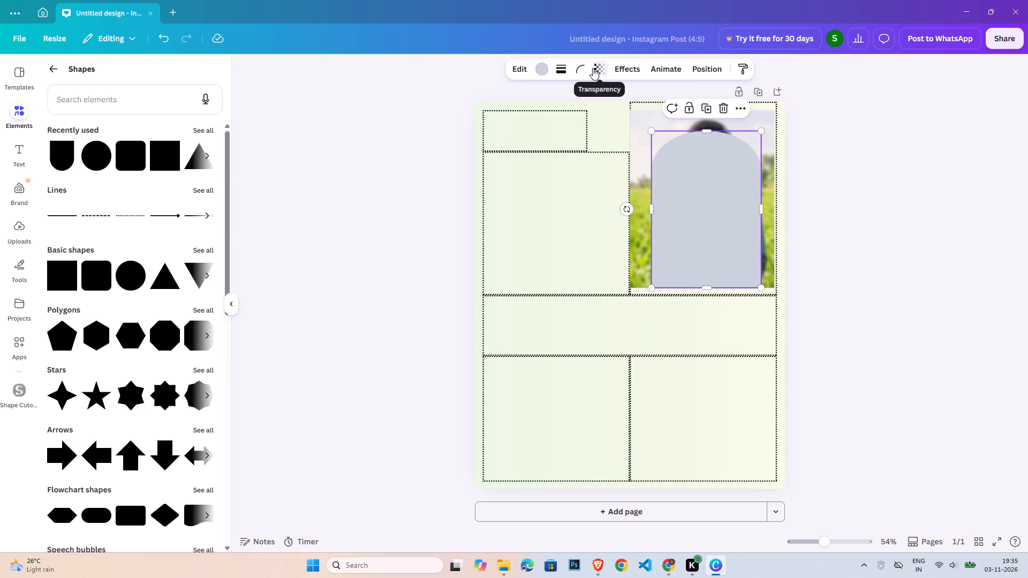
drag(625, 112, 587, 118)
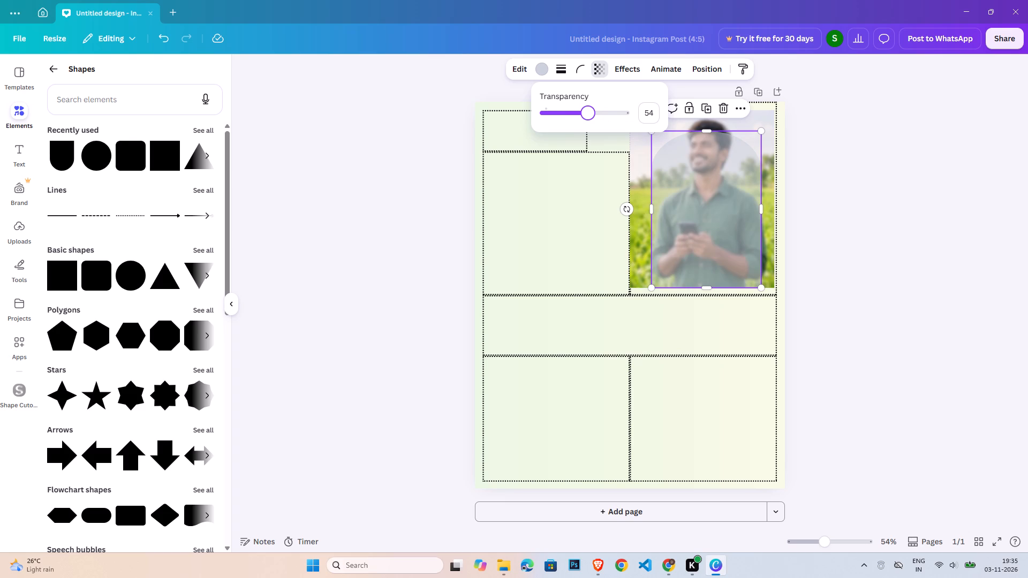
drag(587, 118, 574, 120)
click(547, 70)
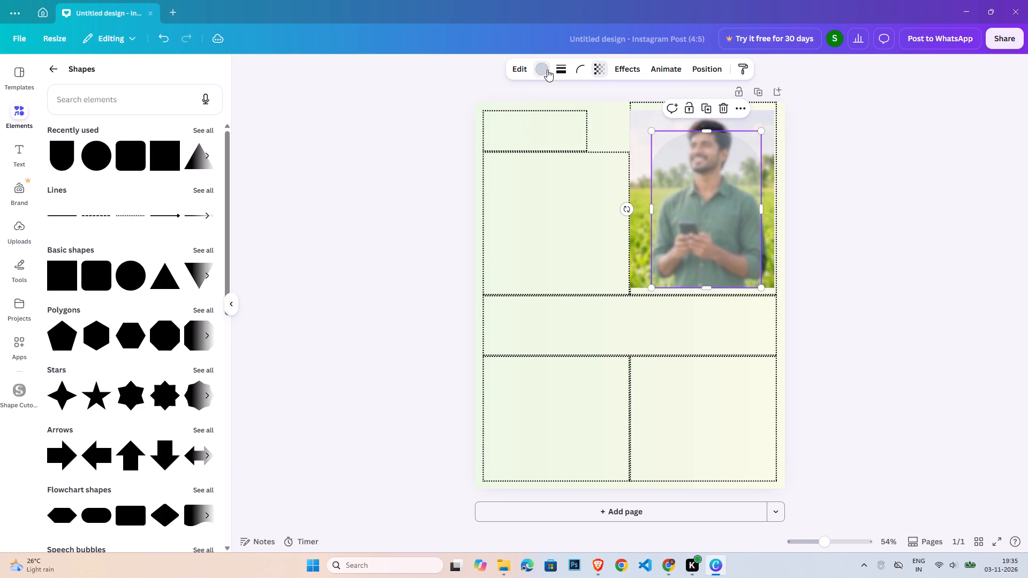
click(83, 188)
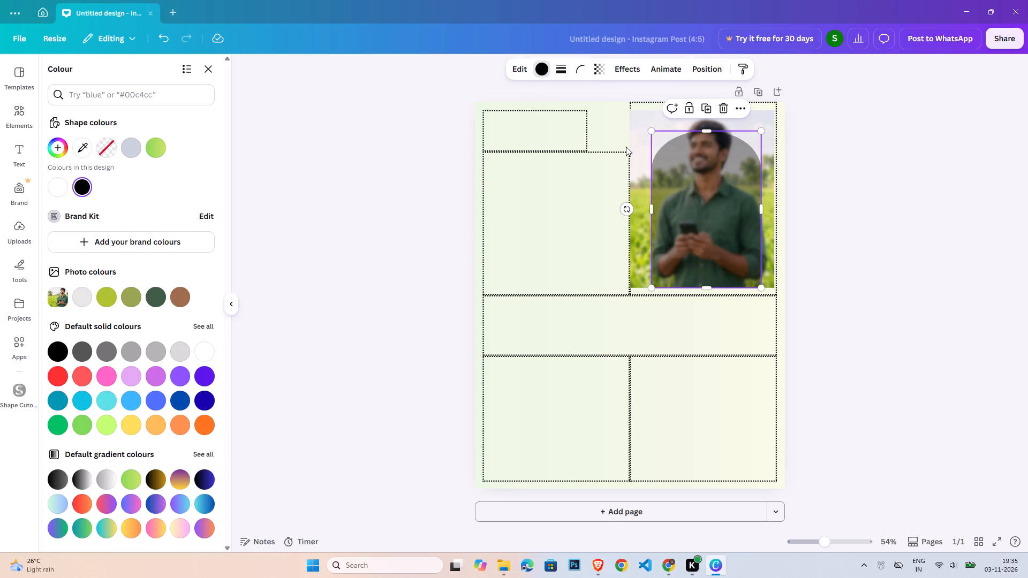
Duplicate the blurred photo and align the copy exactly over the original, above the black arch.
click(637, 142)
key(ctrl+c)
key(ctrl+v)
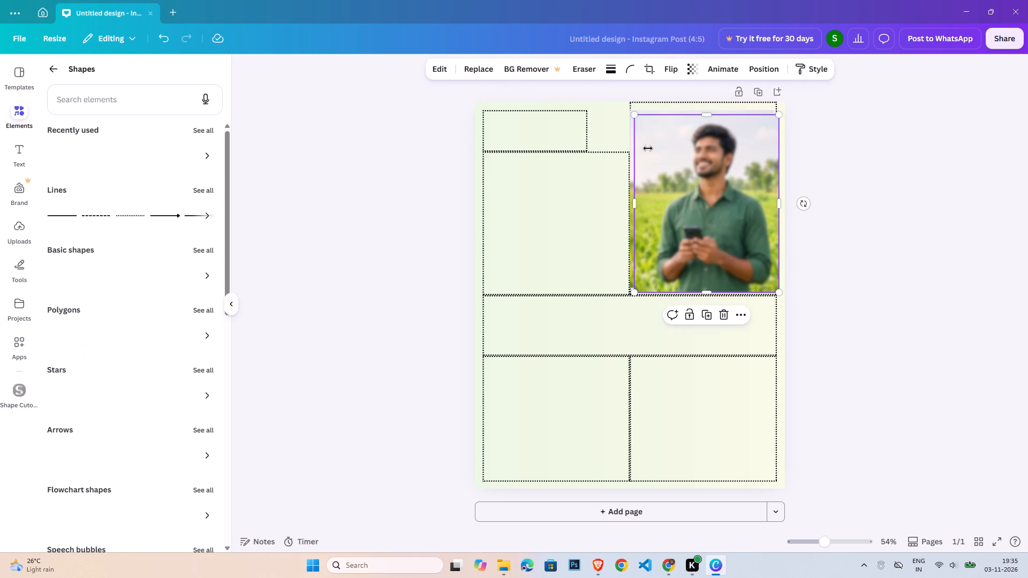
drag(663, 157, 657, 155)
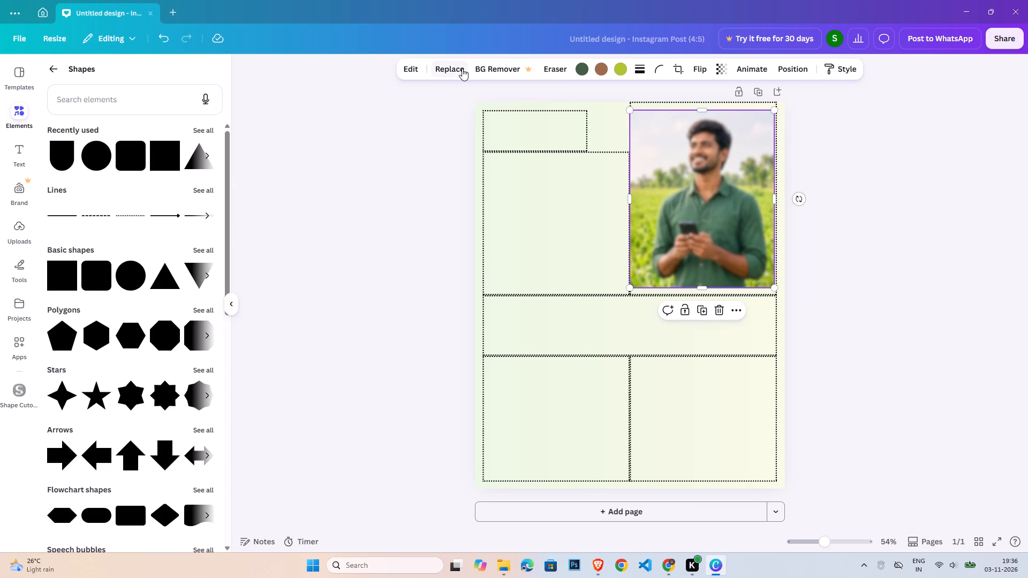
Remove the blur effect entirely from the upper copy of the farmer photo.
click(411, 66)
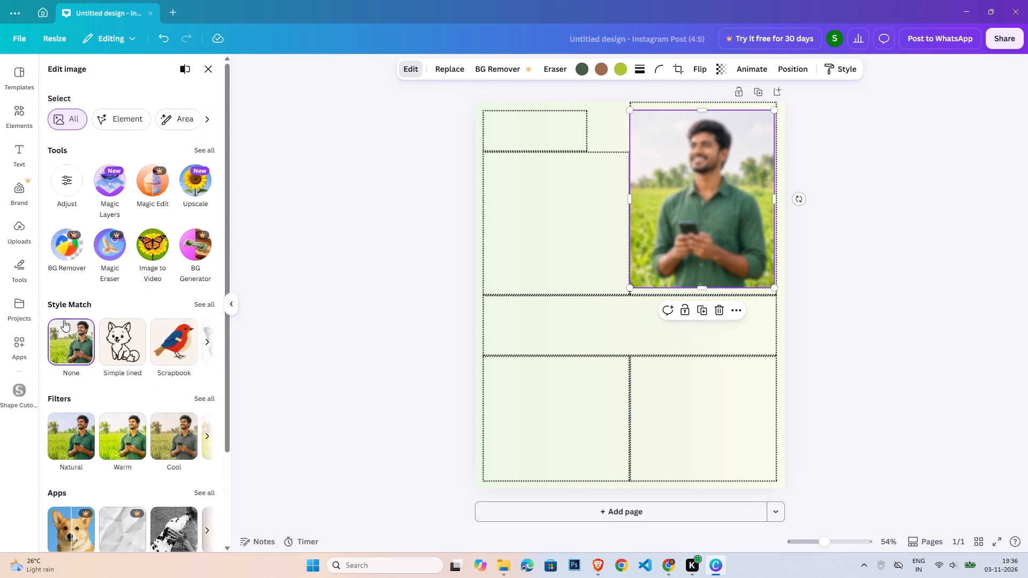
click(208, 149)
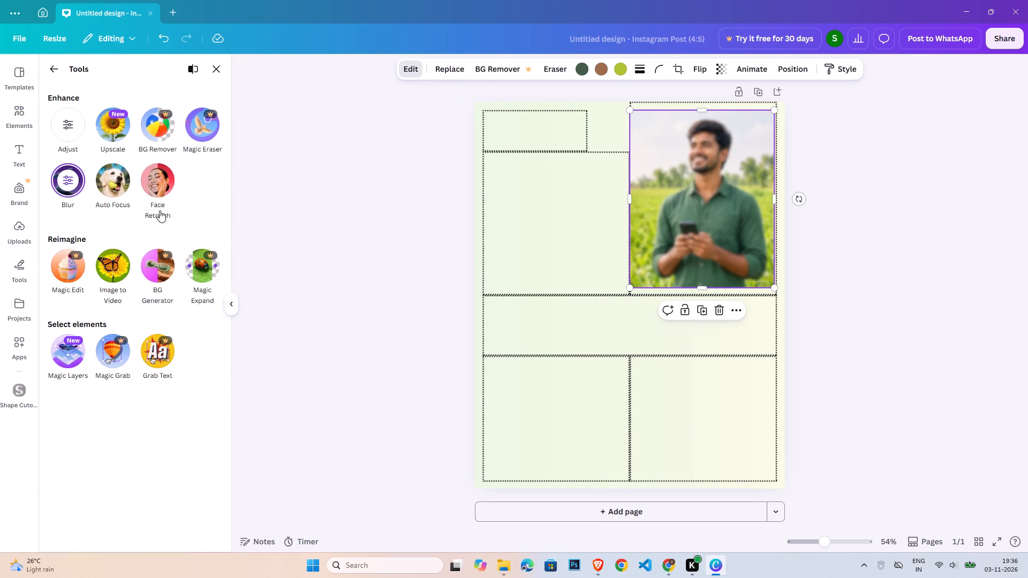
click(64, 184)
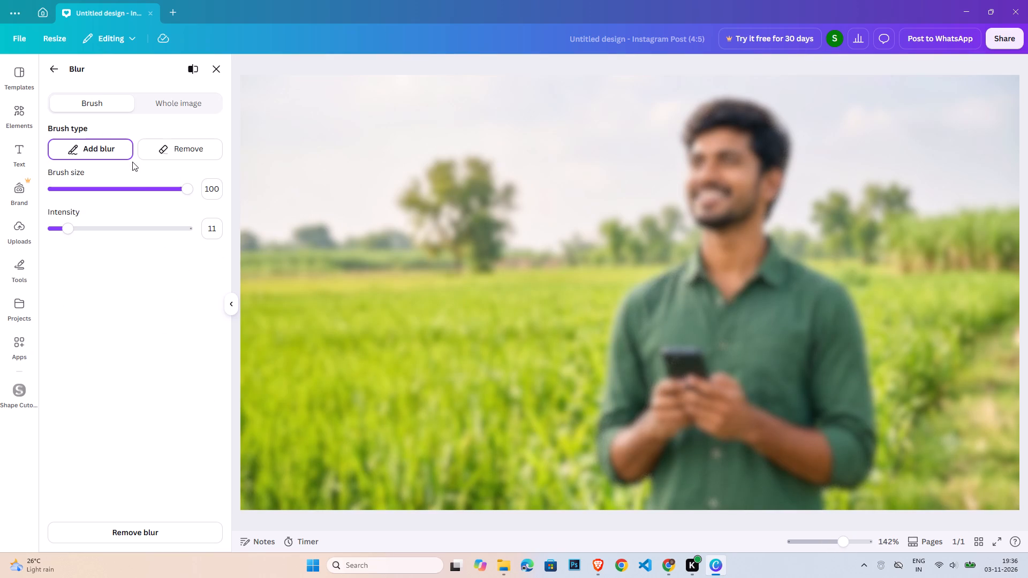
click(141, 526)
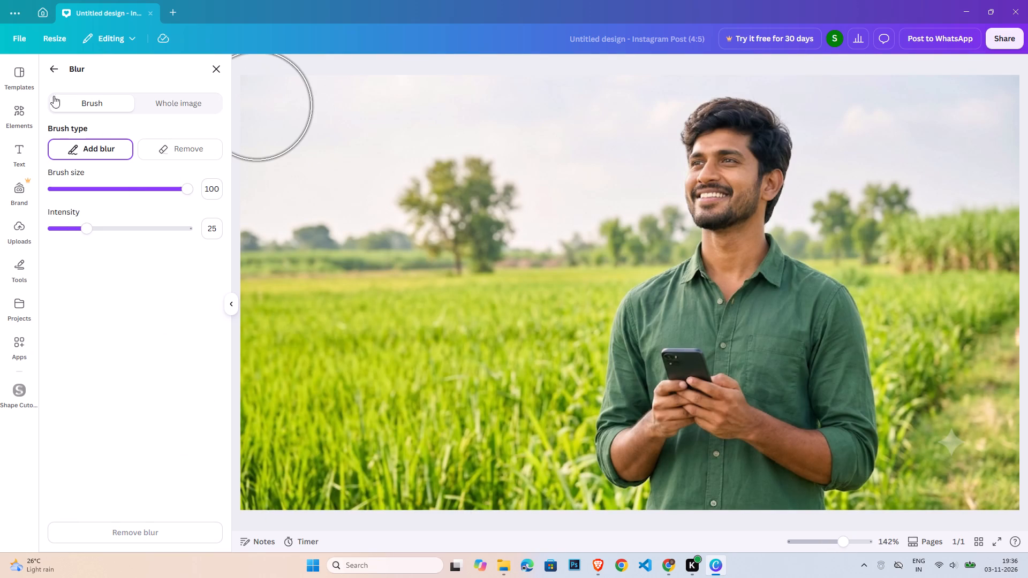
click(55, 71)
click(855, 177)
click(666, 203)
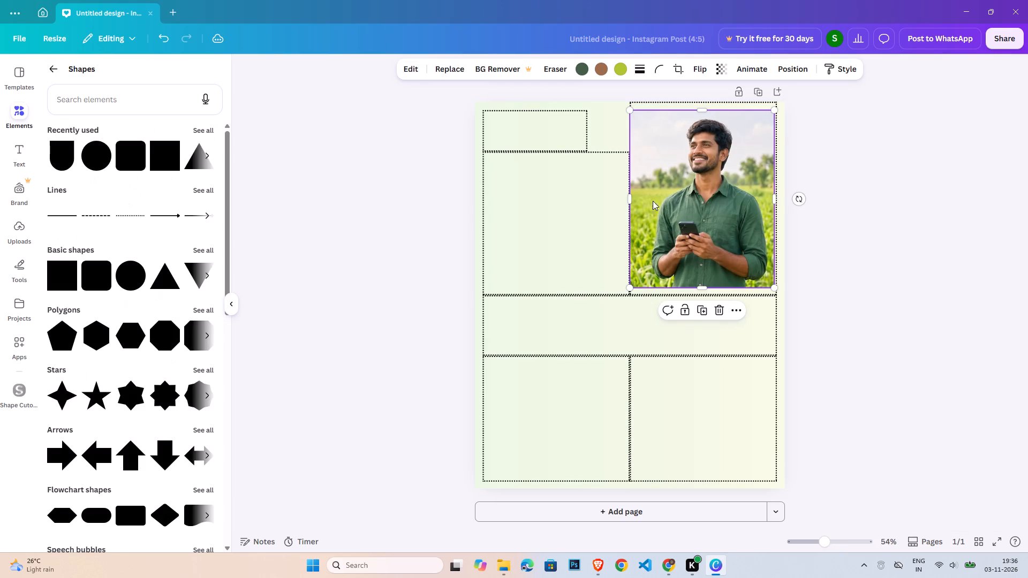
Crop the sharp photo copy to a strip about 185 px wide around the man's head and torso, starting just above his hair.
click(629, 199)
click(647, 199)
drag(630, 199, 649, 197)
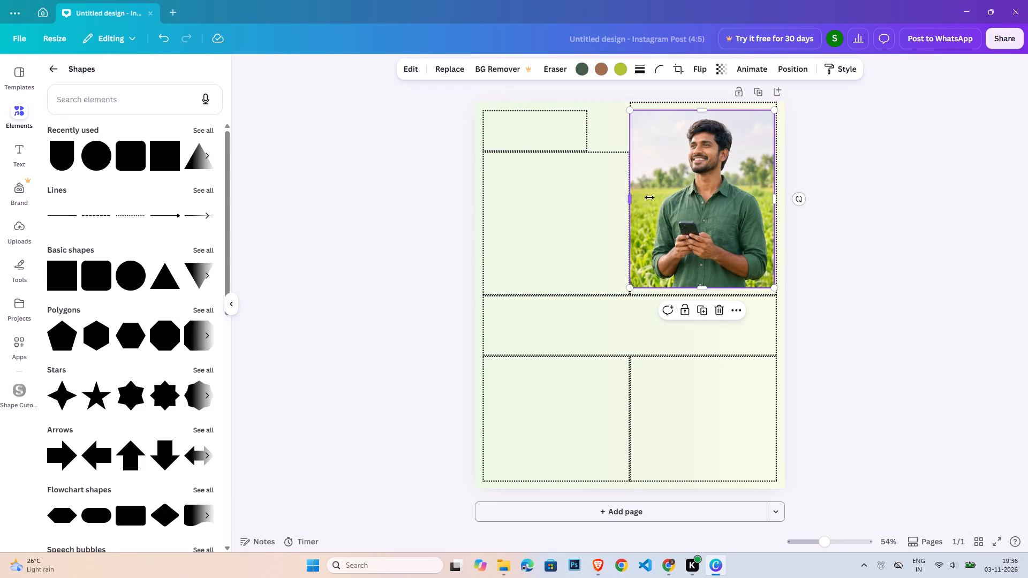
drag(649, 197, 665, 200)
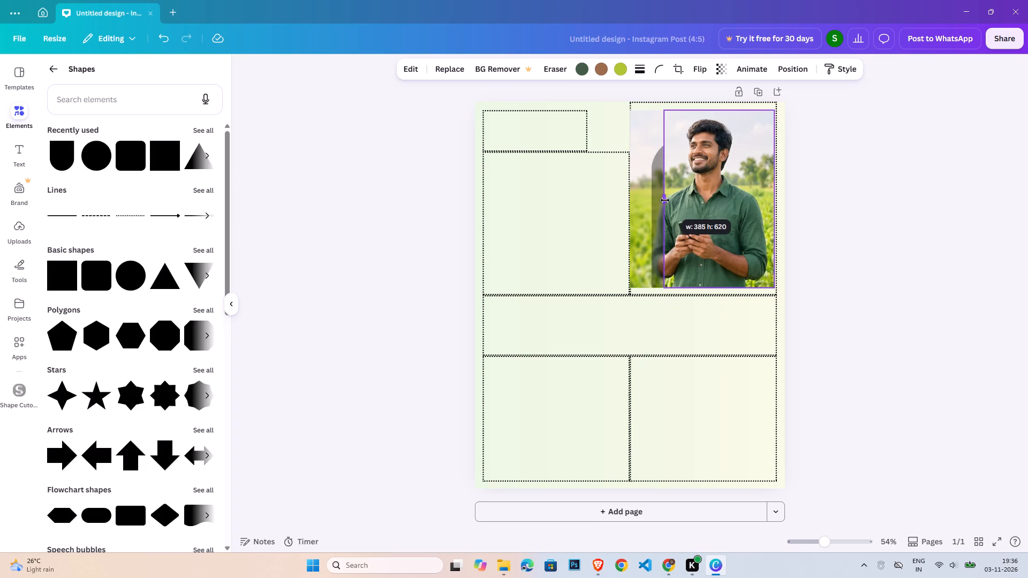
drag(665, 200, 671, 200)
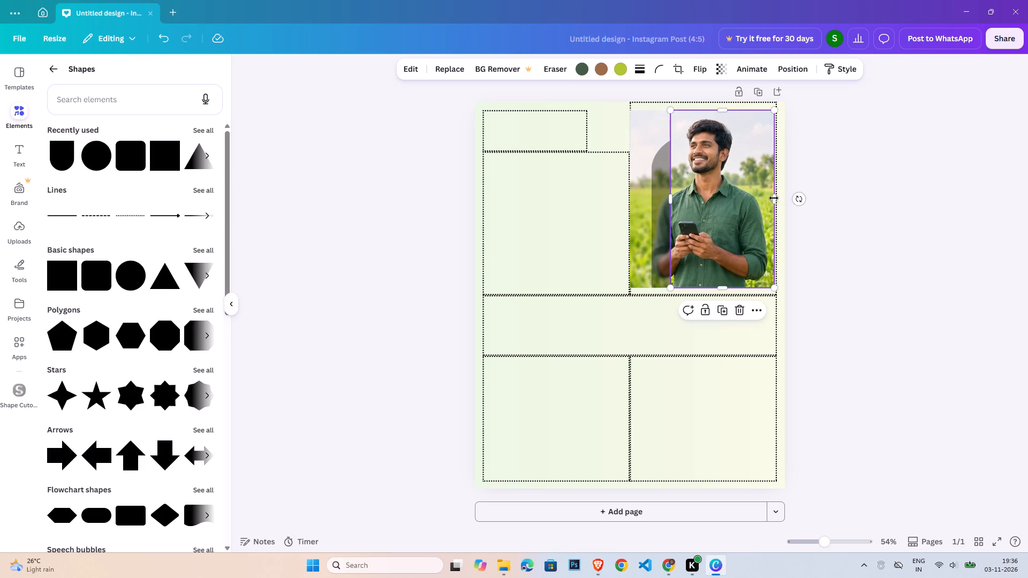
drag(776, 199, 741, 199)
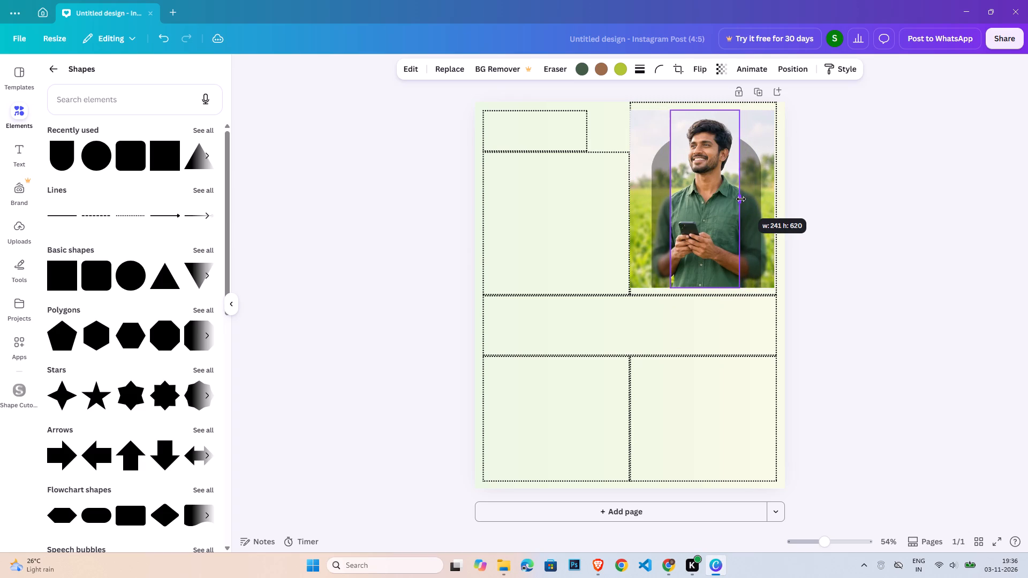
drag(741, 199, 734, 200)
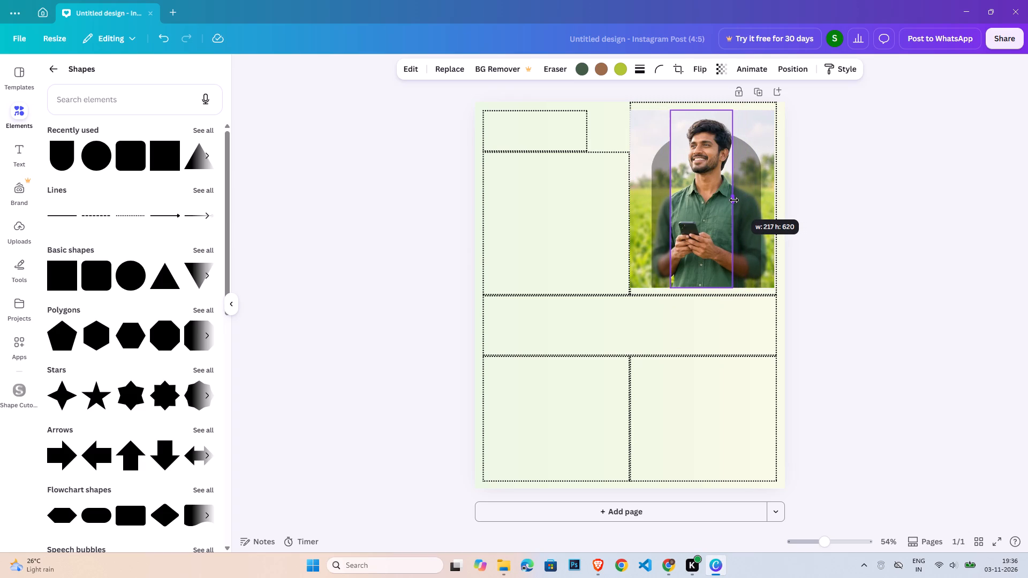
drag(734, 200, 734, 200)
drag(672, 204, 683, 202)
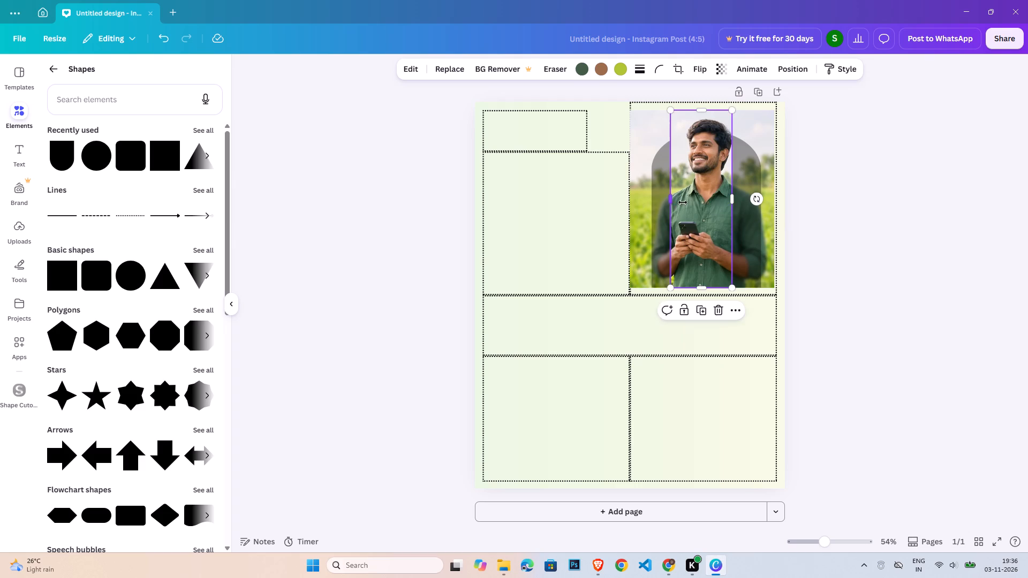
drag(683, 202, 681, 203)
drag(708, 112, 712, 150)
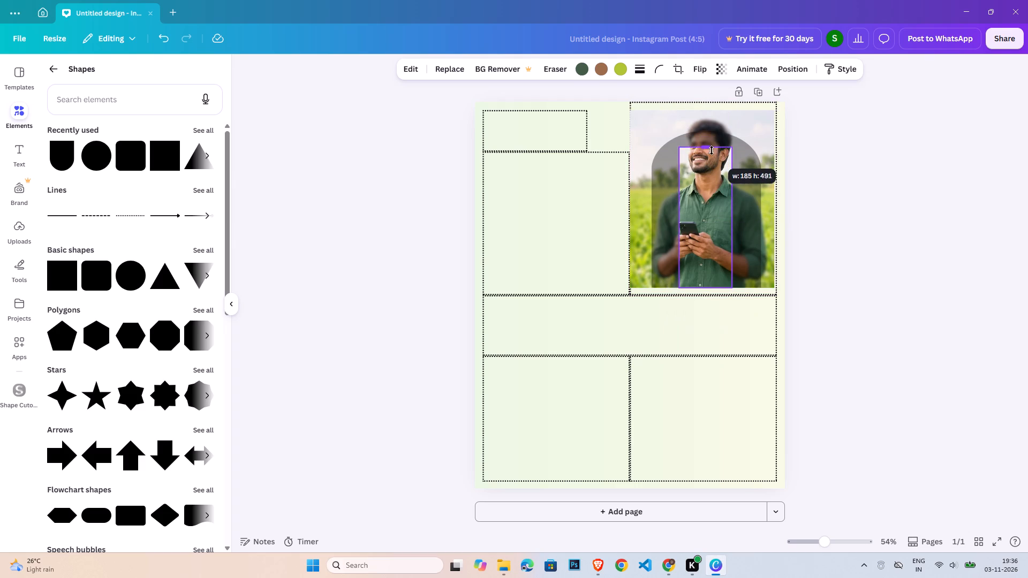
drag(712, 150, 716, 120)
double_click(905, 195)
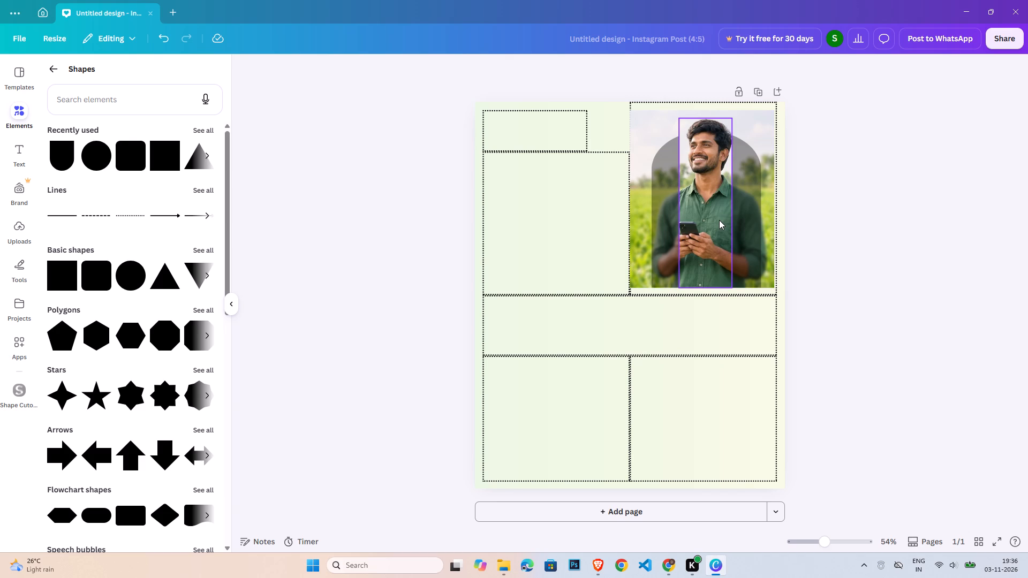
click(842, 222)
click(694, 210)
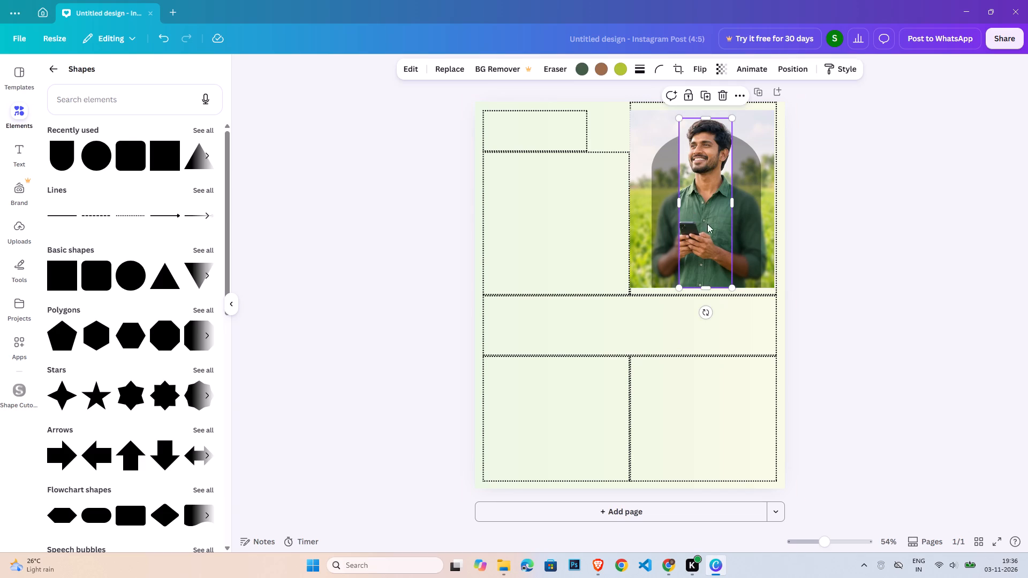
click(812, 219)
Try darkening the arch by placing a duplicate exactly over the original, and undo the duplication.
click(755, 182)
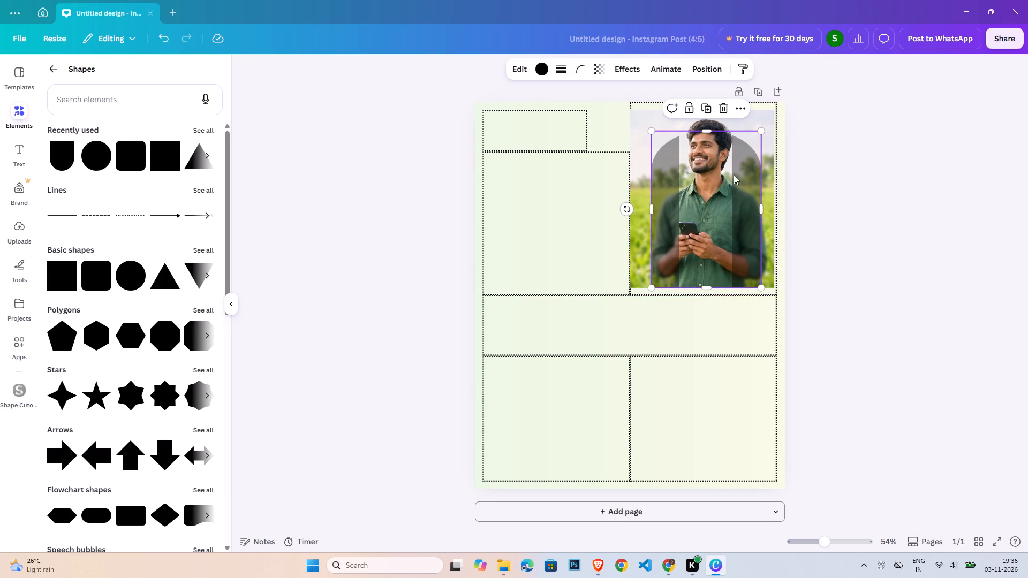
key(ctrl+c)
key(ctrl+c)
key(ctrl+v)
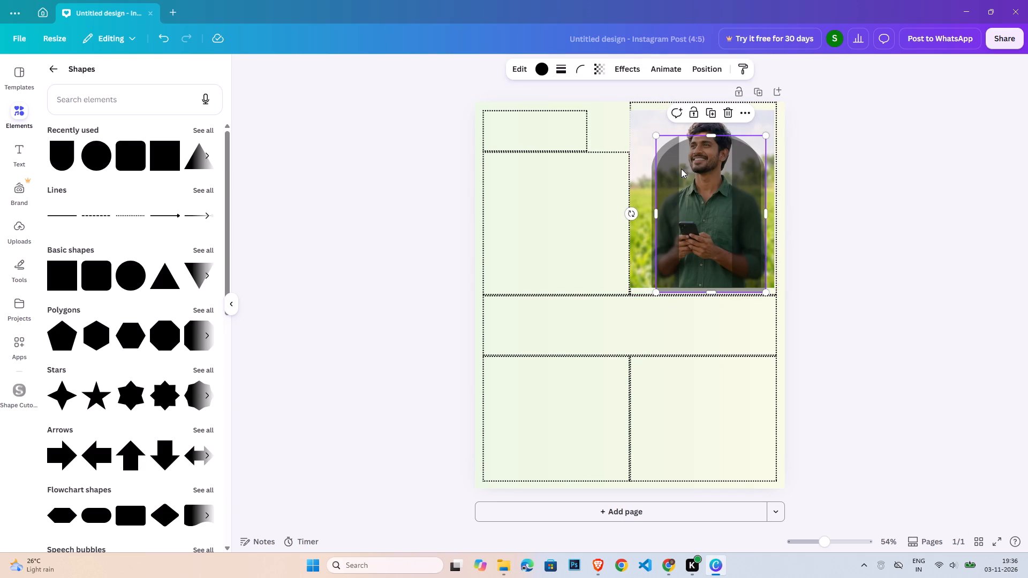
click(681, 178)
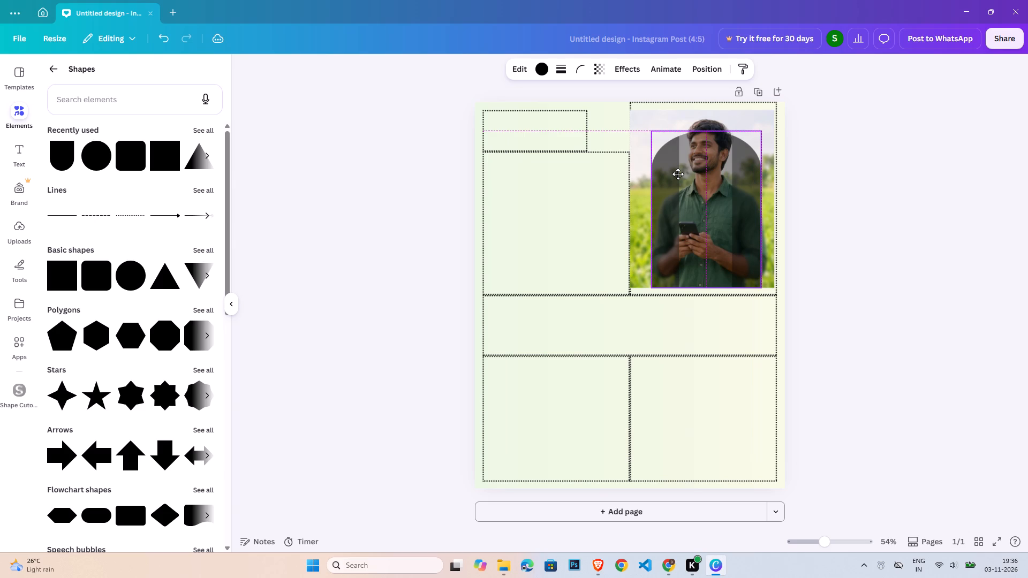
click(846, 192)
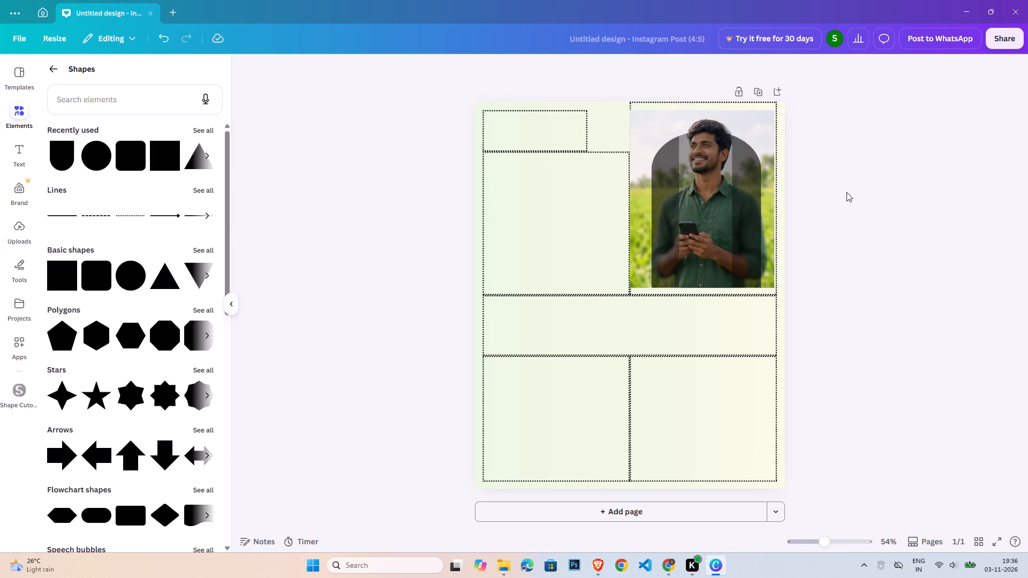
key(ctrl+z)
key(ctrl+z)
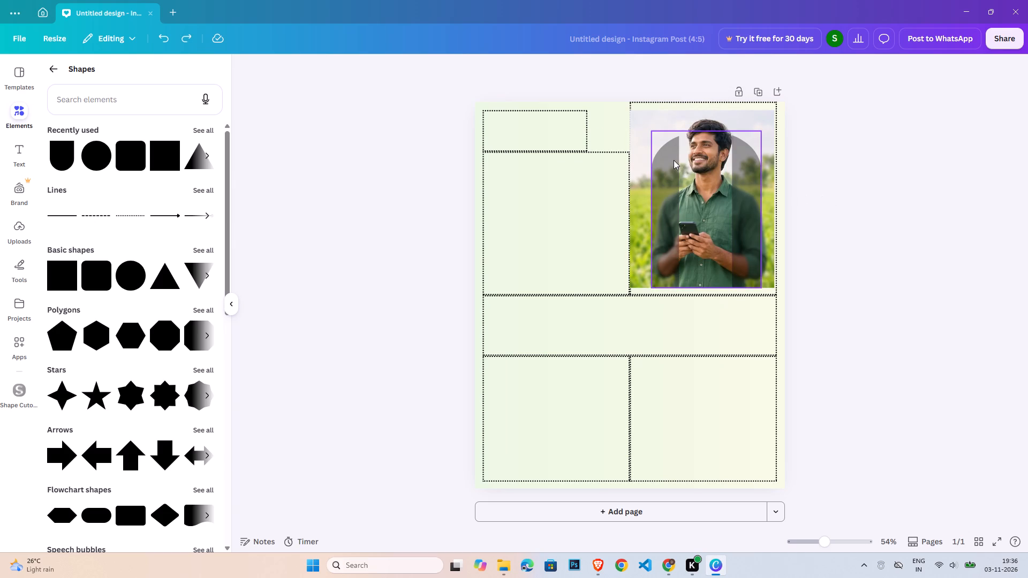
Delete the semi-transparent black arch from the farmer photo.
click(674, 160)
key(Delete)
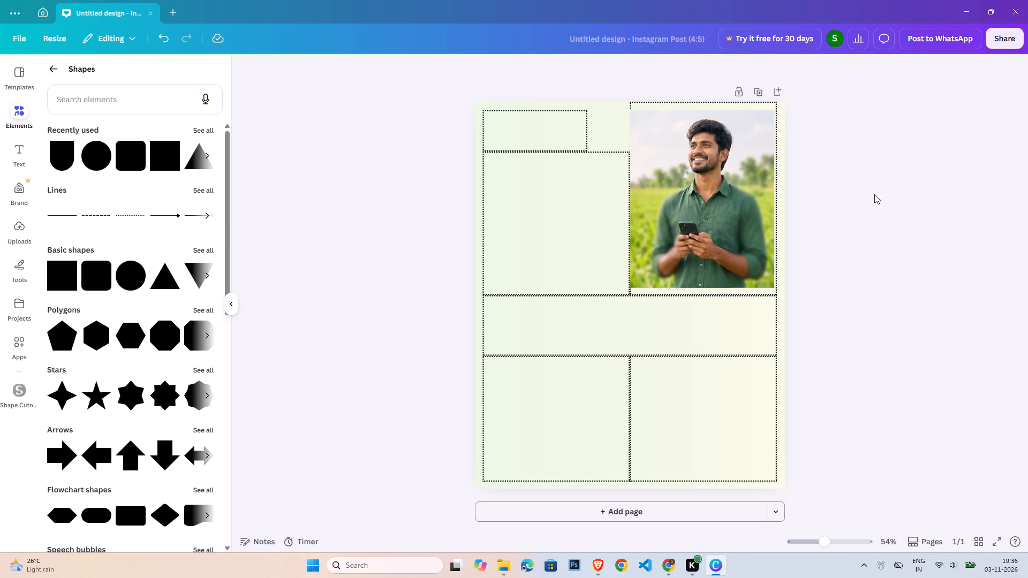
click(884, 196)
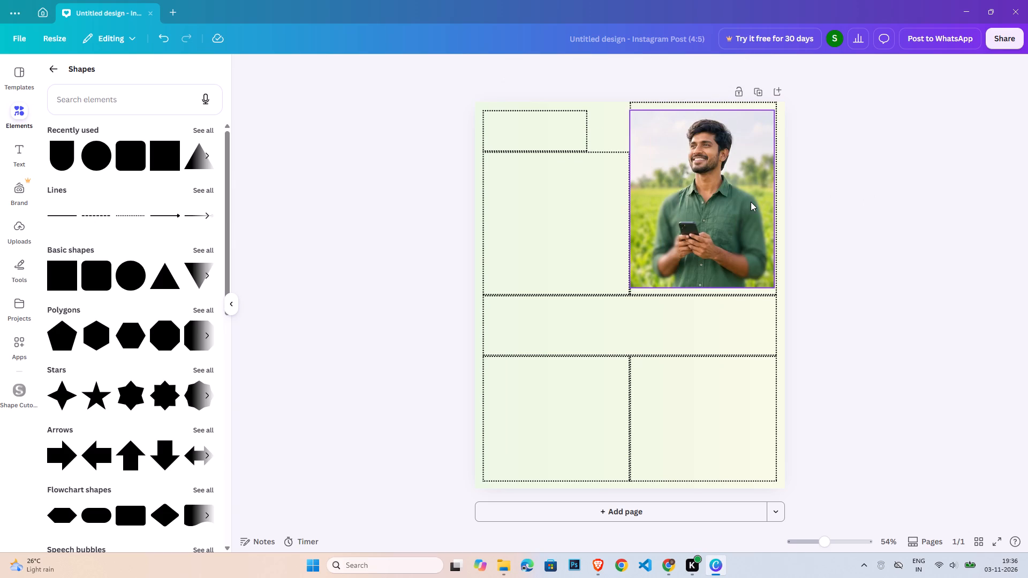
click(852, 203)
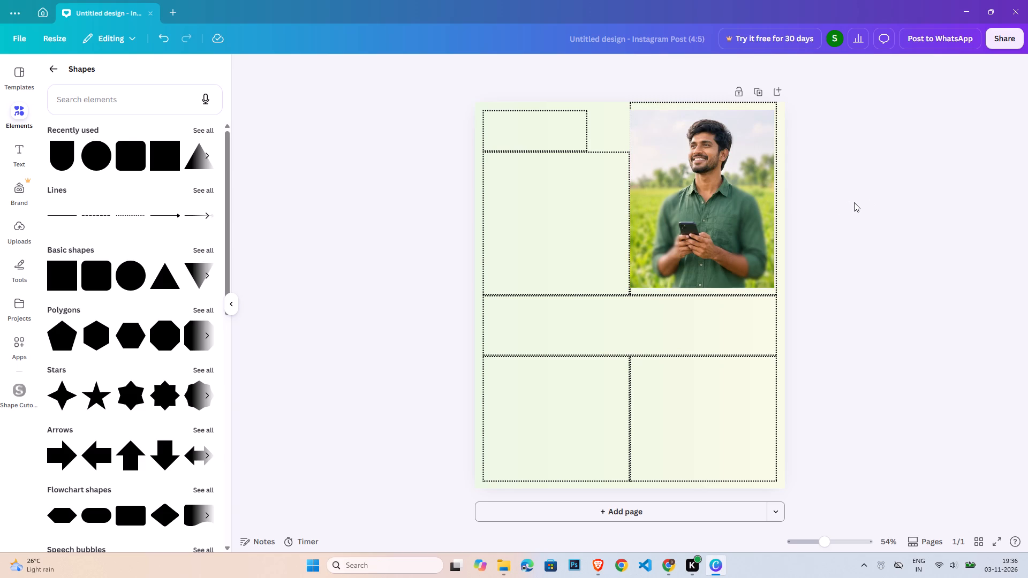
click(855, 202)
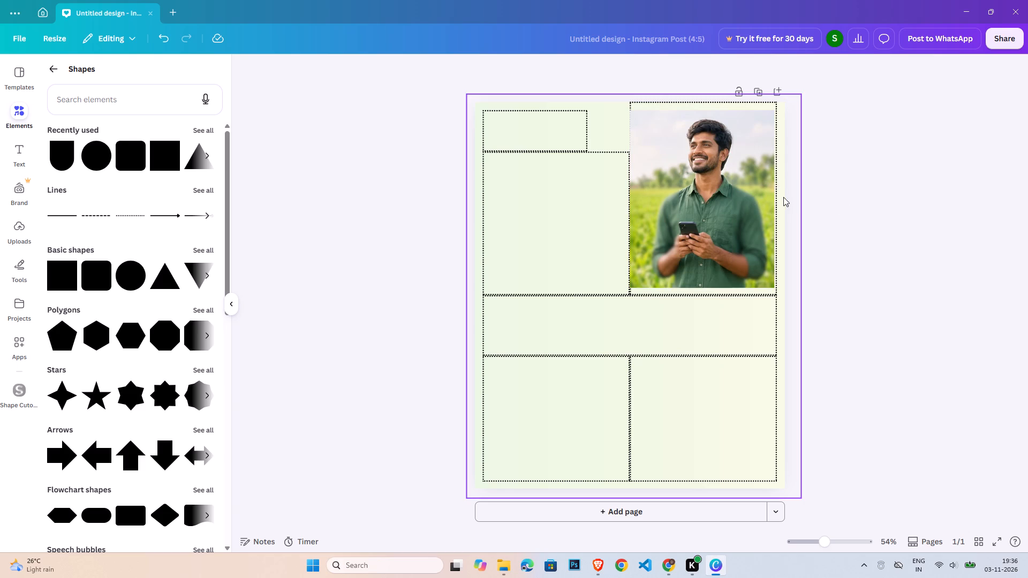
click(726, 158)
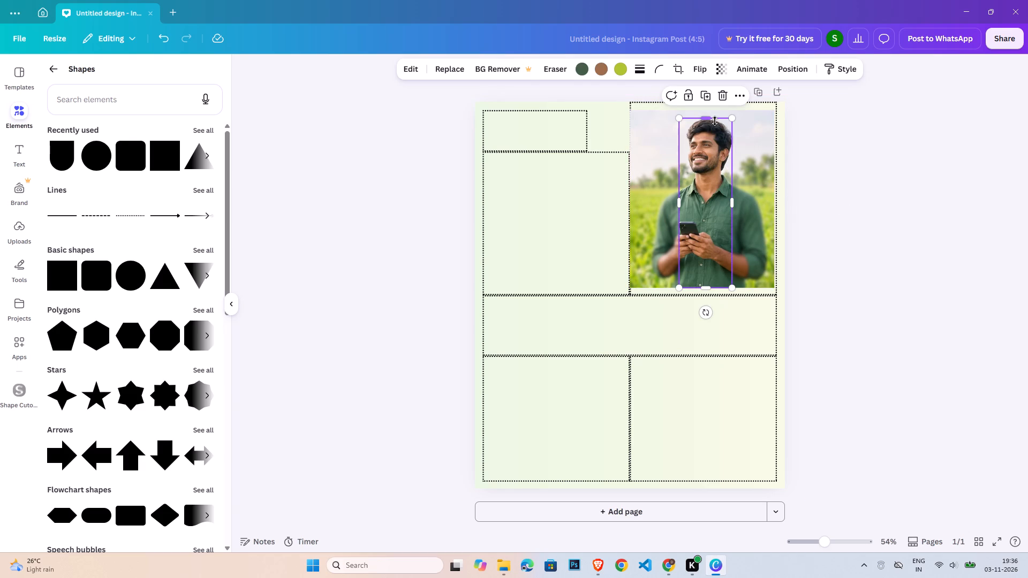
click(887, 171)
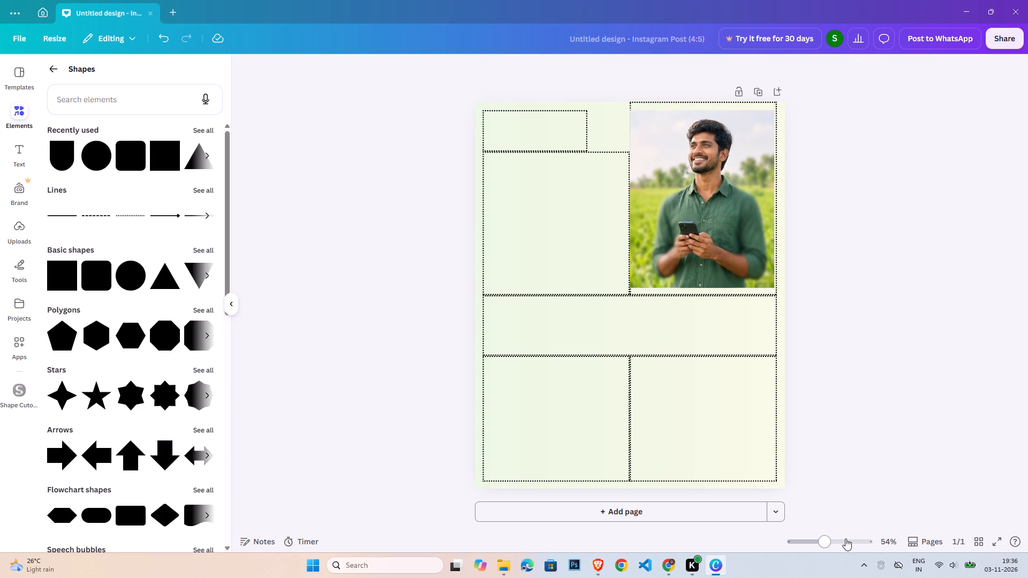
Add a subheading over the photo's edge reading "Better Farmers" on one line and "Brighter Futures" on the line below.
click(845, 538)
scroll(878, 333, up, 11)
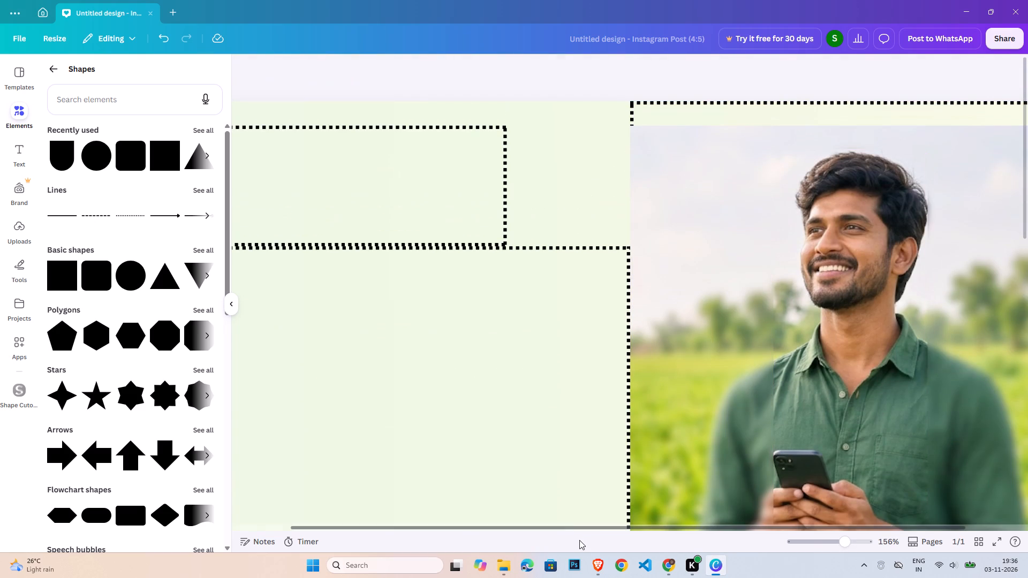
drag(594, 528, 873, 524)
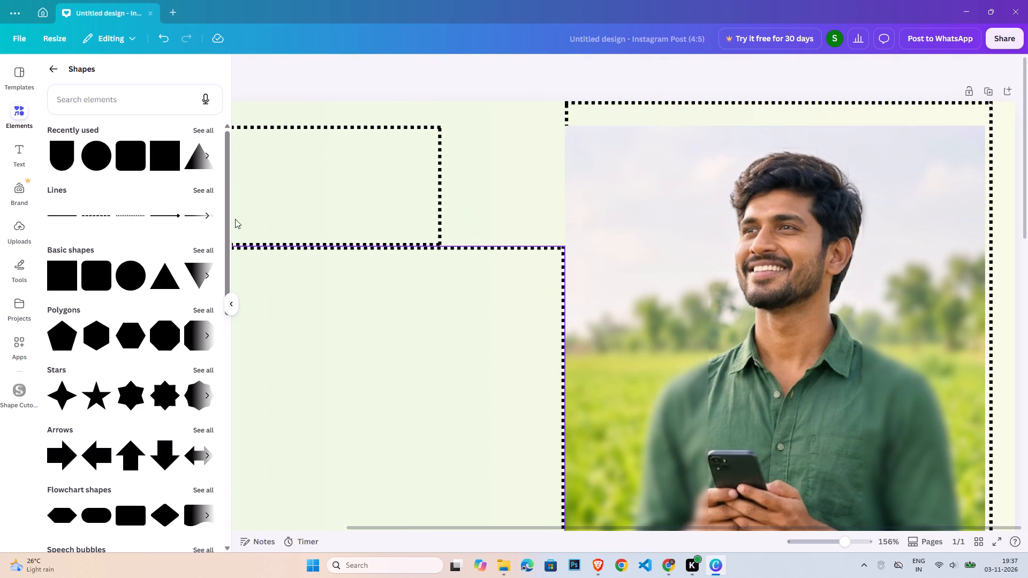
click(27, 151)
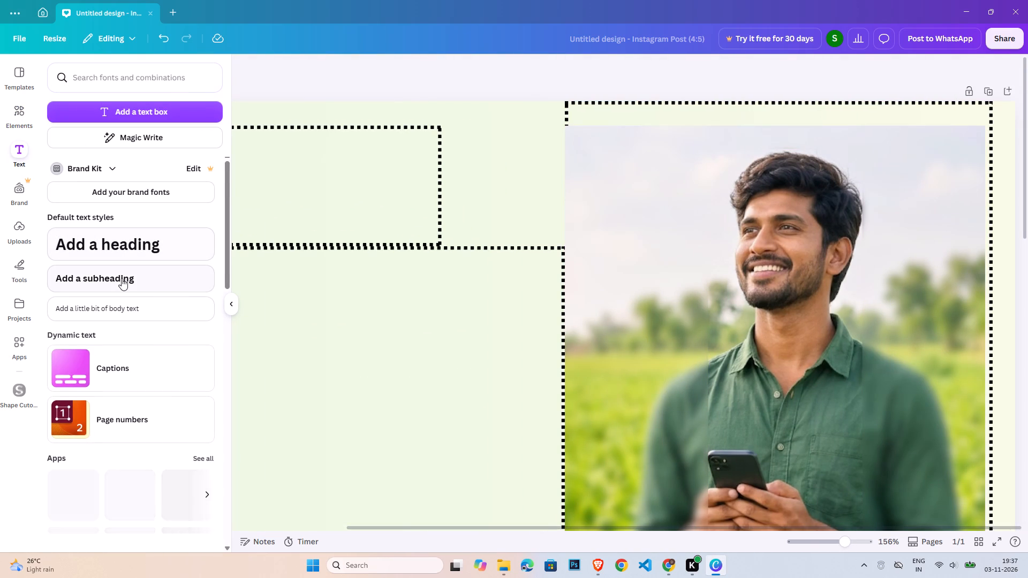
click(122, 278)
triple_click(682, 317)
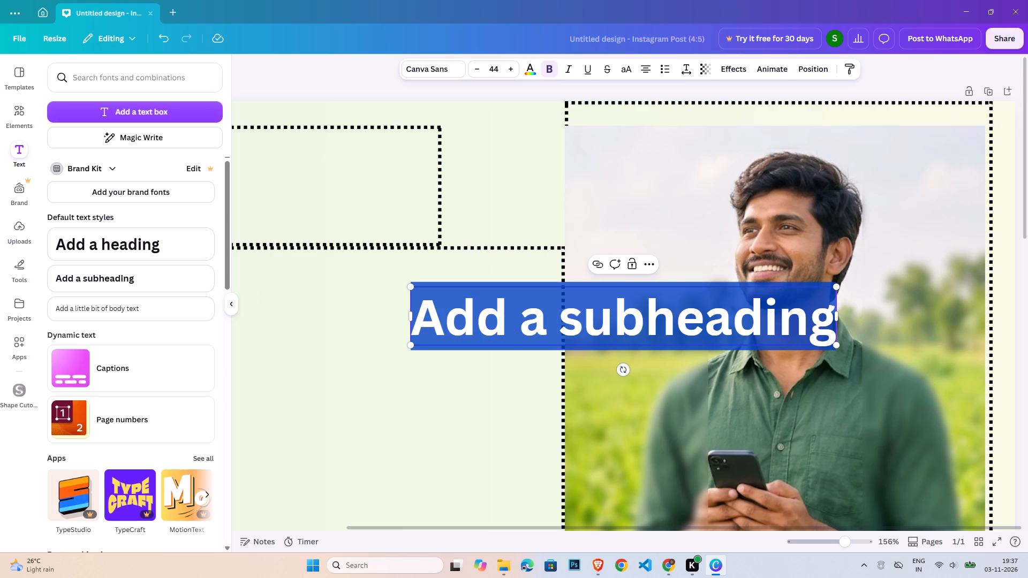
text(Better)
key(space)
text(Fa)
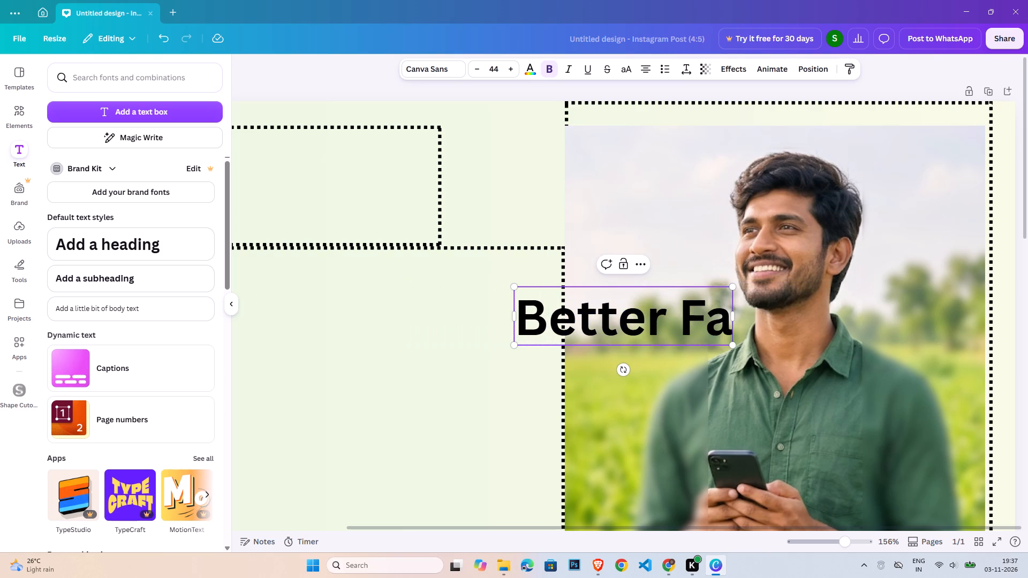
text(er)
key(BackSpace)
key(BackSpace)
text(rmers)
key(Return)
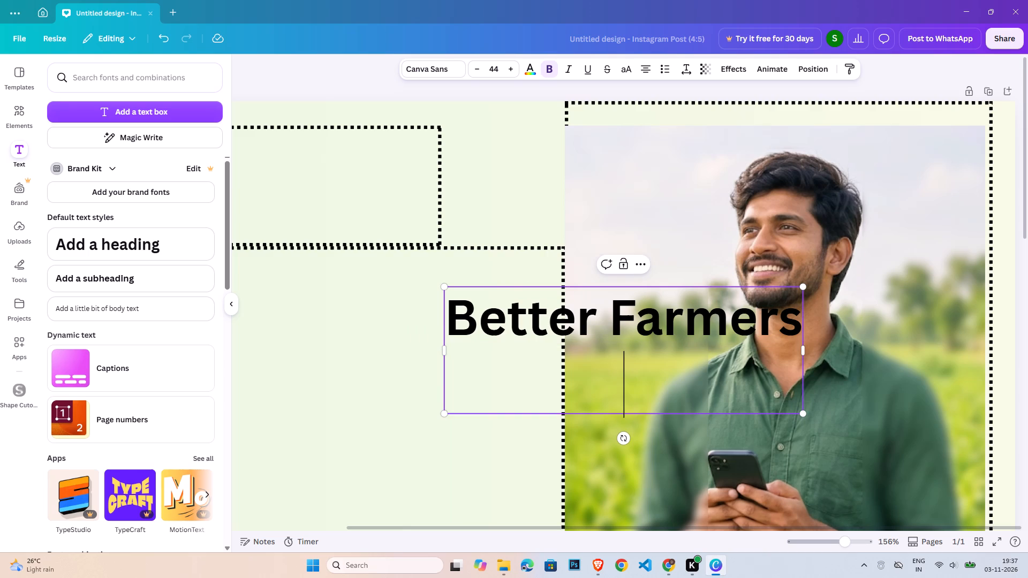
text(Brighter)
key(space)
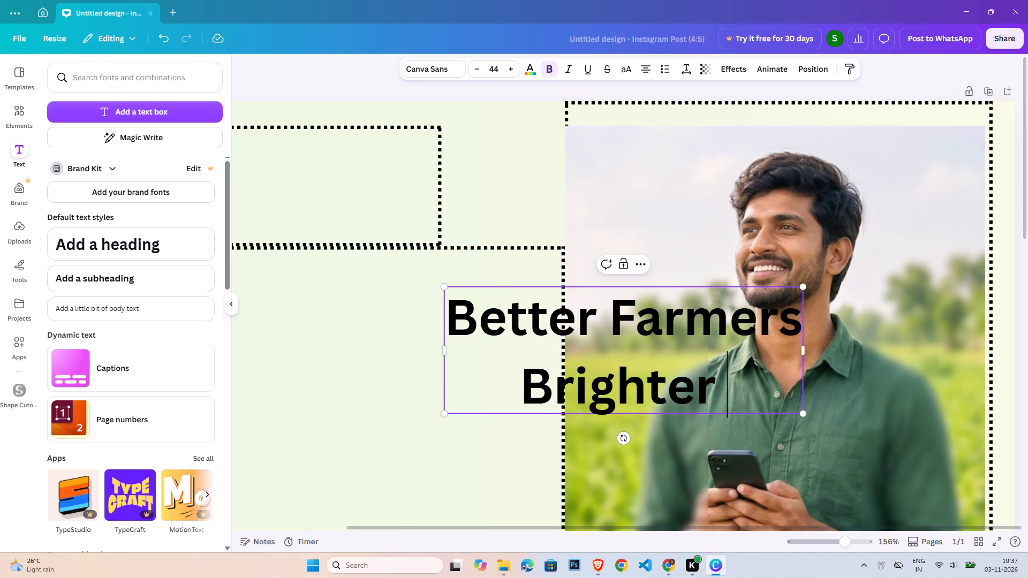
text(Futures)
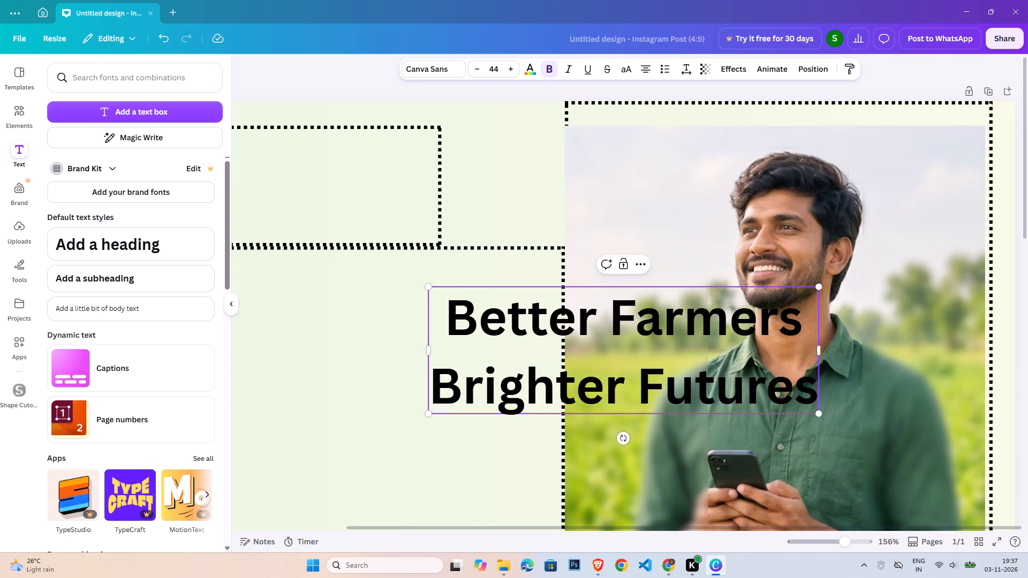
Scale the "Better Farmers Brighter Futures" text down to font size 20.5.
drag(821, 413, 651, 333)
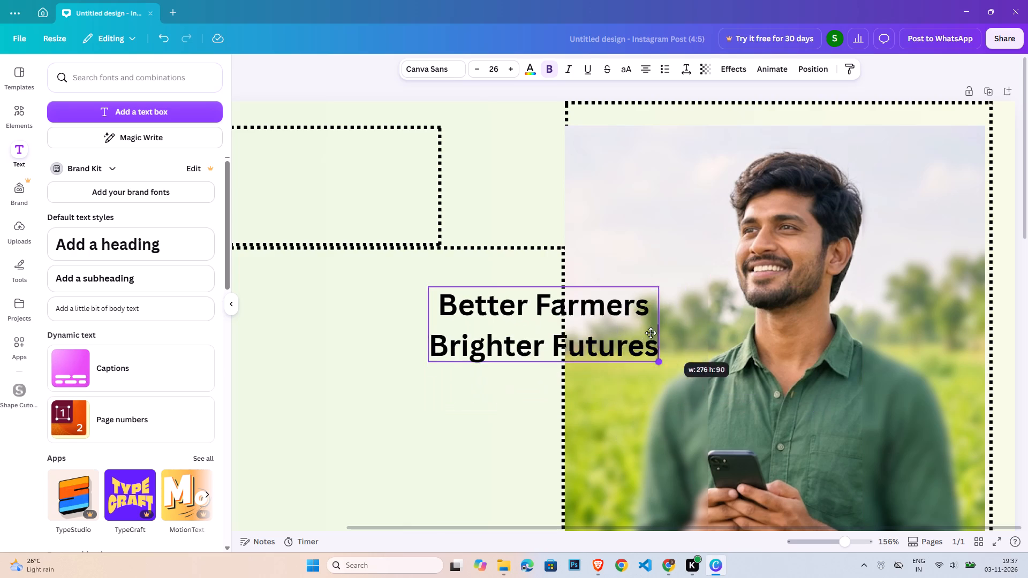
drag(651, 333, 621, 321)
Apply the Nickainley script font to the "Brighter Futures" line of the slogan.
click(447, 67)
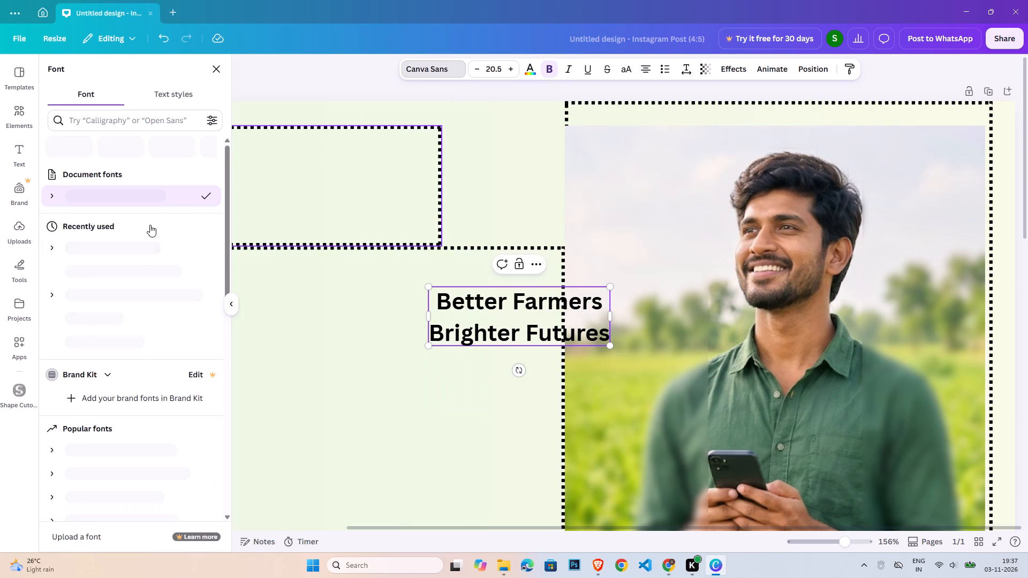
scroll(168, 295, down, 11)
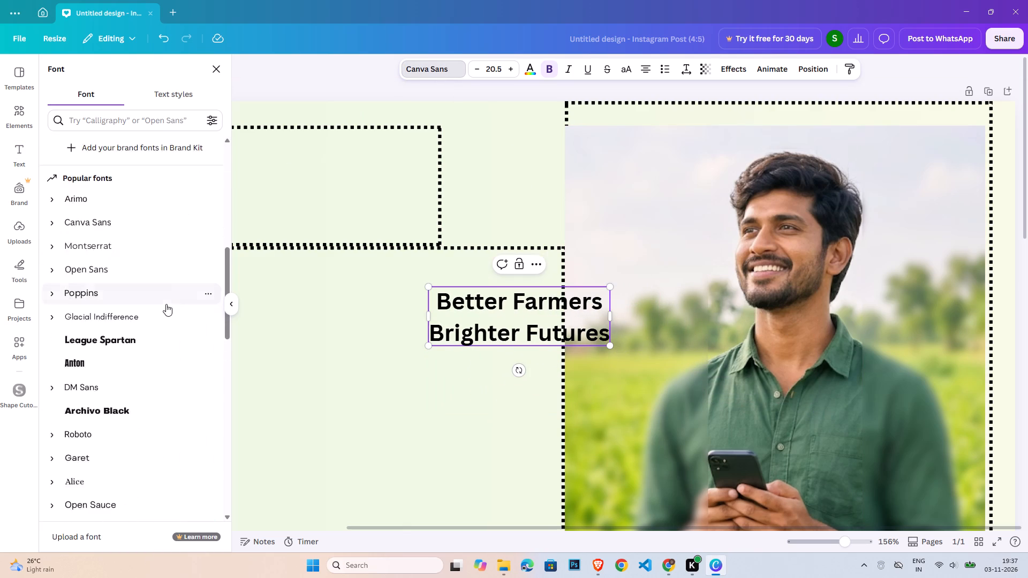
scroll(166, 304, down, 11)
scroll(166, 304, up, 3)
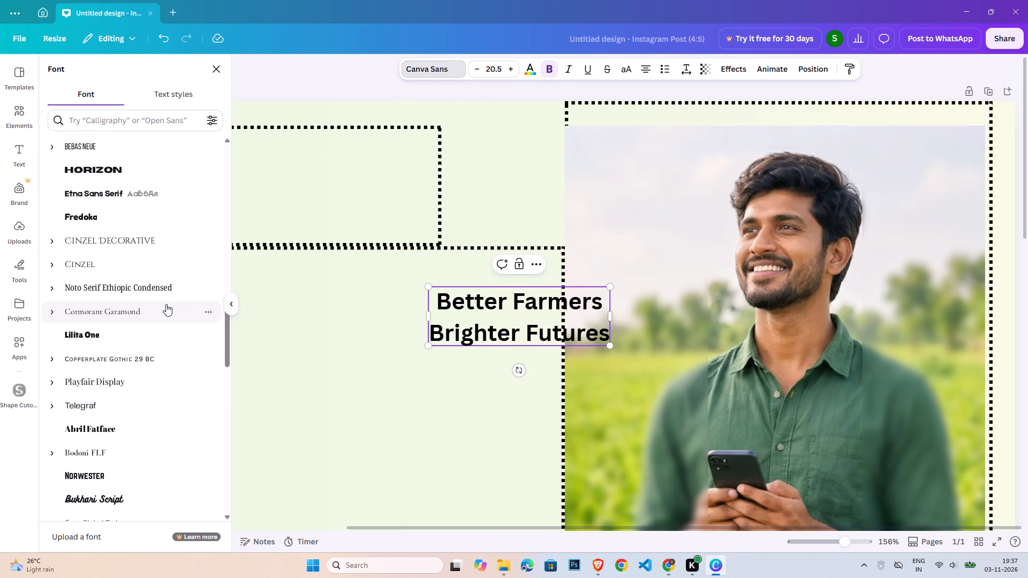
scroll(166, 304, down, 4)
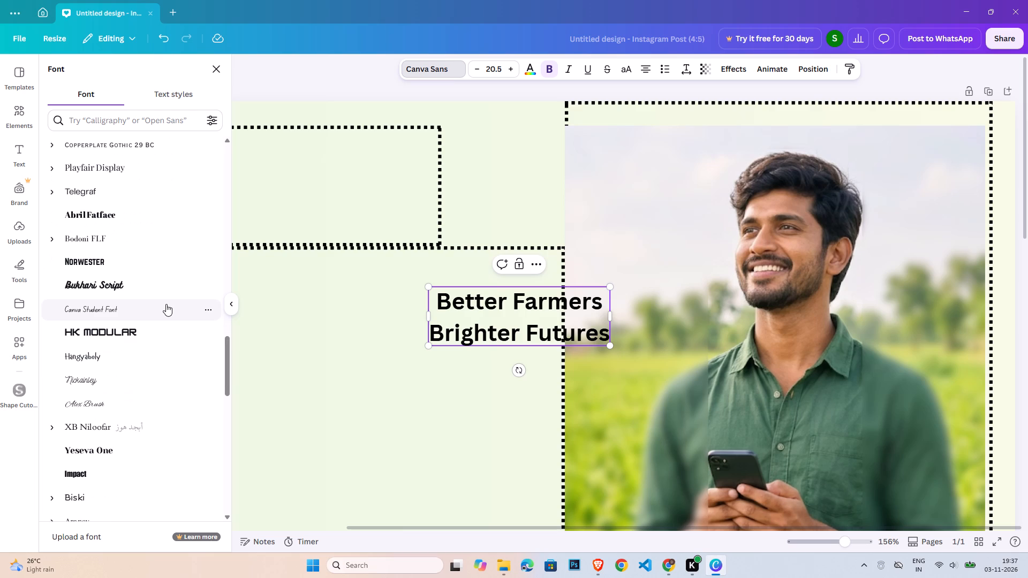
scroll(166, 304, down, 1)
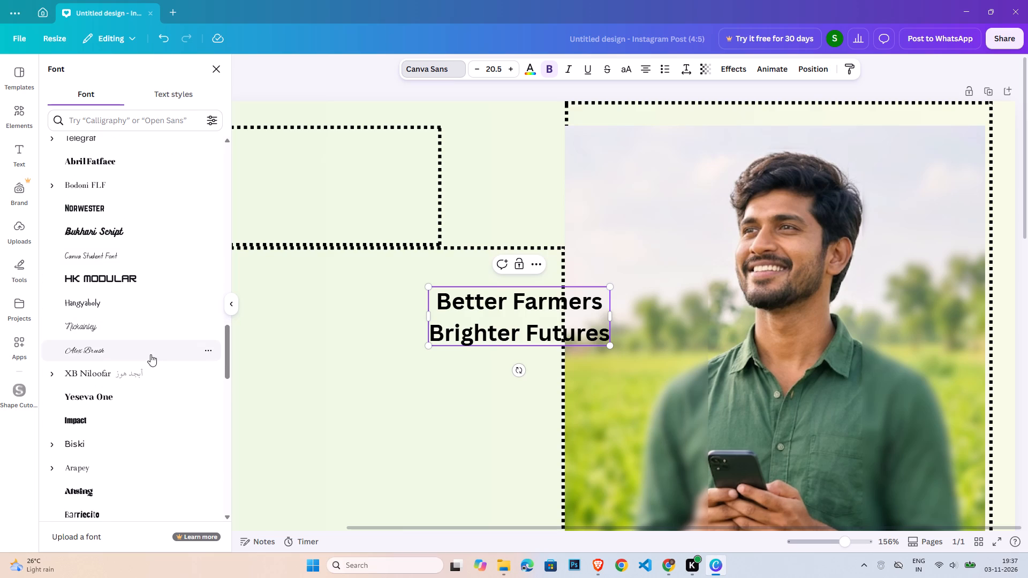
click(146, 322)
Set the whole "Better Farmers Brighter Futures" slogan in the Virtual brush-script font.
key(ctrl+a)
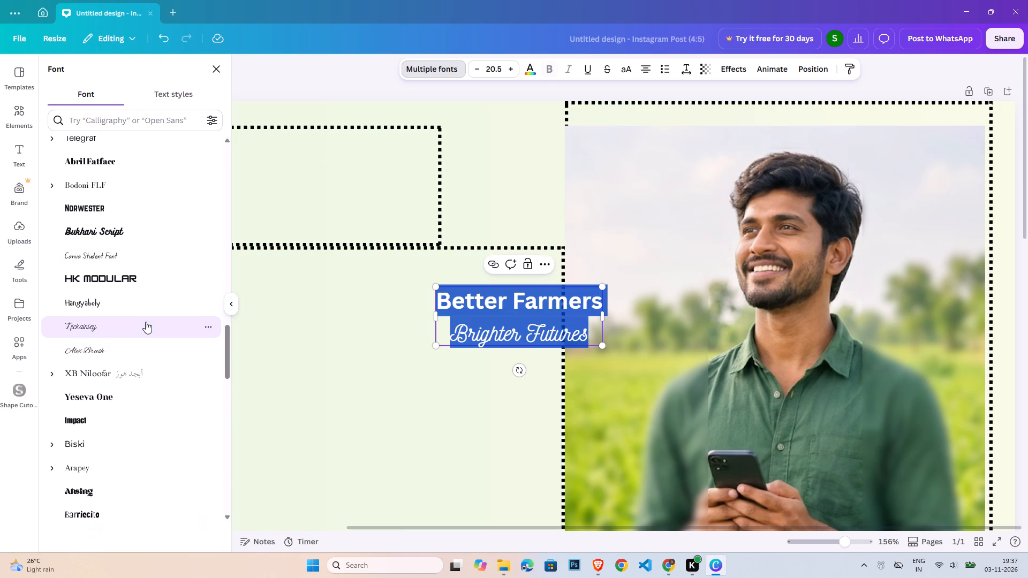
scroll(148, 379, down, 9)
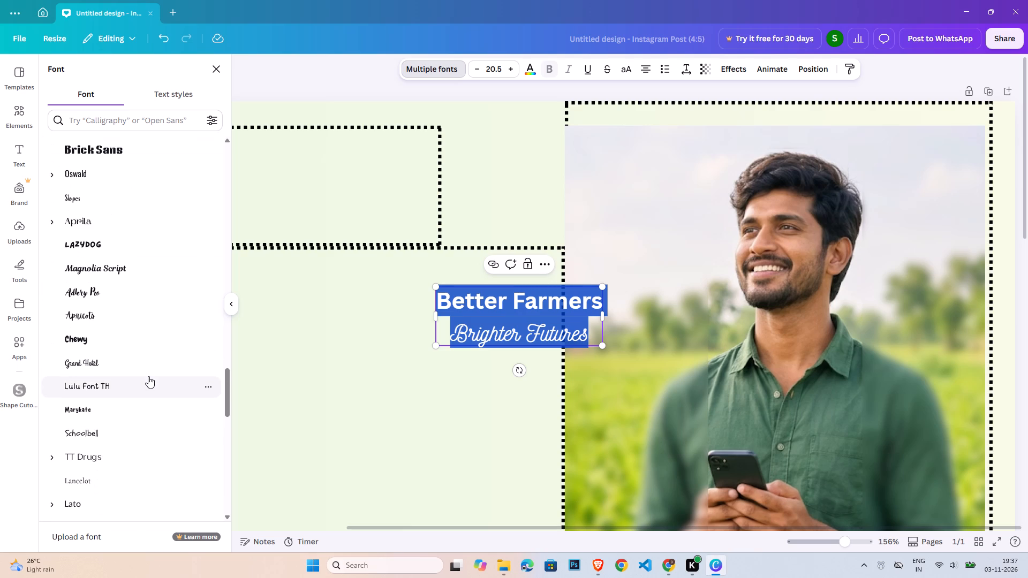
scroll(148, 376, down, 5)
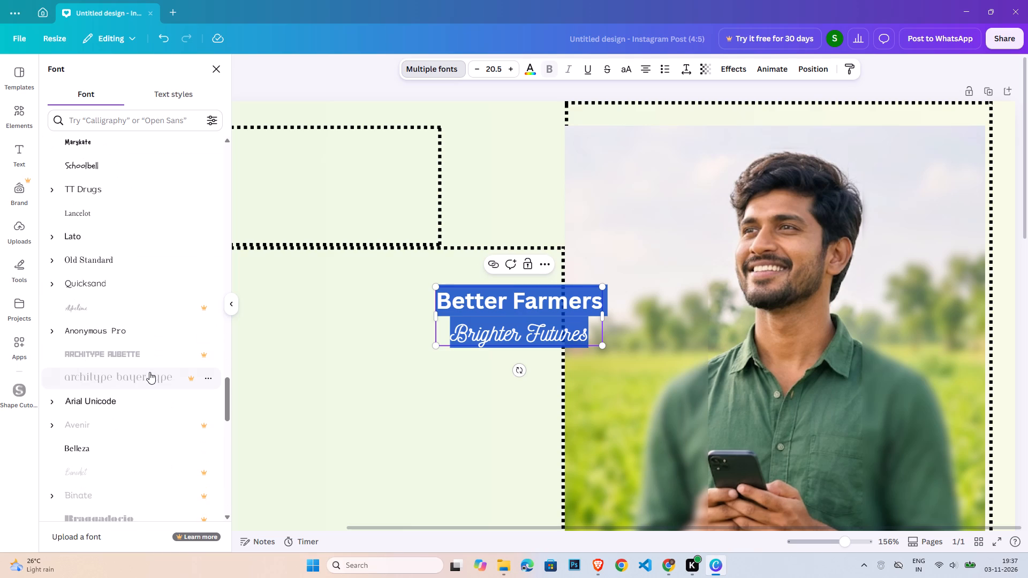
scroll(162, 352, down, 2)
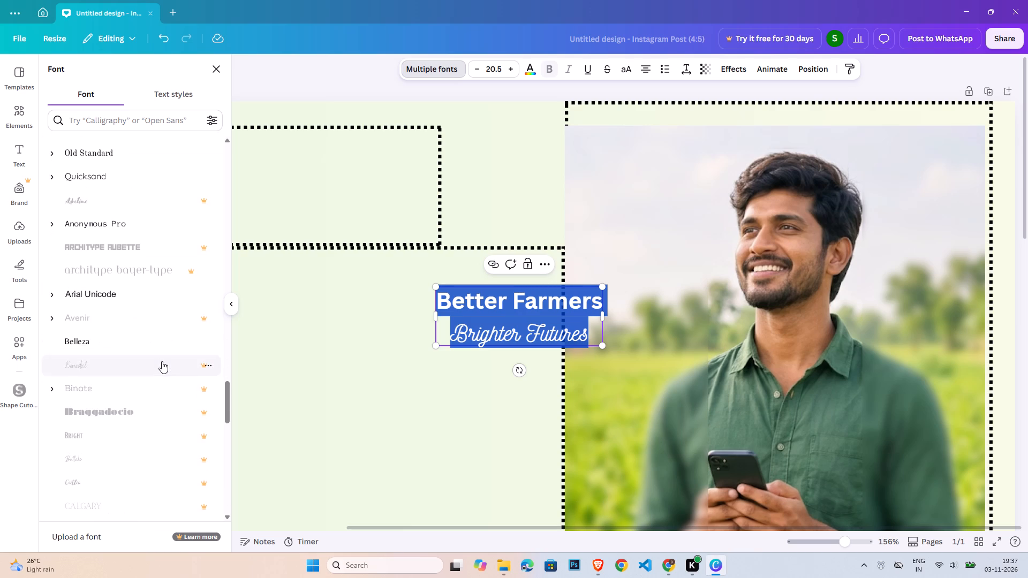
scroll(162, 361, down, 10)
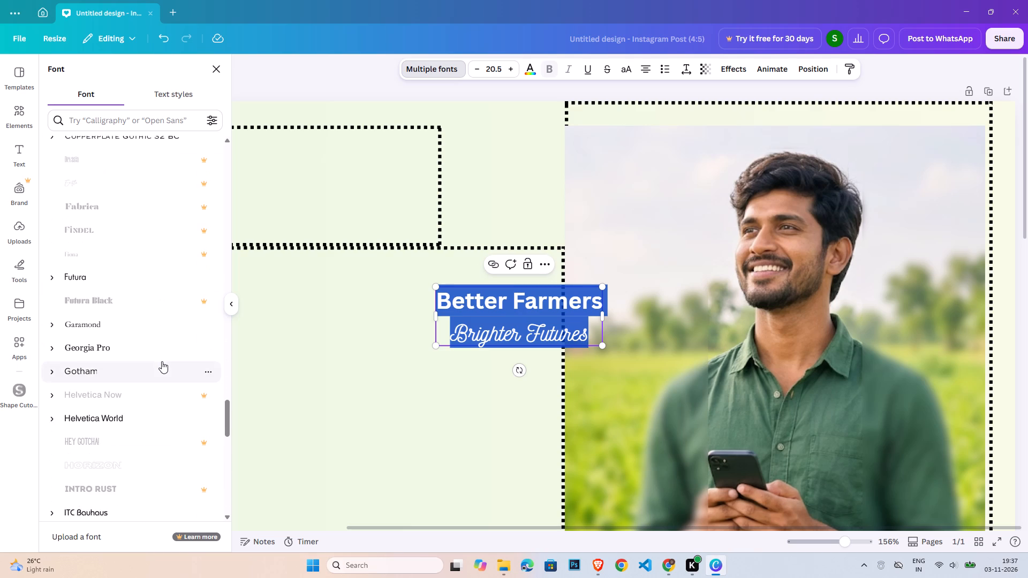
scroll(162, 361, down, 8)
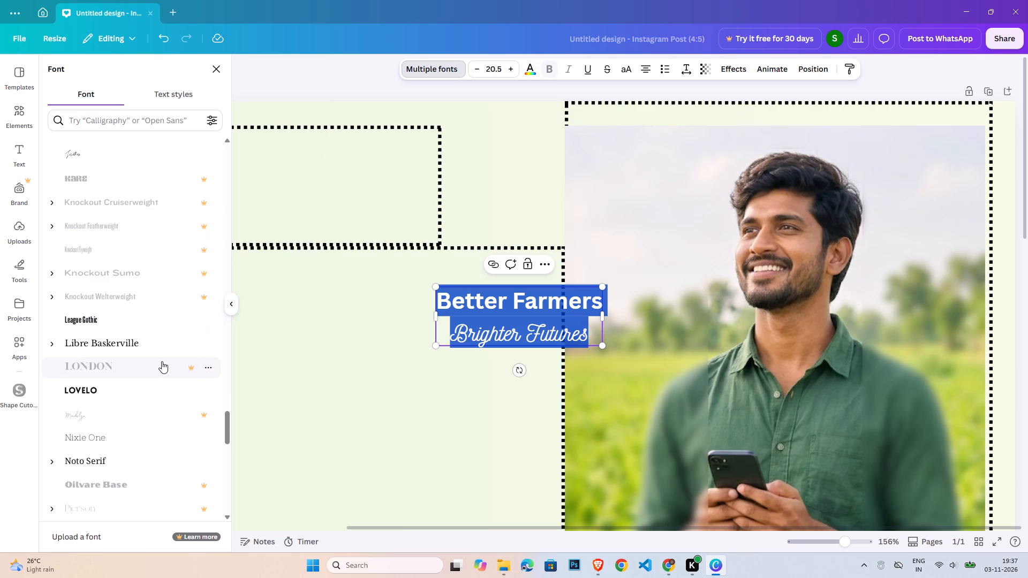
scroll(162, 361, down, 2)
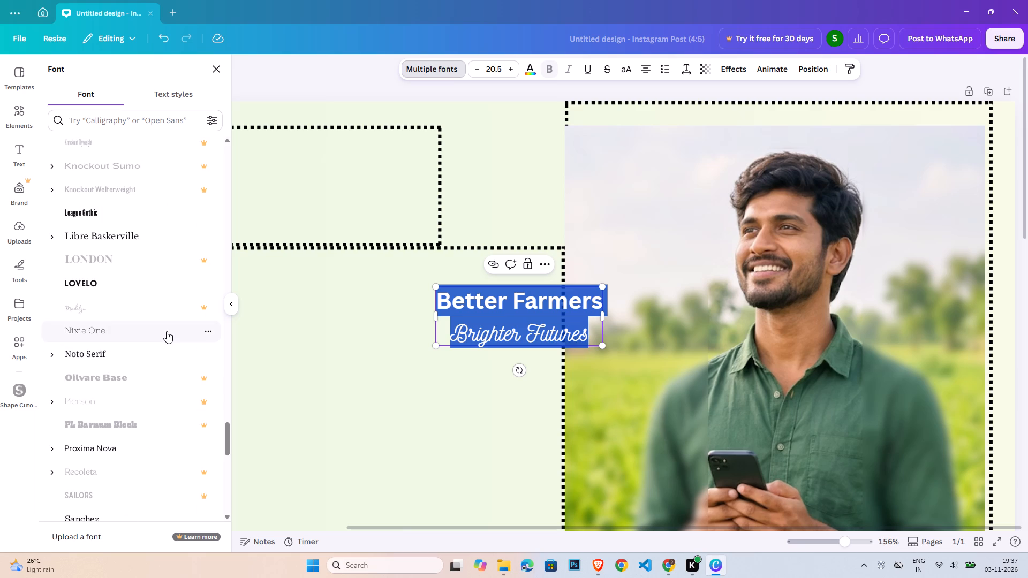
scroll(167, 331, down, 5)
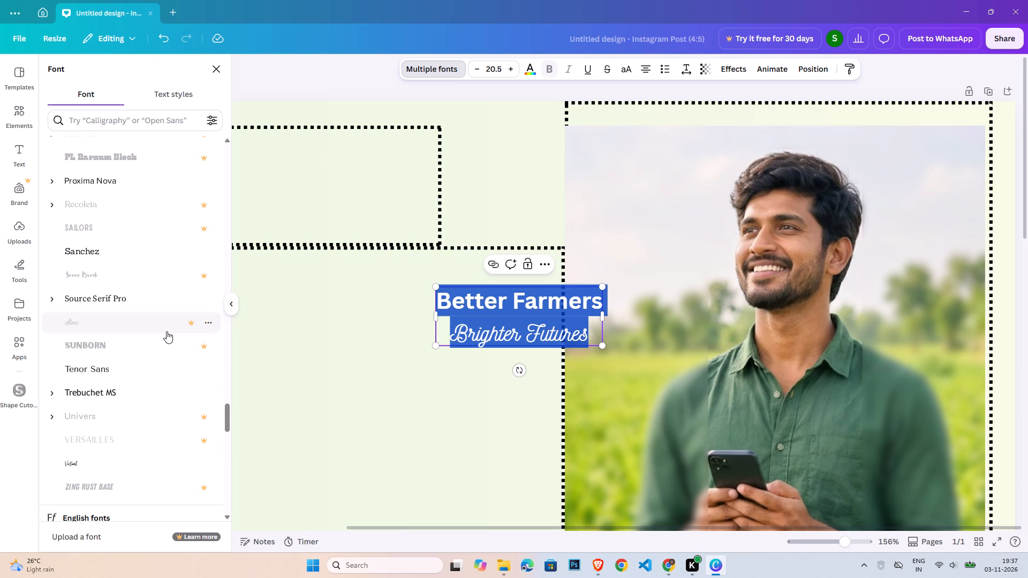
scroll(167, 331, down, 3)
click(155, 302)
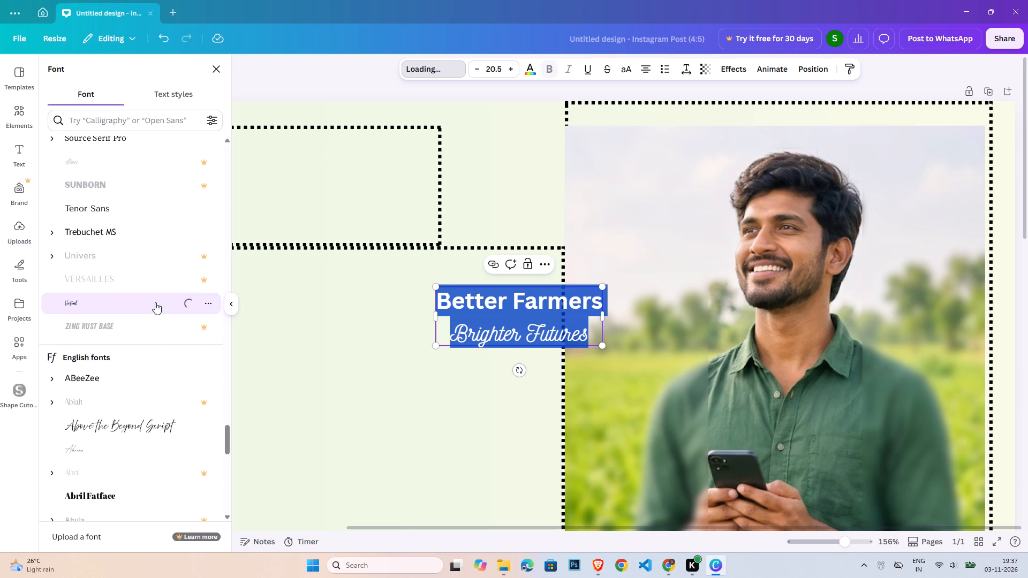
Enlarge the slogan text proportionally to font size 41.9.
drag(558, 314, 654, 317)
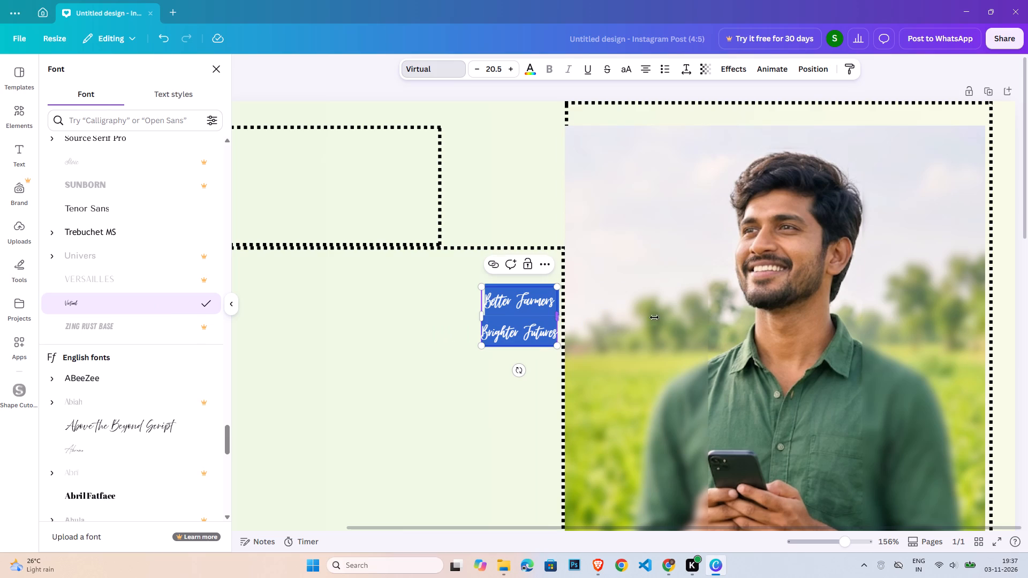
drag(654, 317, 565, 319)
drag(568, 348, 695, 353)
Tighten the line spacing of the whole slogan to slightly below 0.86.
triple_click(541, 325)
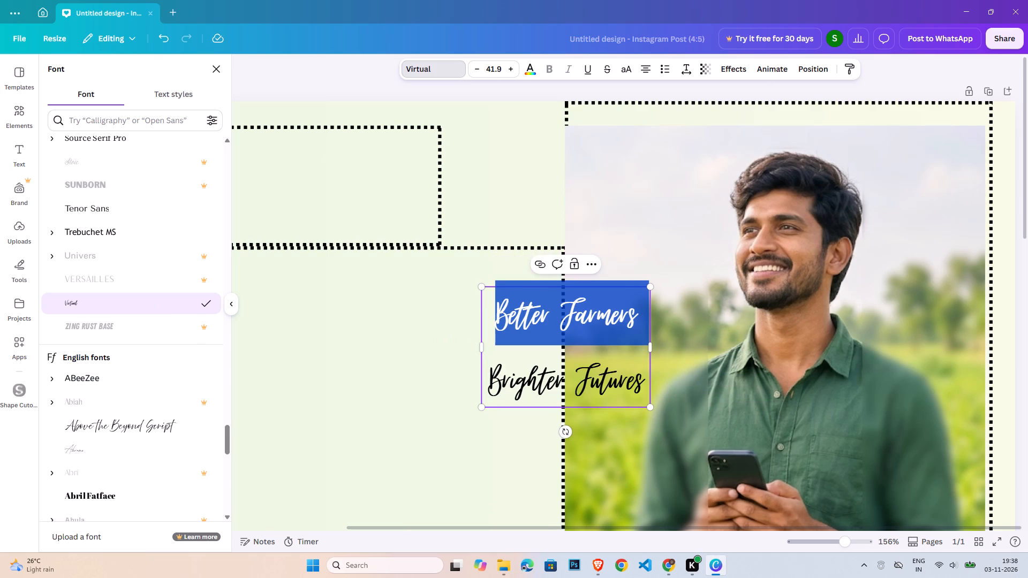
key(ctrl+a)
click(682, 67)
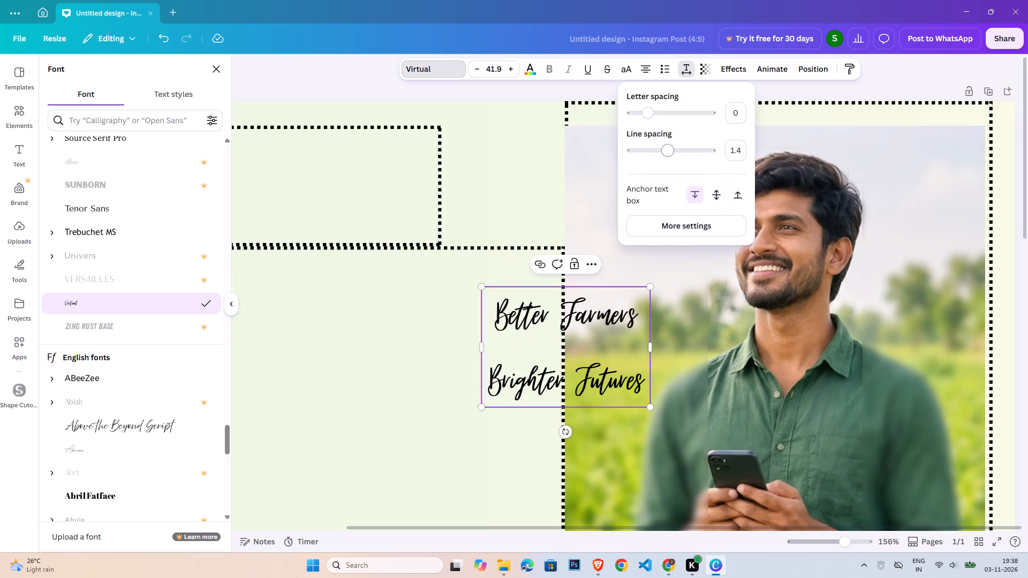
drag(670, 154, 644, 153)
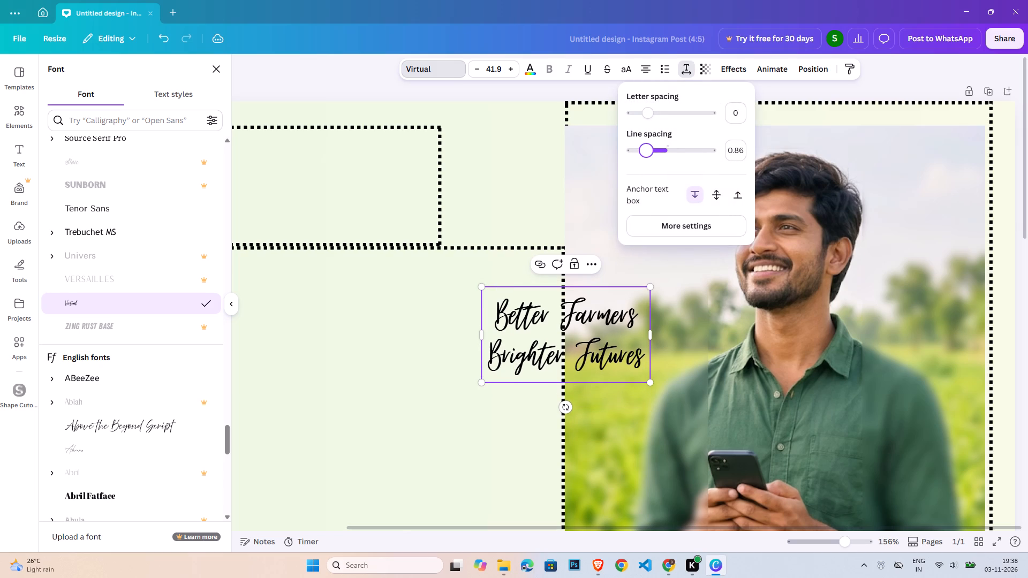
drag(644, 153, 643, 153)
Colour all of the "Better Farmers Brighter Futures" text with the default solid green.
click(530, 66)
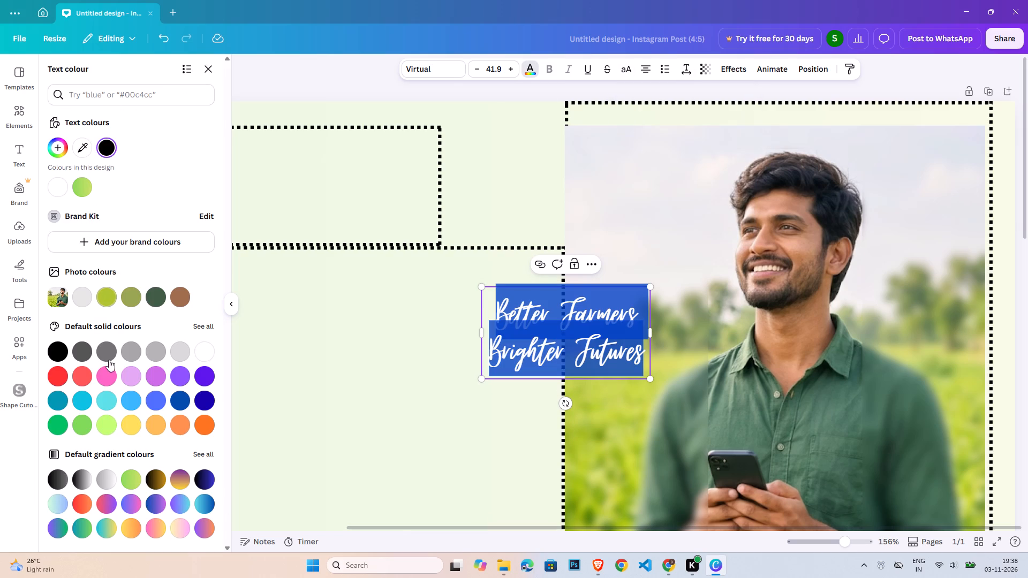
click(65, 425)
double_click(626, 305)
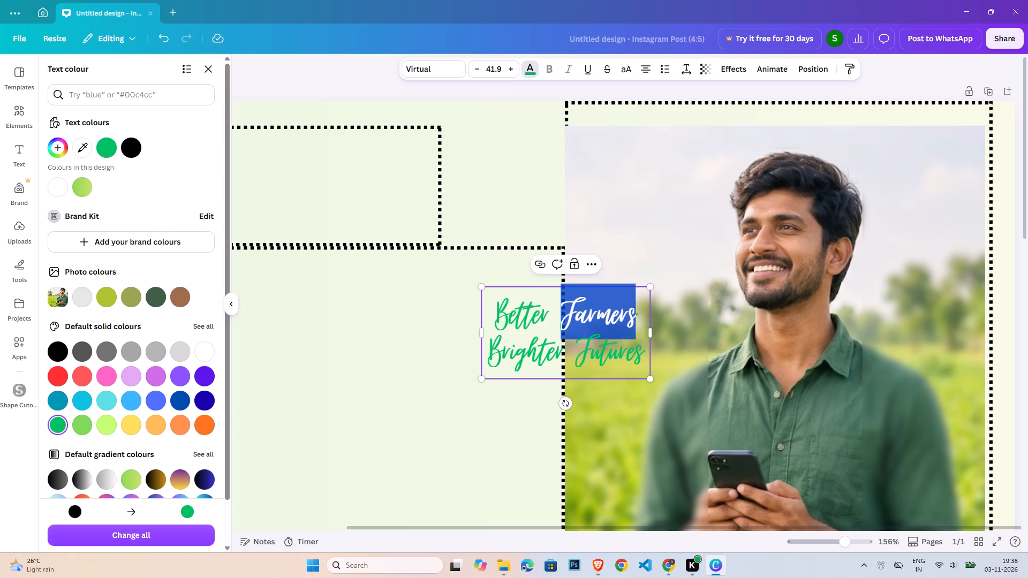
triple_click(569, 334)
key(ctrl+a)
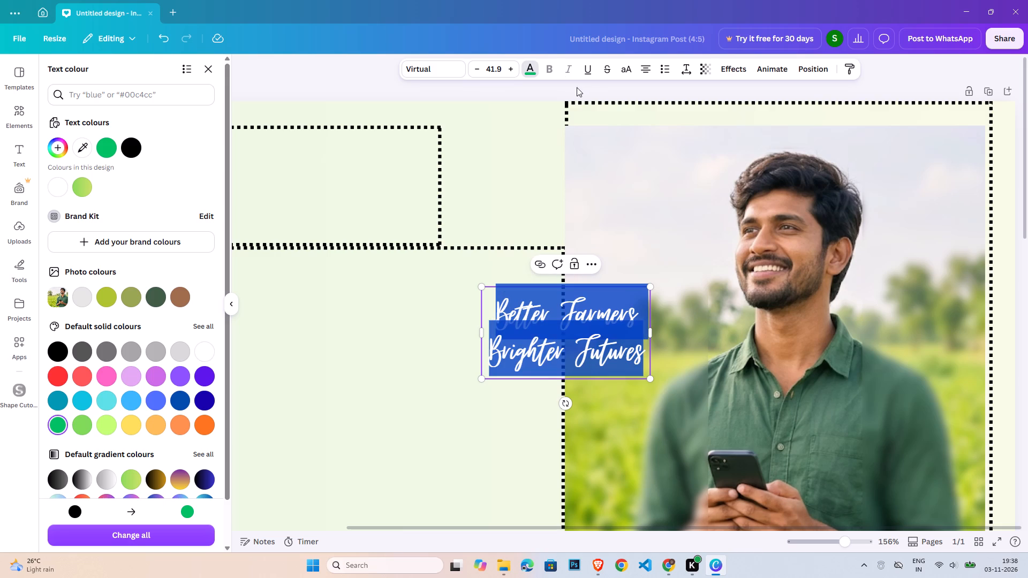
click(433, 394)
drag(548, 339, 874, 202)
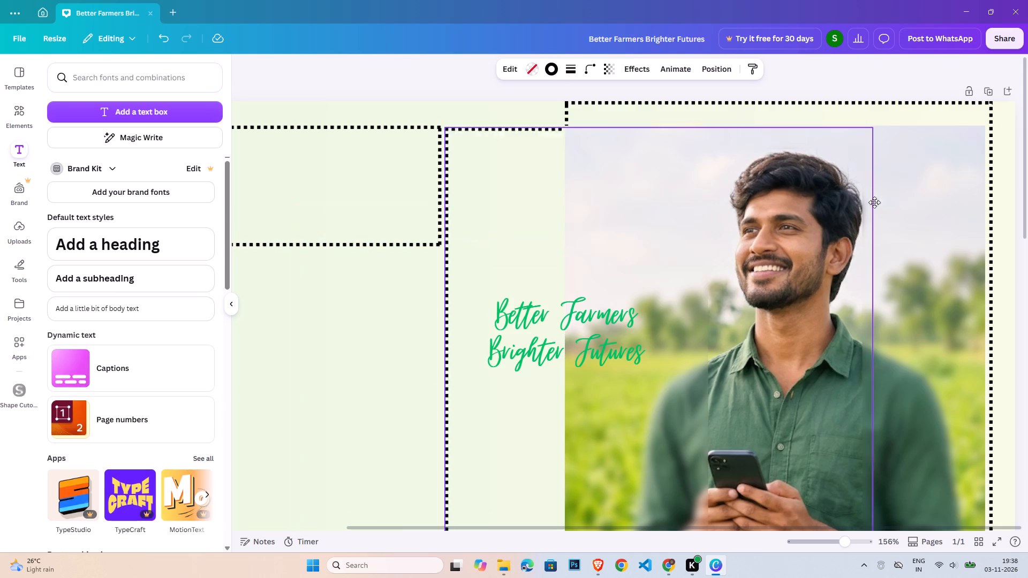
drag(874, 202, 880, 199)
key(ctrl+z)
Move the slogan onto the sky in the photo's upper right corner and scale it down to font size 23.8.
click(612, 331)
drag(603, 346, 716, 319)
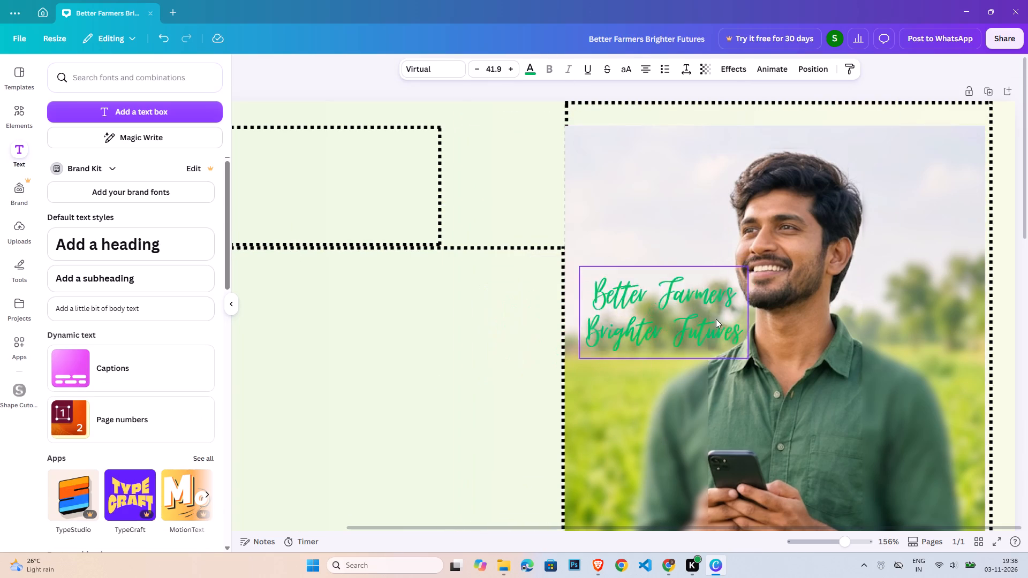
drag(716, 319, 936, 193)
drag(985, 224, 984, 224)
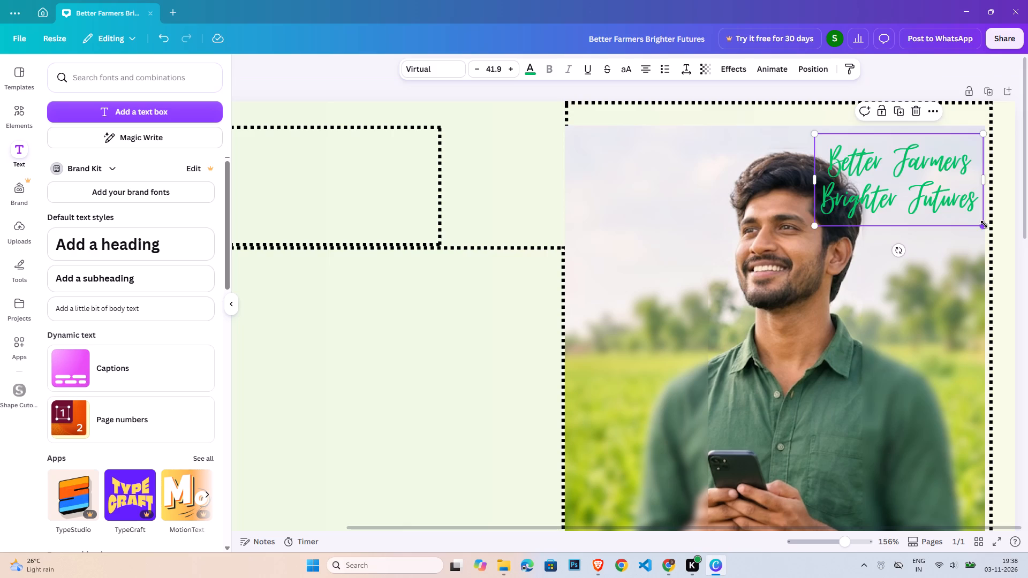
drag(984, 224, 912, 183)
drag(872, 168, 917, 167)
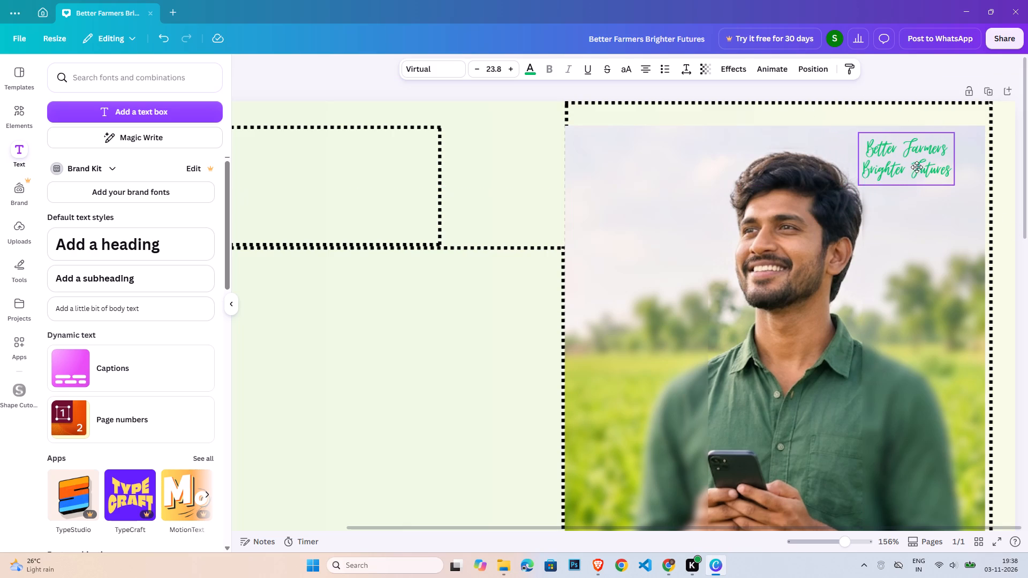
drag(917, 167, 919, 167)
Tilt the slogan slightly counter-clockwise and settle it in the sky beside the farmer's hair.
drag(910, 214, 928, 216)
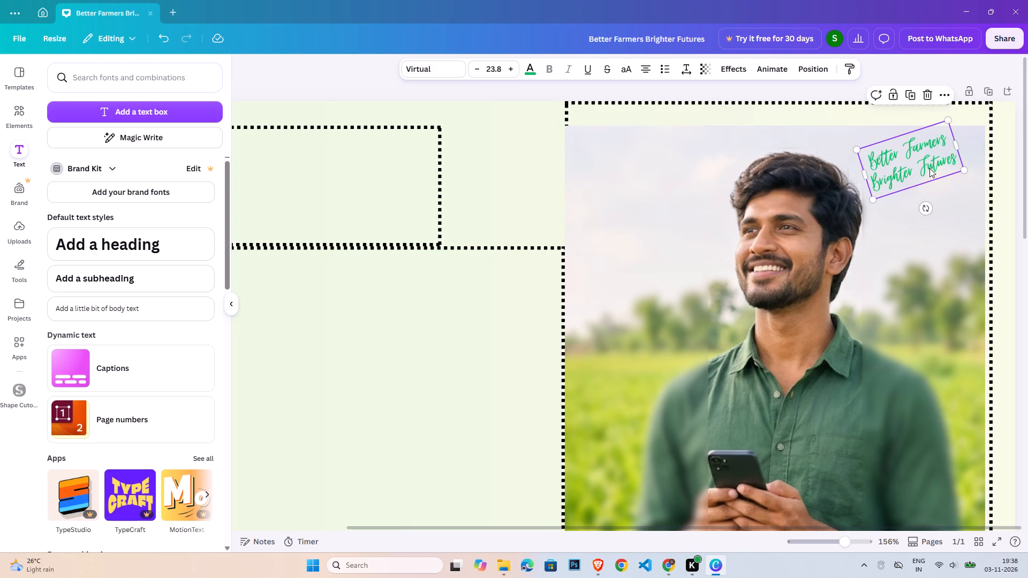
drag(929, 164, 933, 175)
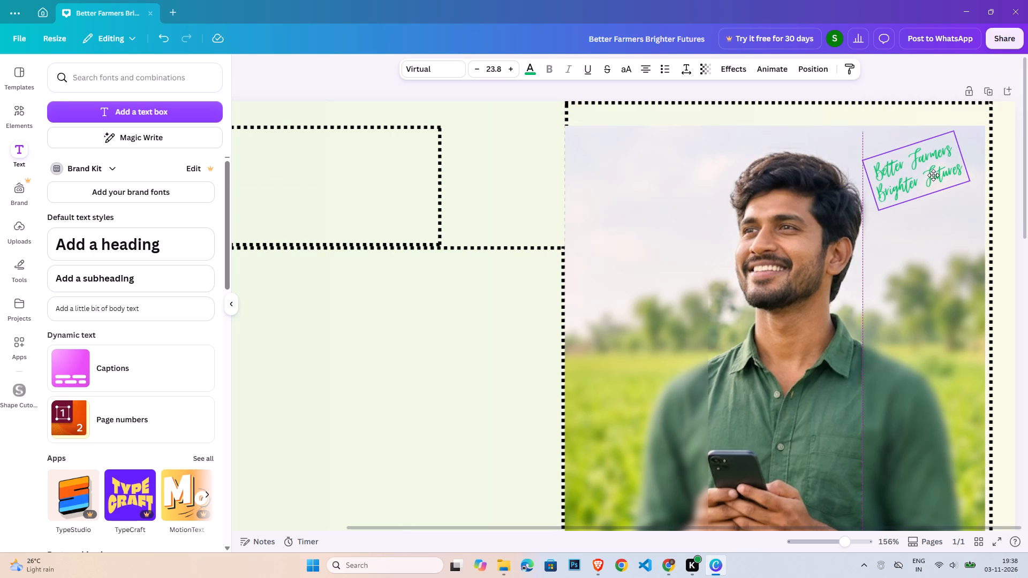
drag(933, 175, 934, 175)
Add a black quarter-ring shape from the basic shapes and shrink it to fit in the blank area beside the photo.
click(23, 117)
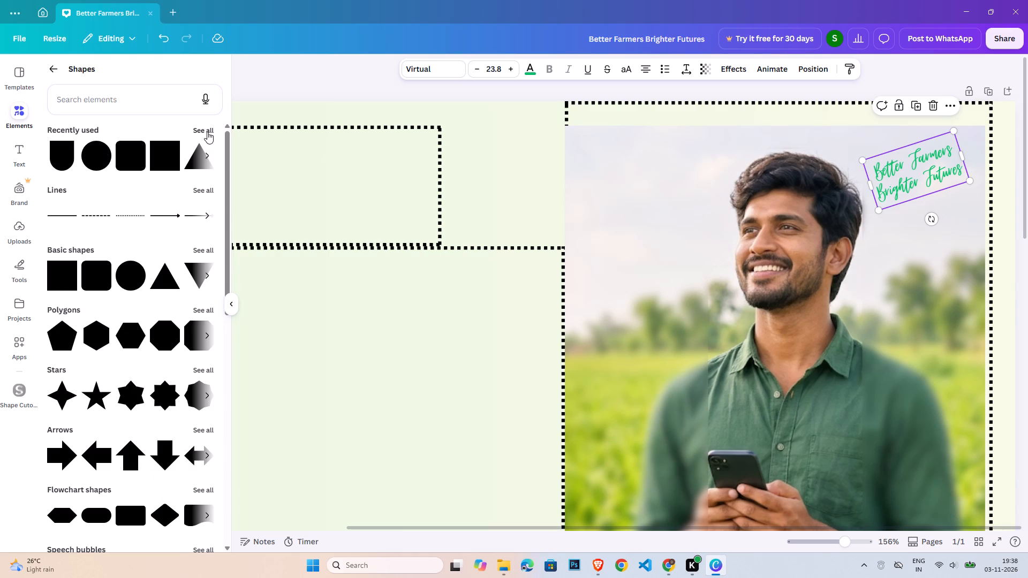
click(201, 249)
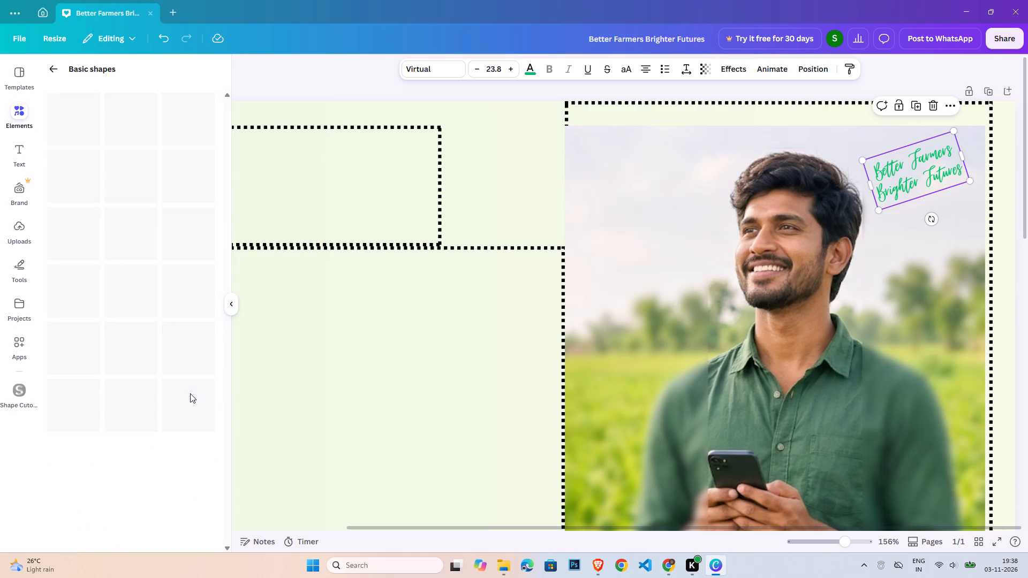
scroll(192, 393, down, 4)
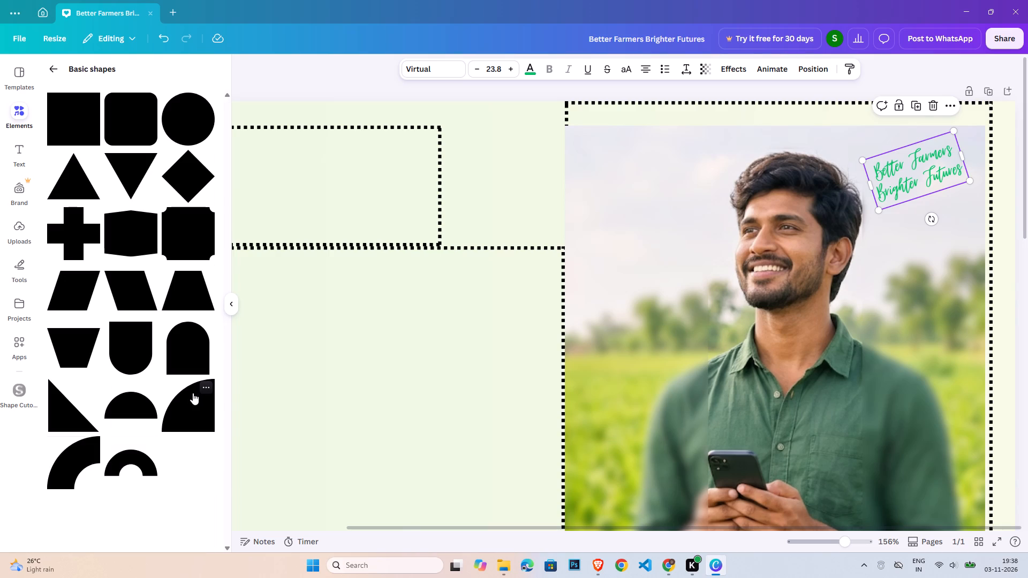
click(80, 470)
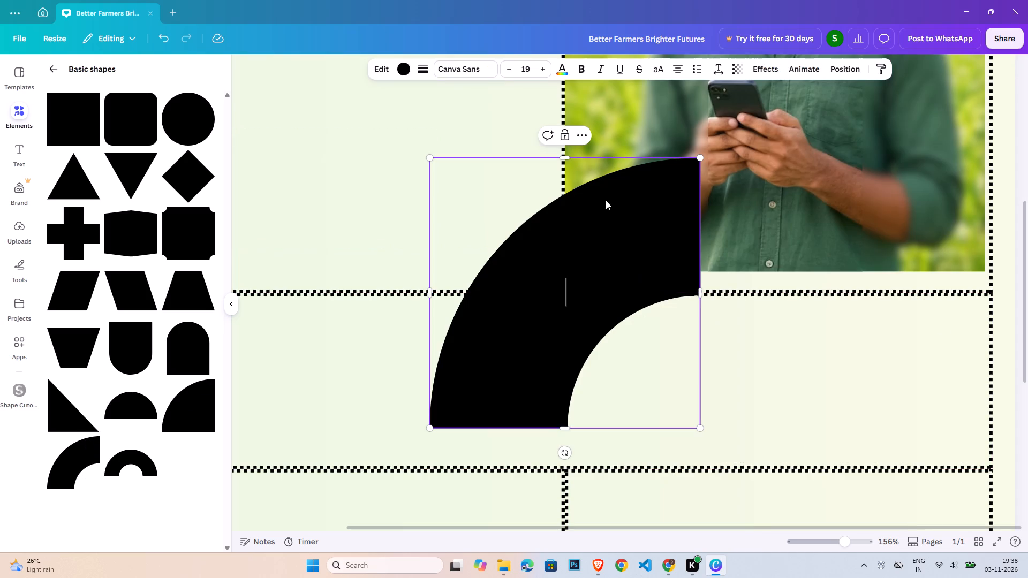
drag(699, 428, 542, 269)
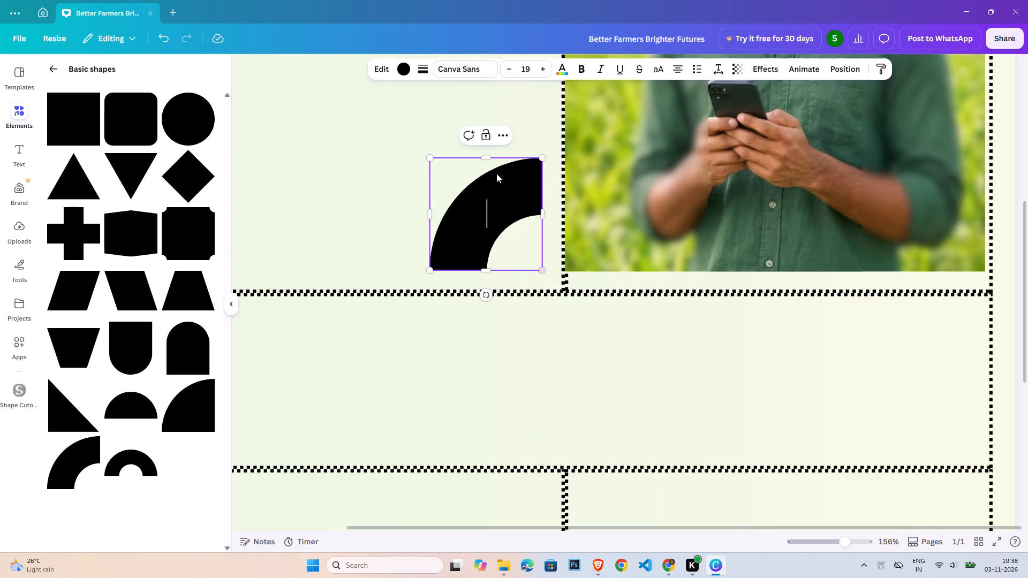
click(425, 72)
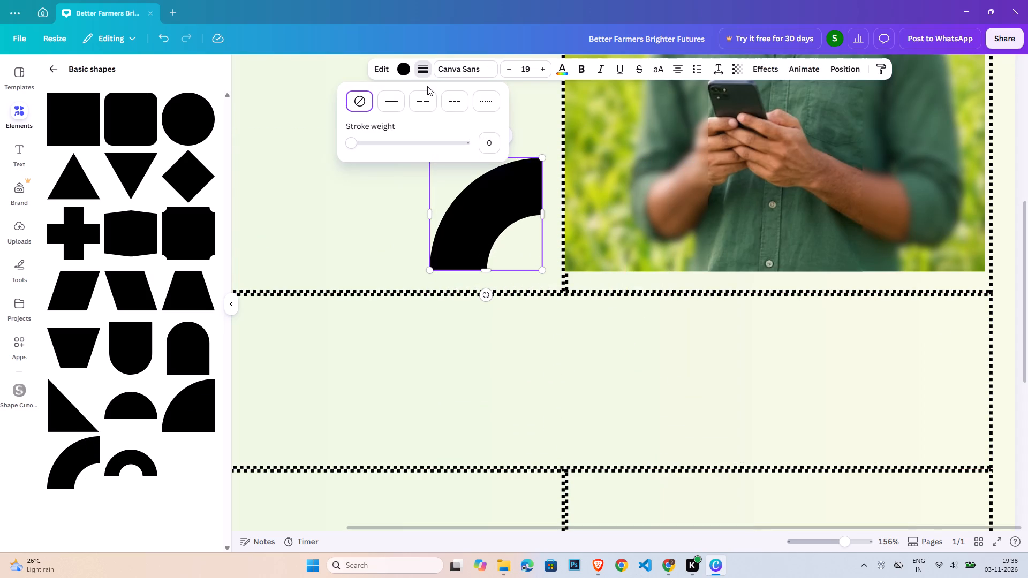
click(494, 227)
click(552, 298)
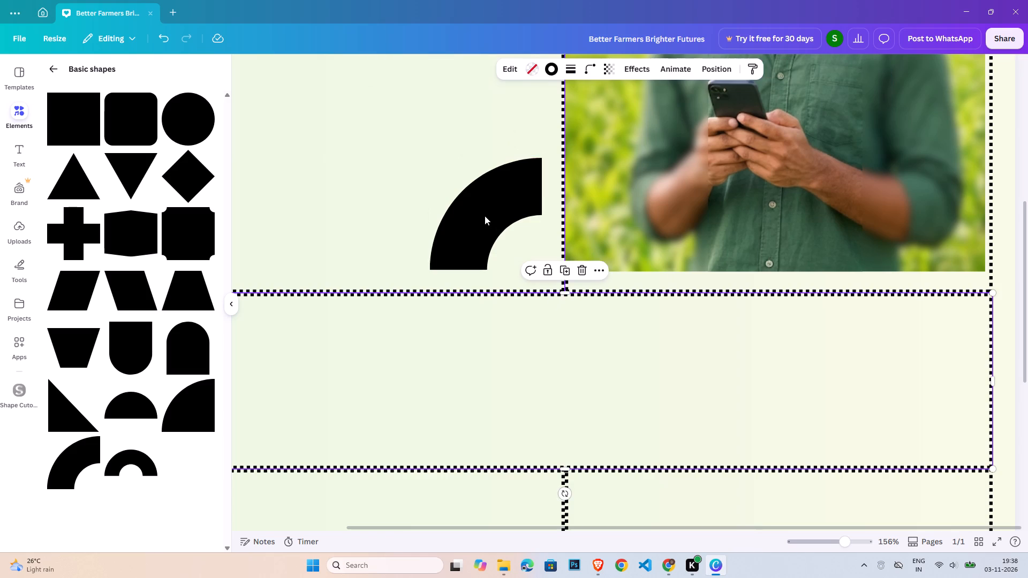
Delete the black quarter-ring shape from the blank area beside the photo.
click(485, 216)
key(Delete)
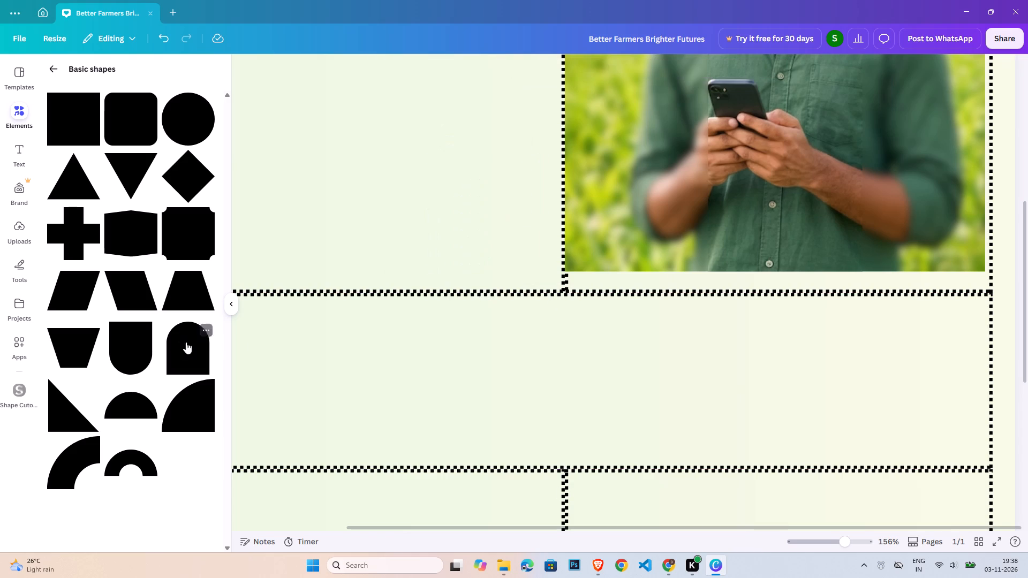
Open the full collection of line shapes in the elements library.
scroll(668, 394, up, 7)
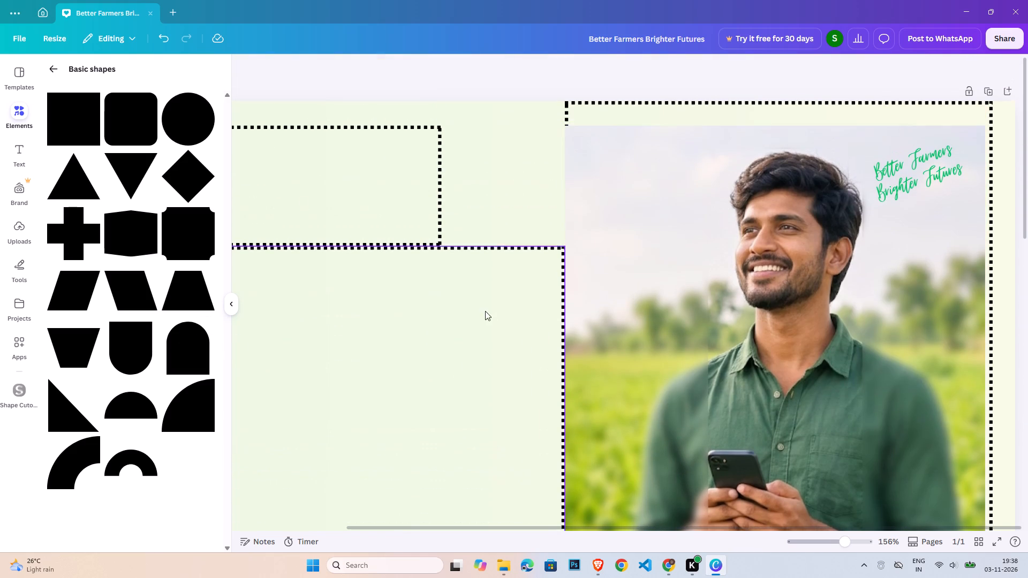
click(58, 63)
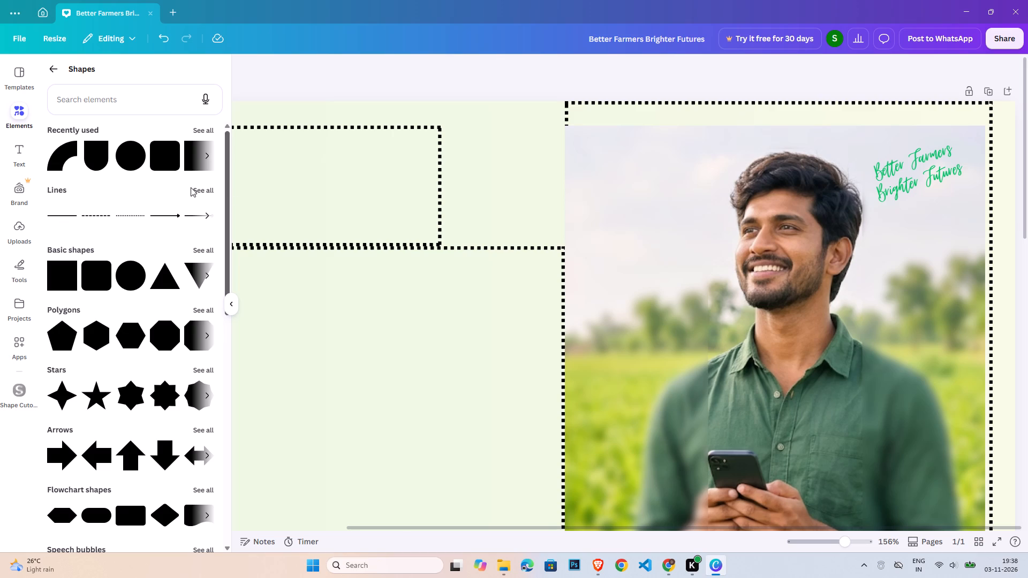
click(199, 194)
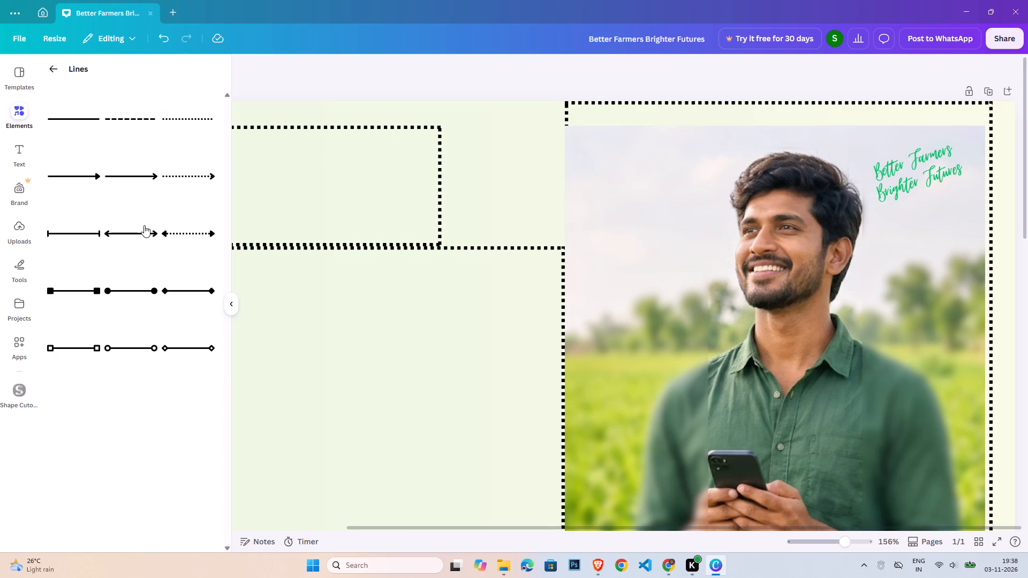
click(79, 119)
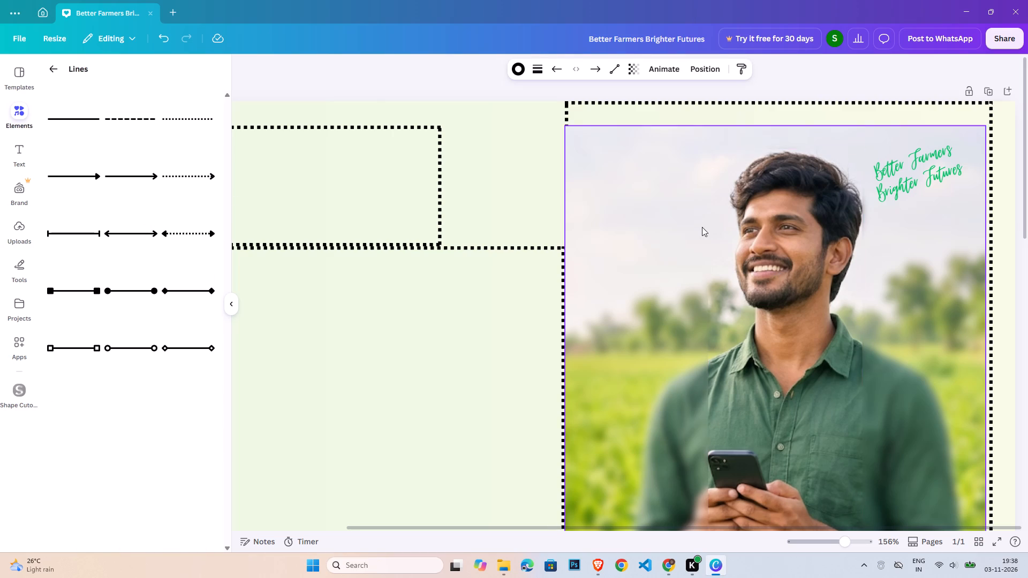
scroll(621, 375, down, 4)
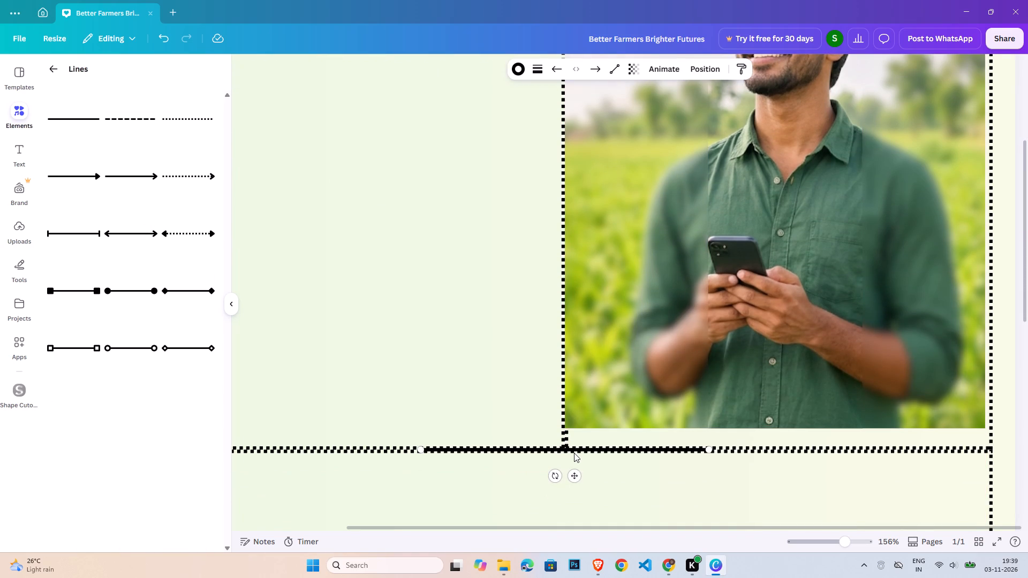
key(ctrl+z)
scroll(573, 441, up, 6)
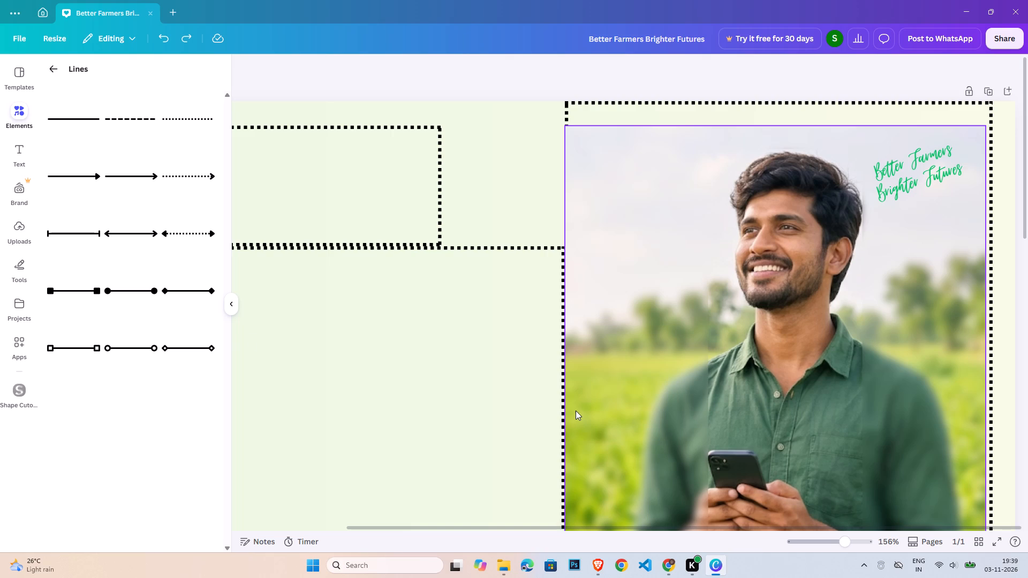
Place a plain solid line across the farmer's face on the photo and change its line type to Curved.
drag(81, 119, 794, 249)
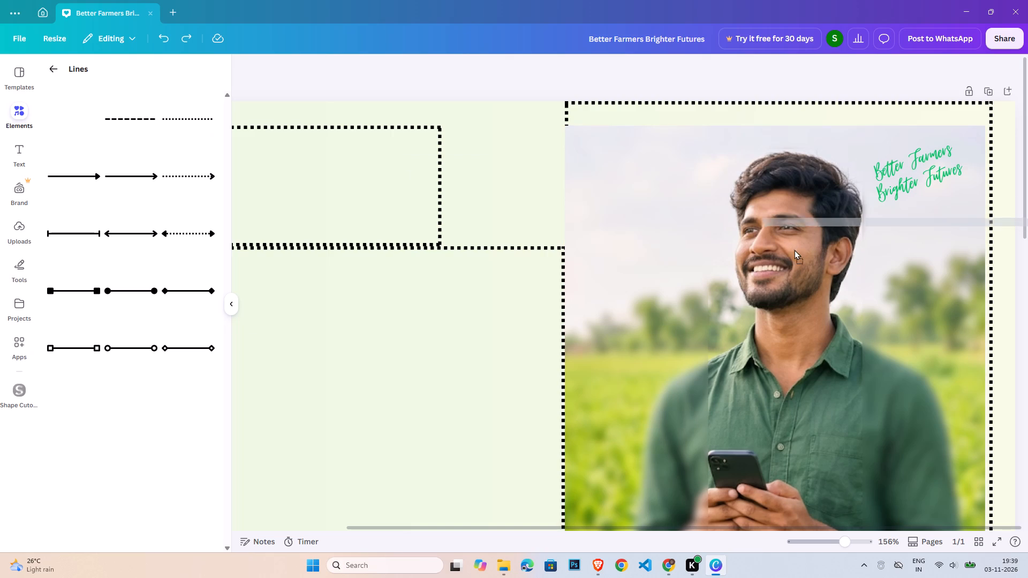
drag(794, 249, 698, 276)
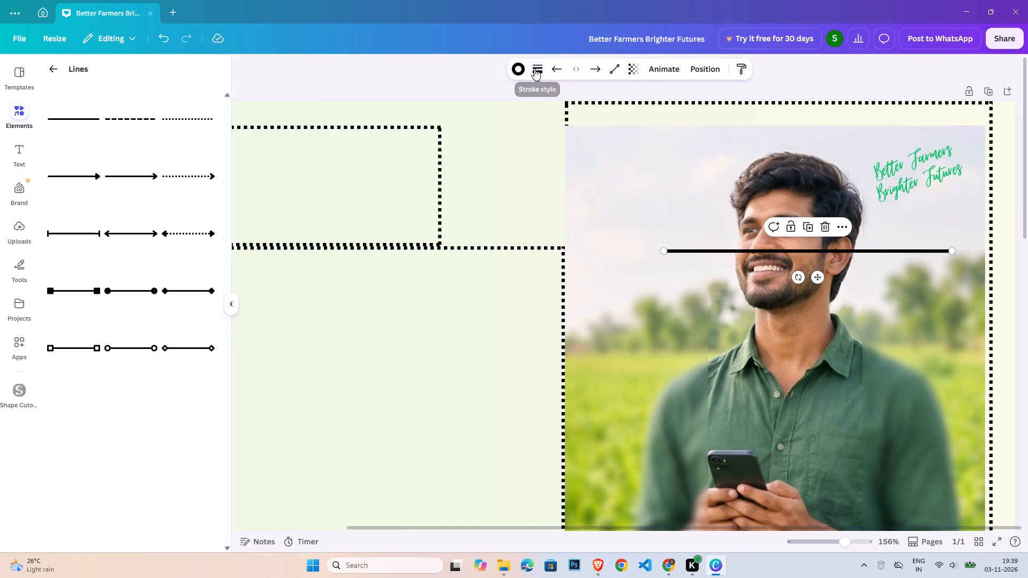
click(614, 71)
click(619, 138)
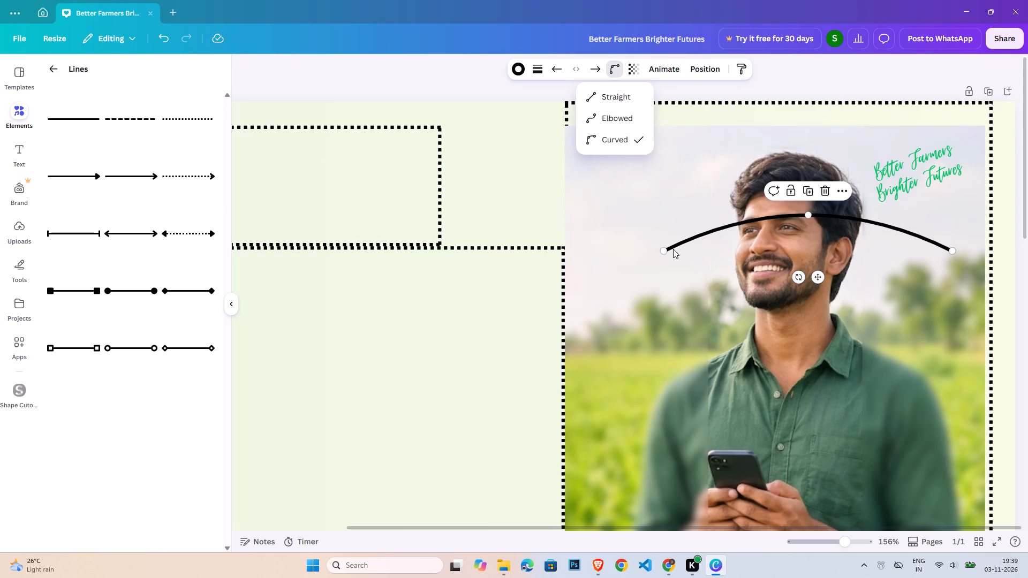
Shorten and rotate the curved line and reshape it into a shallow upward arch rising from the farmer's ear to the slogan.
drag(668, 250, 798, 224)
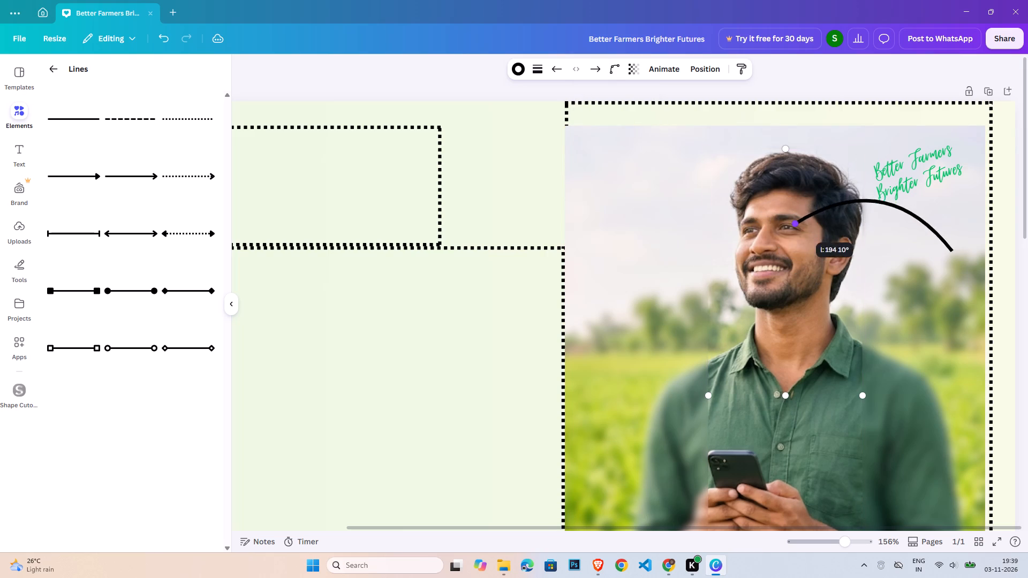
drag(798, 224, 806, 271)
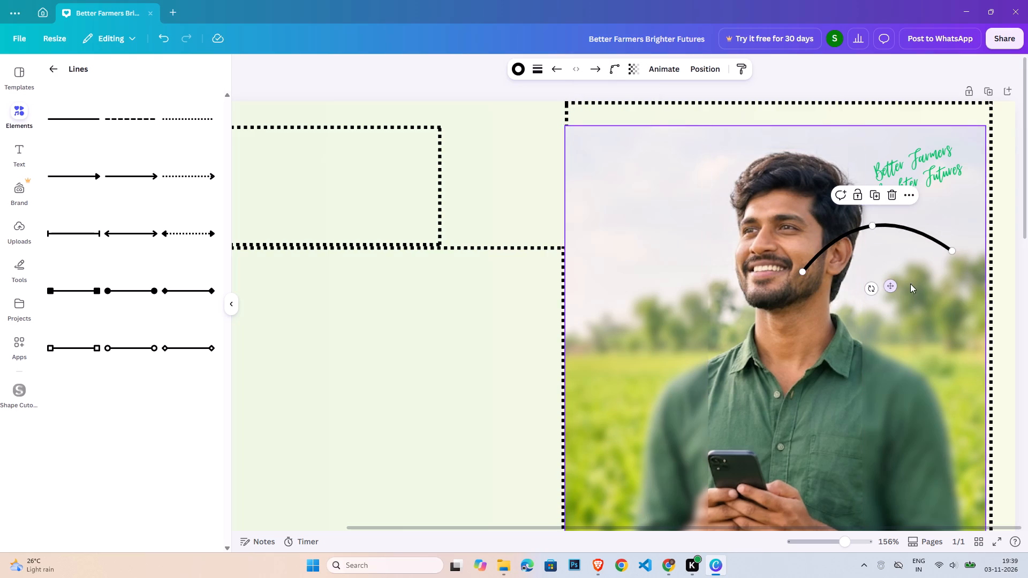
drag(868, 288, 876, 159)
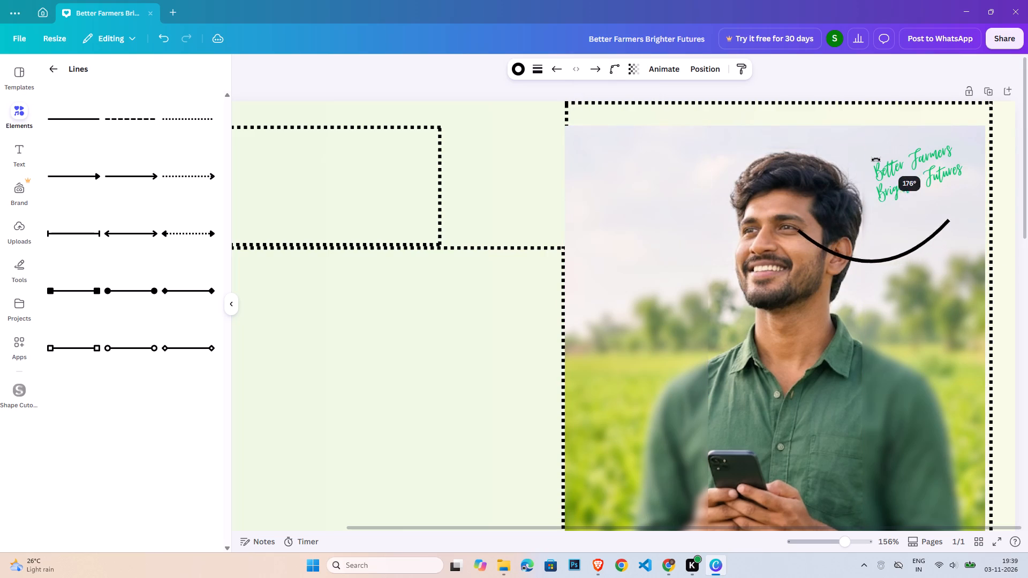
drag(876, 159, 852, 172)
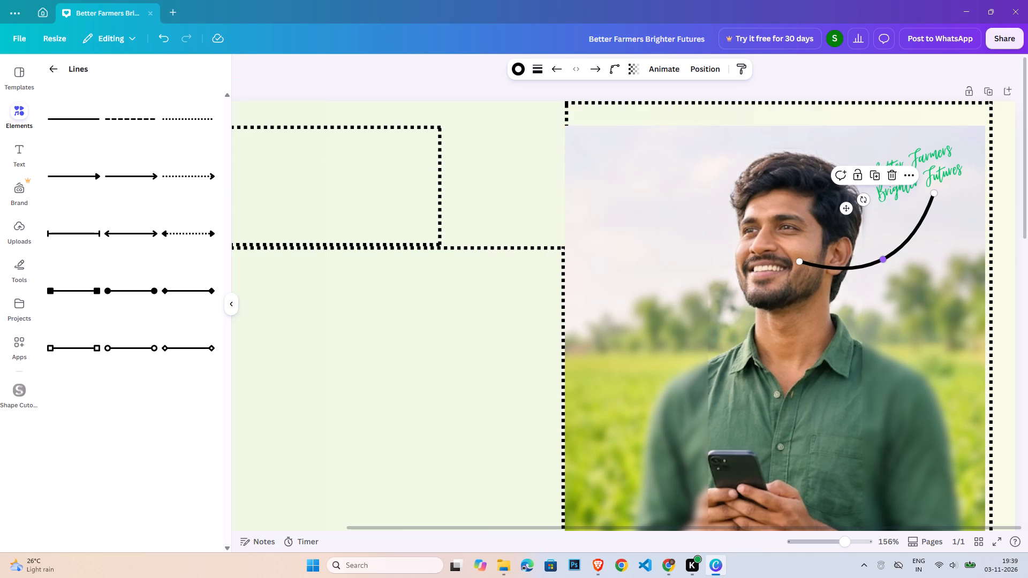
drag(885, 259, 858, 219)
drag(798, 263, 828, 240)
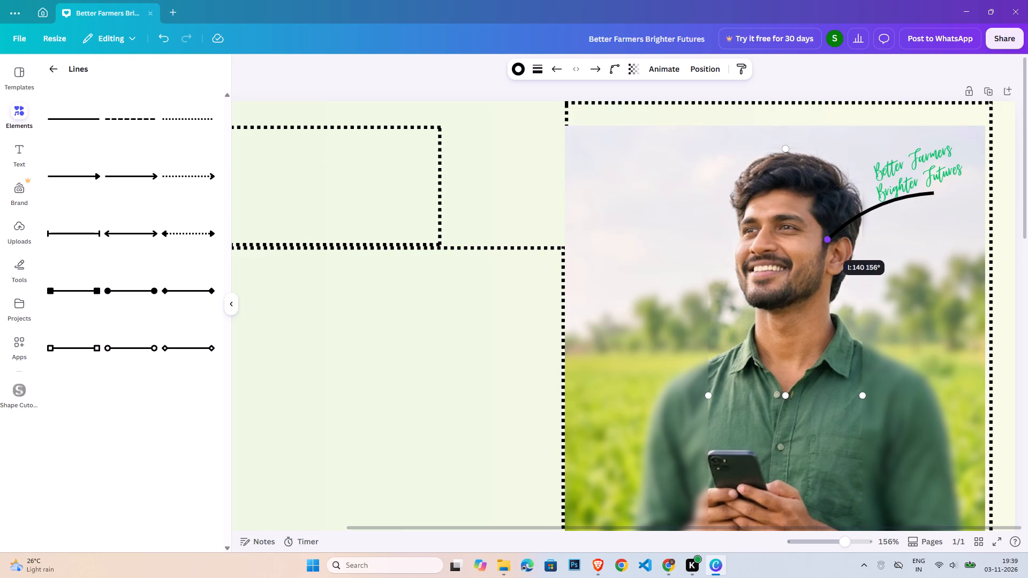
drag(828, 240, 832, 237)
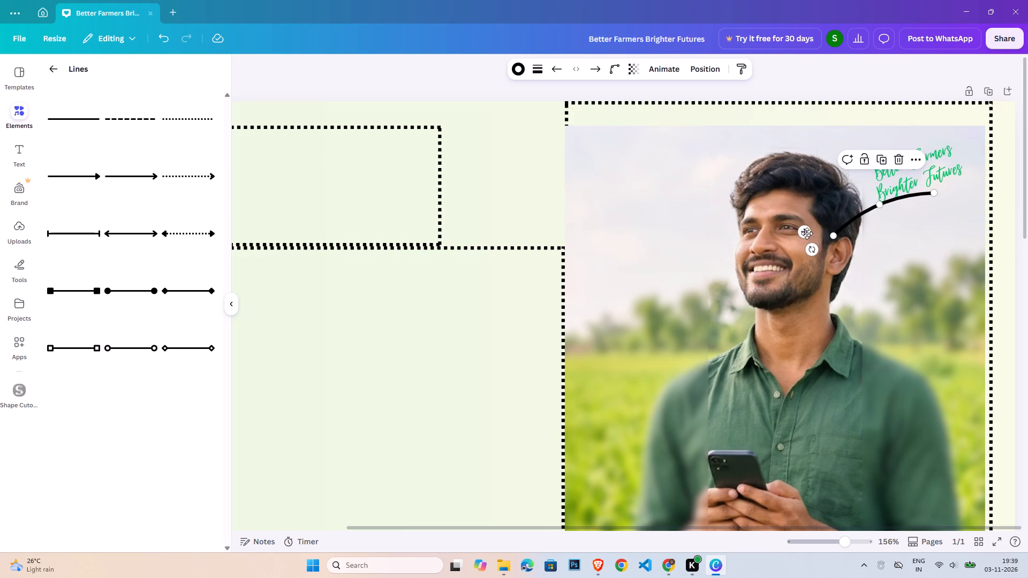
Move the curved line directly beneath "Brighter Futures", tilt it slightly and shorten its lower end to underline the slogan.
drag(806, 231, 851, 223)
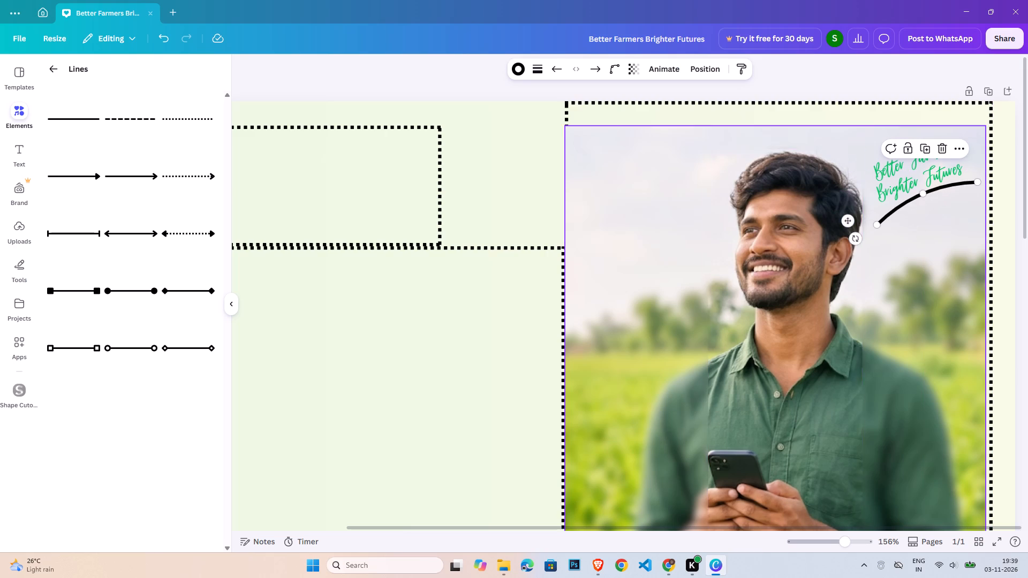
drag(853, 234, 853, 229)
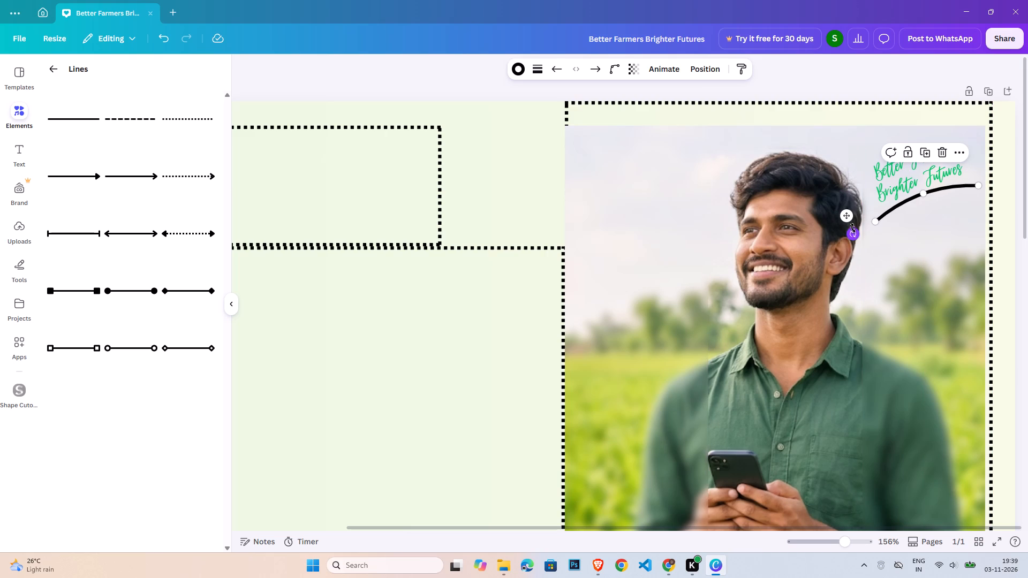
drag(879, 221, 895, 208)
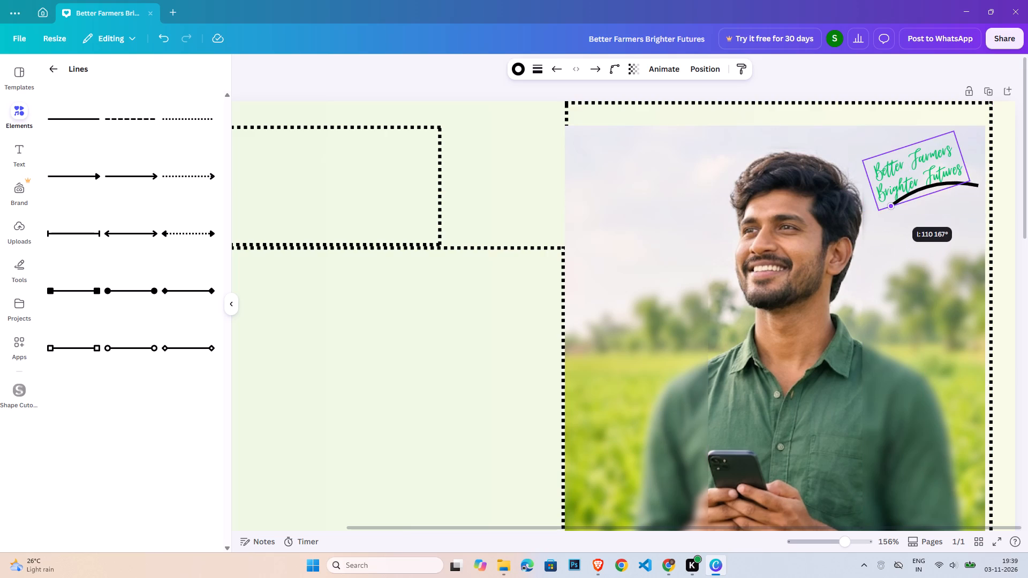
drag(895, 208, 900, 212)
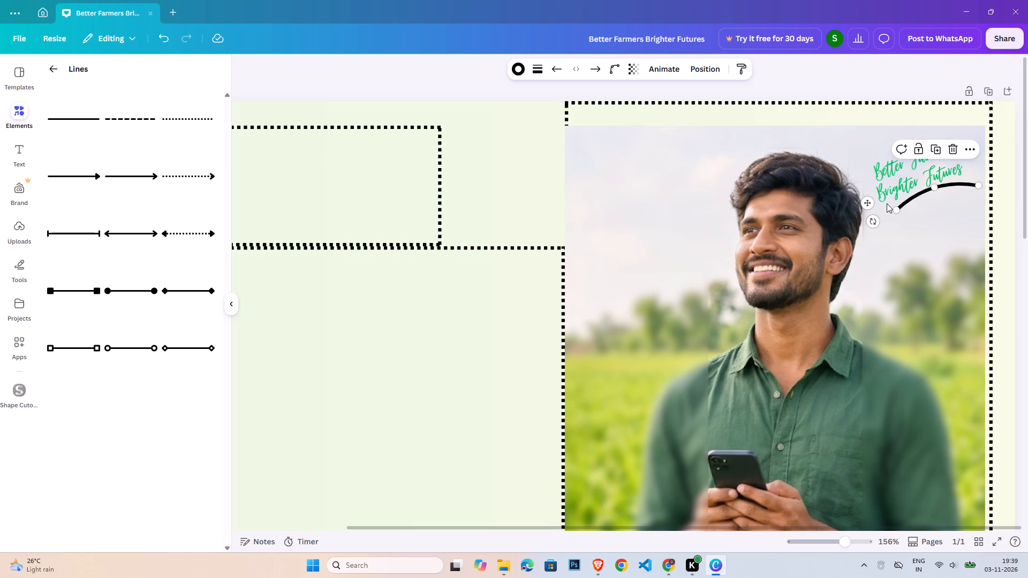
click(873, 218)
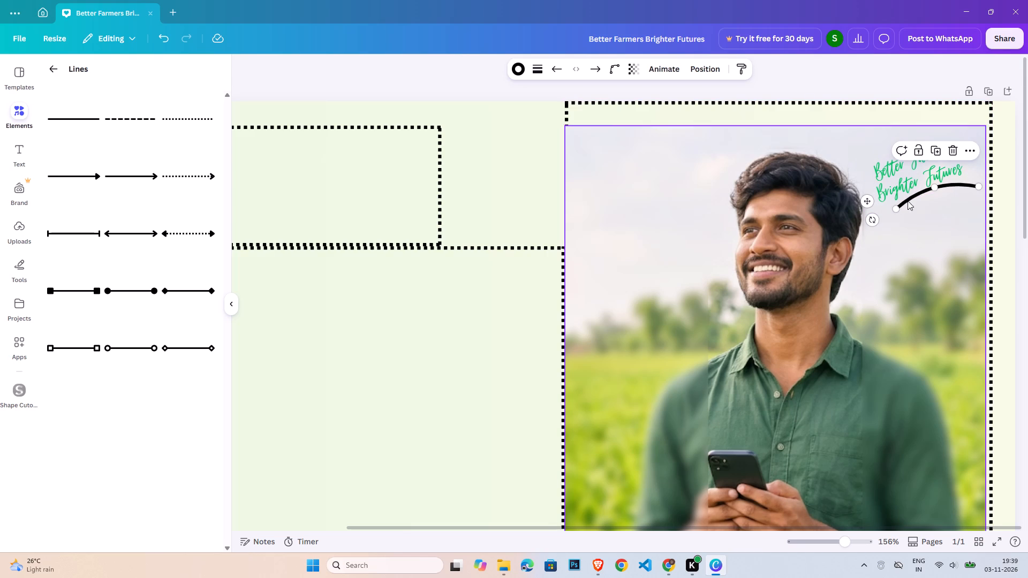
Colour the curved underline with the green already used in the design.
click(524, 69)
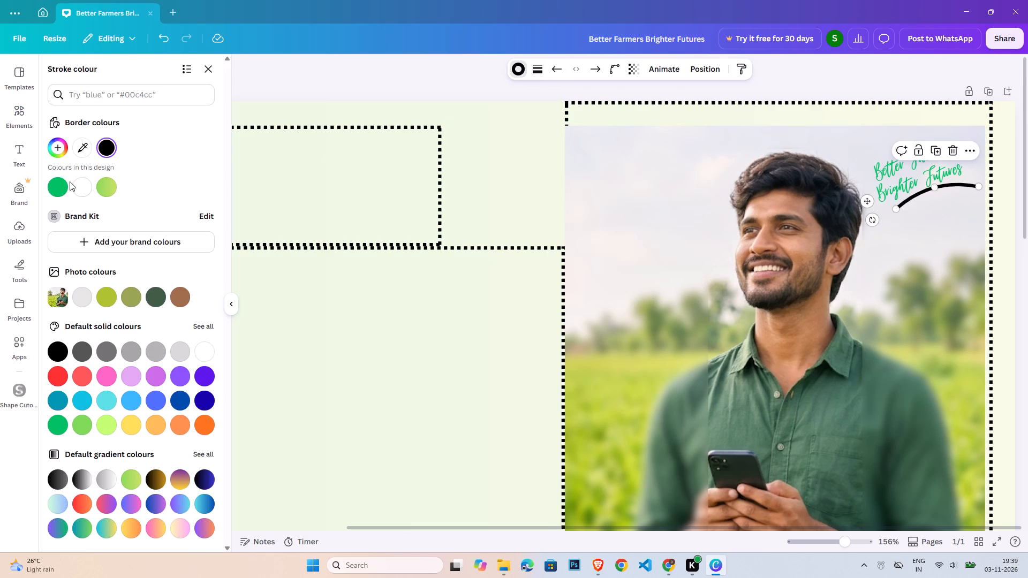
click(61, 185)
double_click(1010, 230)
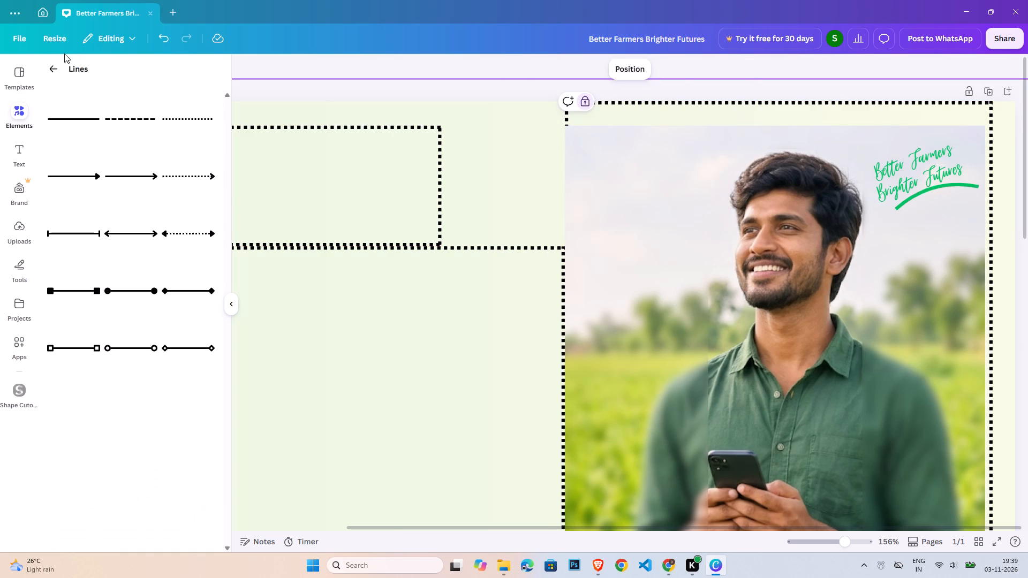
Search the elements library for "agriculture" and show all of the graphics results.
click(50, 63)
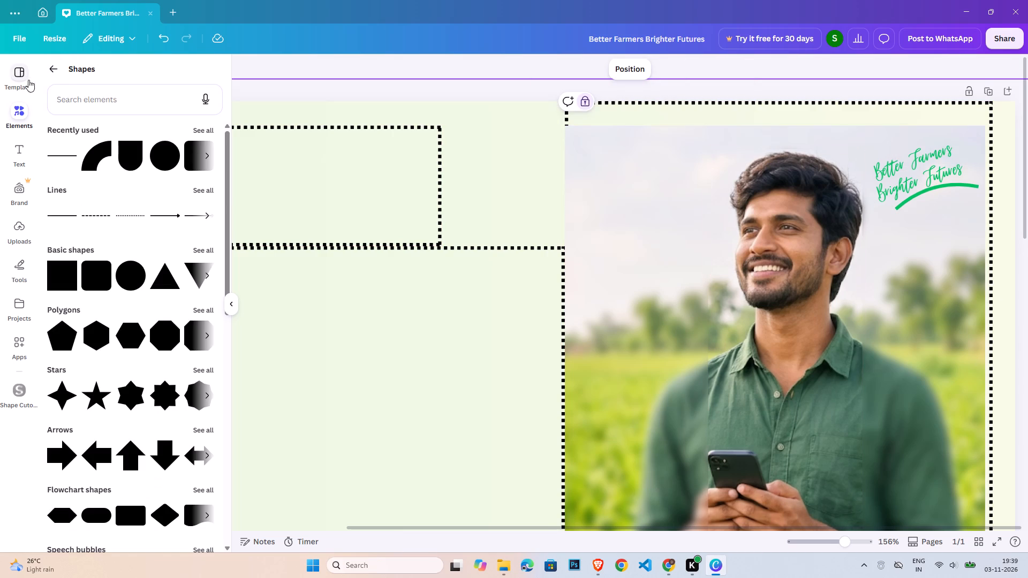
click(49, 67)
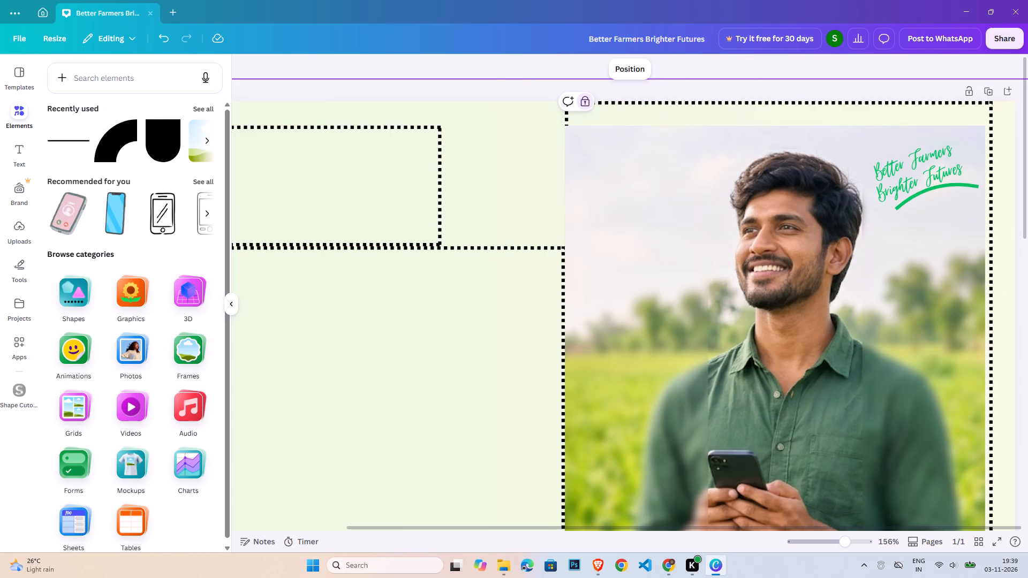
click(114, 71)
click(119, 84)
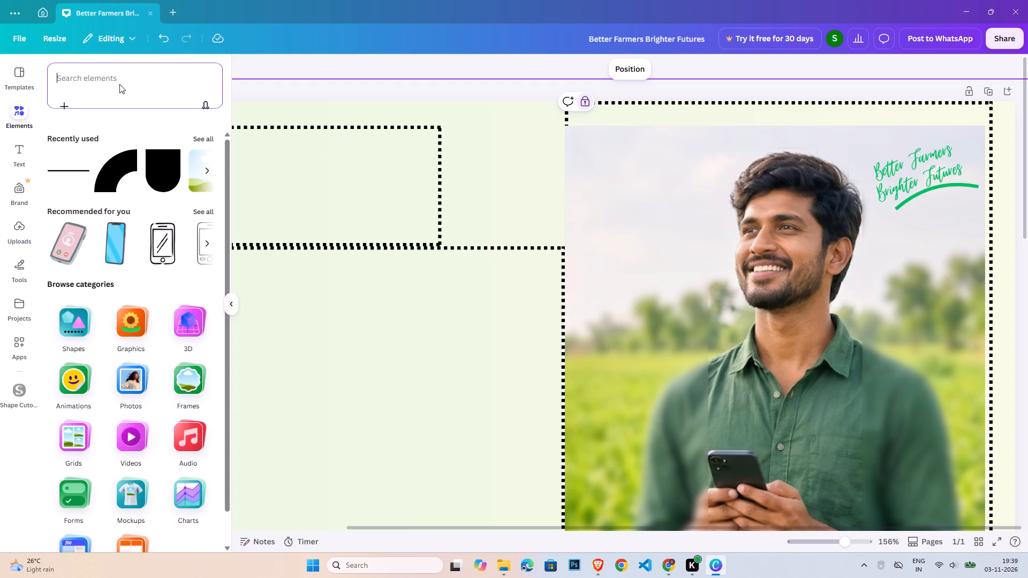
text(agriculture)
key(Return)
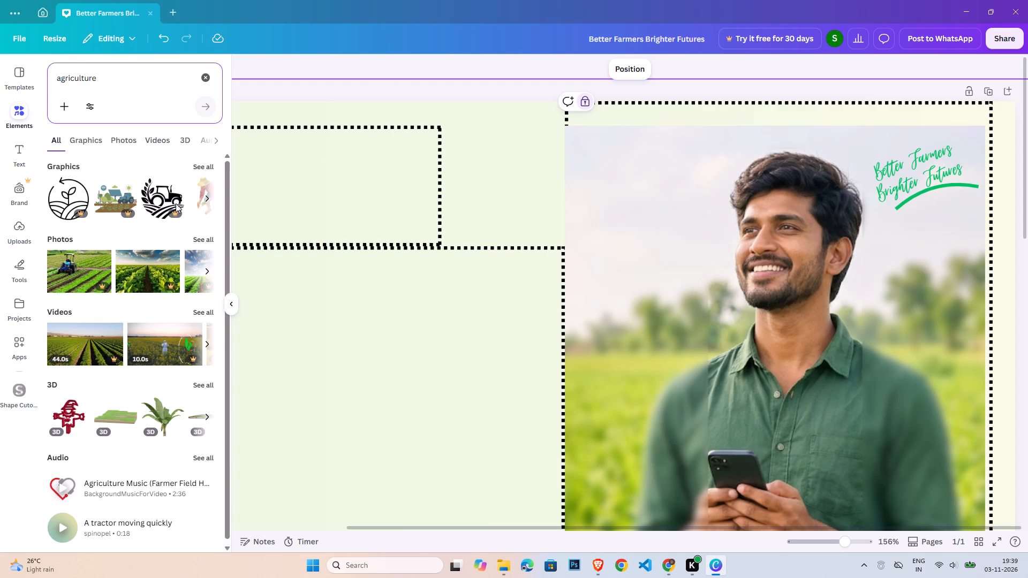
click(201, 167)
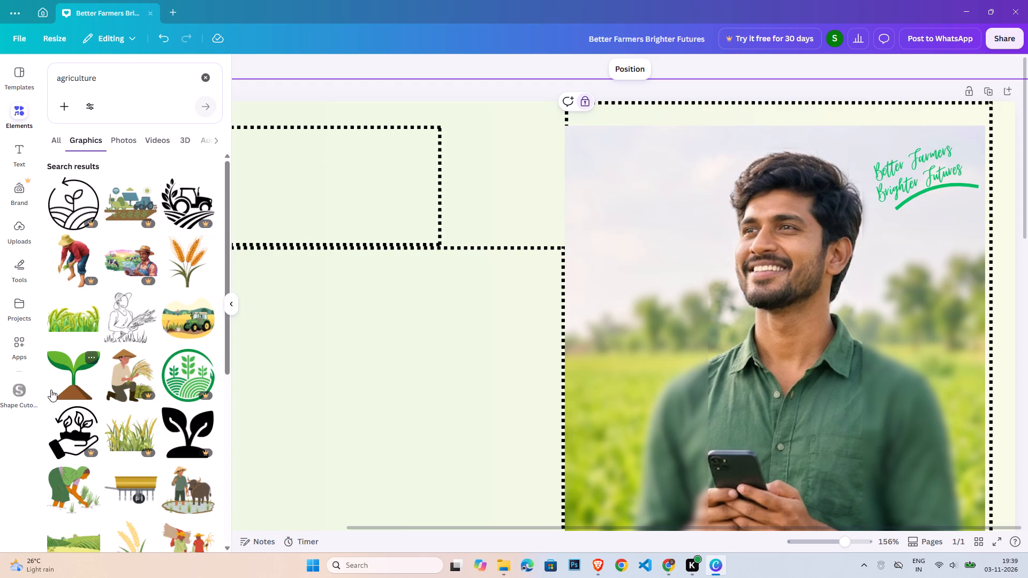
Browse the agriculture graphics for a suitable farming illustration or icon.
scroll(188, 434, down, 8)
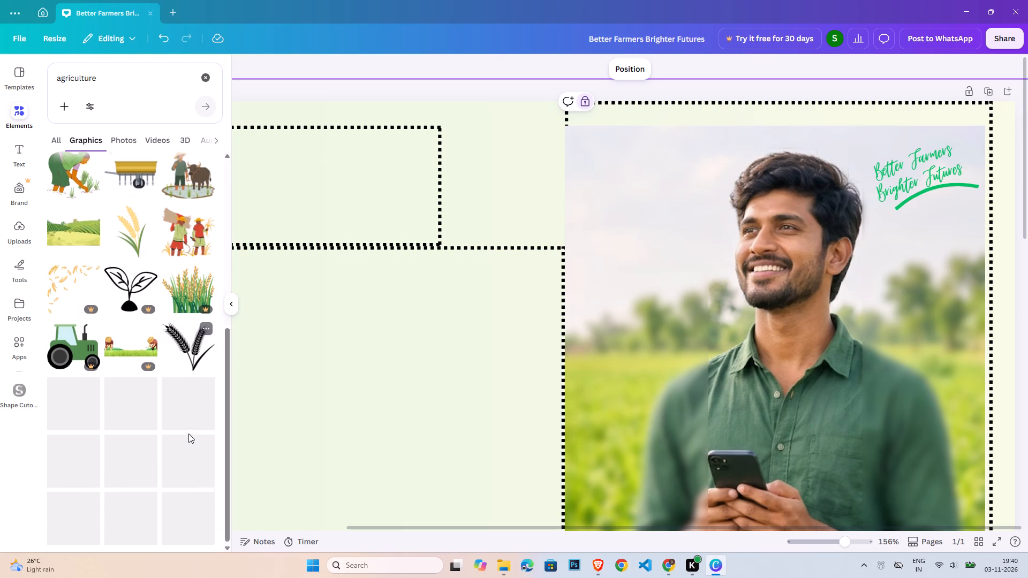
scroll(190, 433, down, 2)
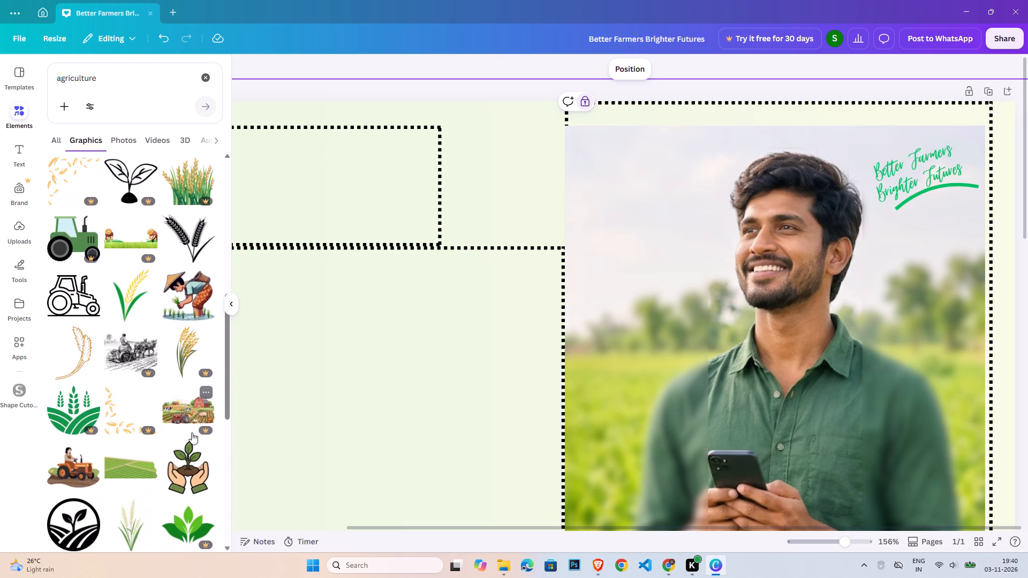
scroll(192, 432, down, 6)
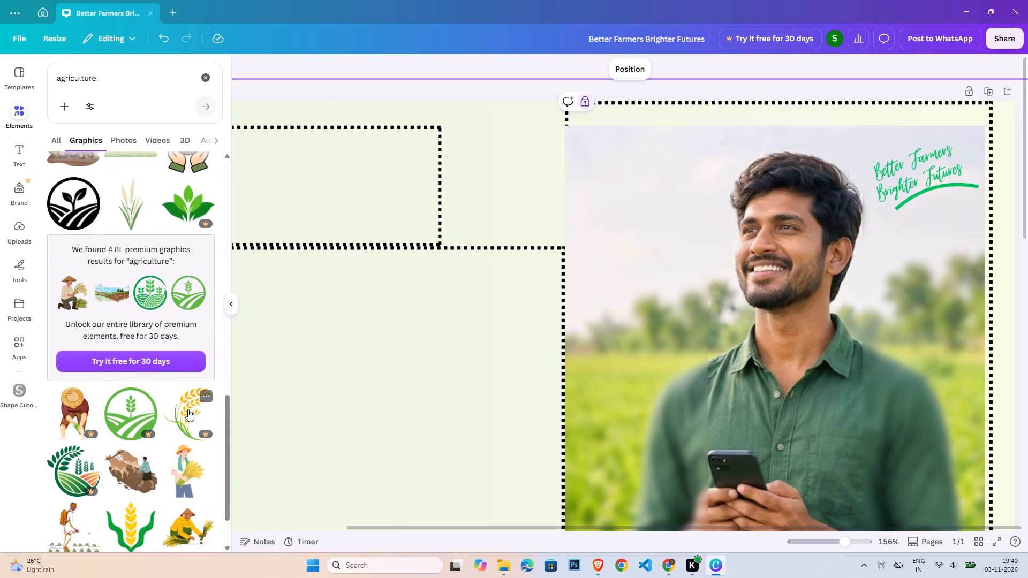
scroll(188, 409, down, 7)
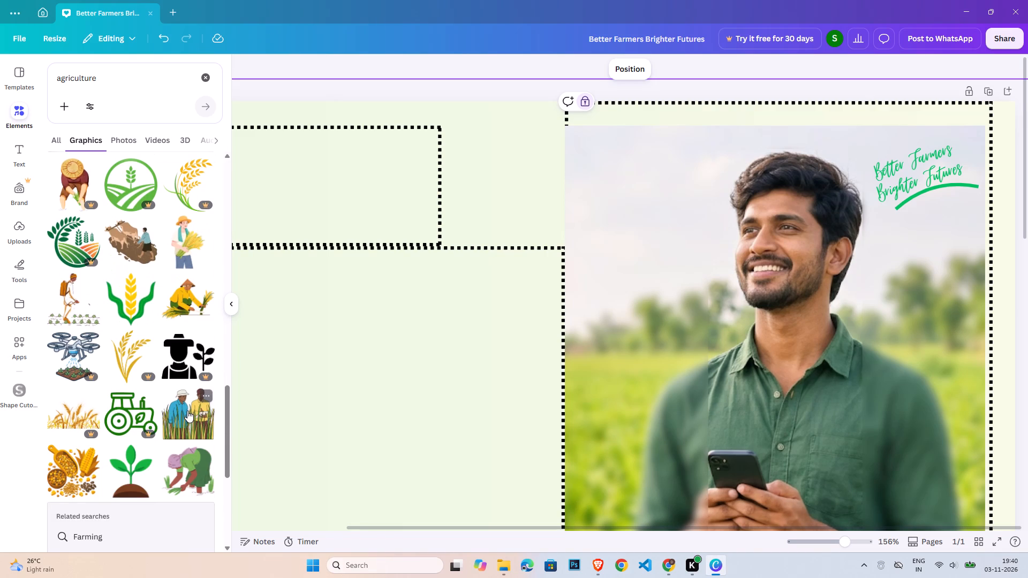
scroll(187, 410, down, 3)
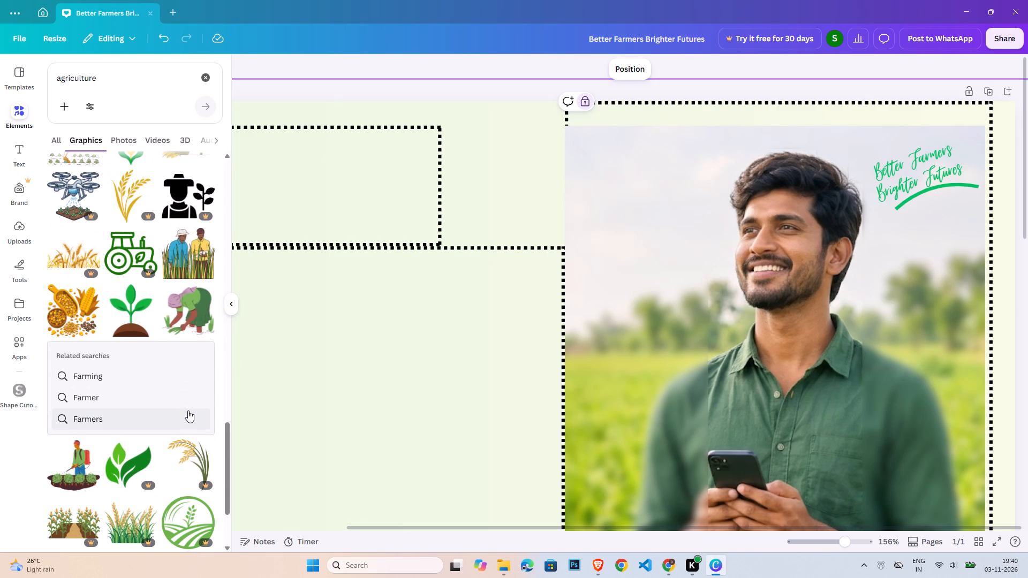
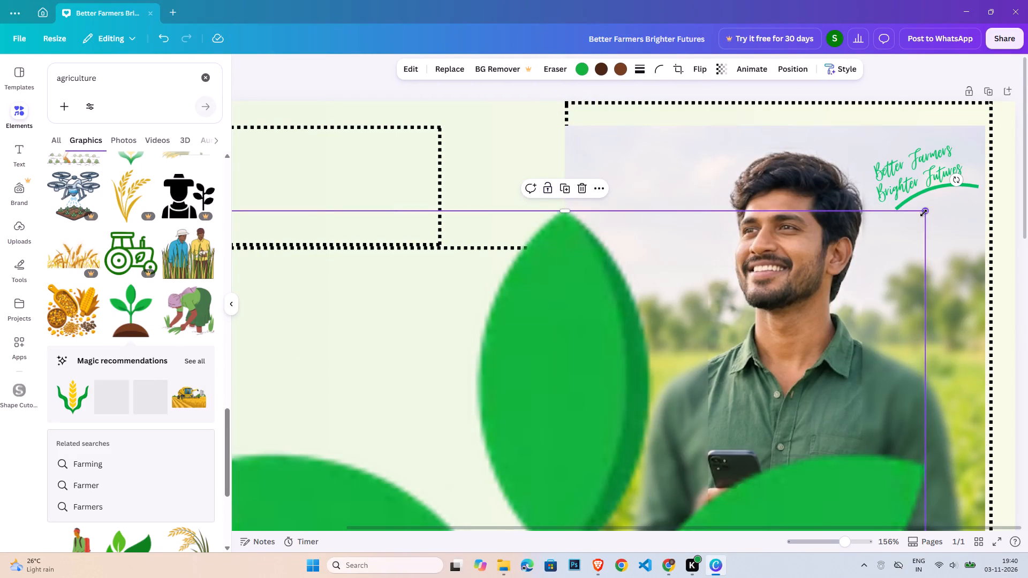
Shrink the green seedling graphic to a tiny icon, about as tall as one line of the slogan.
drag(924, 213, 452, 457)
scroll(452, 457, down, 4)
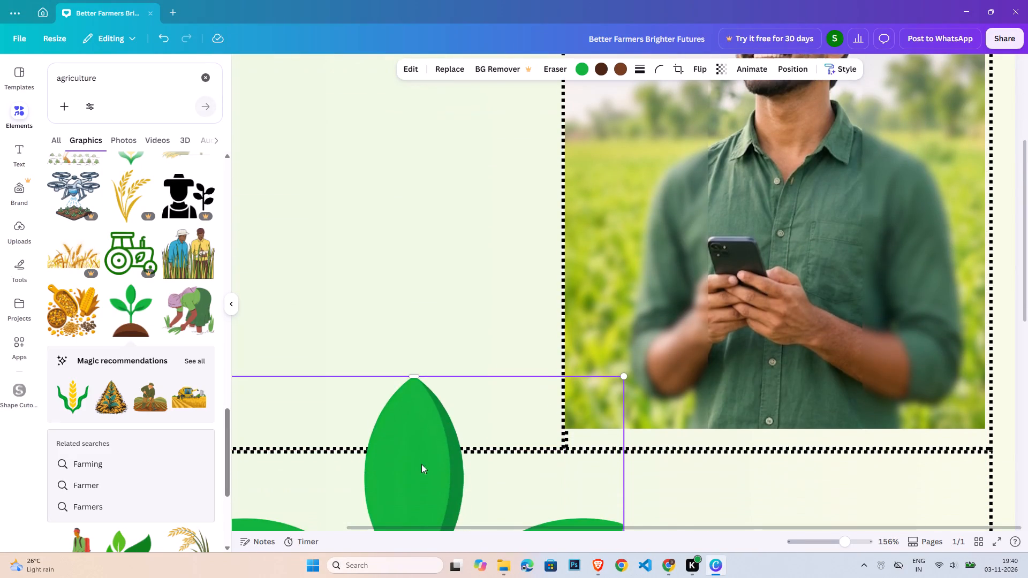
drag(420, 465, 742, 86)
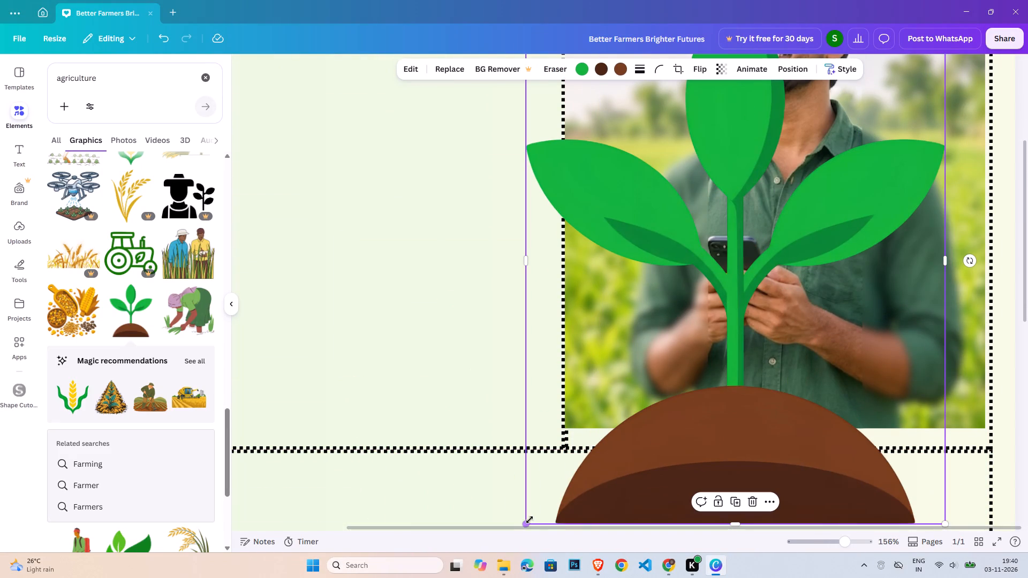
drag(530, 520, 901, 82)
scroll(912, 239, up, 4)
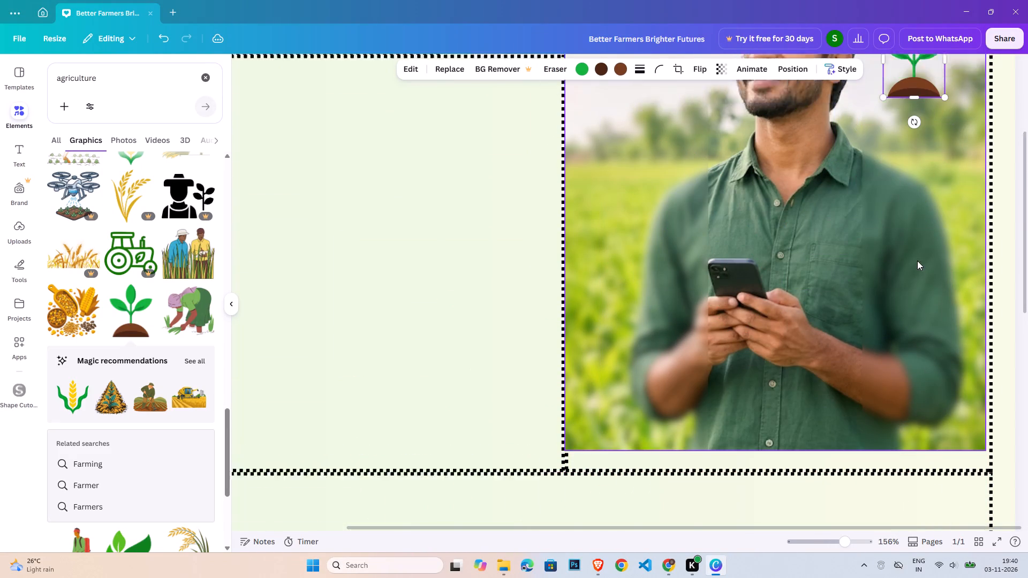
drag(947, 210, 910, 276)
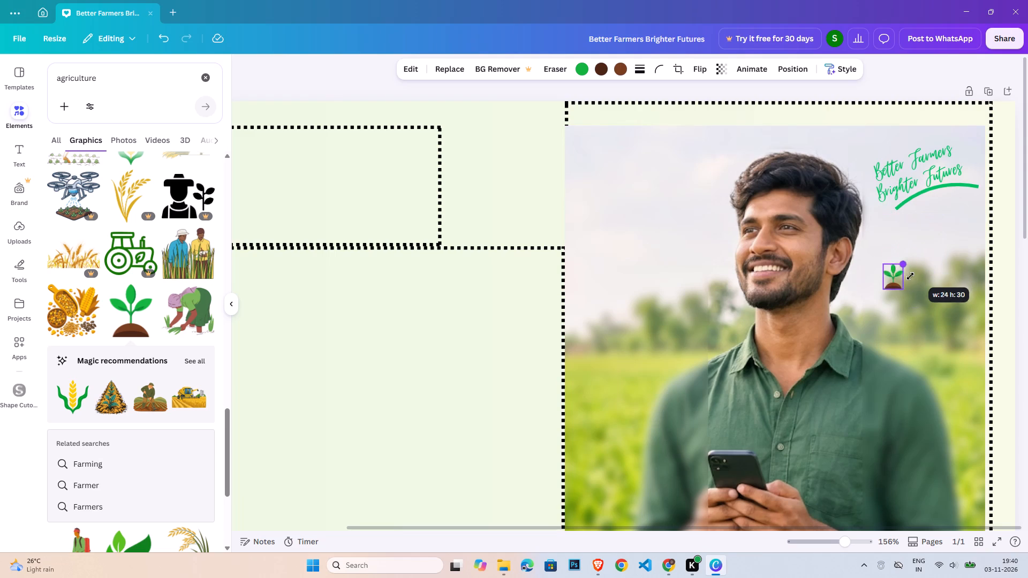
drag(910, 276, 910, 284)
Place the seedling icon at the end of "Brighter Futures", just above the curved underline, and tilt it about 7°.
drag(898, 314, 987, 194)
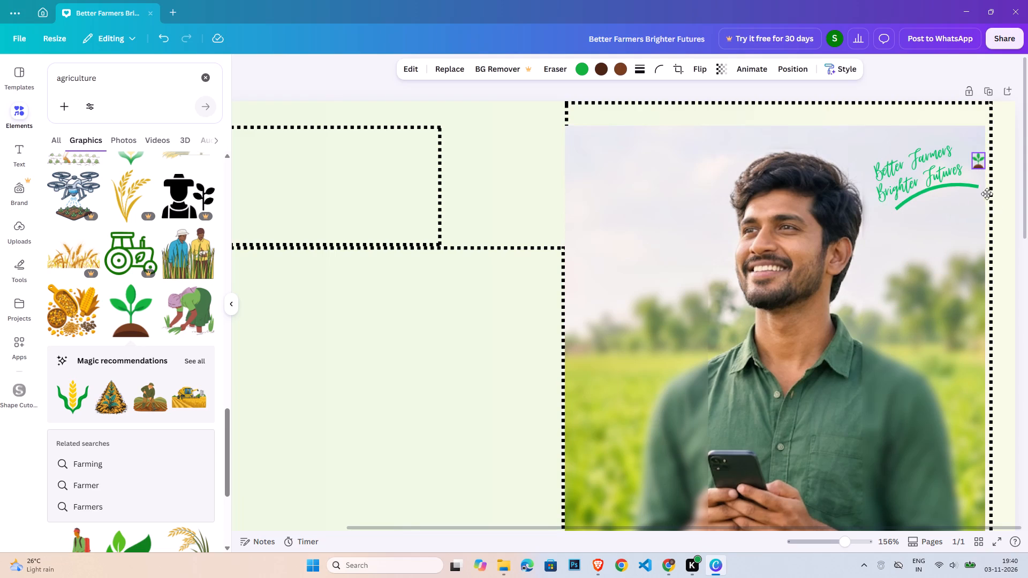
drag(987, 194, 980, 203)
drag(958, 202, 954, 204)
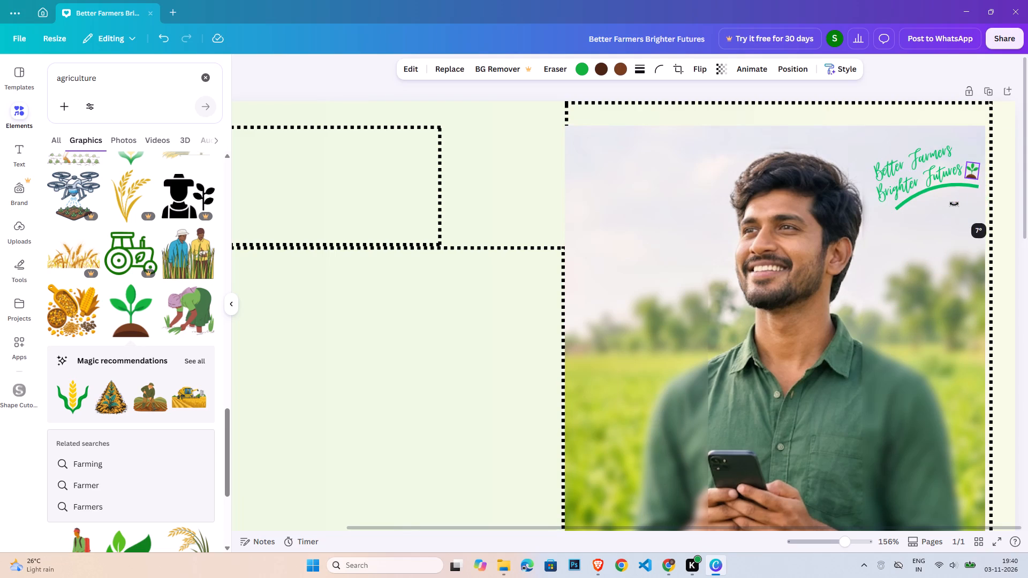
drag(954, 204, 954, 204)
Select the whole slogan text on the farmer photo and search the fonts for "cursive".
click(835, 542)
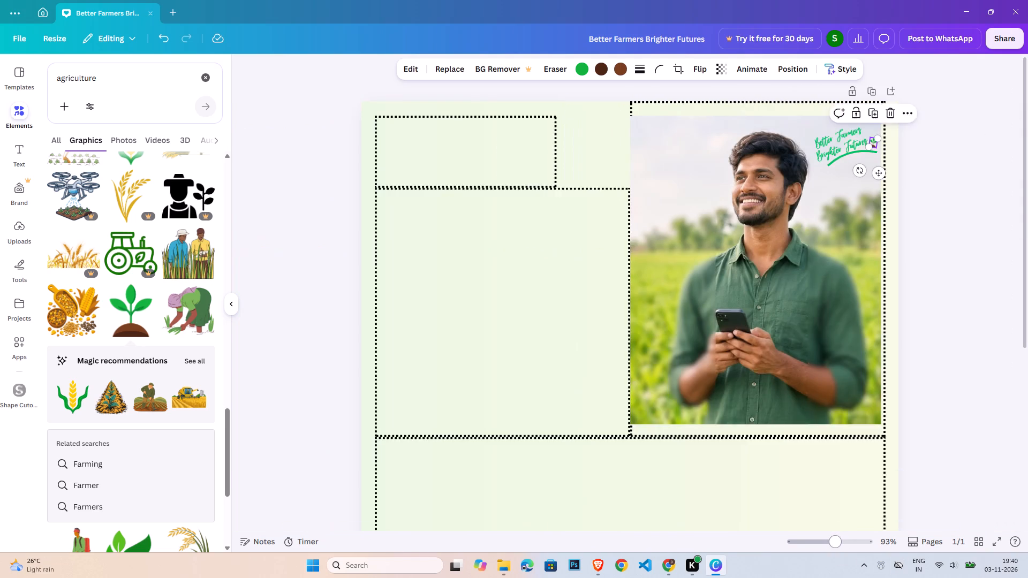
click(826, 548)
click(910, 332)
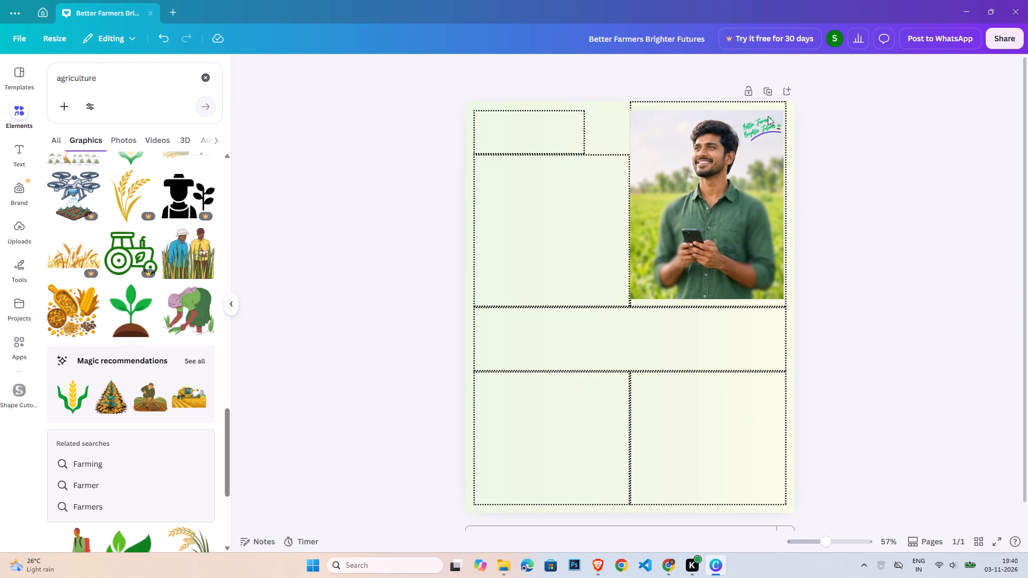
triple_click(752, 126)
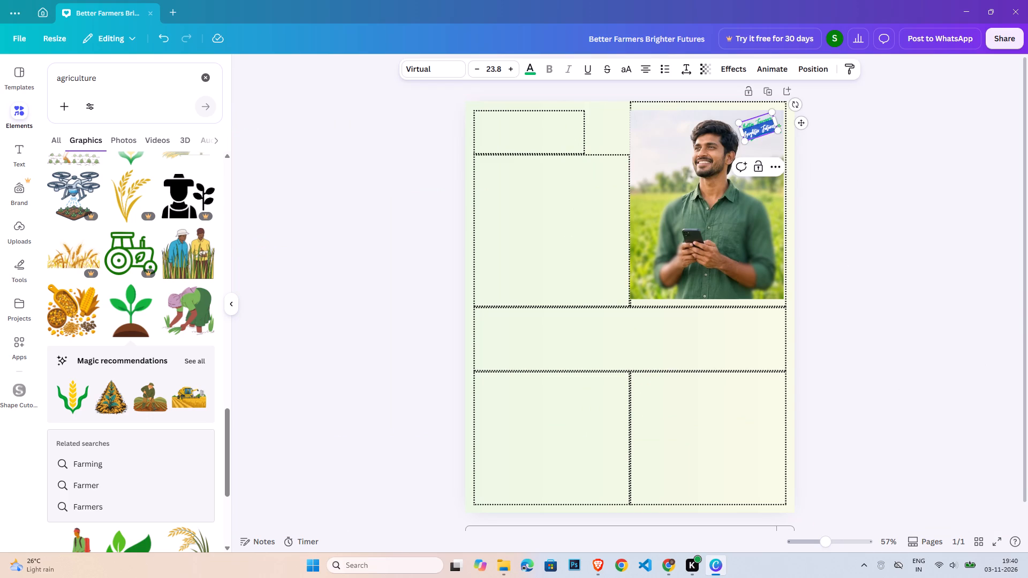
key(ctrl+a)
click(428, 78)
click(429, 68)
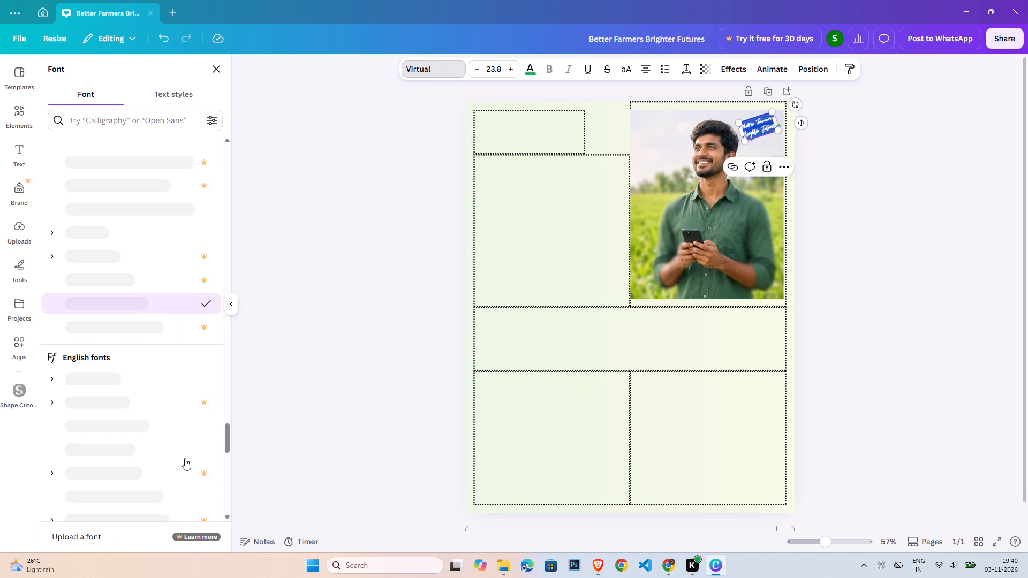
scroll(147, 430, down, 5)
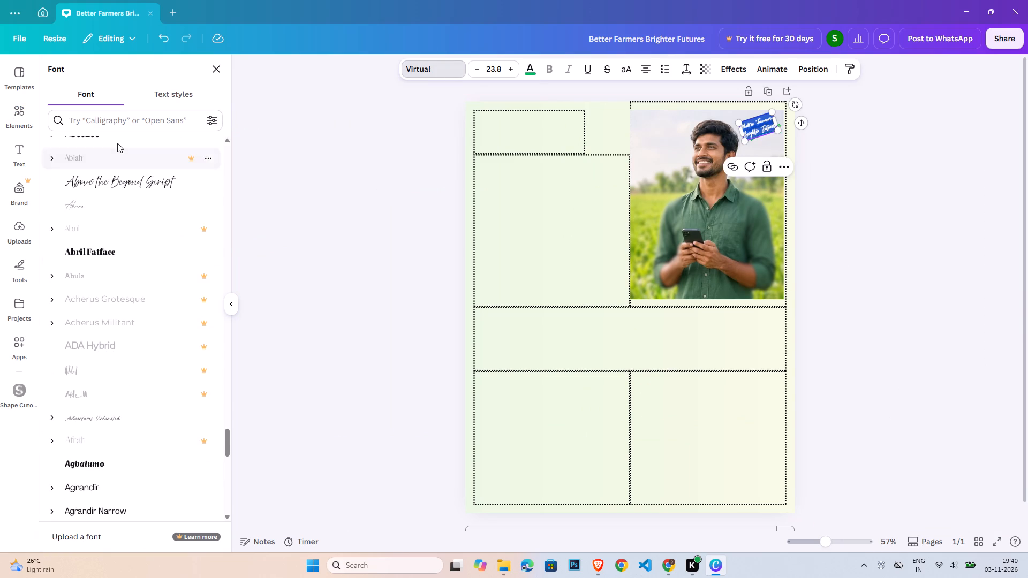
click(124, 120)
text(cursive)
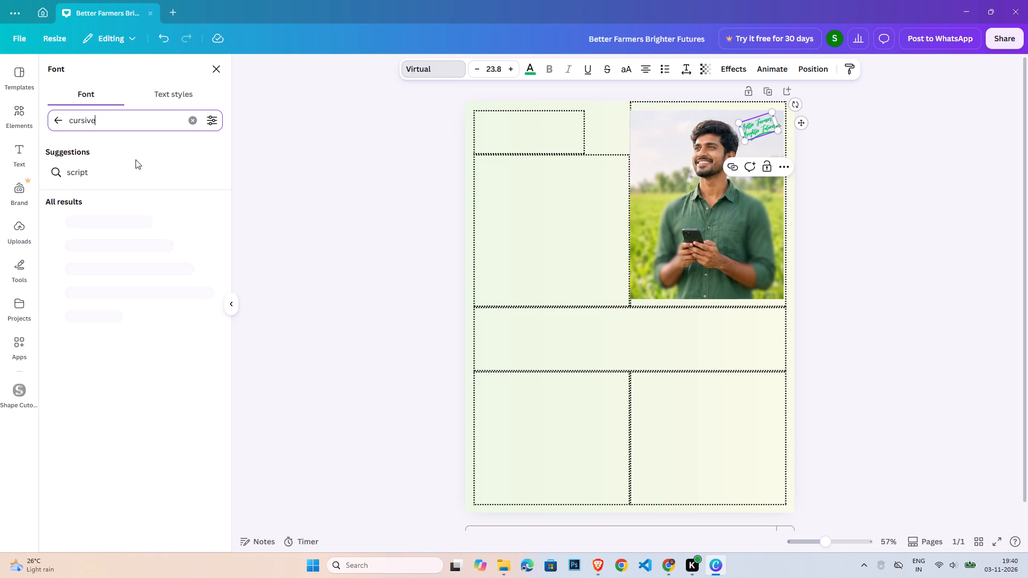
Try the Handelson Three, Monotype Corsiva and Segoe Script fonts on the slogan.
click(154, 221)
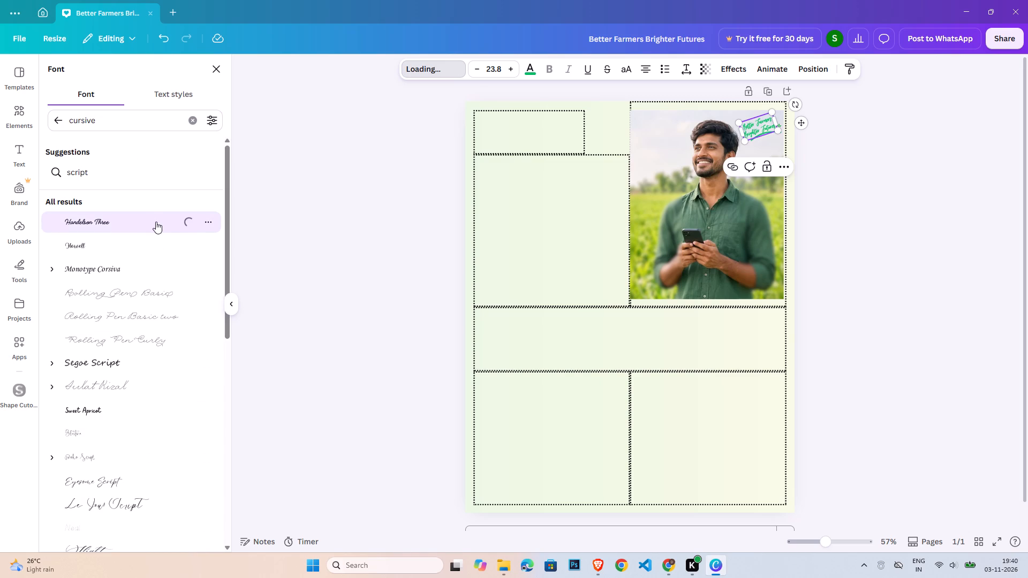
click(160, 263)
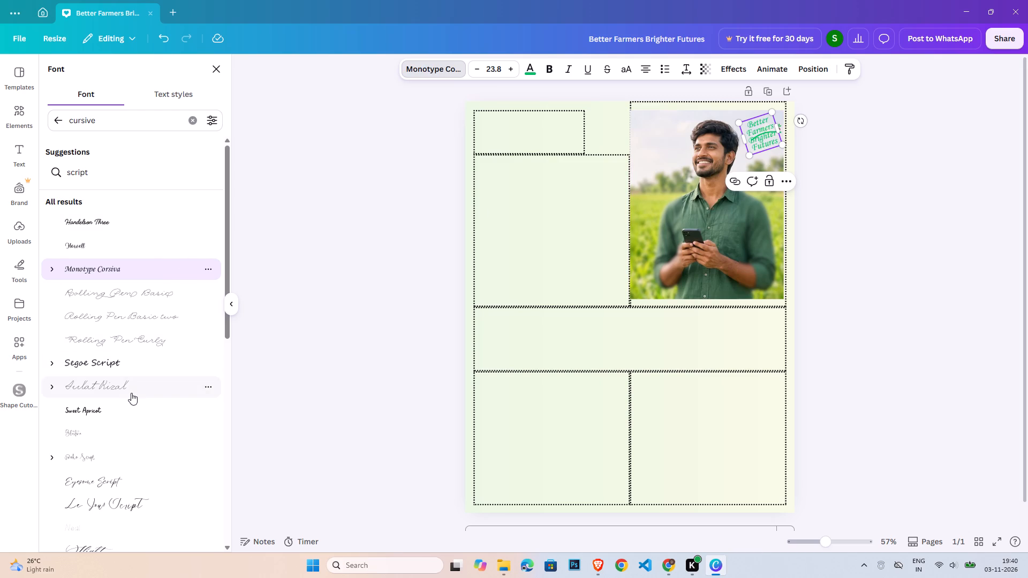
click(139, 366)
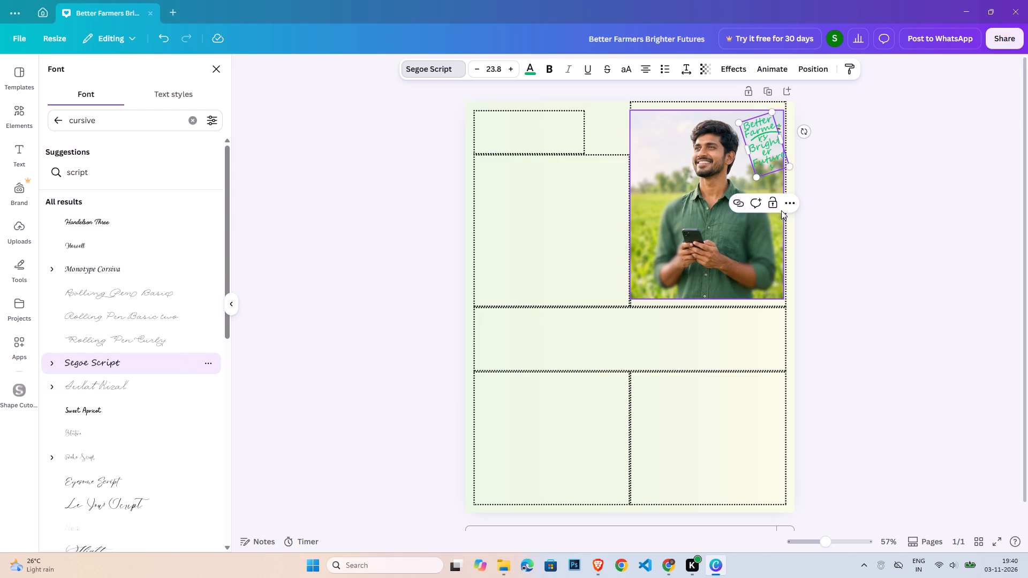
Widen the slogan's text box until "Better Farmers" and "Brighter Futures" each fit on a single line.
drag(749, 149, 739, 151)
click(822, 168)
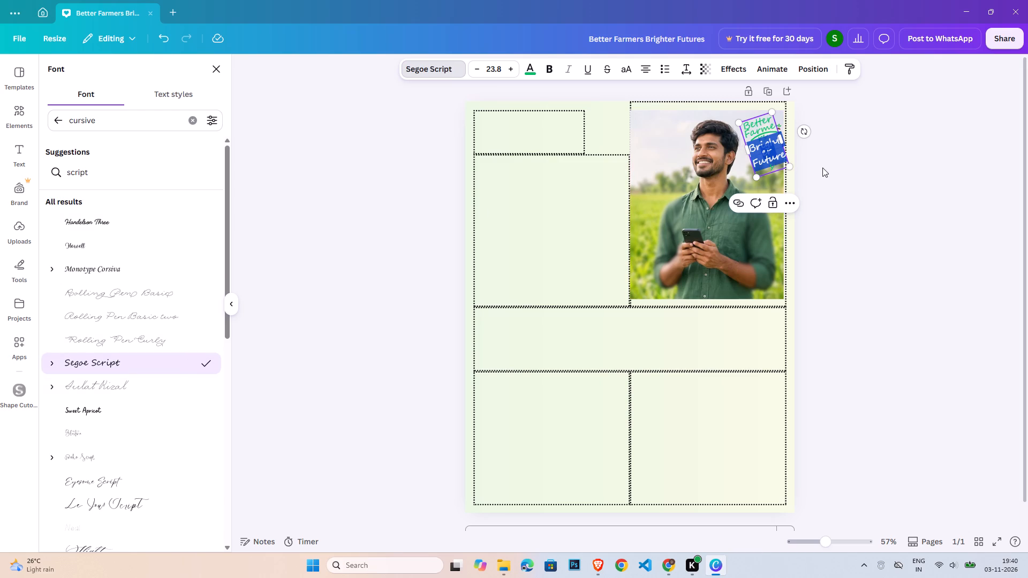
double_click(773, 158)
key(ctrl+a)
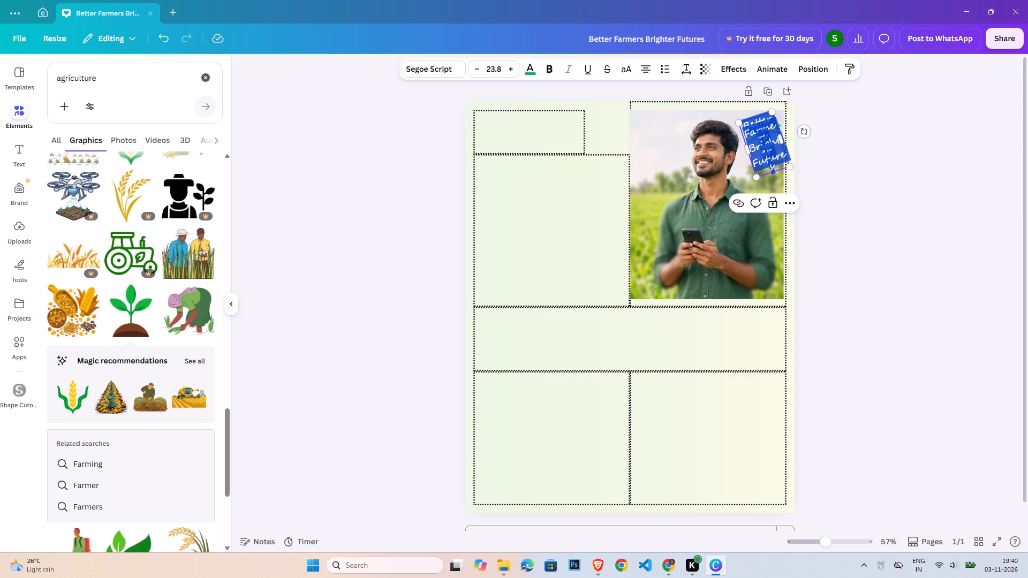
click(749, 149)
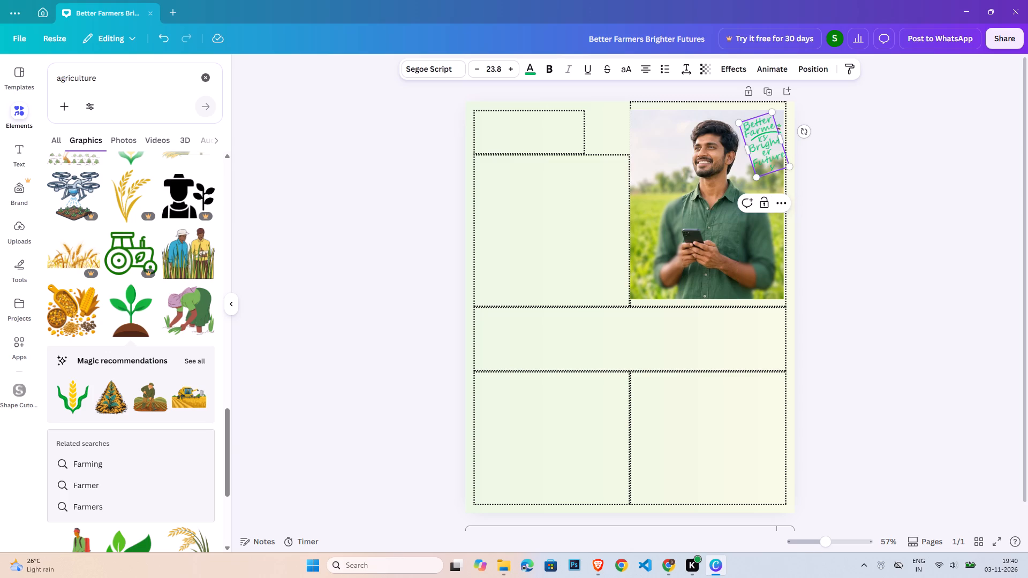
drag(746, 148, 678, 174)
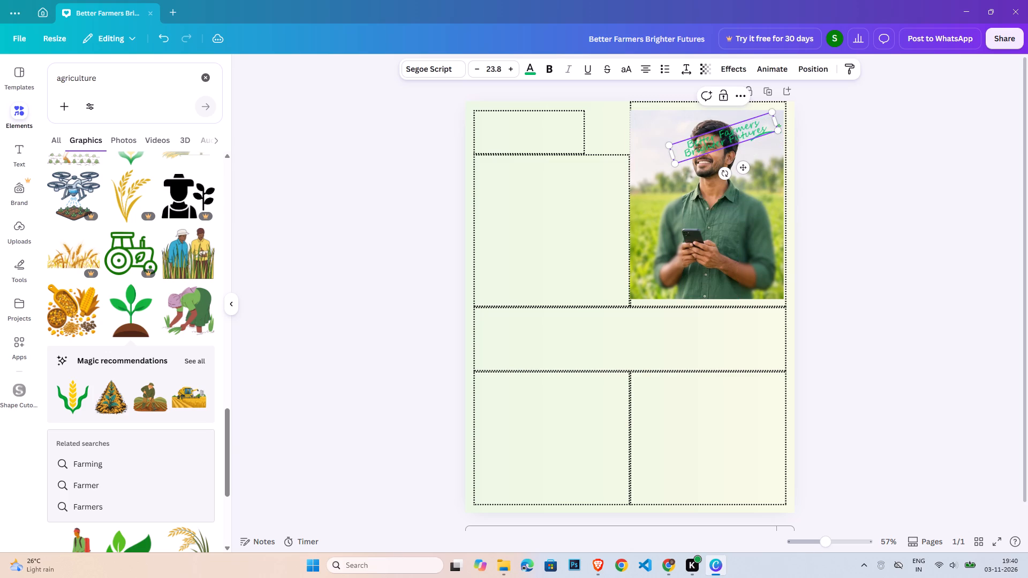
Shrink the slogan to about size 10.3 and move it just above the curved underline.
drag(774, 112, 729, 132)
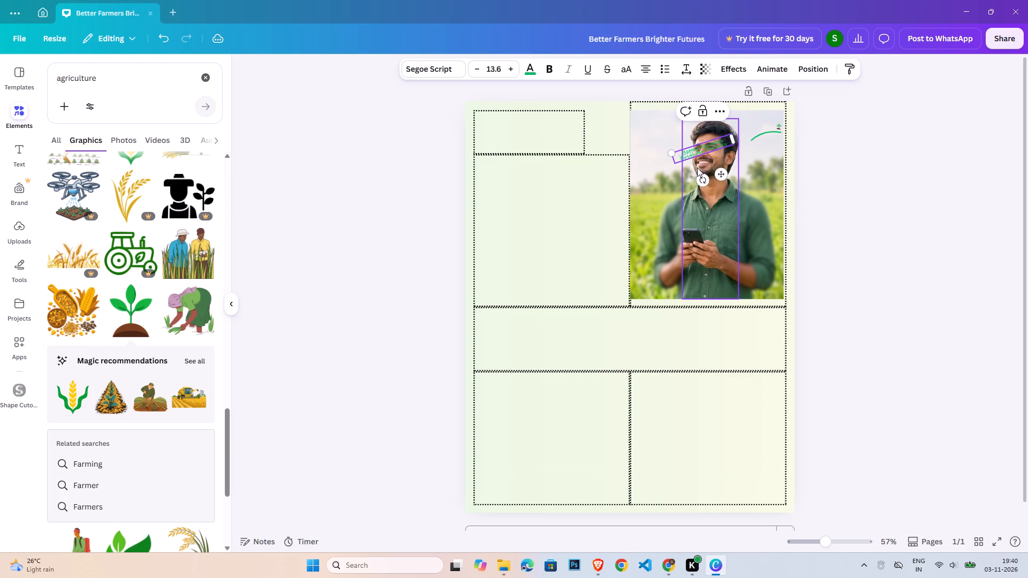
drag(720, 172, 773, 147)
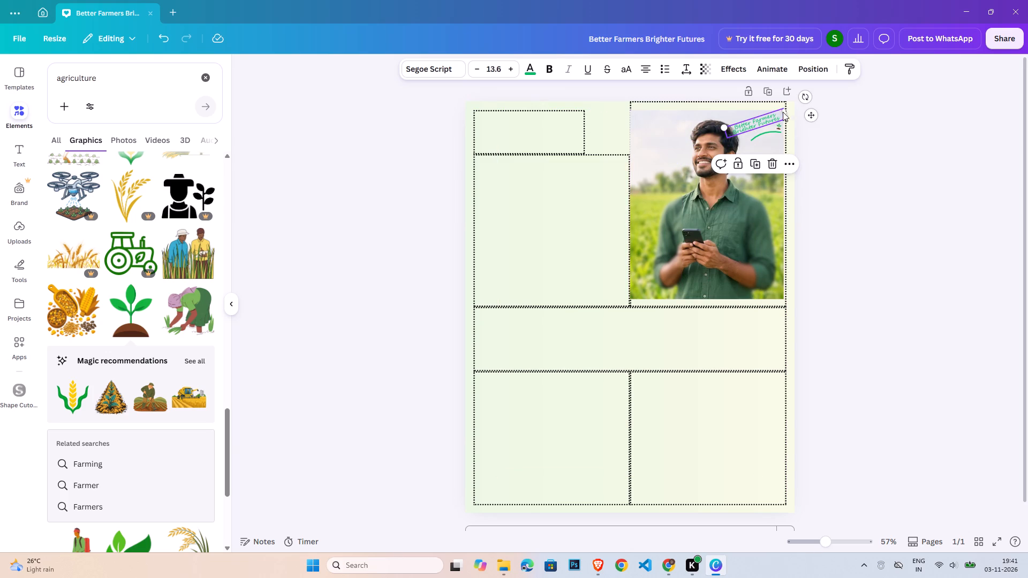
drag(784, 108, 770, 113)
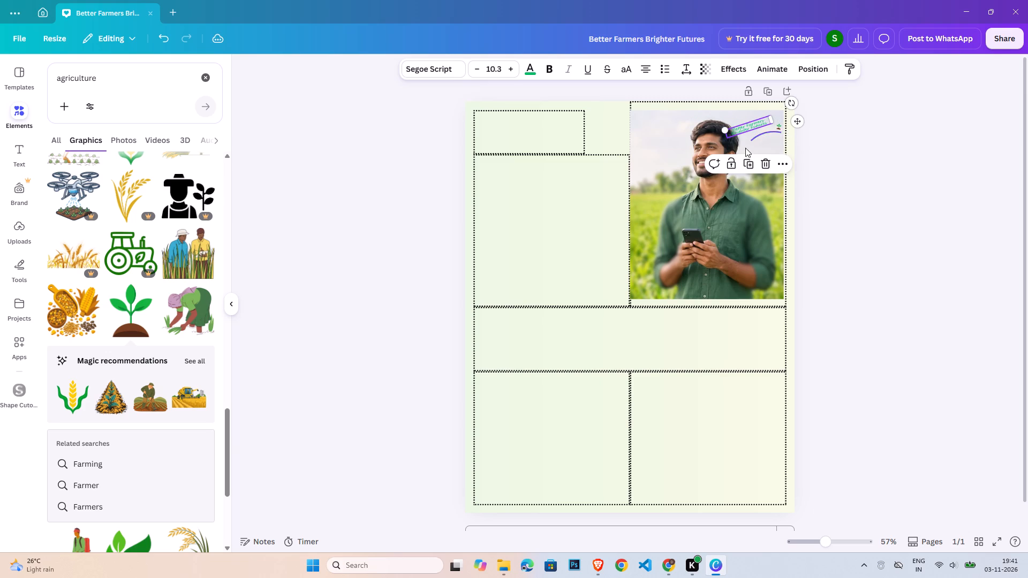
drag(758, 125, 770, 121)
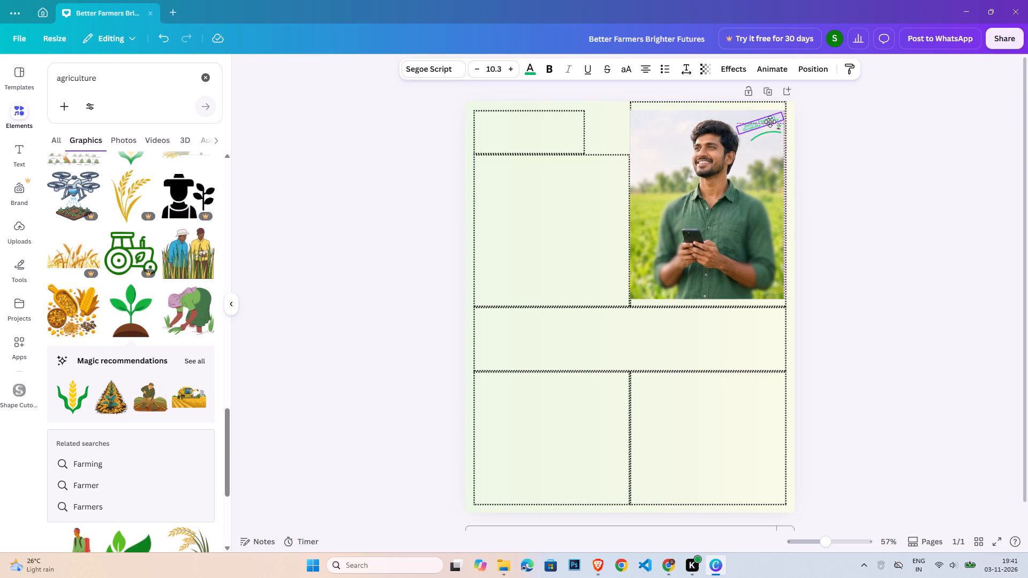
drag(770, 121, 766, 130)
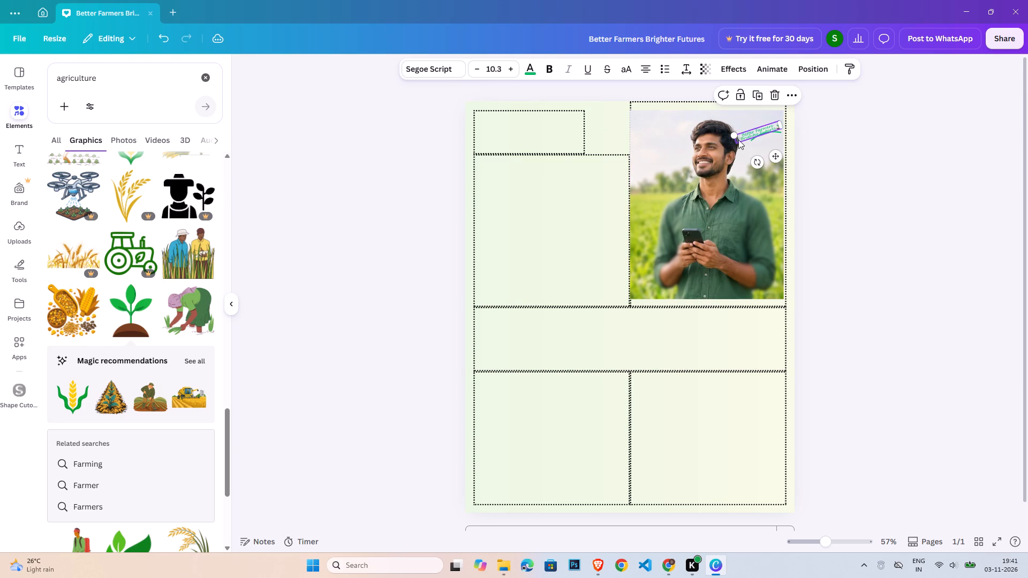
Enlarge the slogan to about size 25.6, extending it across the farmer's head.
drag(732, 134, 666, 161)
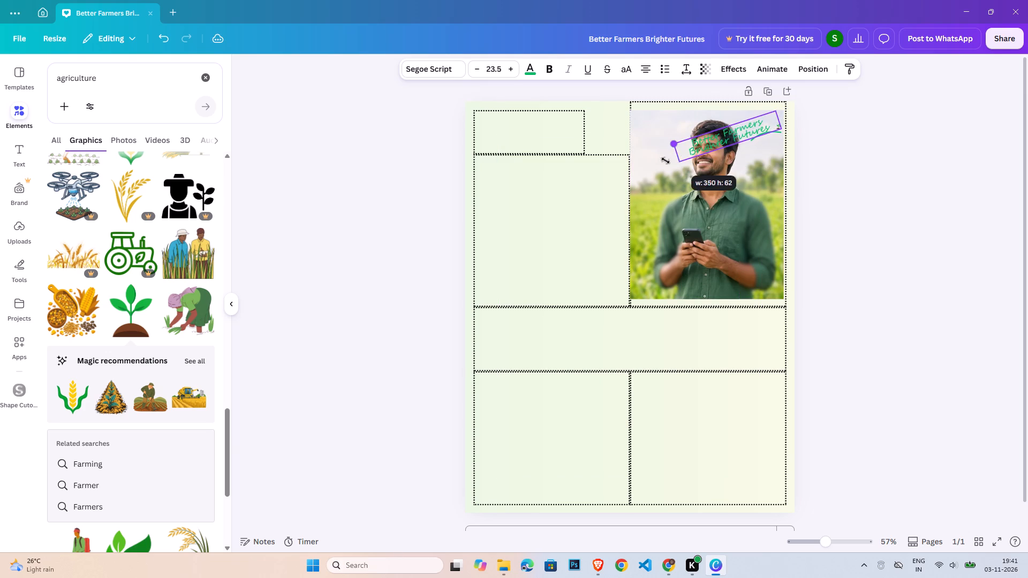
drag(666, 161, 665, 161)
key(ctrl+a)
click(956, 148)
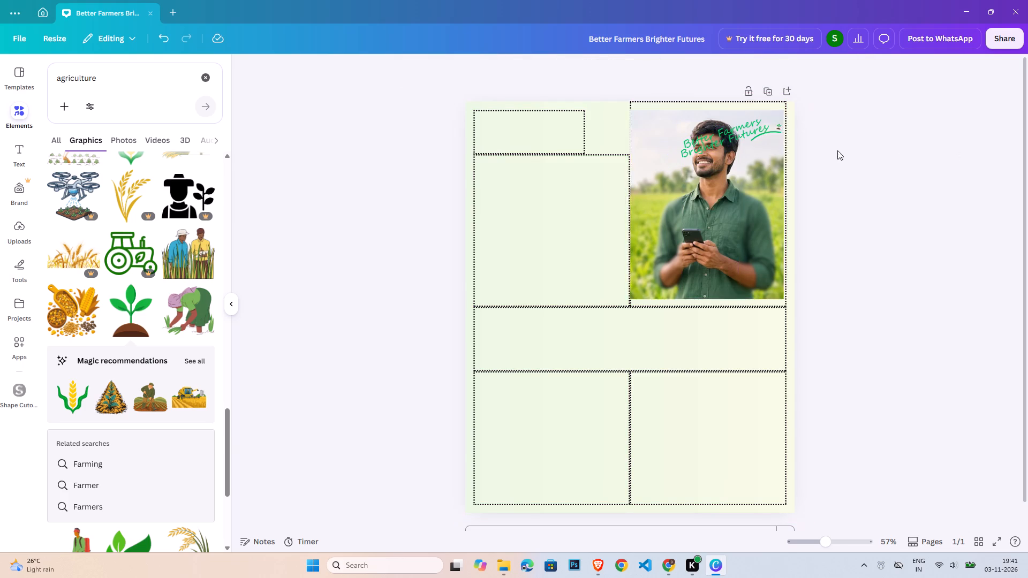
Change the font of both slogan lines, "Brighter Futures" and "Better Farmers", to Sweet Apricot.
click(749, 138)
double_click(743, 132)
click(743, 132)
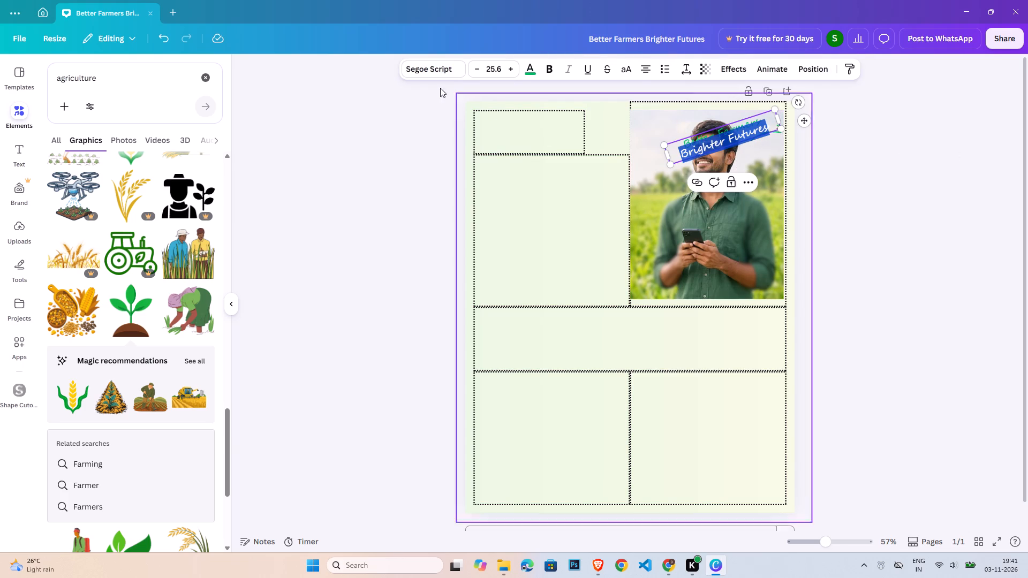
click(426, 70)
click(139, 413)
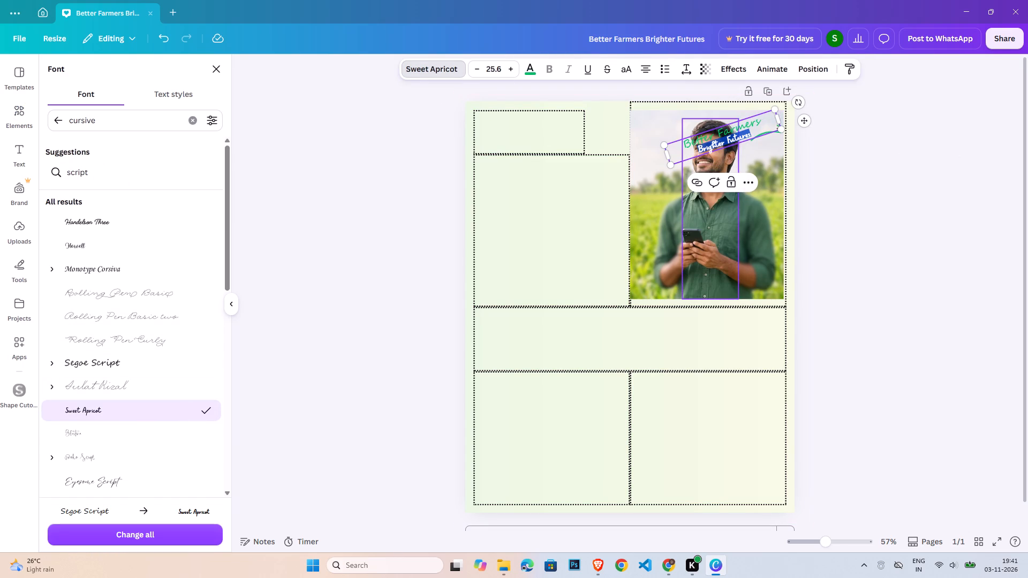
triple_click(727, 134)
click(105, 409)
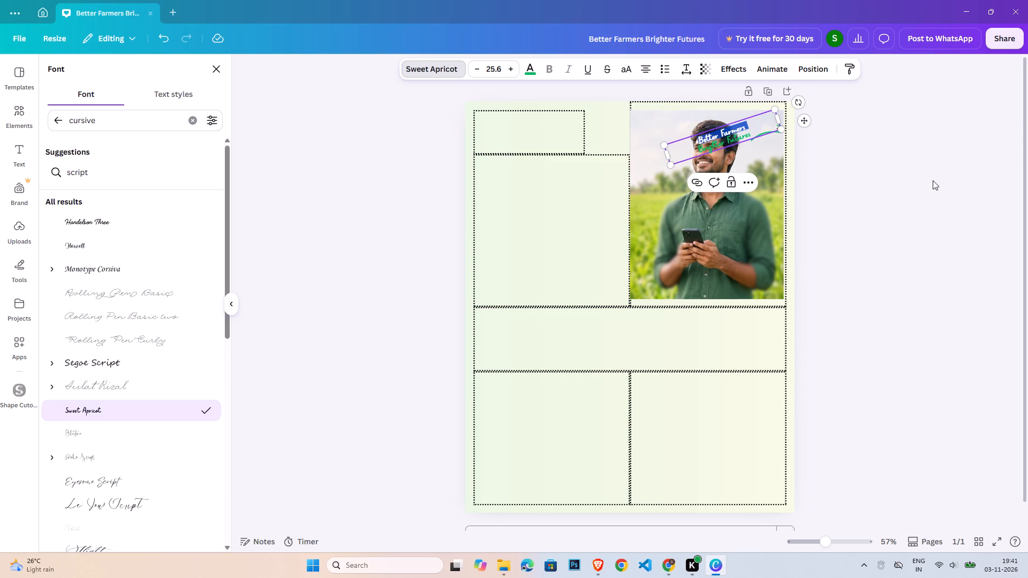
double_click(810, 158)
Shrink the slogan to about size 15.4, narrow its text box to fit, and position it above the curved underline beside the seedling.
click(744, 129)
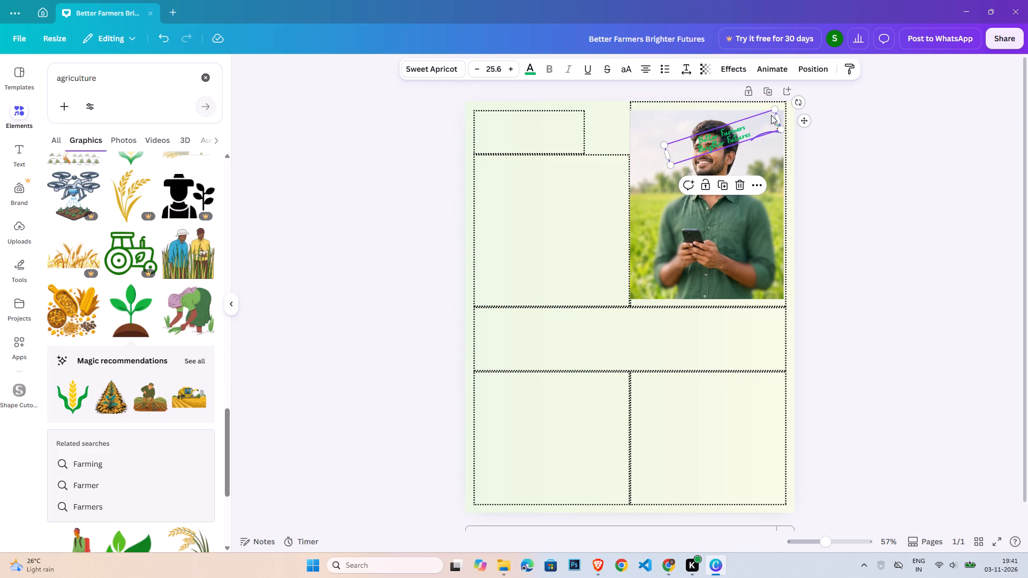
drag(780, 119, 730, 144)
drag(722, 127, 704, 146)
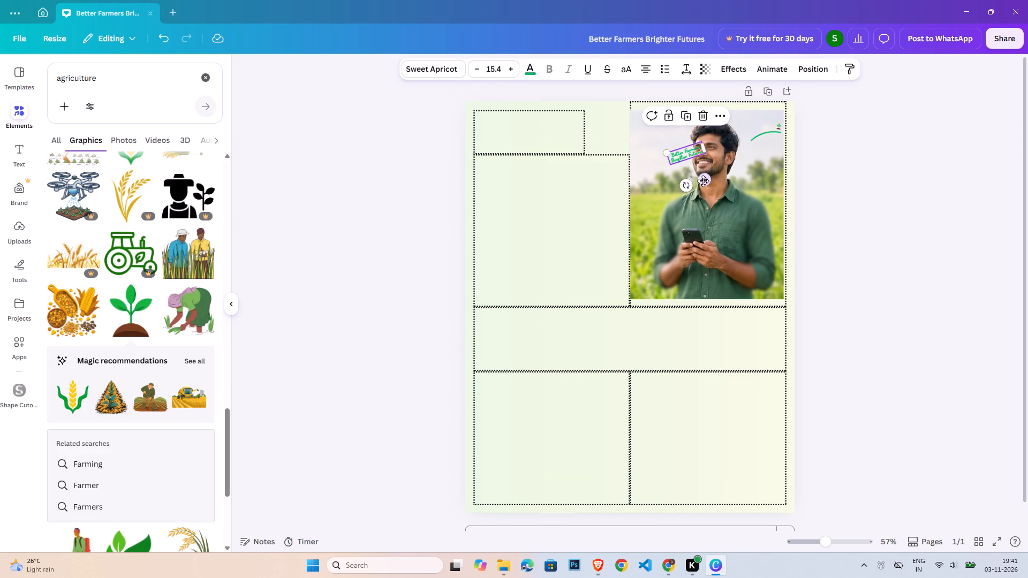
drag(703, 181, 776, 154)
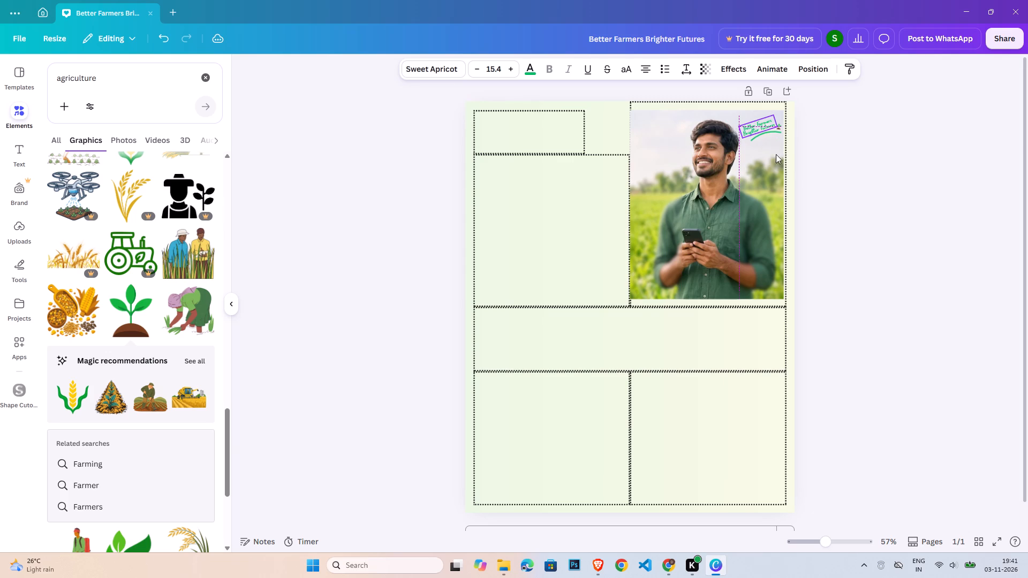
click(851, 180)
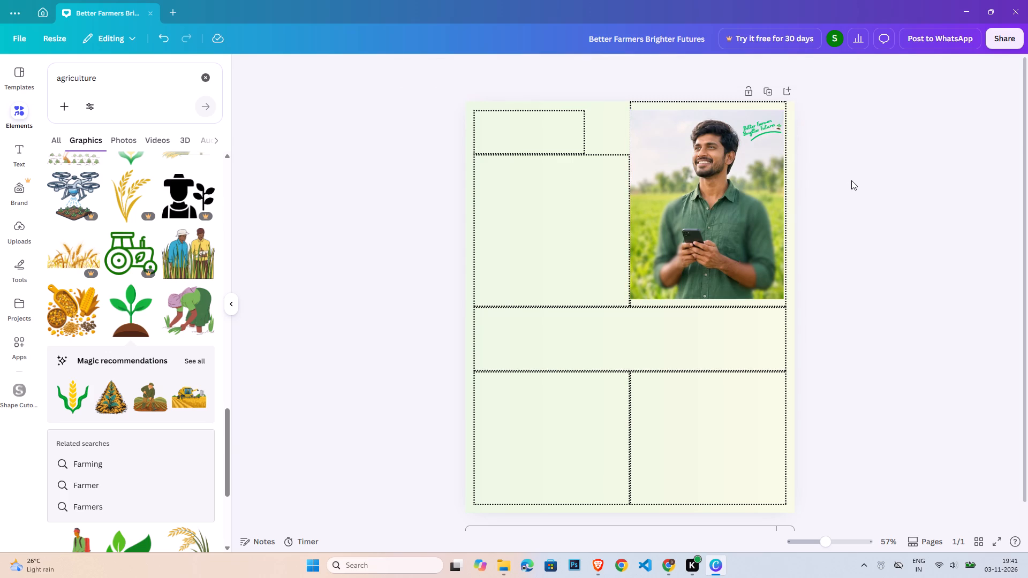
click(752, 121)
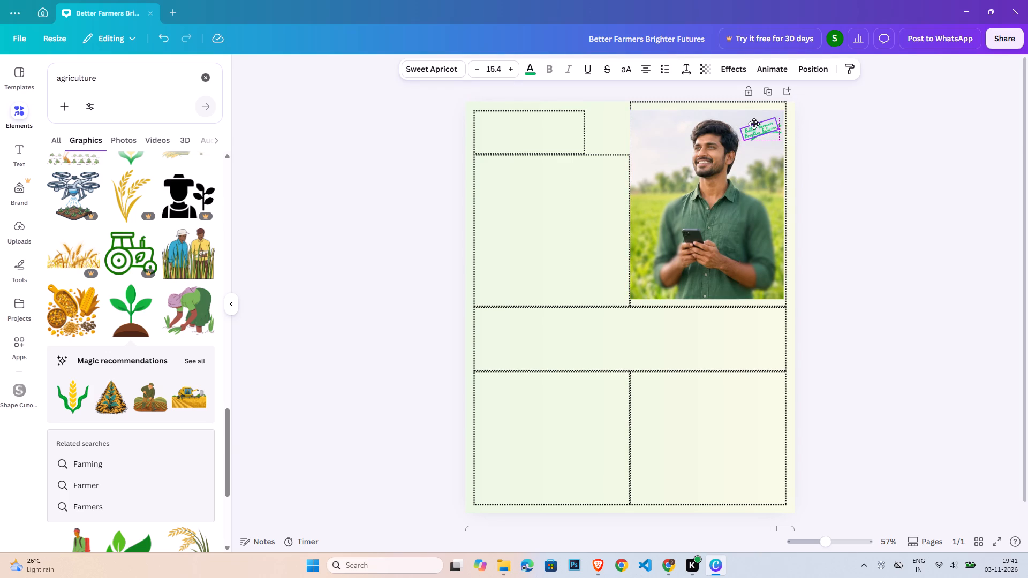
click(857, 220)
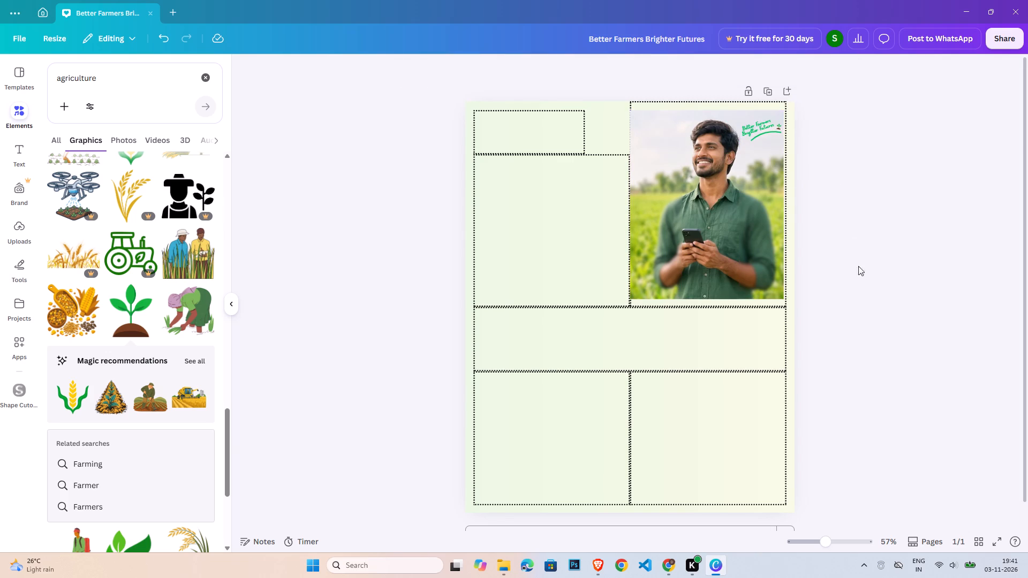
Delete the dotted box framing the farmer photo.
click(846, 310)
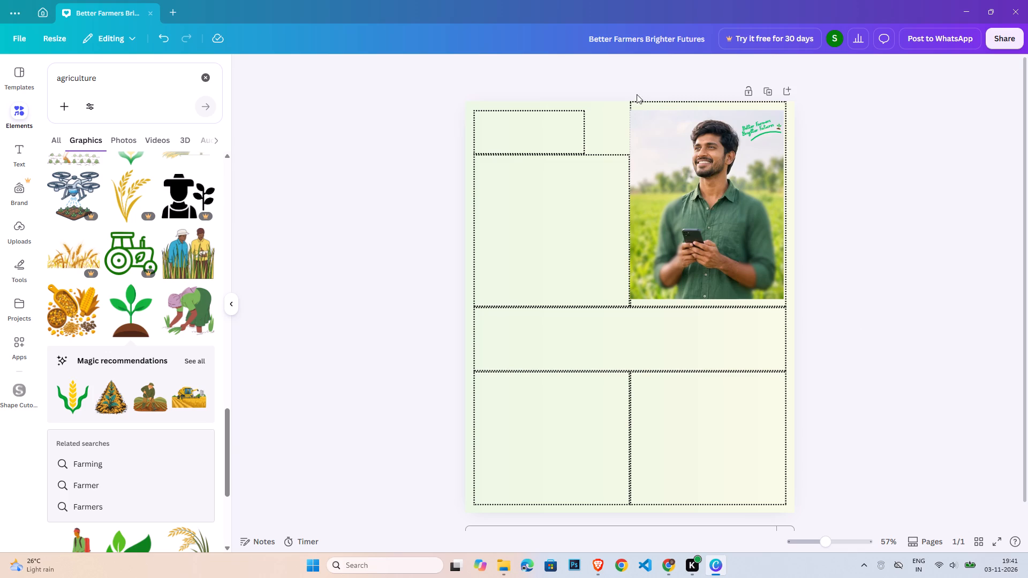
click(641, 102)
key(Delete)
click(852, 263)
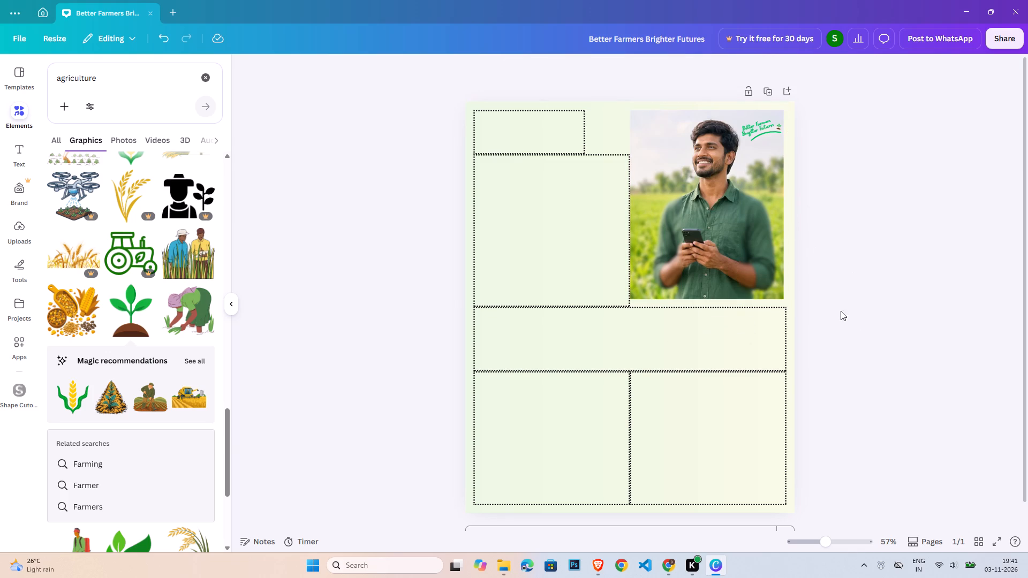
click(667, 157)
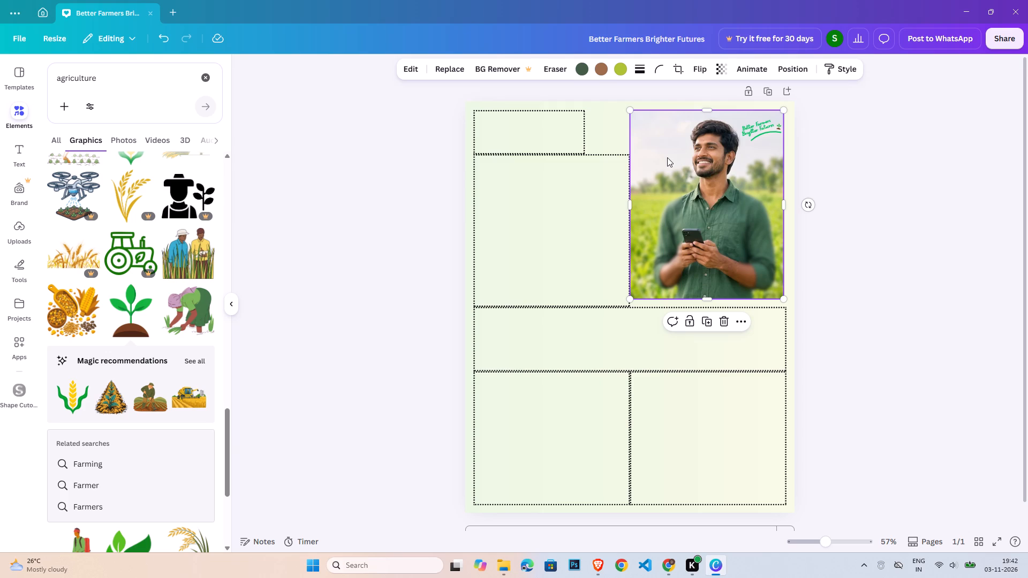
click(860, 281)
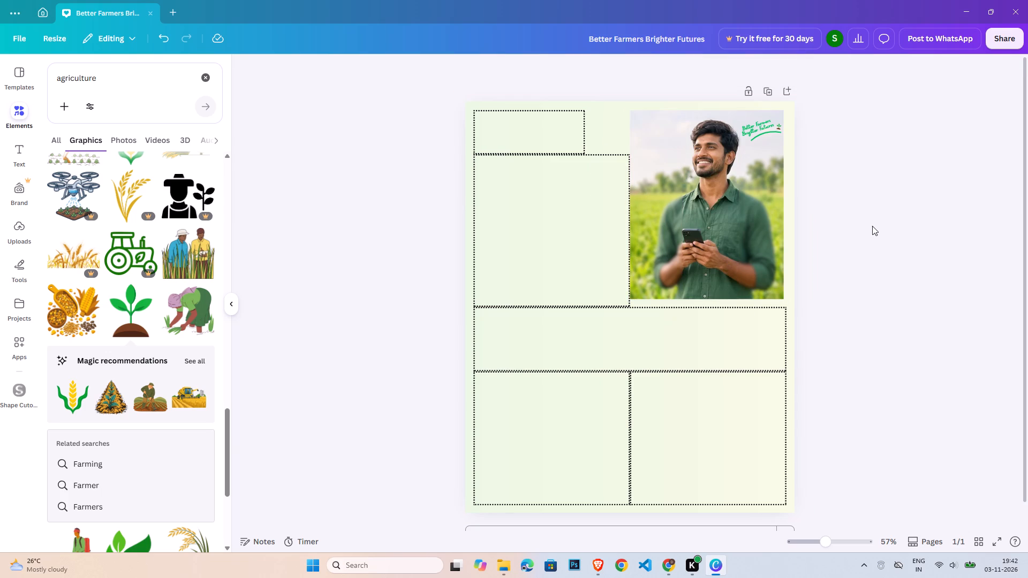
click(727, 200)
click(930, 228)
Add a heading text box and place it at the top of the page, over the small dotted header box.
click(23, 146)
click(135, 242)
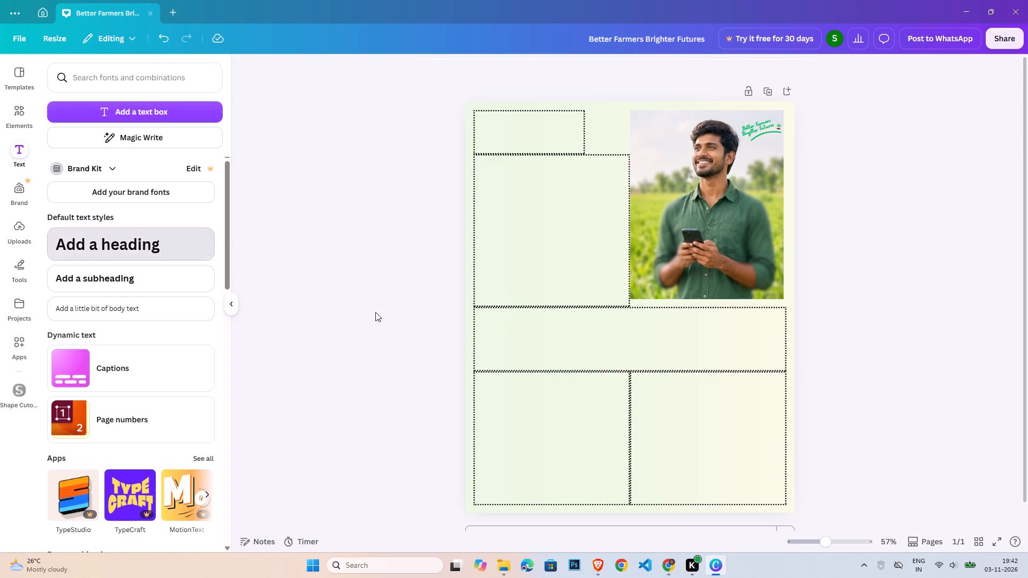
click(831, 322)
drag(683, 304, 638, 133)
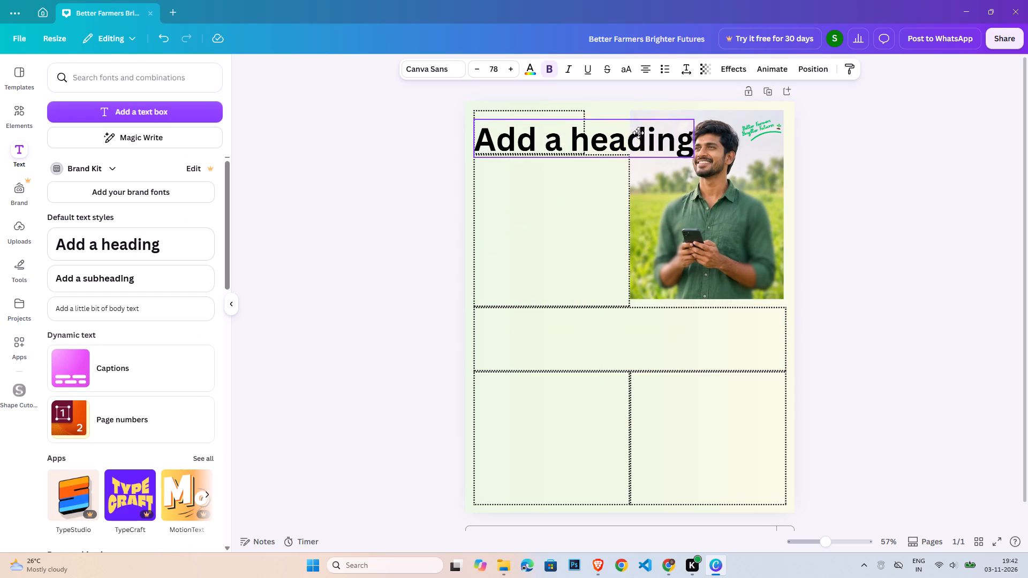
drag(638, 133, 639, 131)
Replace the heading's placeholder text with "Agrigram.in".
double_click(639, 131)
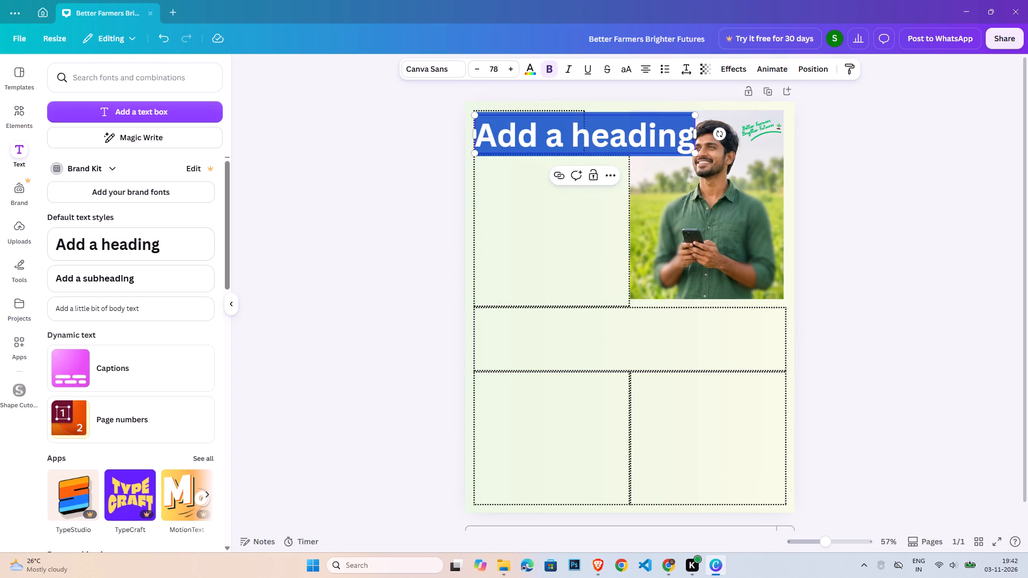
text(Farmer)
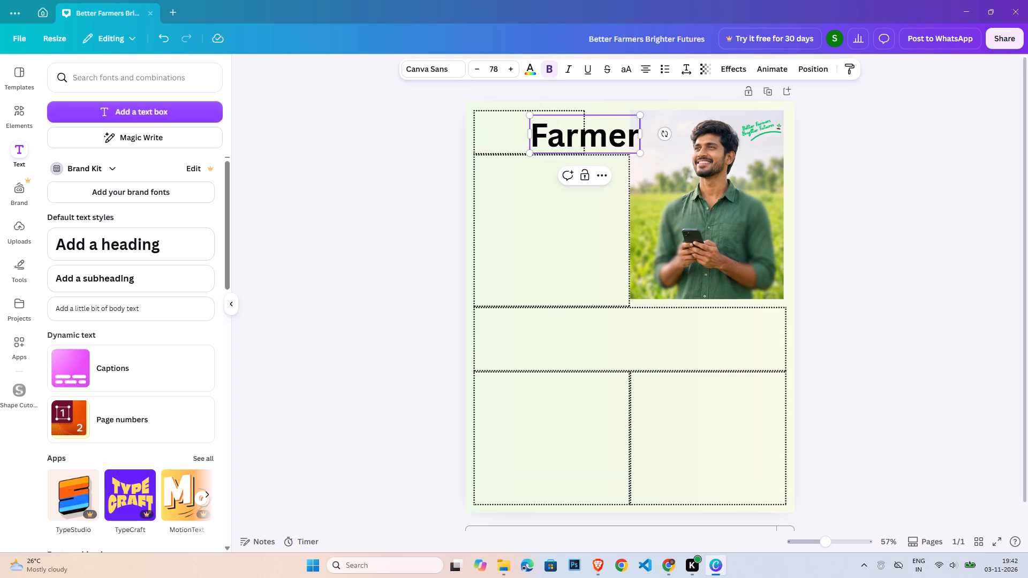
key(BackSpace)
key(BackSpace)
key(BackSpace)
key(BackSpace)
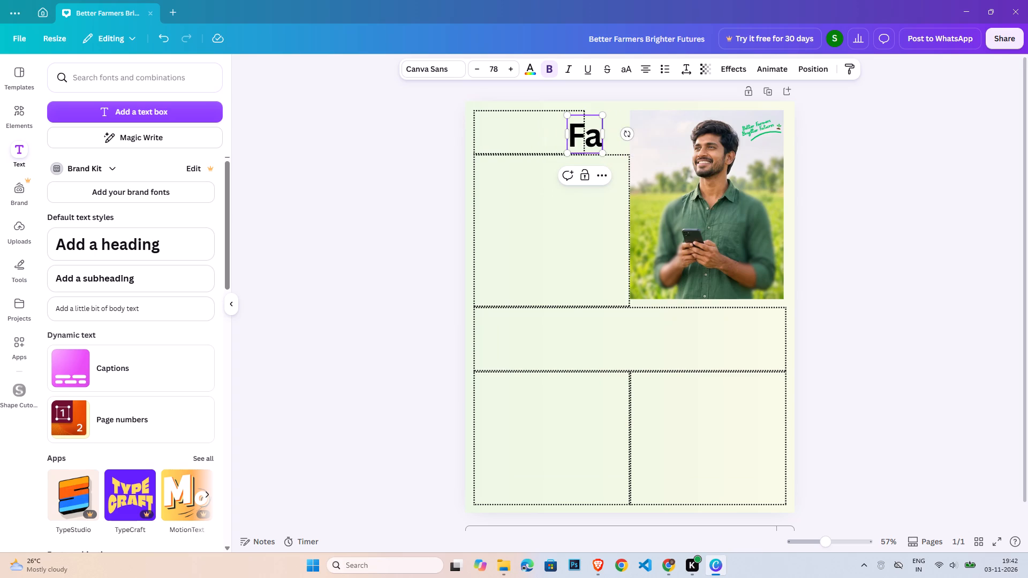
key(BackSpace)
key(BackSpace)
key(shift+a)
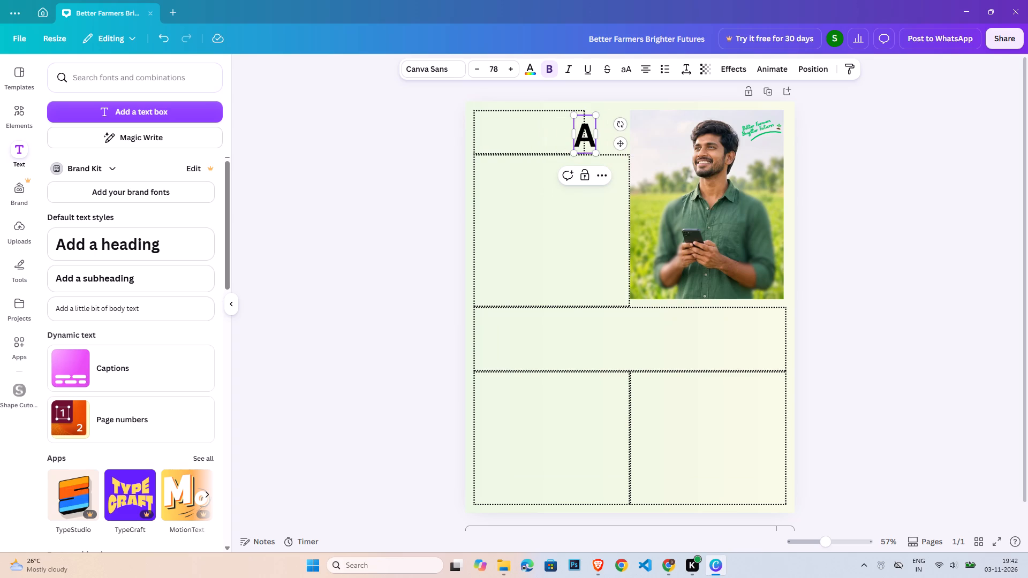
key(g)
text(rigram)
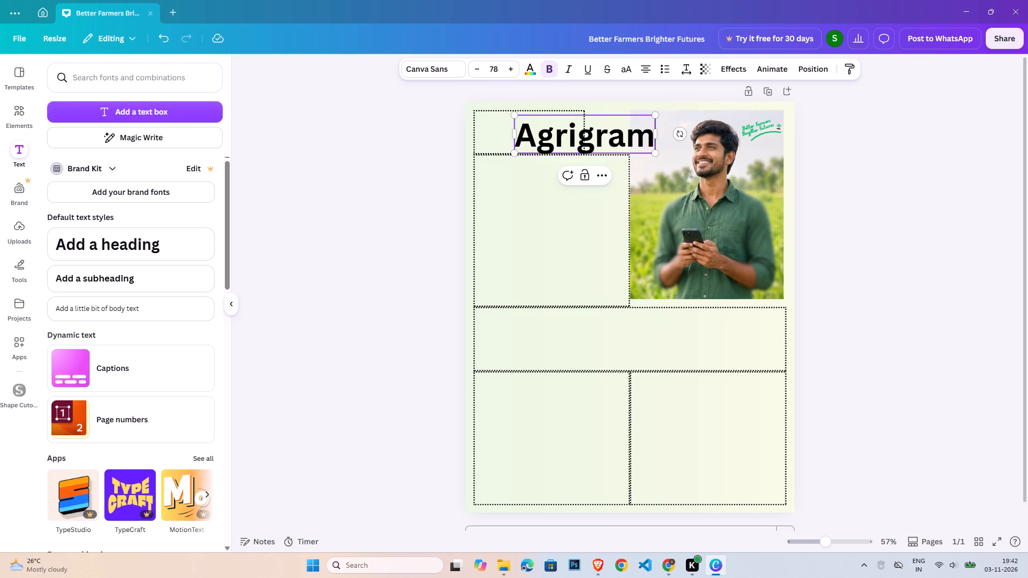
key(period)
text(in)
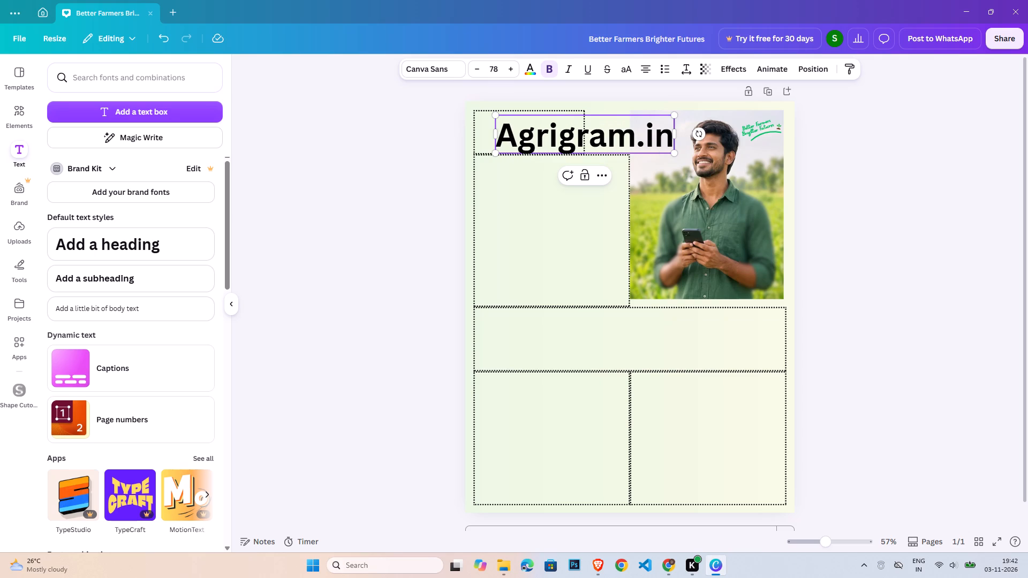
Shrink the "Agrigram.in" heading to about size 35.6 and fit it inside the upper part of the small dotted header box.
drag(674, 155, 584, 147)
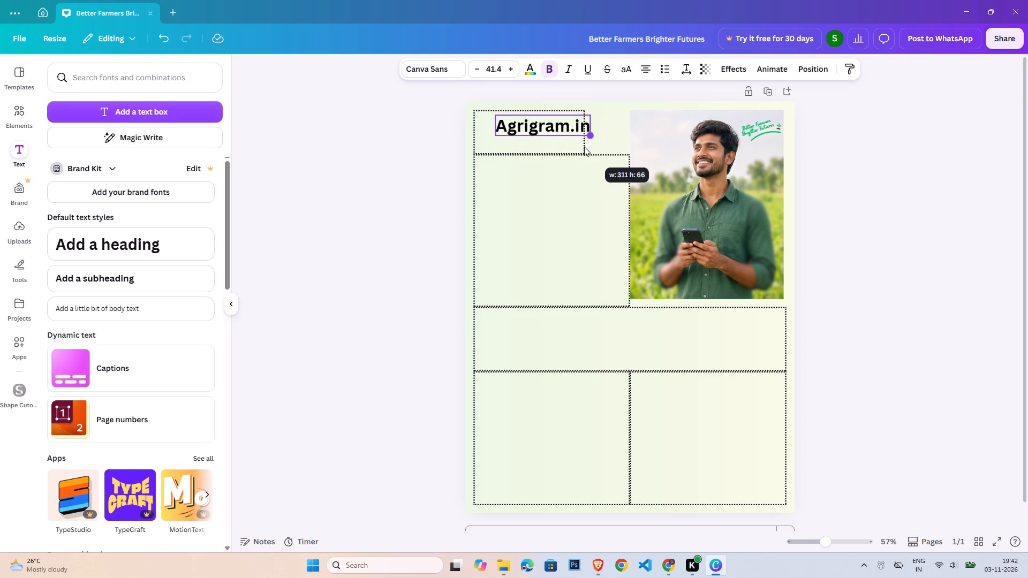
drag(584, 147, 576, 143)
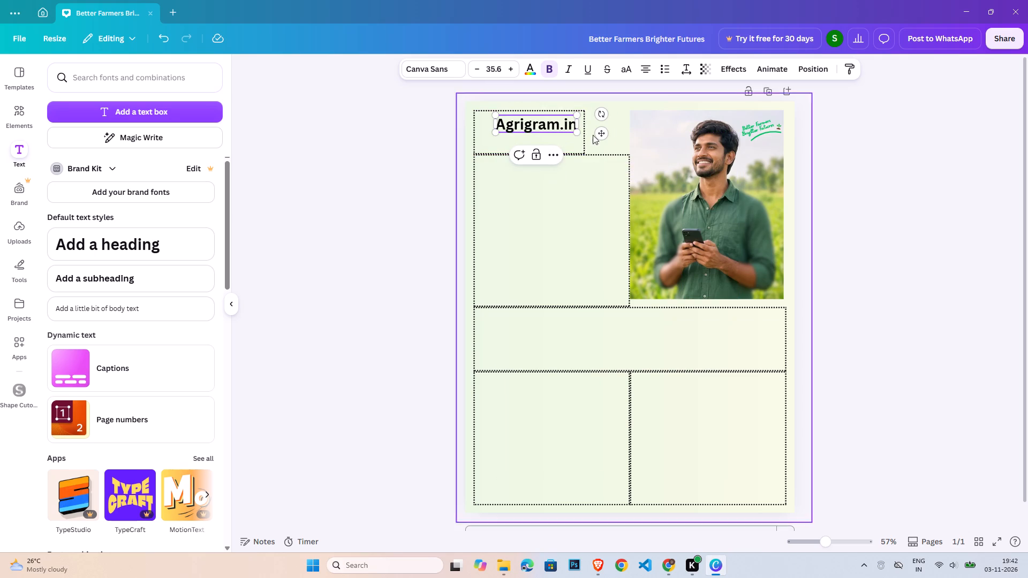
click(604, 133)
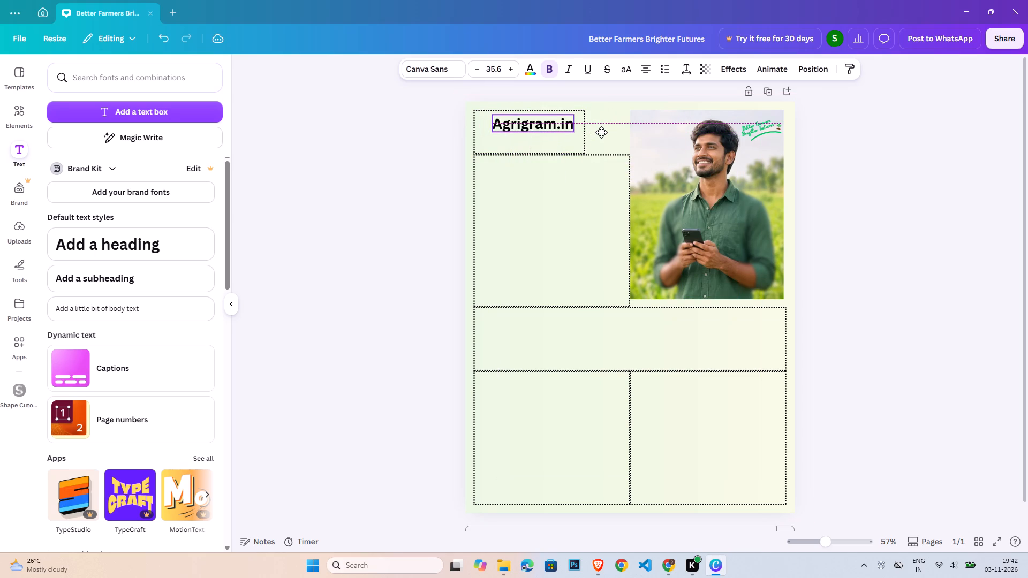
double_click(853, 189)
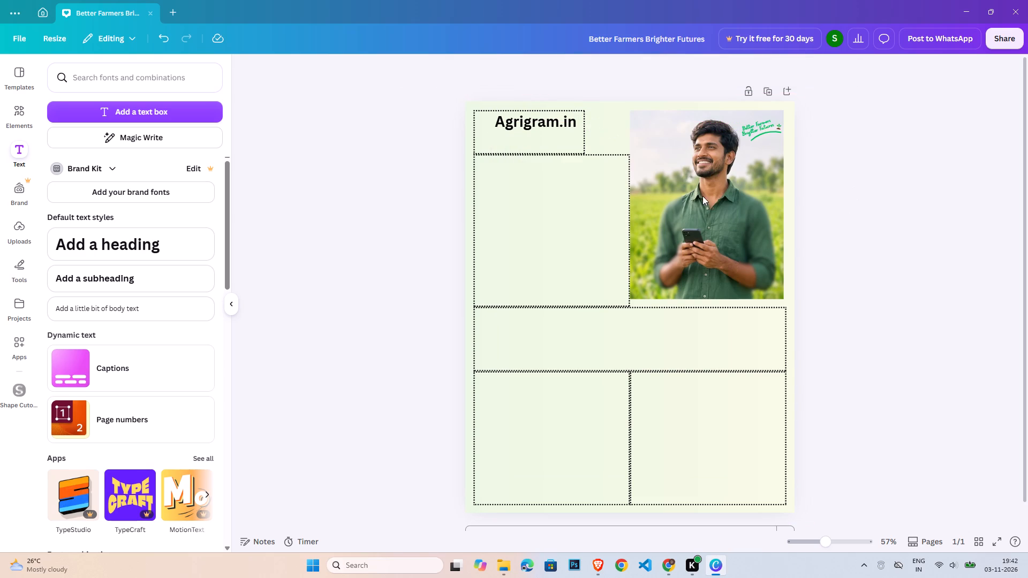
Change the font of the "Agrigram.in" heading to League Spartan.
click(540, 126)
triple_click(529, 114)
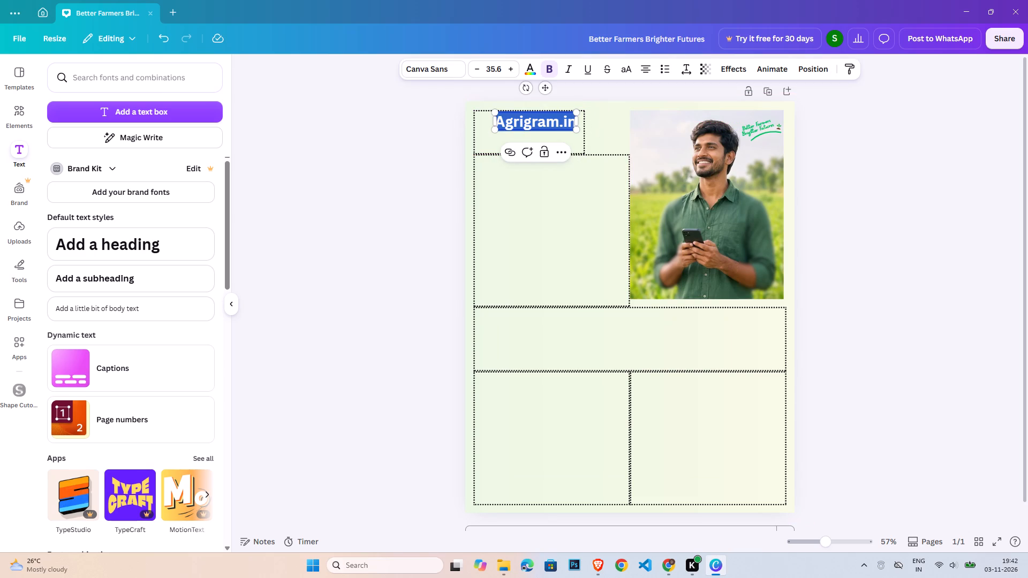
click(439, 70)
double_click(93, 121)
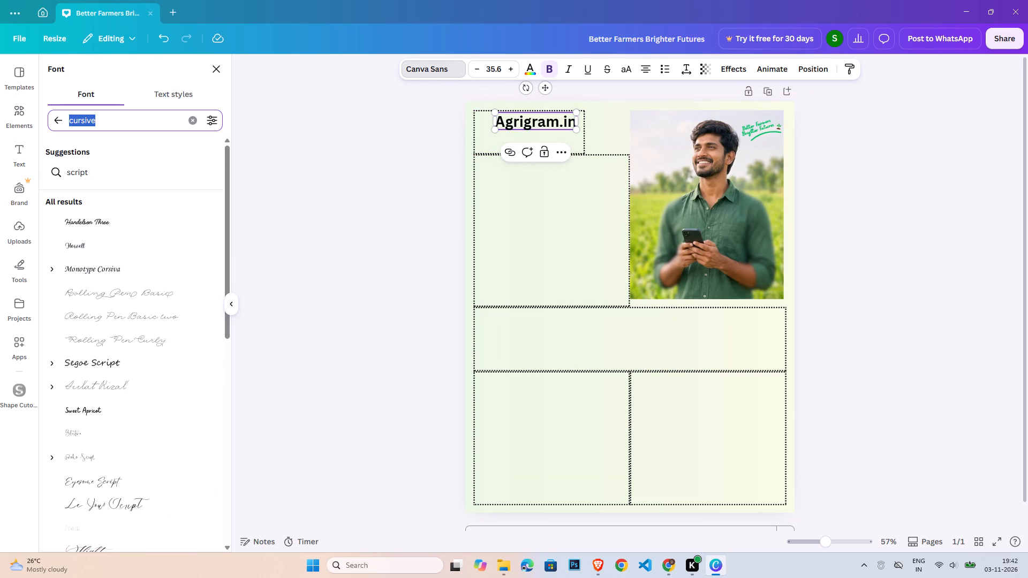
text(league)
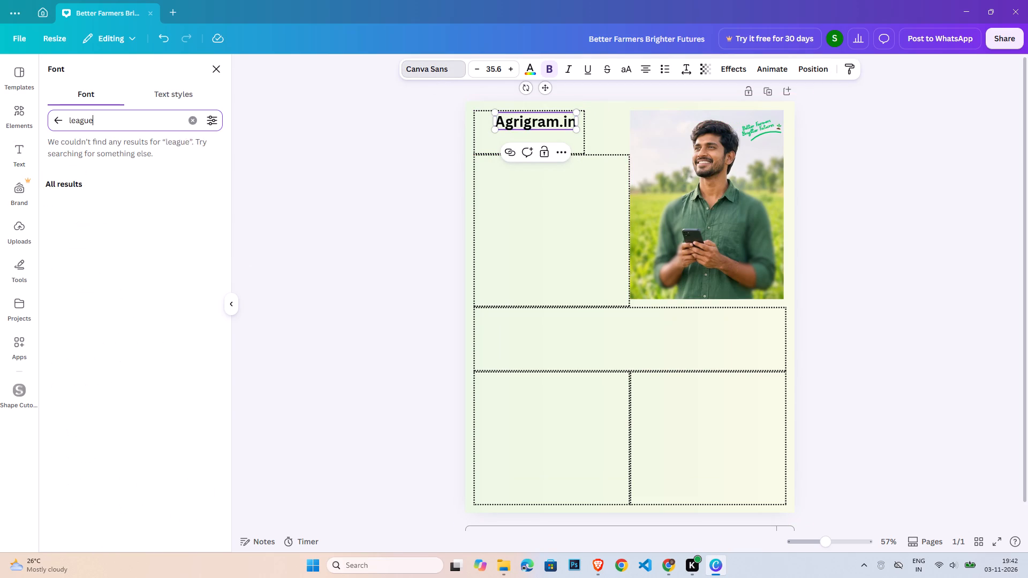
click(139, 192)
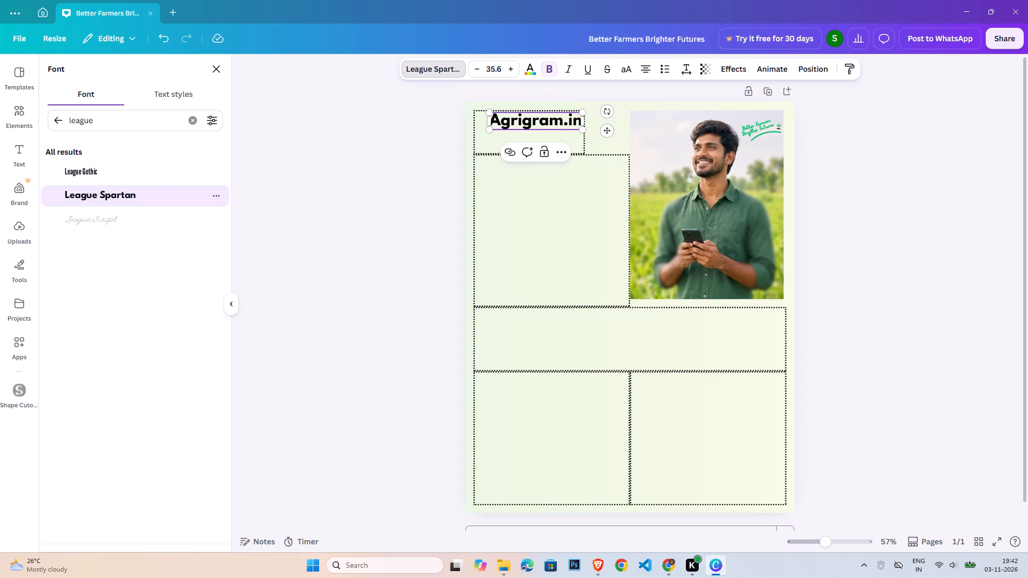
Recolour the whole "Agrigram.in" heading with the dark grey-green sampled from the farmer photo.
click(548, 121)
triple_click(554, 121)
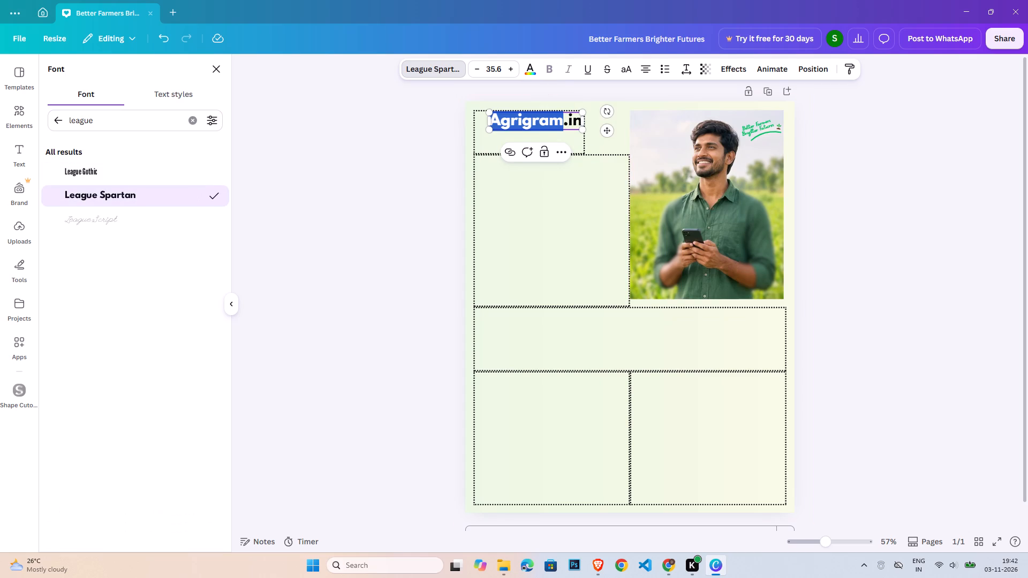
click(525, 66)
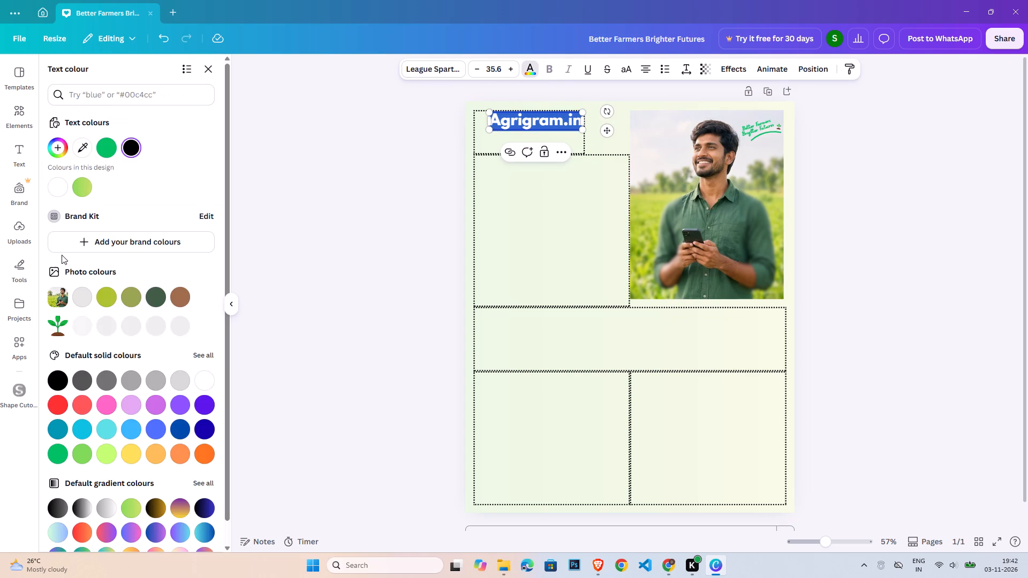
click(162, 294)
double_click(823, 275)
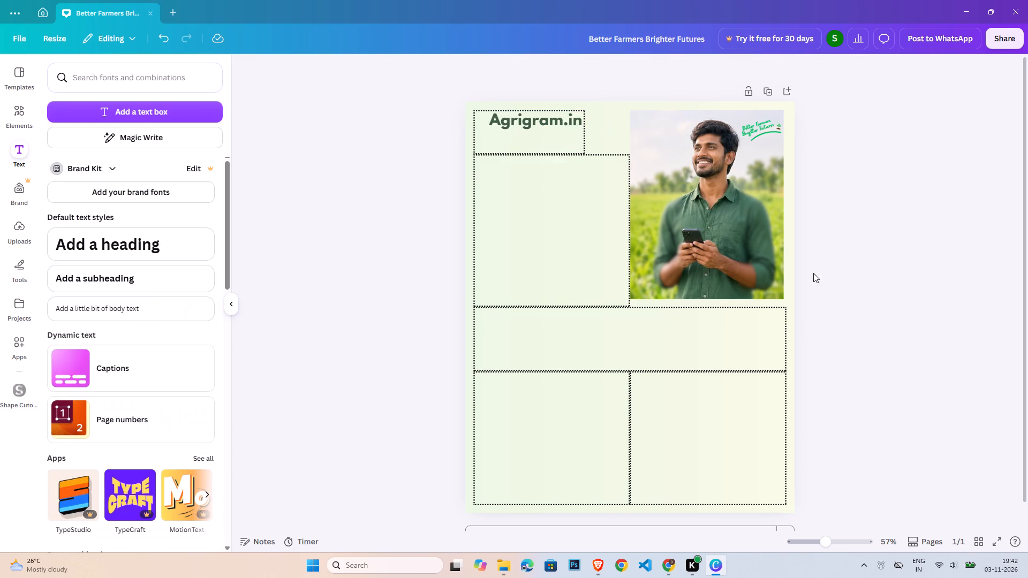
Recolour the "Agrigram.in" heading with the deep green from the seedling graphic's colours.
triple_click(545, 122)
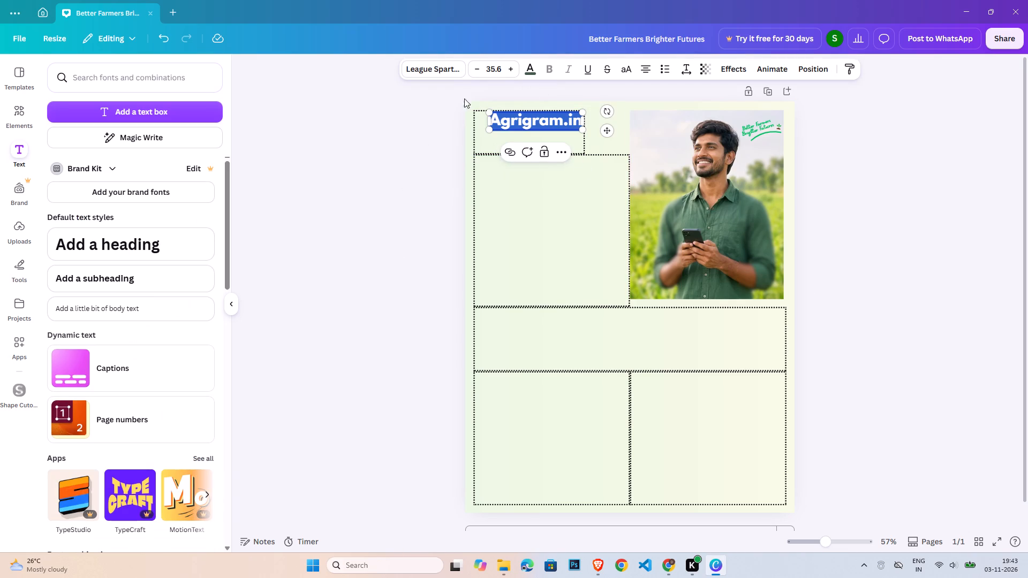
click(538, 67)
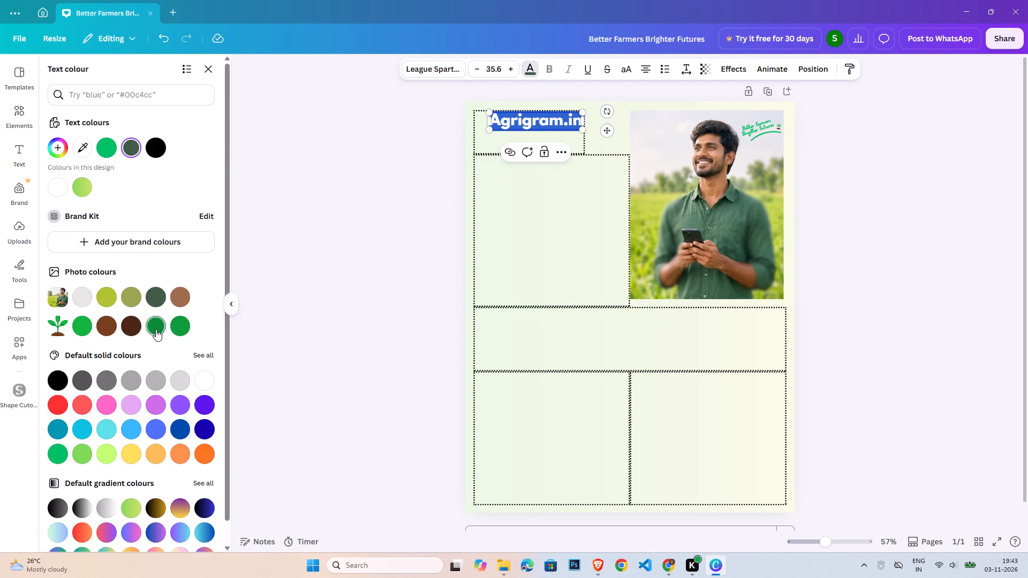
click(156, 329)
double_click(839, 280)
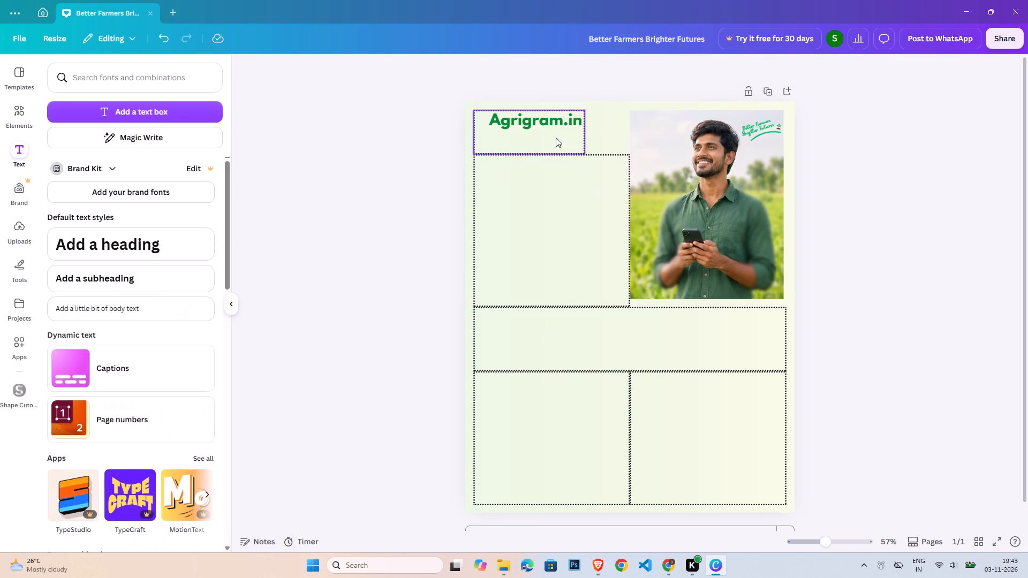
Widen the dotted header box to the farmer photo's left edge and shift the "Agrigram.in" heading right within it.
drag(553, 121, 547, 123)
click(583, 135)
drag(586, 134, 625, 135)
drag(561, 126, 600, 128)
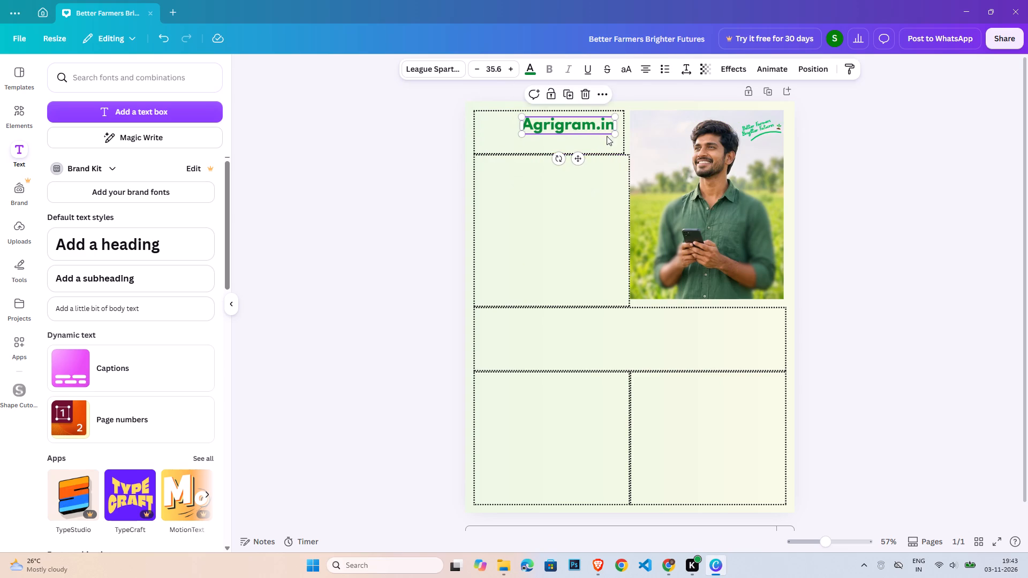
click(624, 144)
click(625, 142)
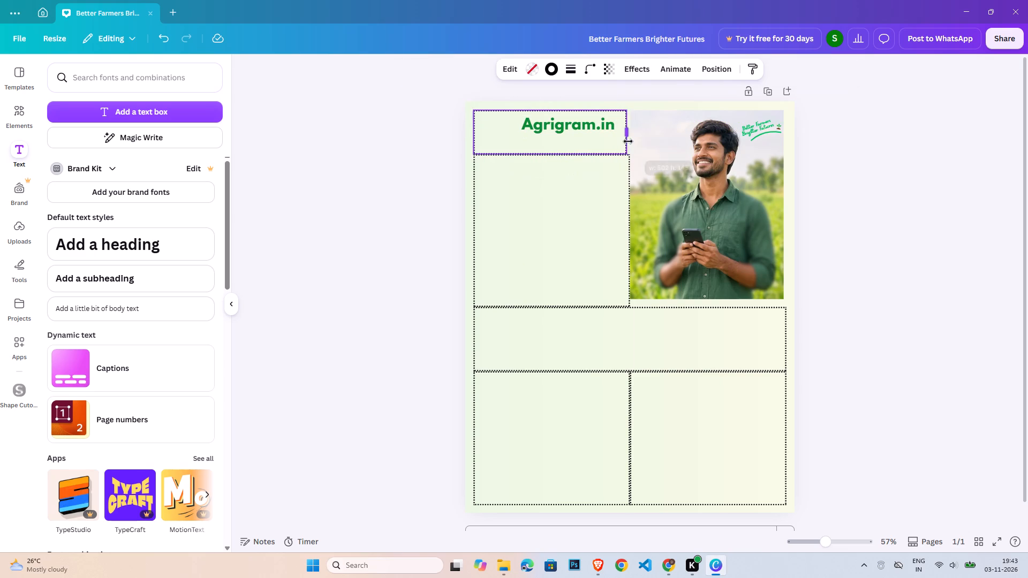
Enlarge the "Agrigram.in" heading to about size 50 and align it with the top and right edges of the header box.
drag(573, 120, 565, 121)
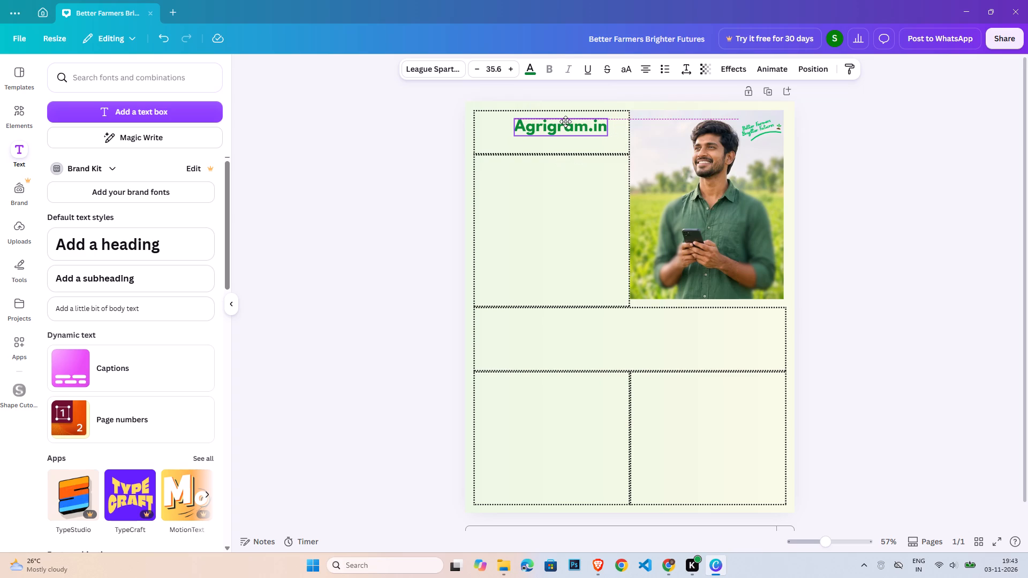
drag(565, 121, 552, 116)
drag(593, 132, 629, 131)
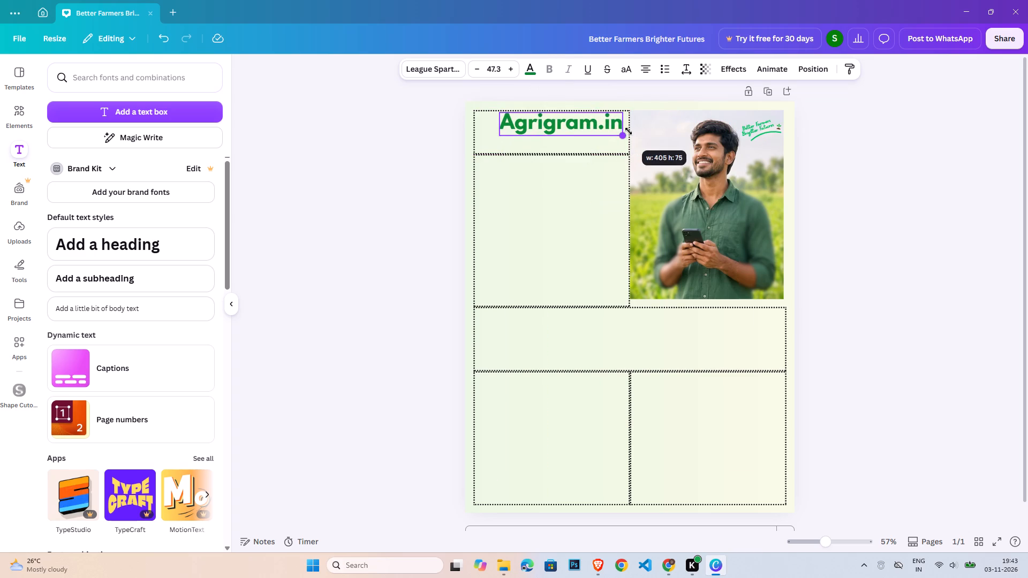
drag(629, 131, 629, 131)
click(611, 133)
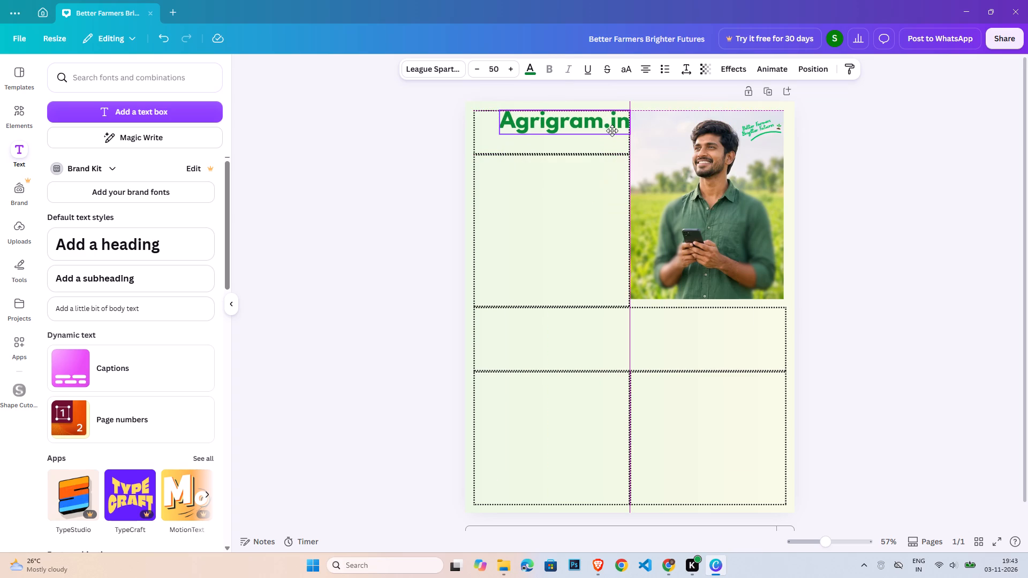
click(875, 204)
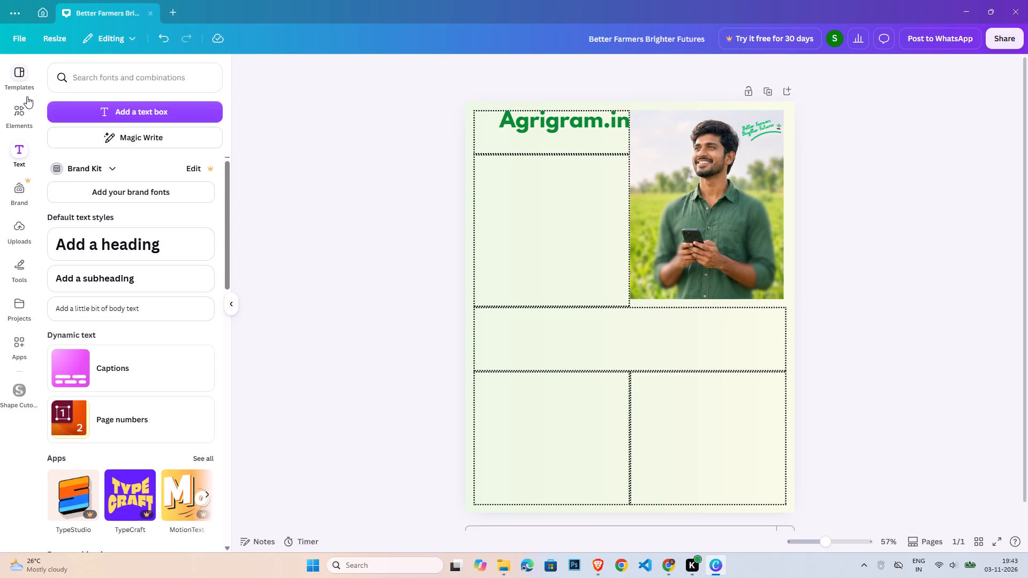
Add the black circular seedling-over-field graphic from the agriculture results, shrink it to icon size, and place it in the header box beside "Agrigram.in".
click(21, 110)
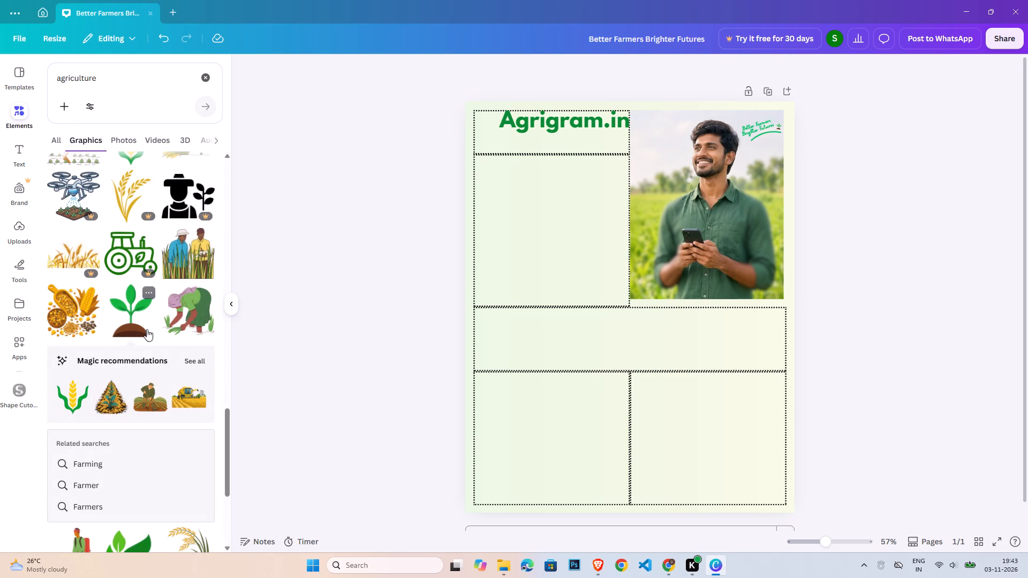
scroll(157, 360, up, 8)
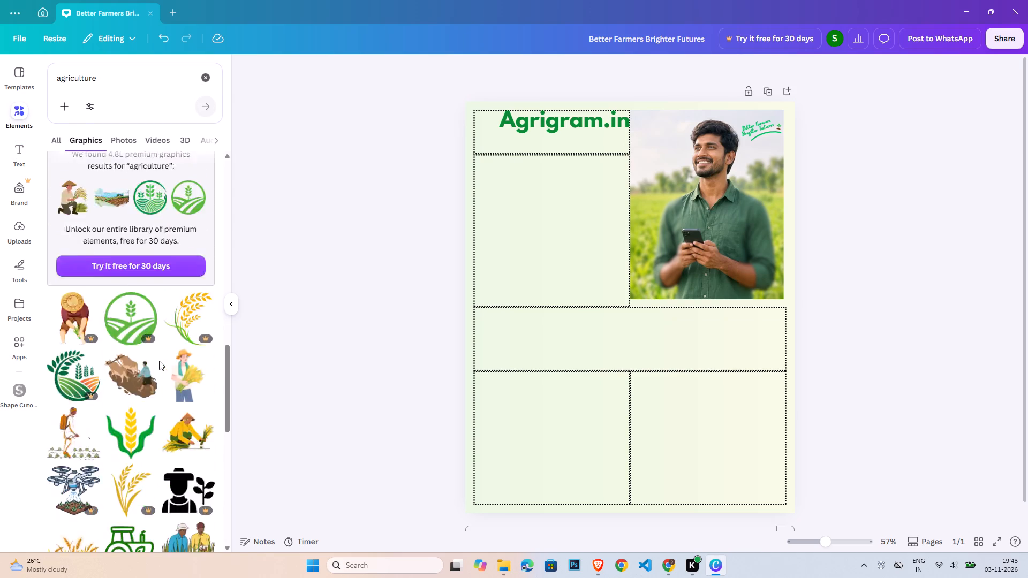
scroll(160, 361, up, 4)
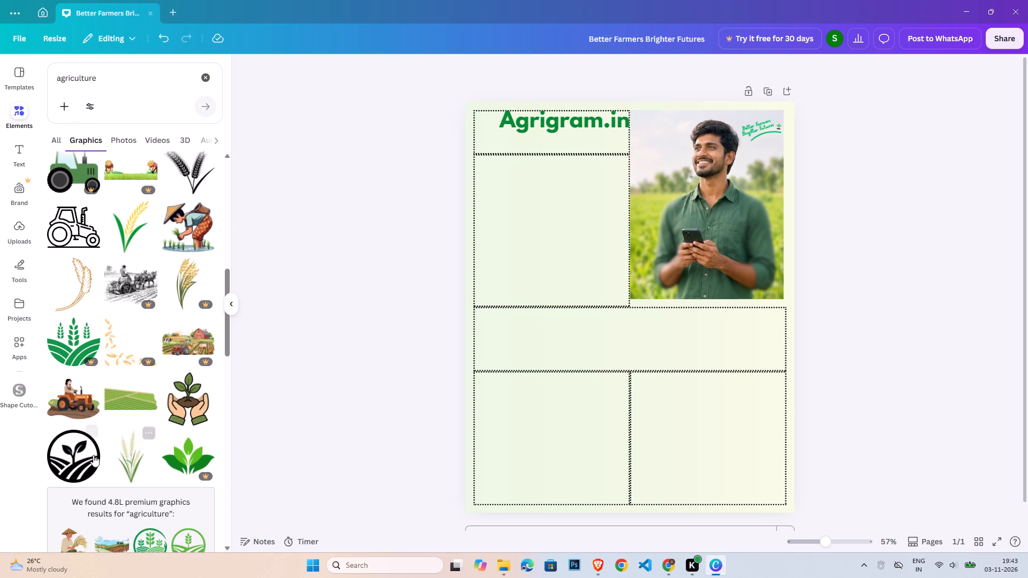
click(84, 466)
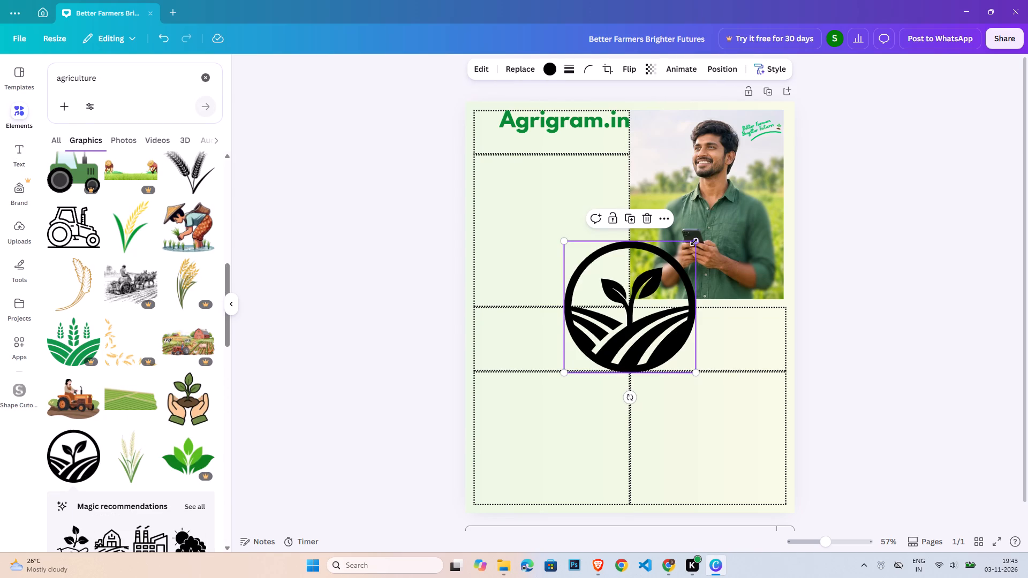
drag(694, 242, 598, 341)
drag(584, 359, 576, 343)
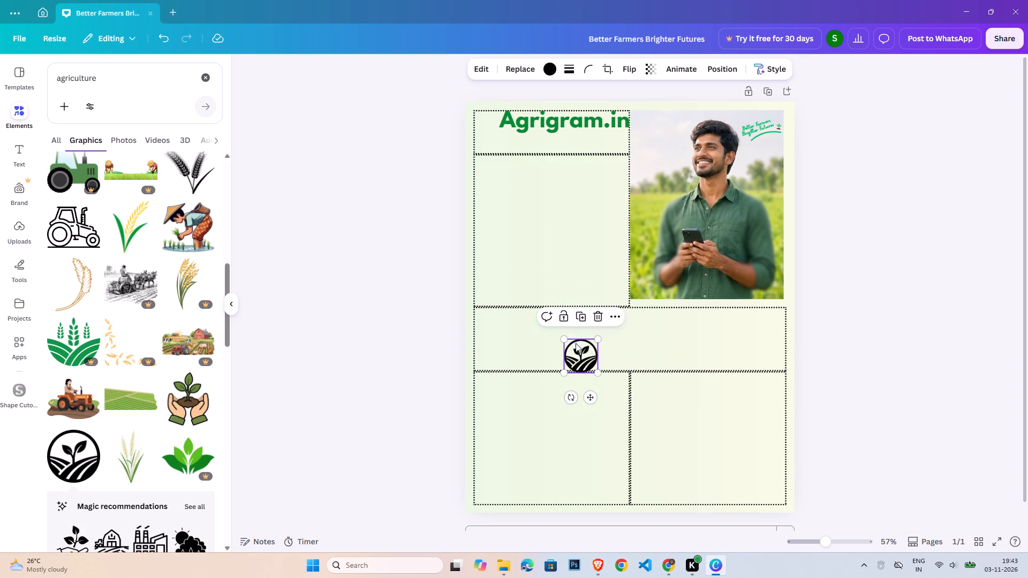
drag(576, 343, 497, 133)
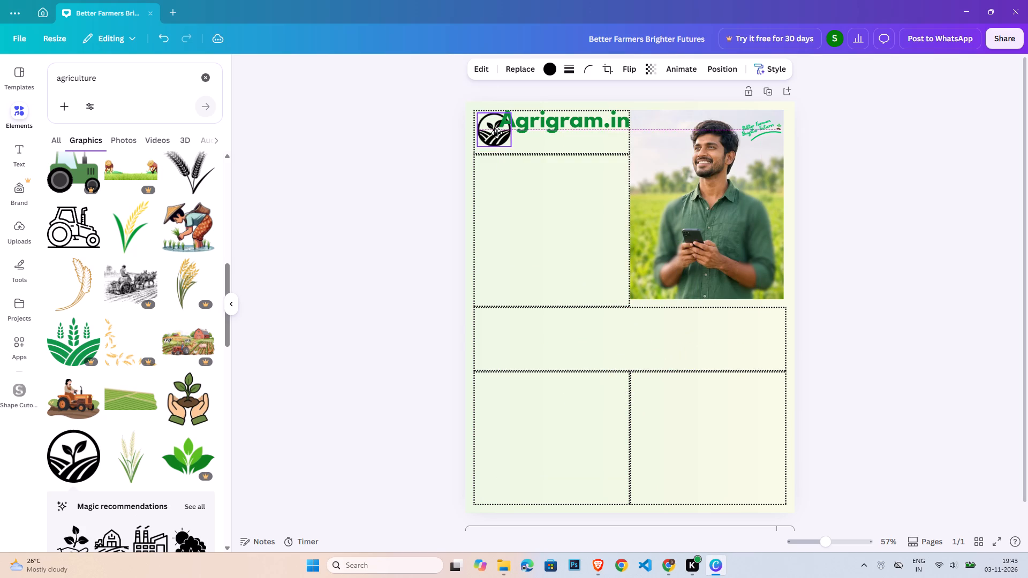
drag(497, 133, 496, 136)
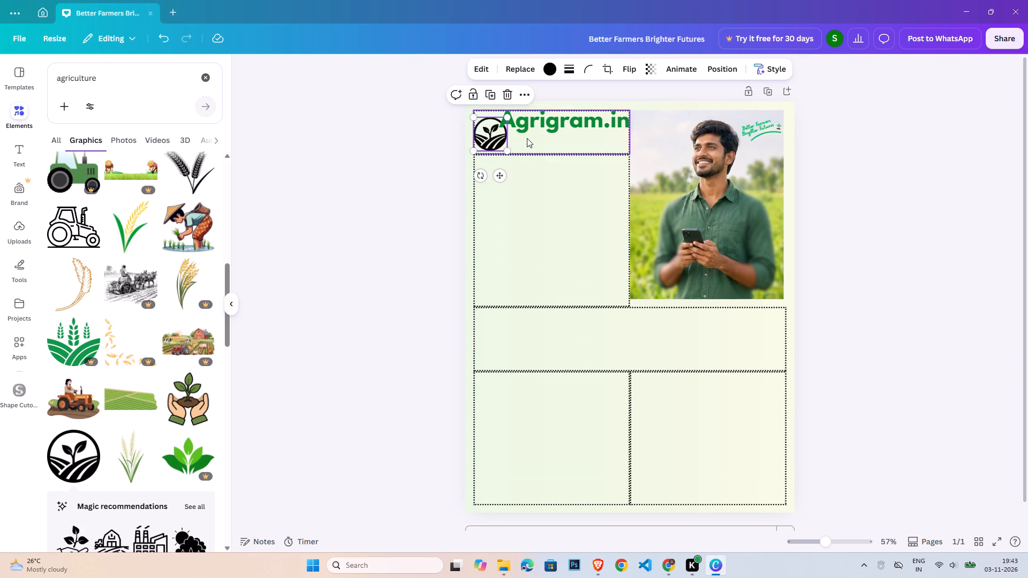
Recolour the circular seedling icon with the heading's deep green from the design's colours.
click(547, 69)
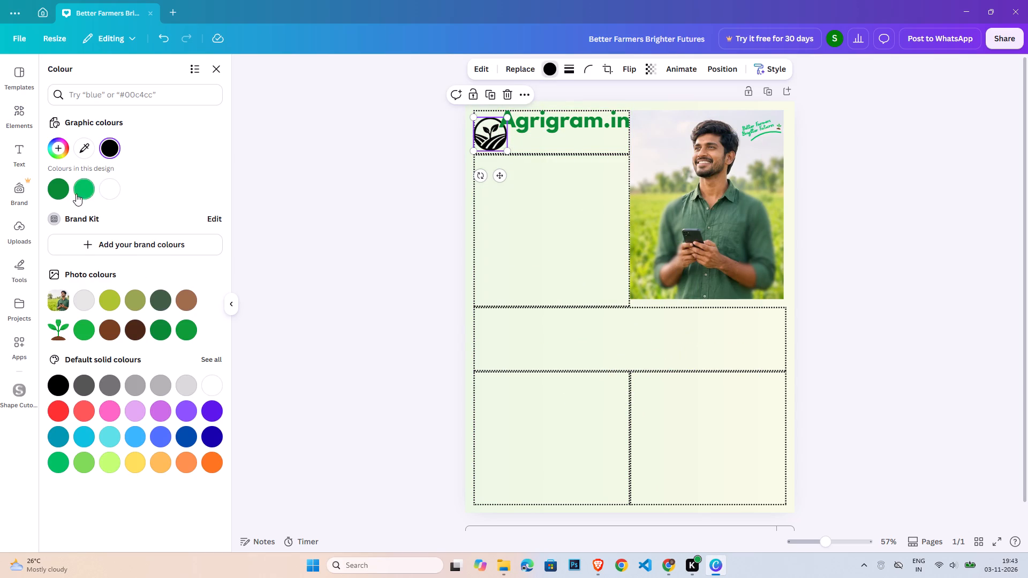
click(60, 188)
double_click(993, 195)
Move the "Agrigram.in" heading clear of the circular icon and reduce it to about size 42 to fit inside the header box.
drag(576, 116, 581, 117)
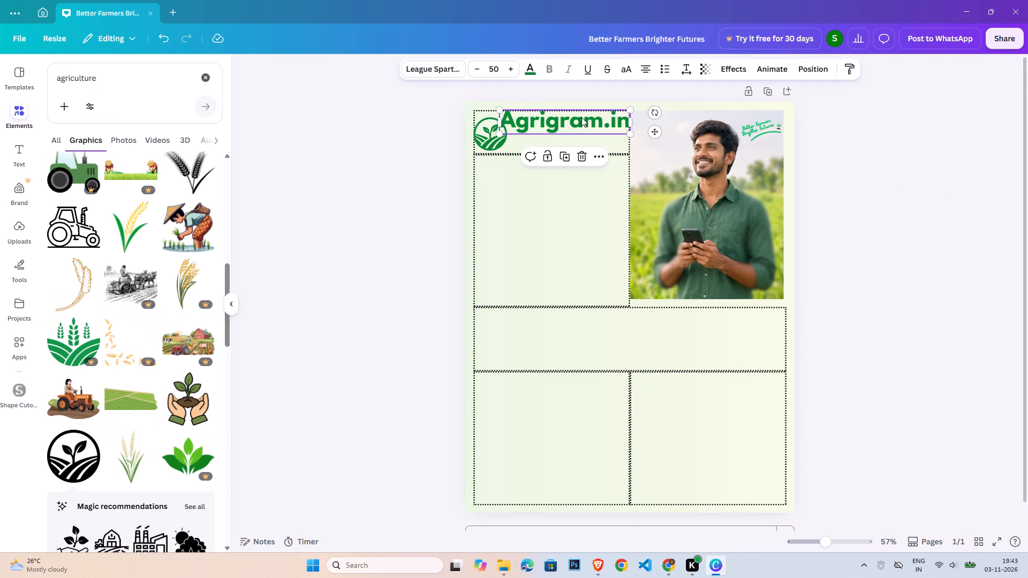
drag(581, 117, 588, 123)
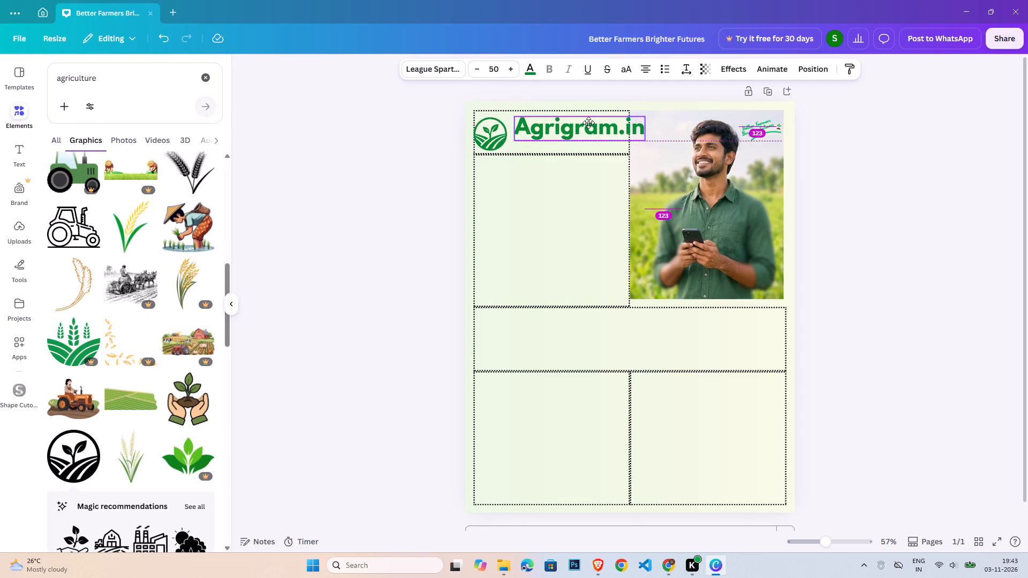
drag(588, 123, 588, 123)
drag(648, 143, 626, 142)
click(606, 131)
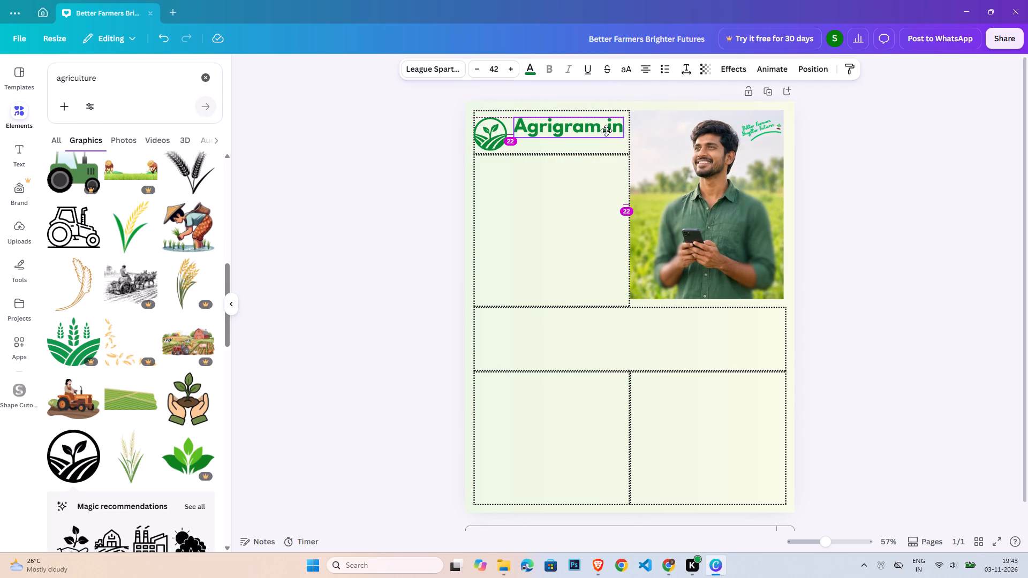
click(886, 227)
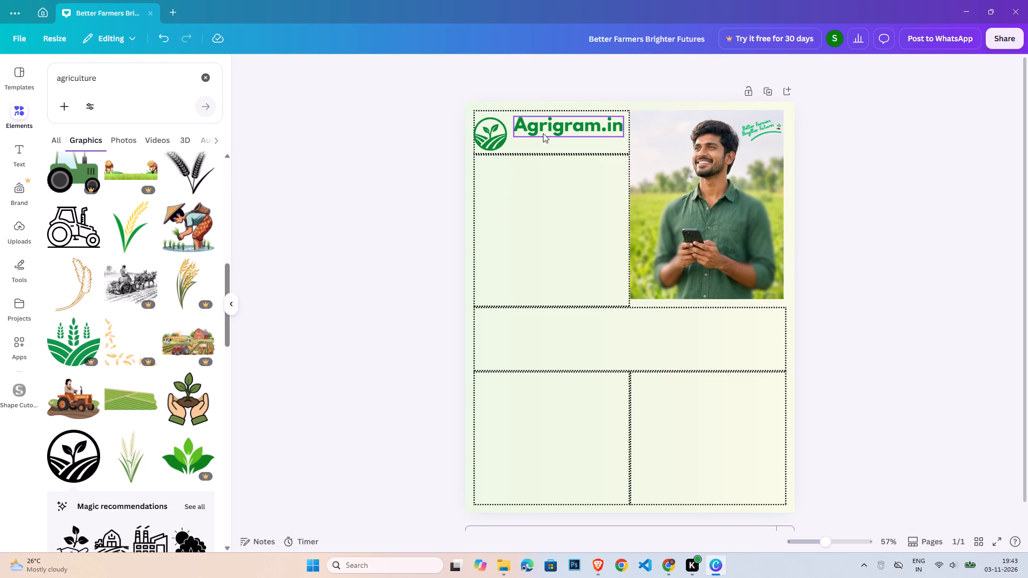
Add a body text line reading "Made for farmers".
click(28, 145)
click(118, 307)
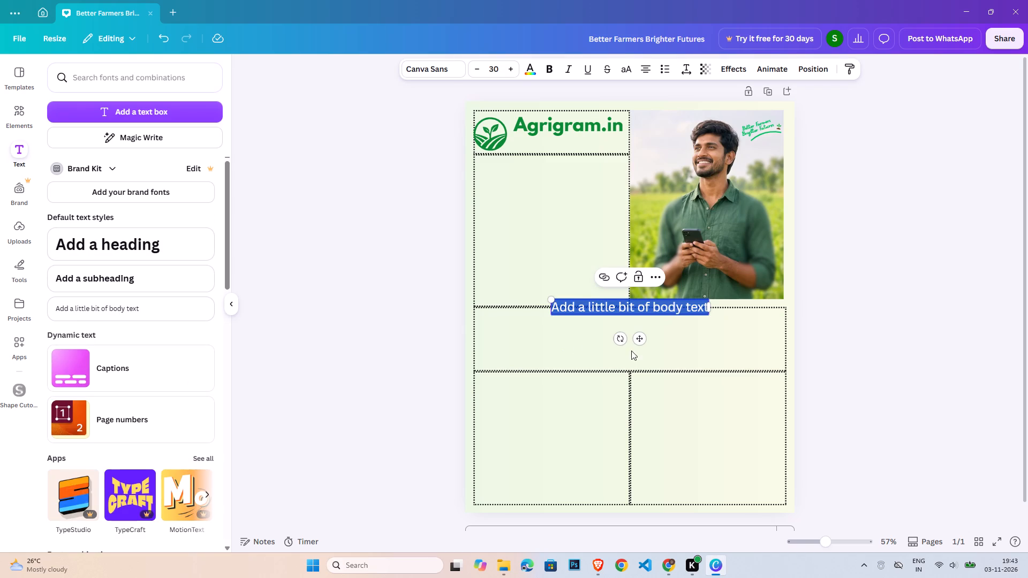
triple_click(630, 311)
text(Made for)
key(space)
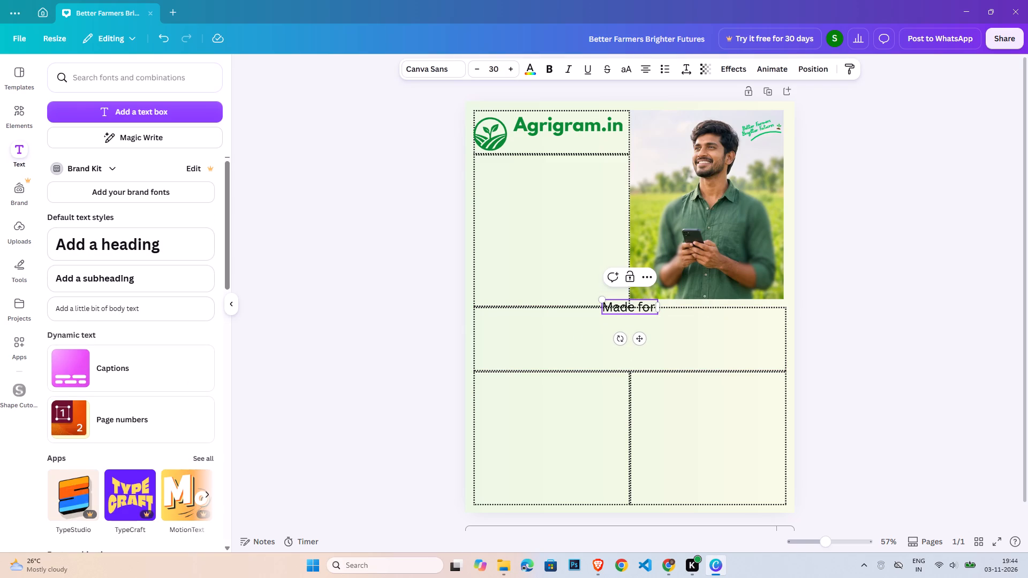
text(farmers)
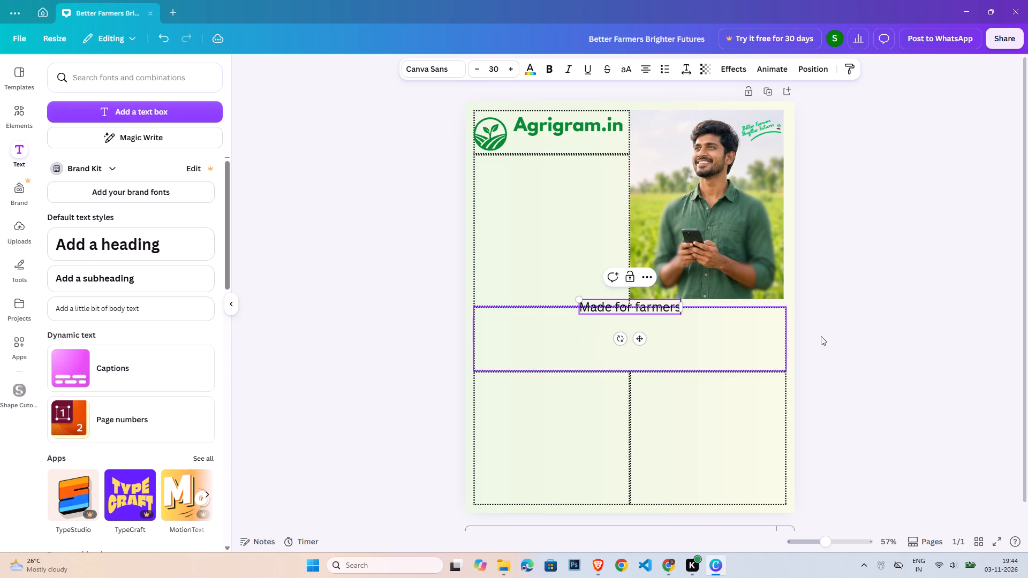
click(882, 322)
Shrink the "Made for farmers" tagline to about size 15 and place it under "Agrigram.in", aligned with the heading's left edge.
drag(644, 311, 632, 163)
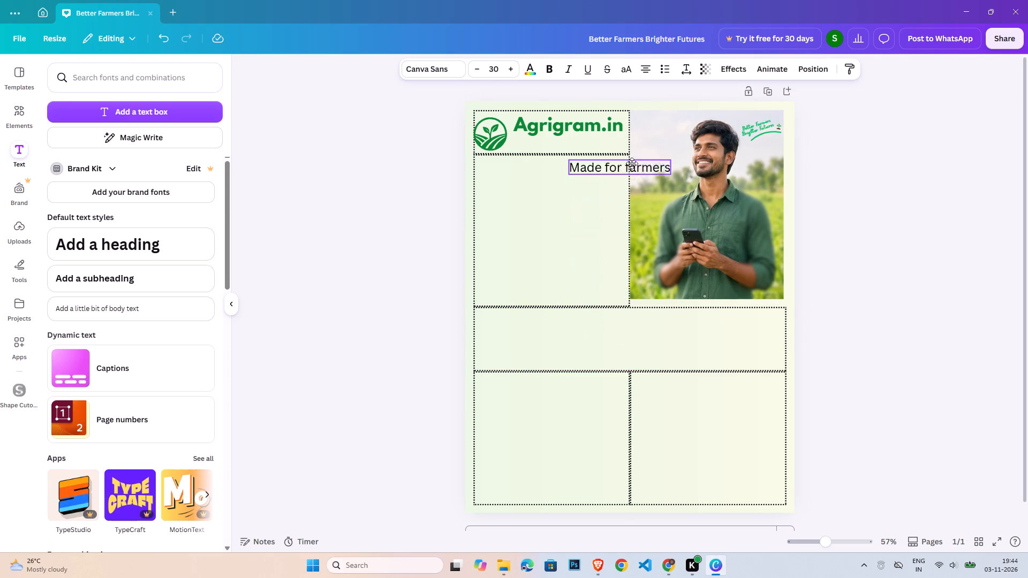
drag(632, 163, 581, 148)
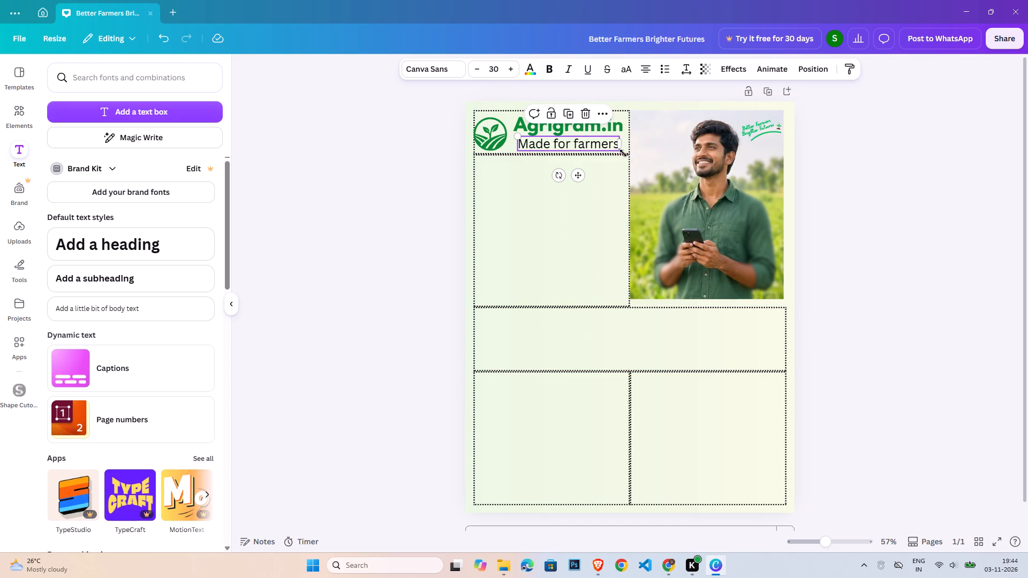
drag(620, 152, 573, 136)
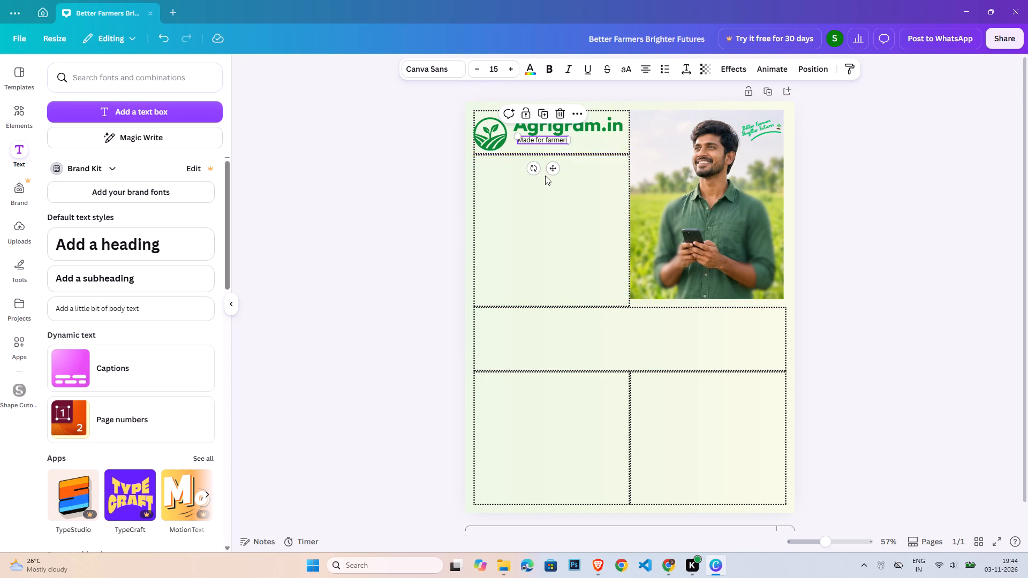
click(553, 174)
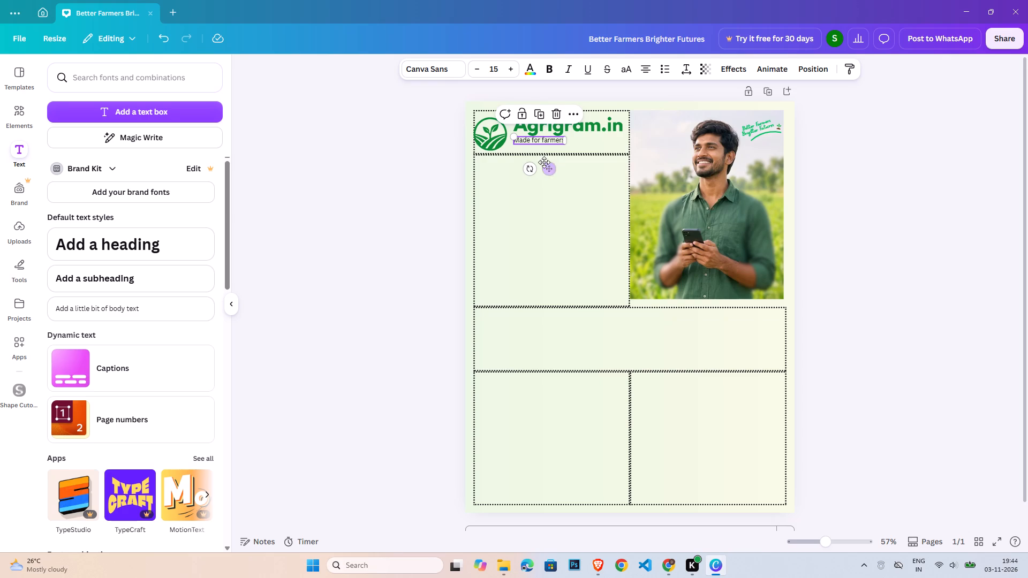
Set the "Made for farmers" tagline in the Quicksand font.
click(435, 72)
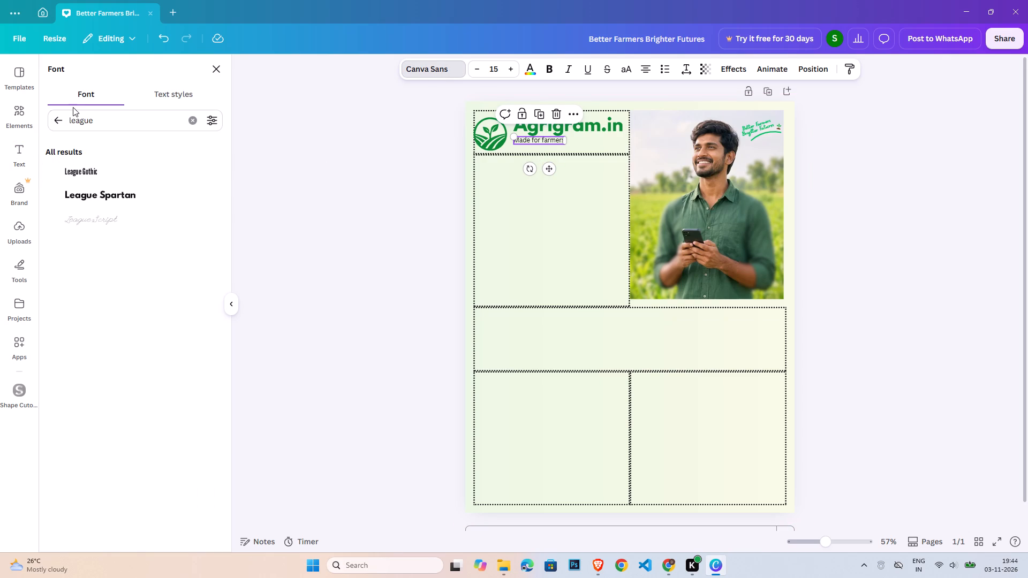
double_click(96, 113)
text(quick)
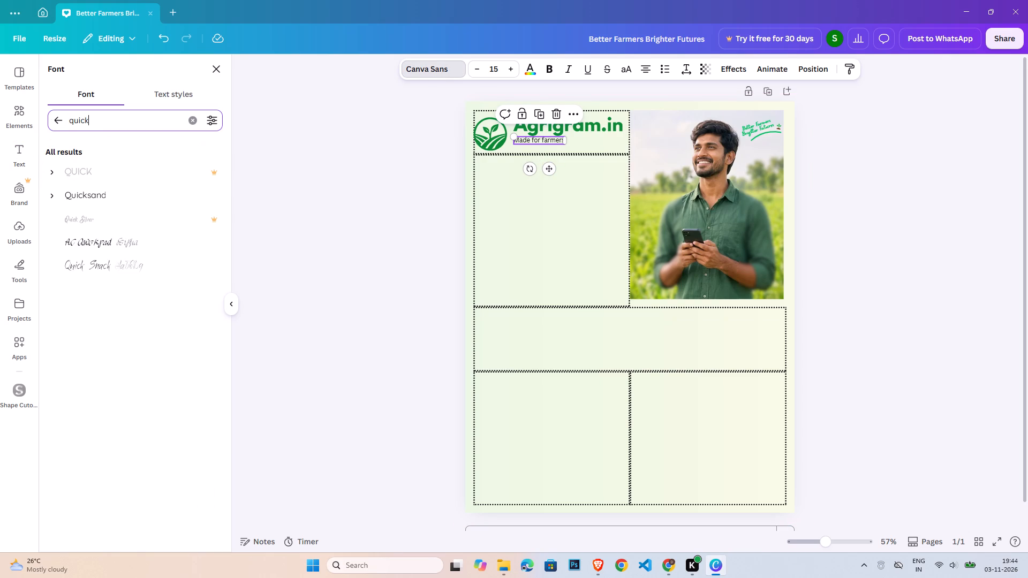
click(100, 187)
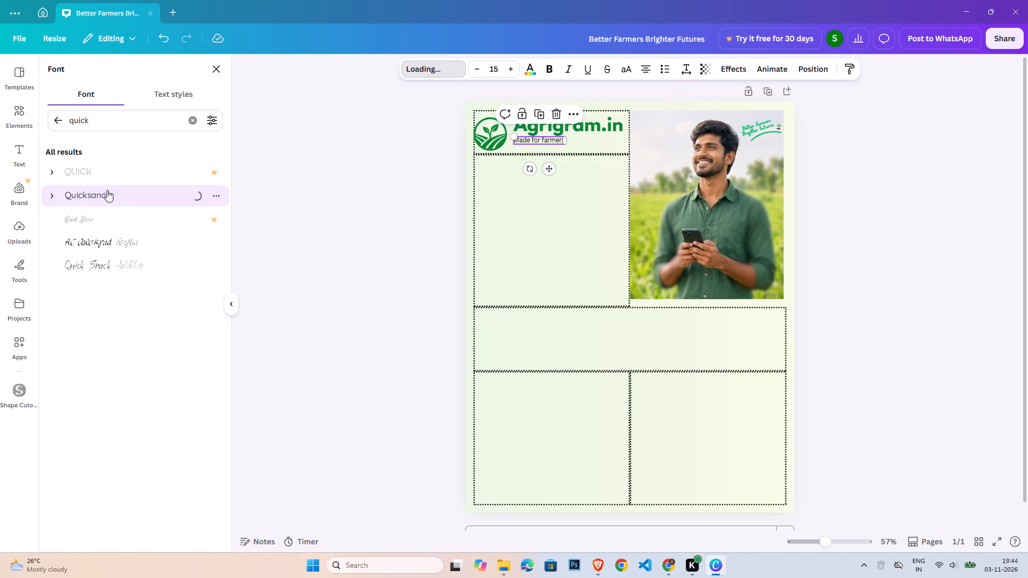
Make the "Made for farmers" tagline bold and deep green to match the heading.
click(533, 65)
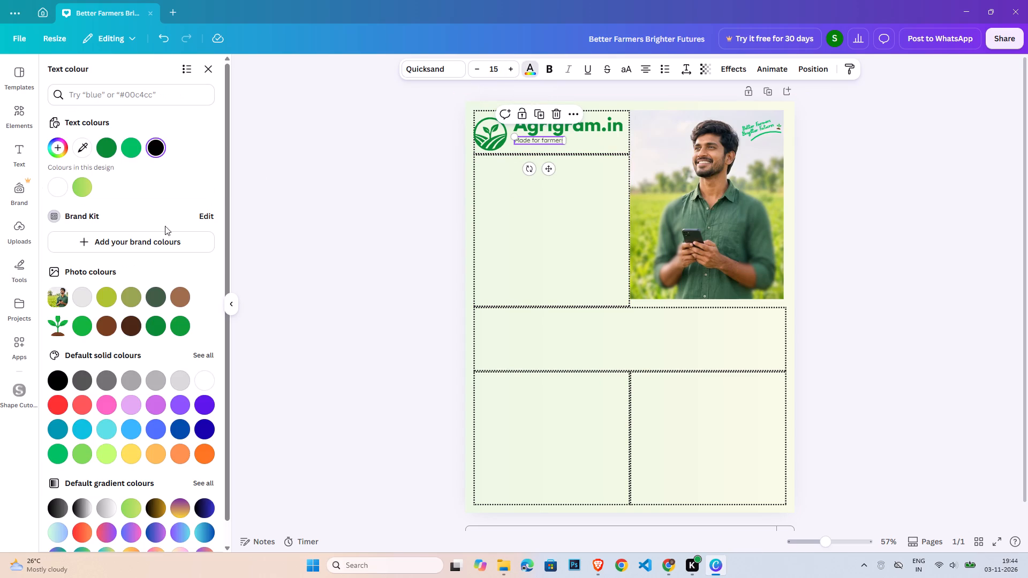
click(108, 139)
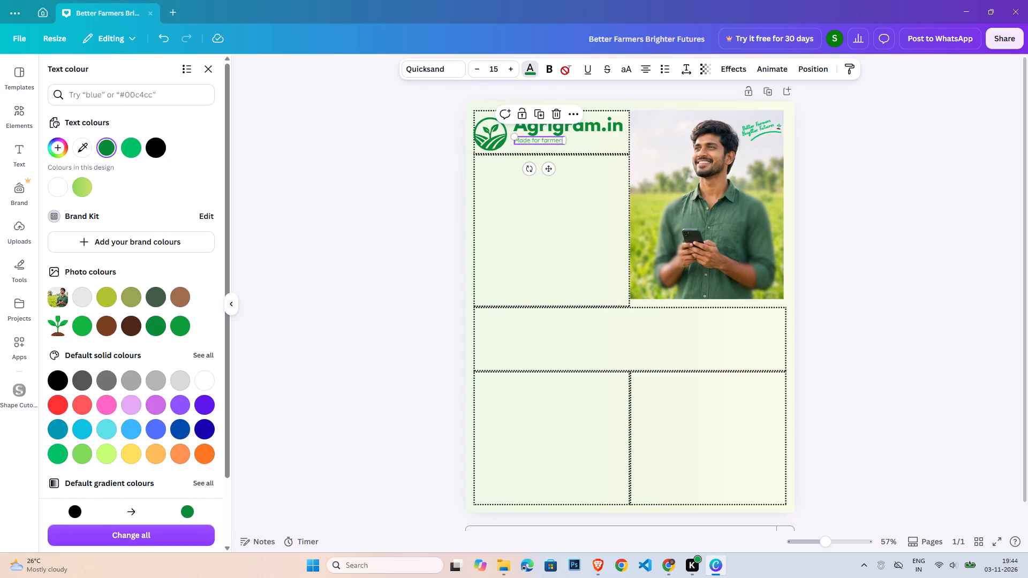
click(549, 69)
double_click(869, 217)
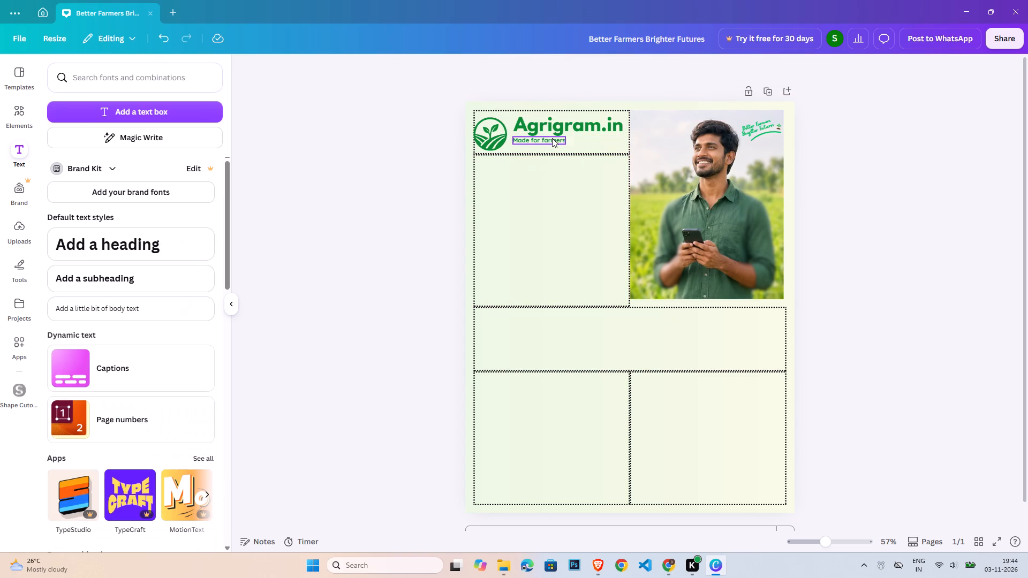
Nudge the "Made for farmers" tagline slightly down and right to leave a small gap beneath the heading.
click(552, 138)
key(Down)
key(Down)
key(Down)
key(Down)
key(Down)
key(Down)
key(Down)
key(Down)
key(Down)
key(Down)
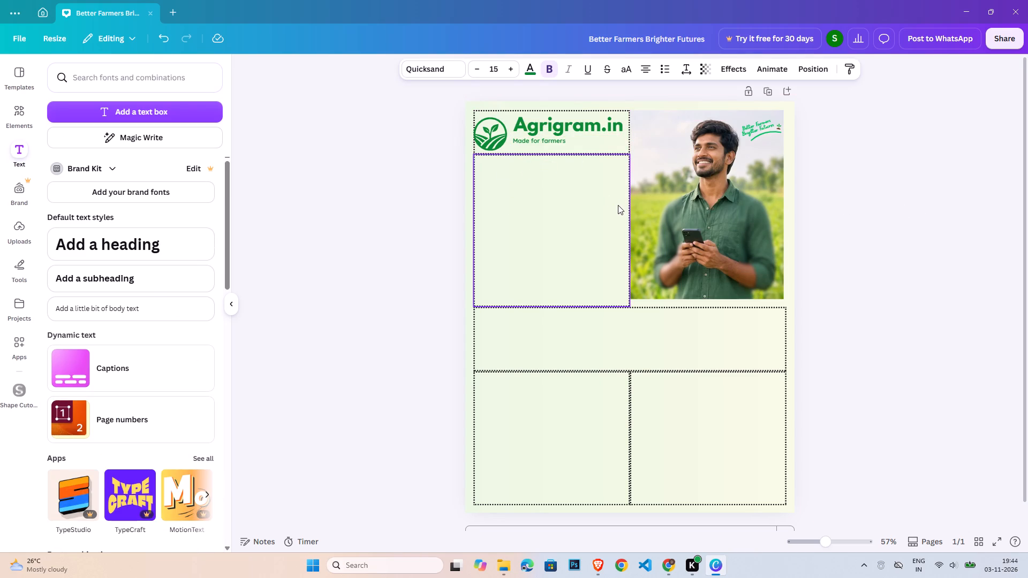
key(Down)
key(Up)
key(Up)
key(Up)
key(Right)
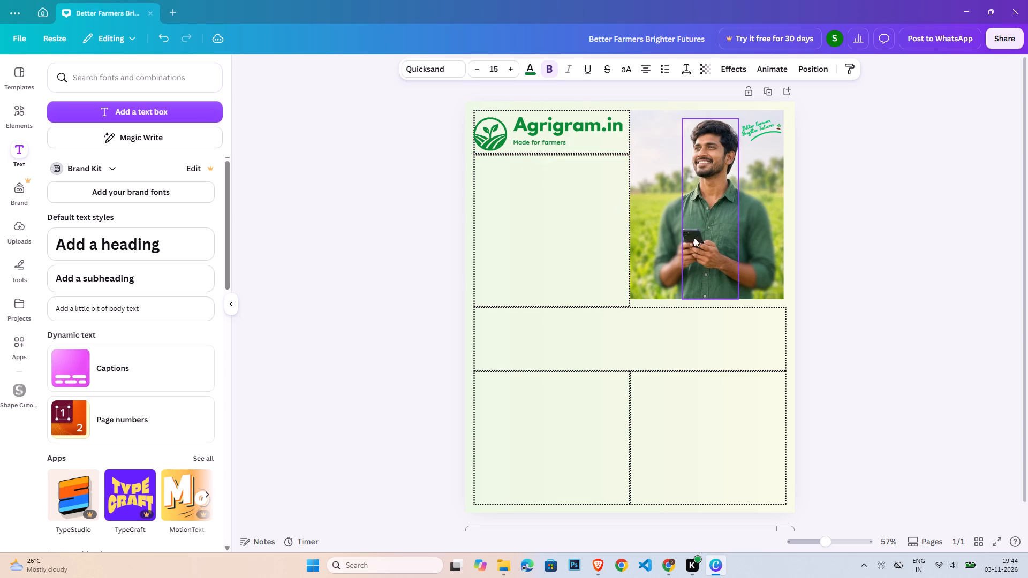
click(820, 242)
Delete the dotted header box around the logo and "Agrigram.in" heading.
click(591, 113)
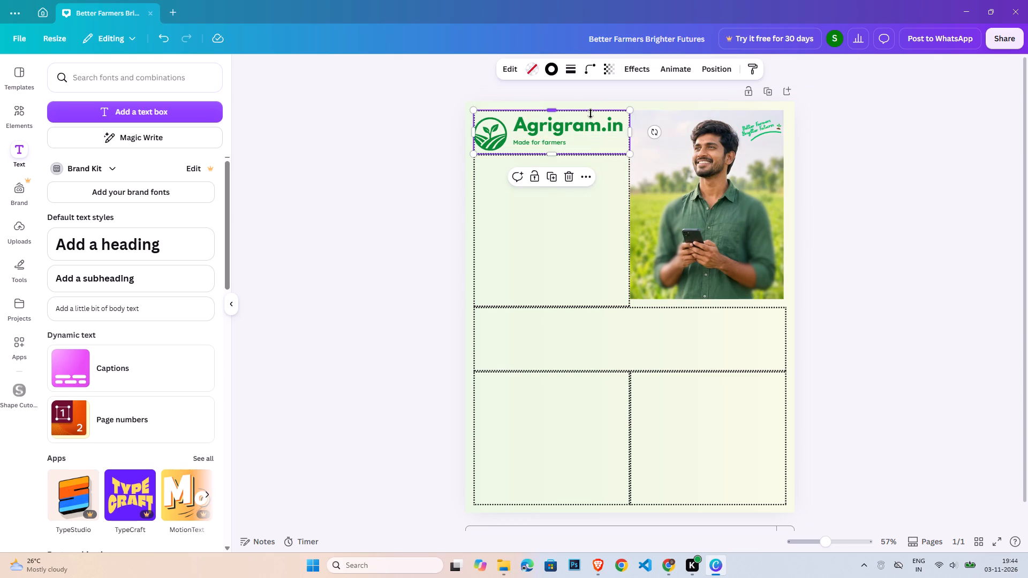
key(Delete)
click(856, 225)
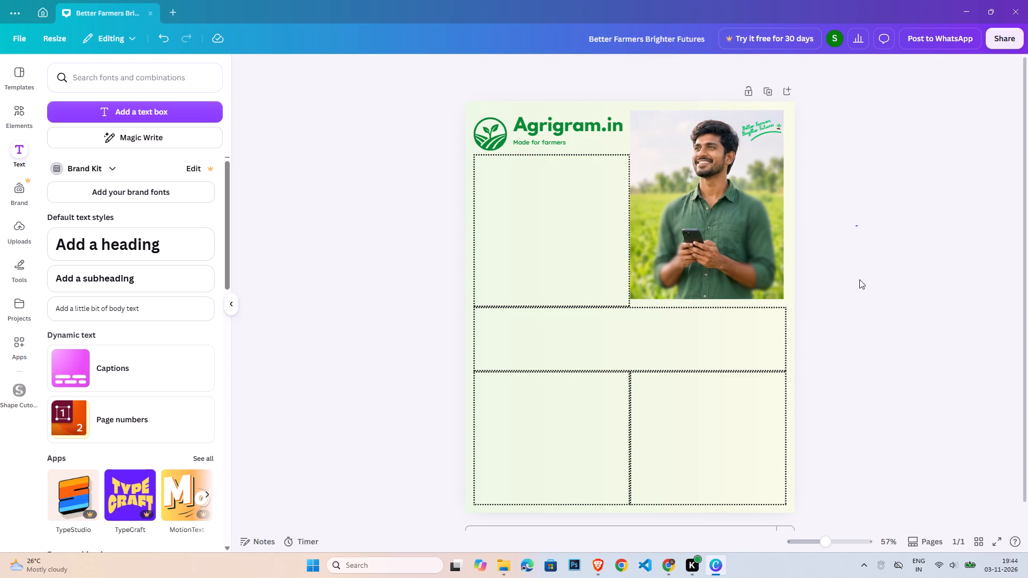
Search the graphics for "we are hiring" and look through the designs.
click(5, 111)
double_click(117, 78)
text(we are)
key(space)
text(hi)
text(ring)
key(Return)
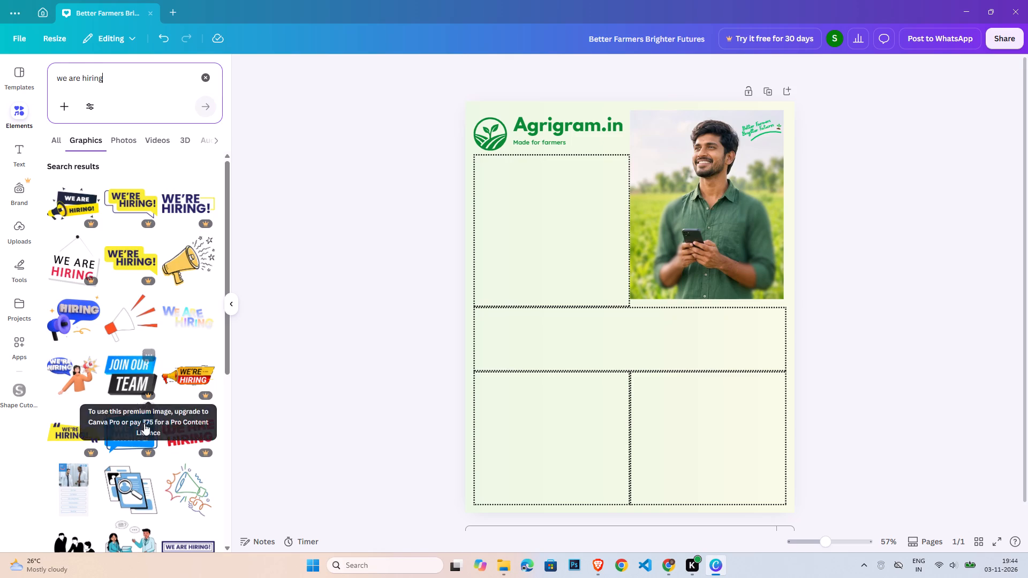
scroll(133, 448, down, 3)
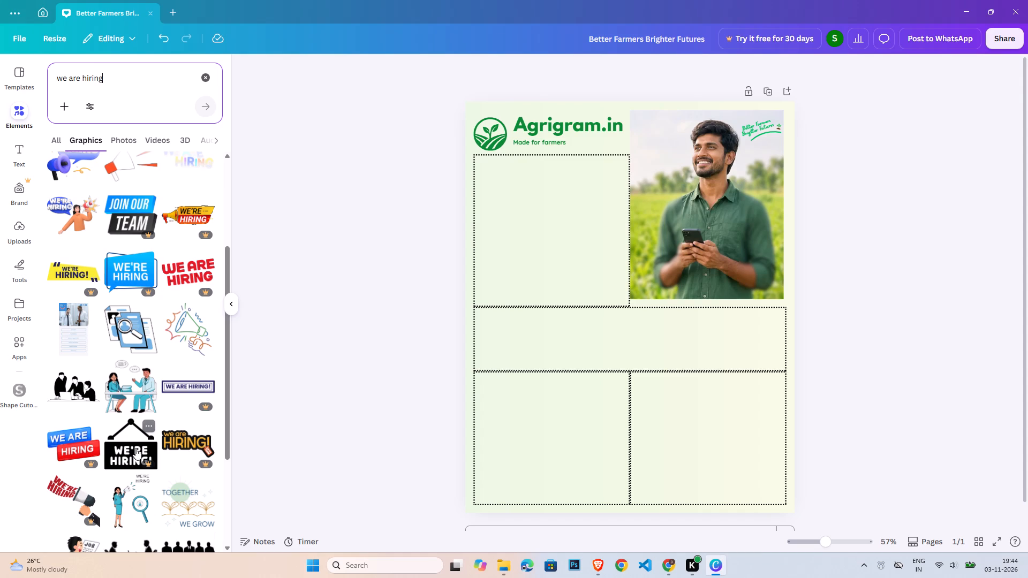
Search the graphics for "splash" and open the details of the red brush stroke.
triple_click(110, 73)
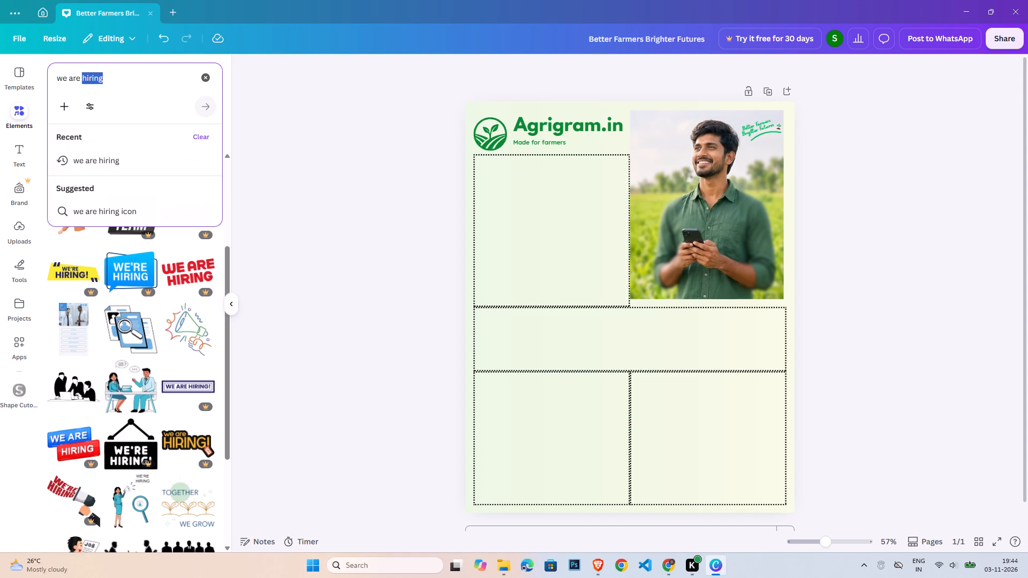
text(splash)
key(Return)
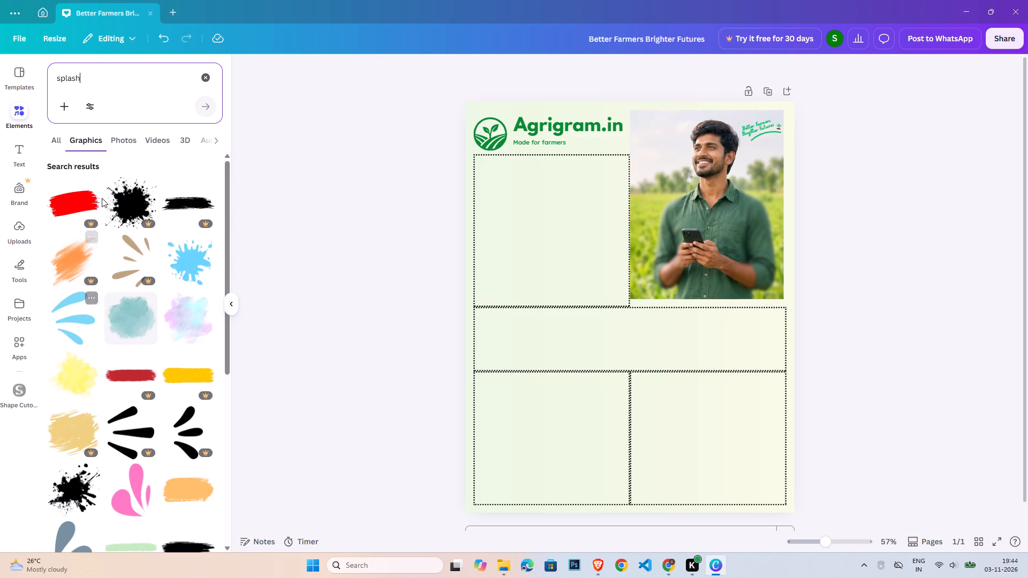
click(87, 189)
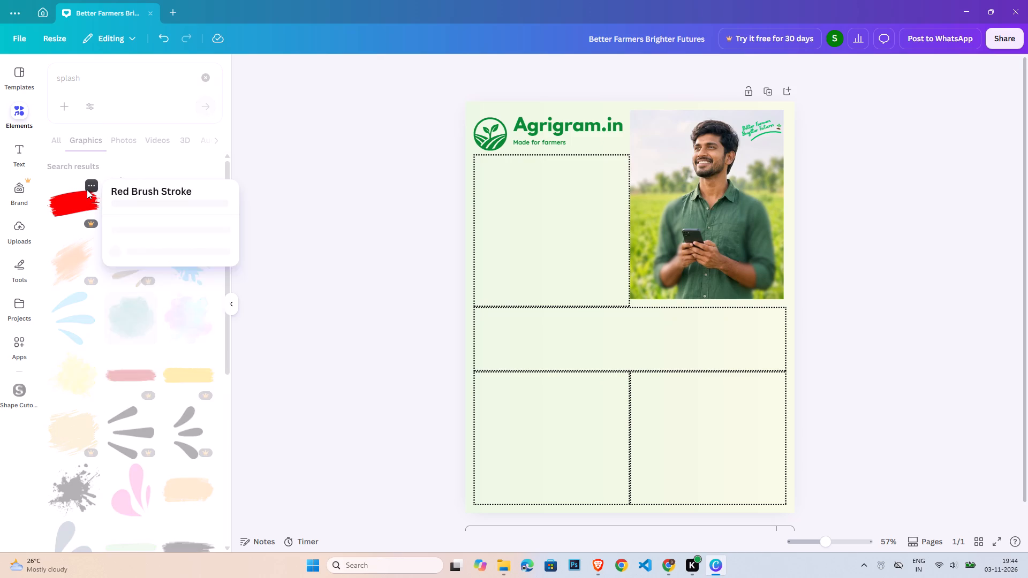
Search the graphics for "stroke" and add the orange brush stroke to the page.
triple_click(103, 78)
click(103, 78)
text(sto)
key(BackSpace)
text(roke)
key(Return)
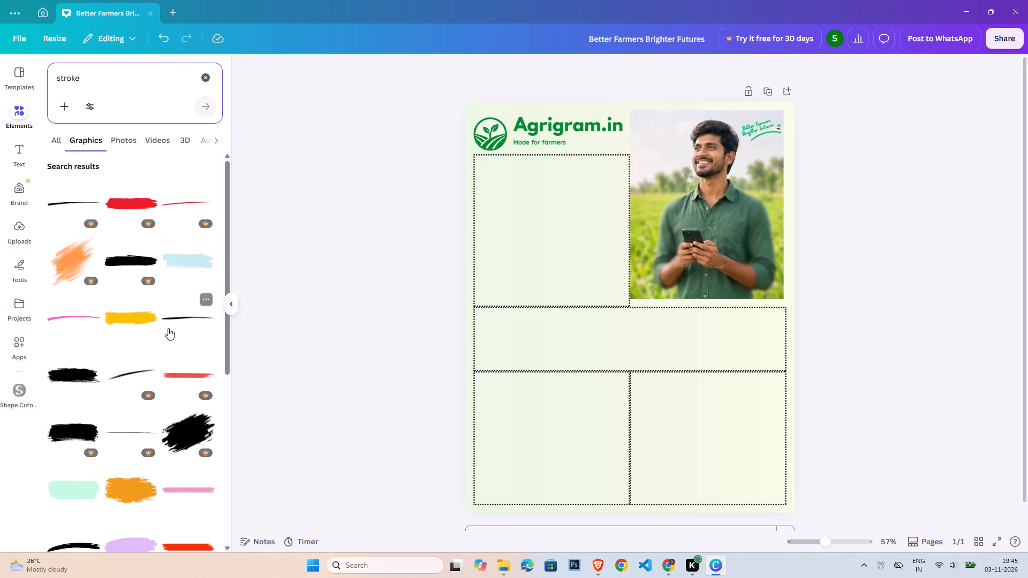
click(137, 496)
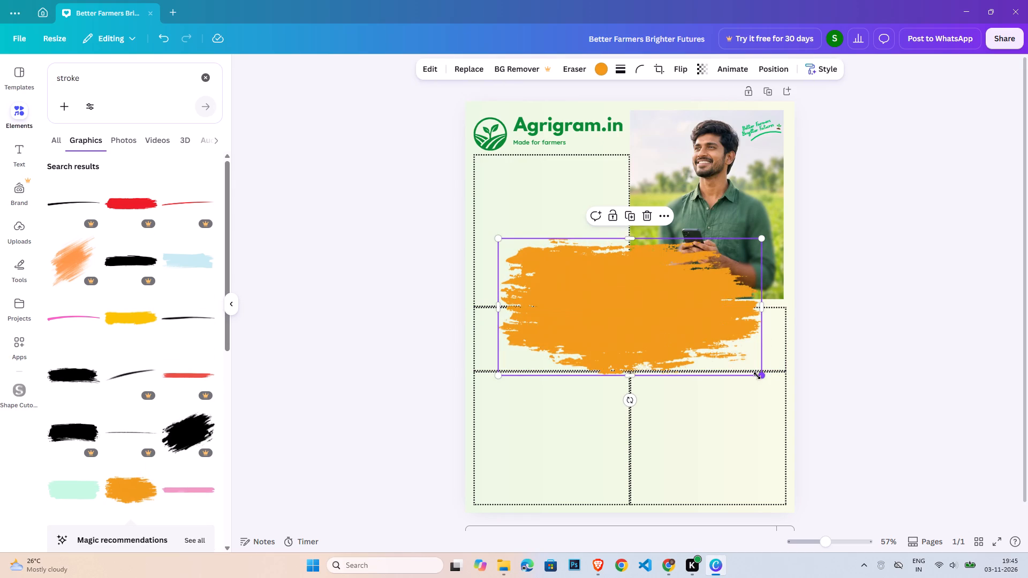
Shrink the orange brush stroke, place it in the dotted box beside the farmer photo and tilt it slightly counterclockwise.
drag(757, 376, 651, 298)
drag(598, 270, 575, 196)
drag(548, 269, 550, 270)
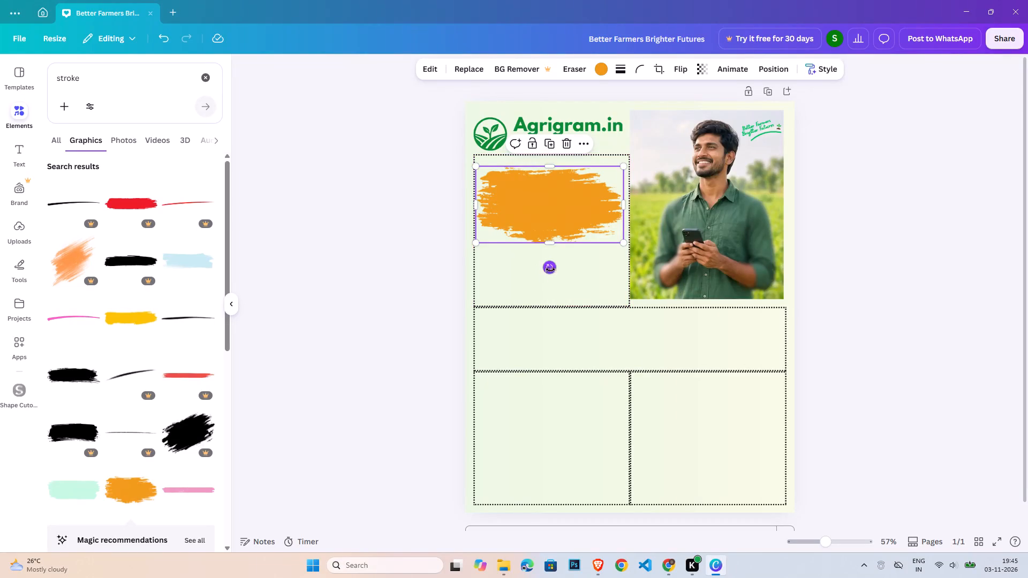
drag(550, 270, 554, 272)
Recolour the orange brush stroke with the darker vivid green from the logo's photo colours.
click(548, 205)
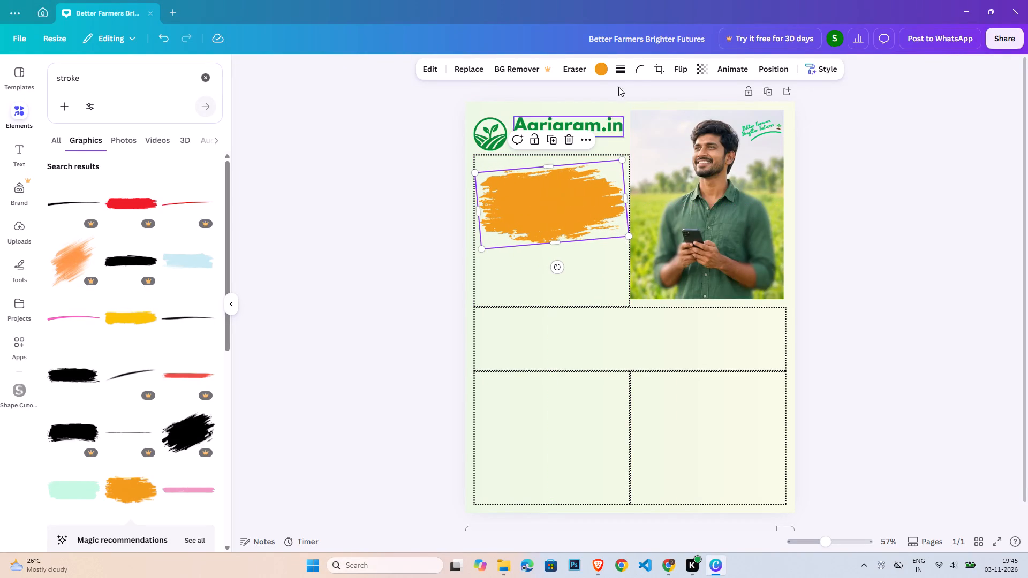
click(609, 66)
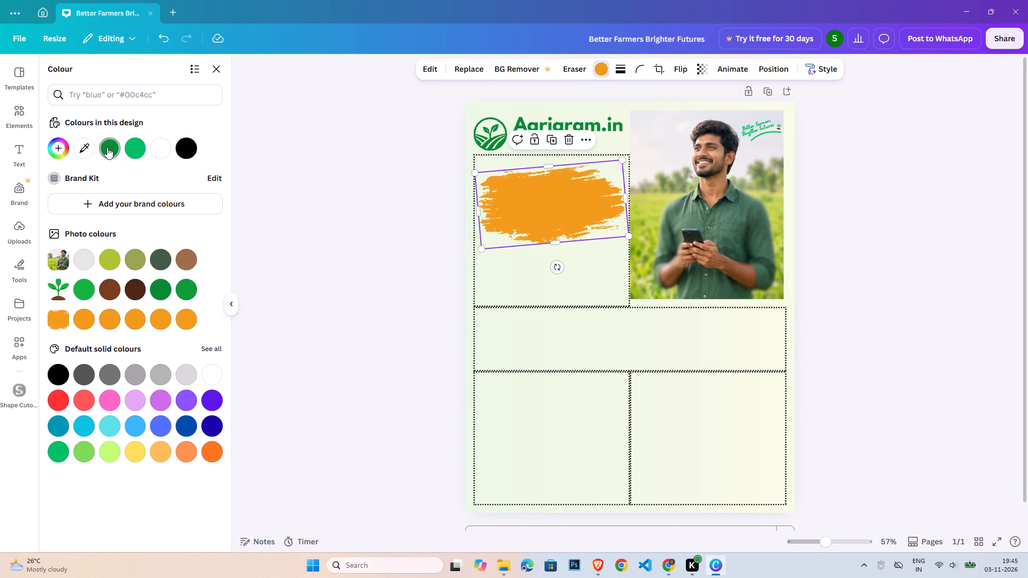
click(164, 292)
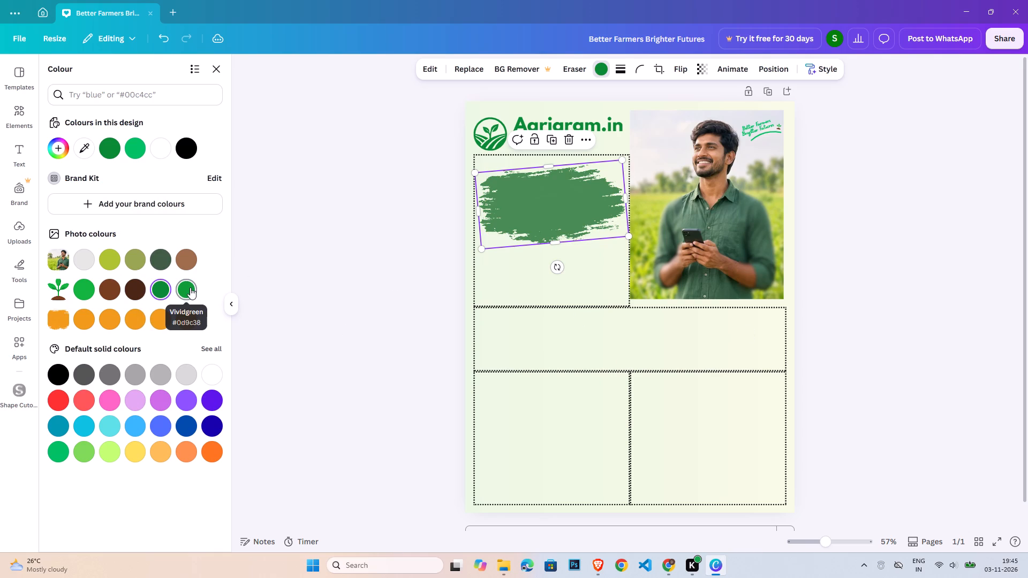
double_click(846, 263)
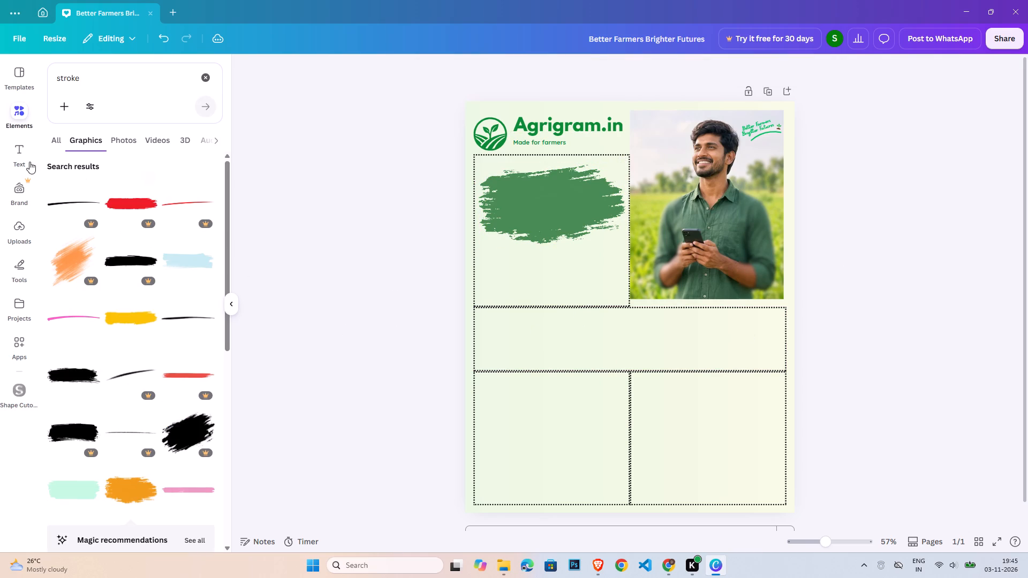
Add a heading that reads "We're Hiring!".
click(10, 146)
click(133, 247)
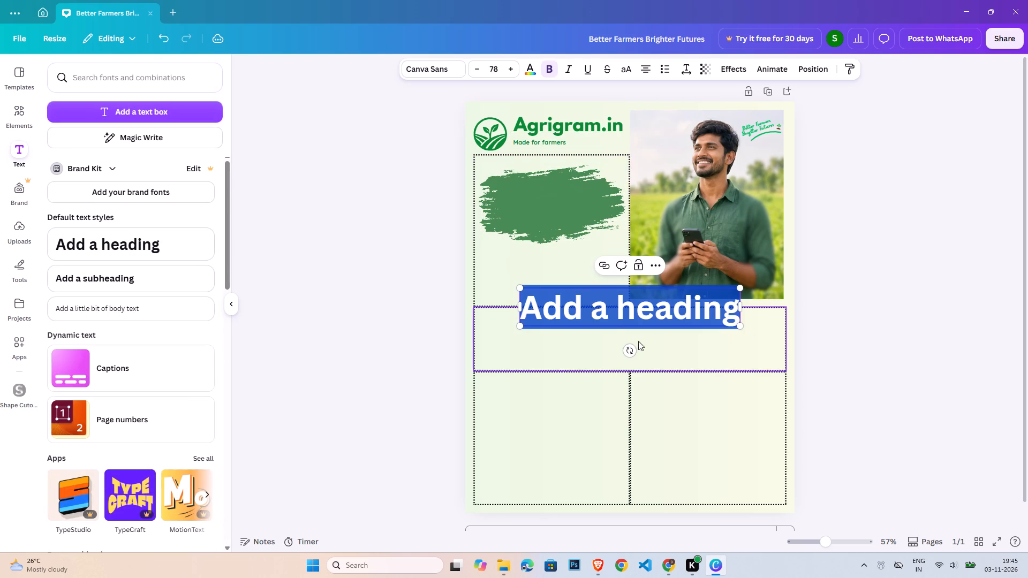
triple_click(634, 321)
key(shift+w)
key(e)
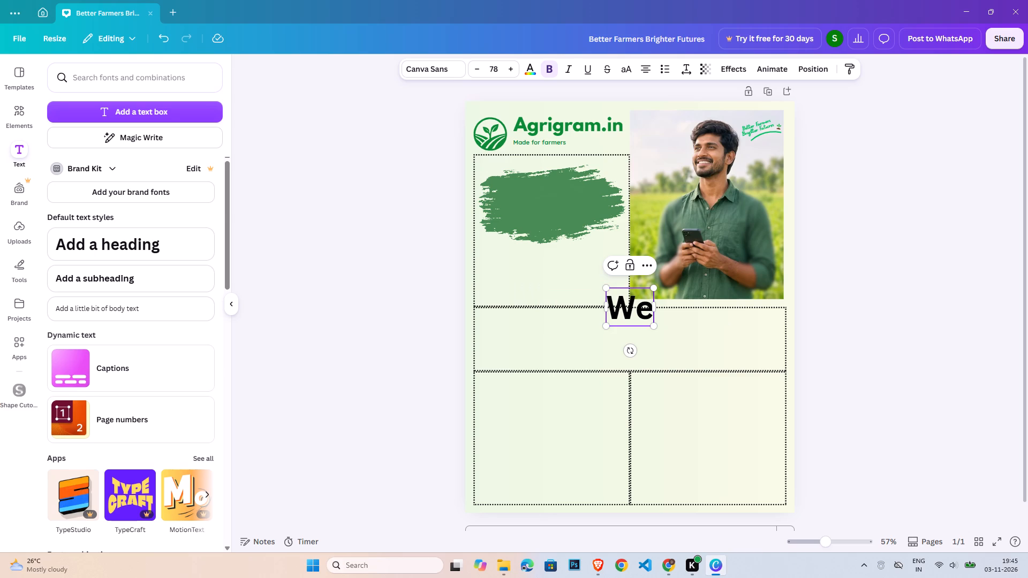
text('re Hiring)
key(shift+exclam)
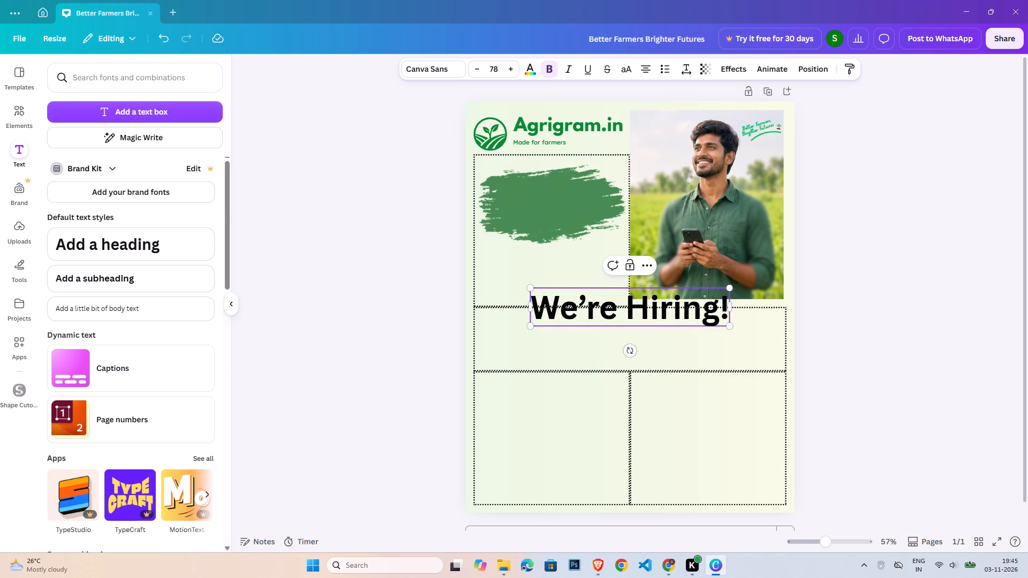
click(816, 307)
Move the "We're Hiring!" heading onto the green brush stroke and shrink it to about size 39.
drag(709, 316, 683, 218)
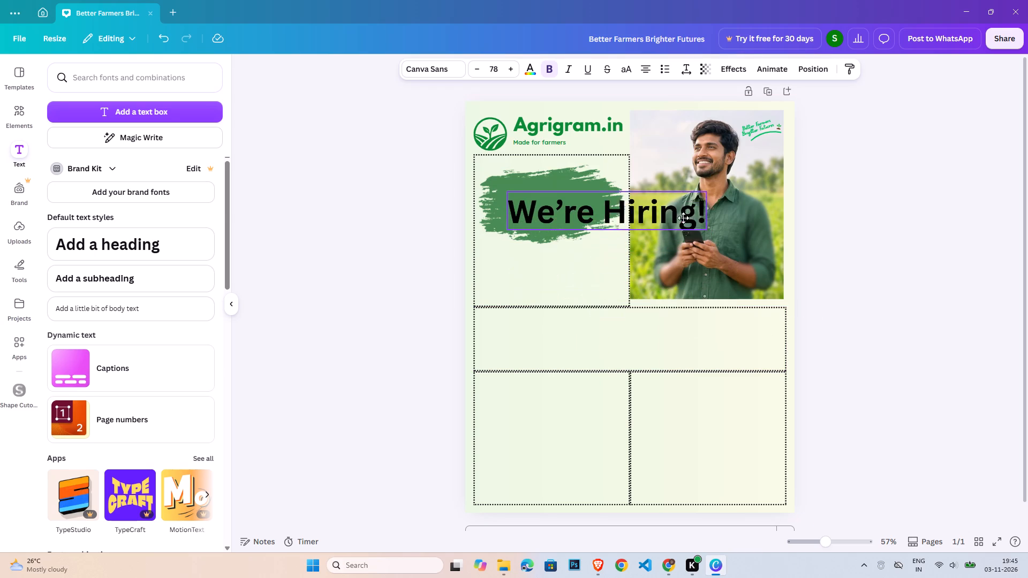
drag(683, 218, 680, 216)
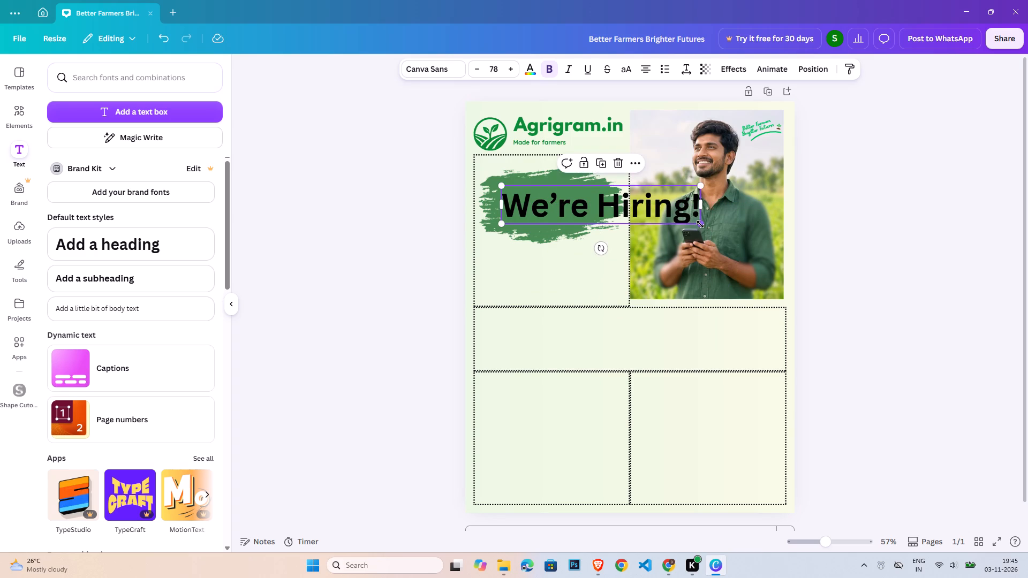
drag(700, 224, 599, 225)
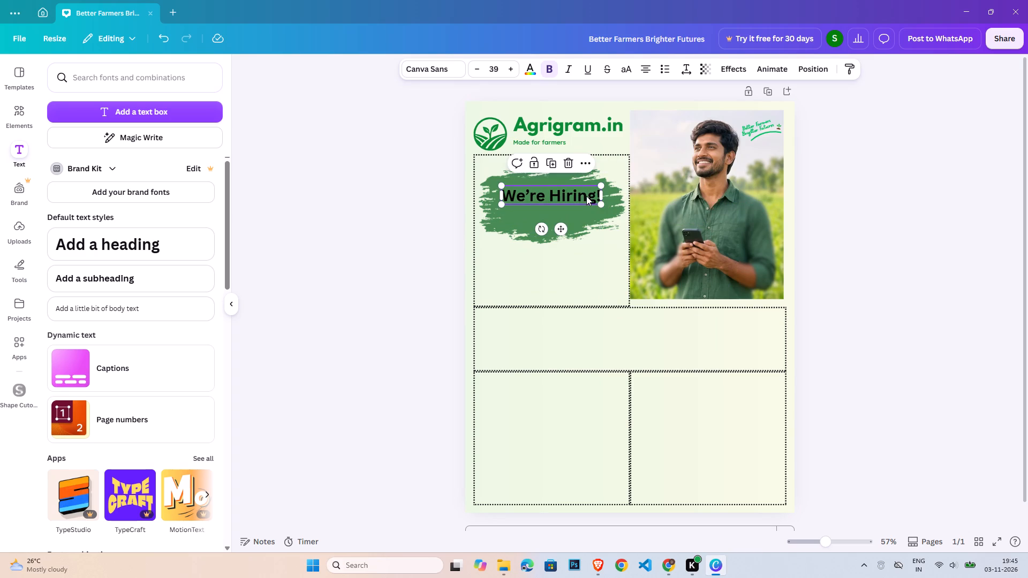
drag(581, 192, 572, 193)
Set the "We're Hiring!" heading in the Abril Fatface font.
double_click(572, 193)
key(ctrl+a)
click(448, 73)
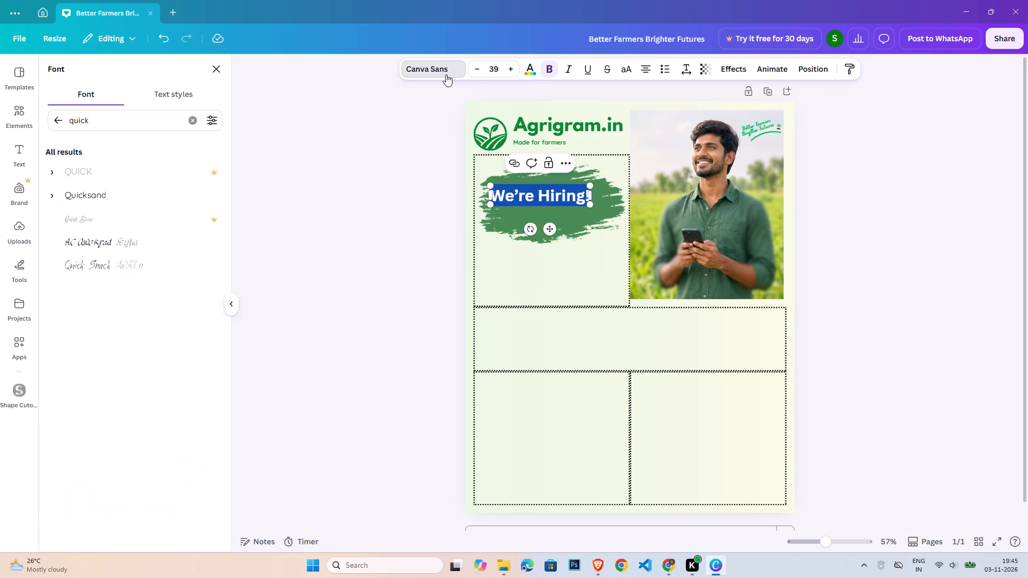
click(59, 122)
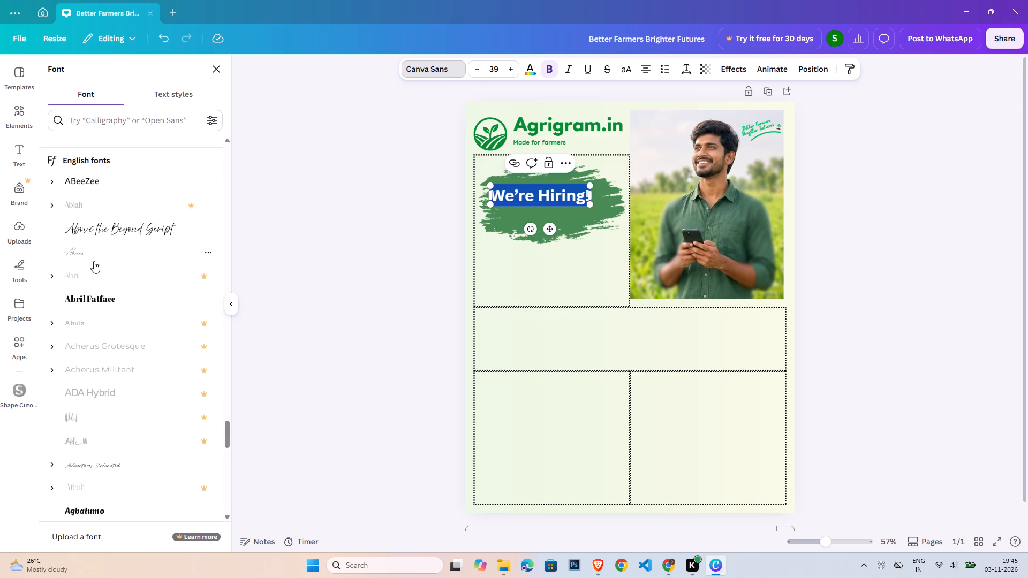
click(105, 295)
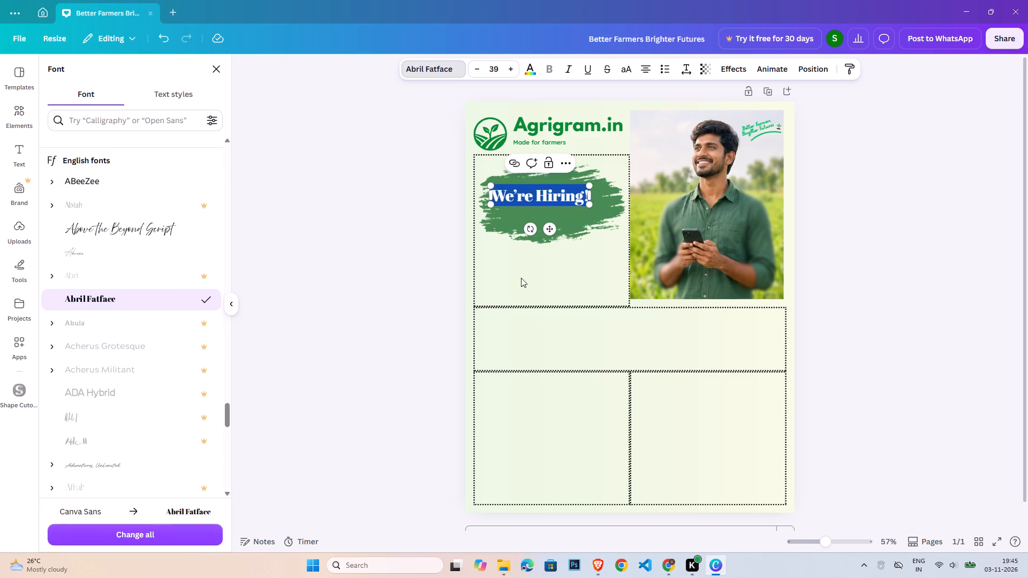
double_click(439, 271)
Colour the "We're Hiring!" heading white.
triple_click(543, 199)
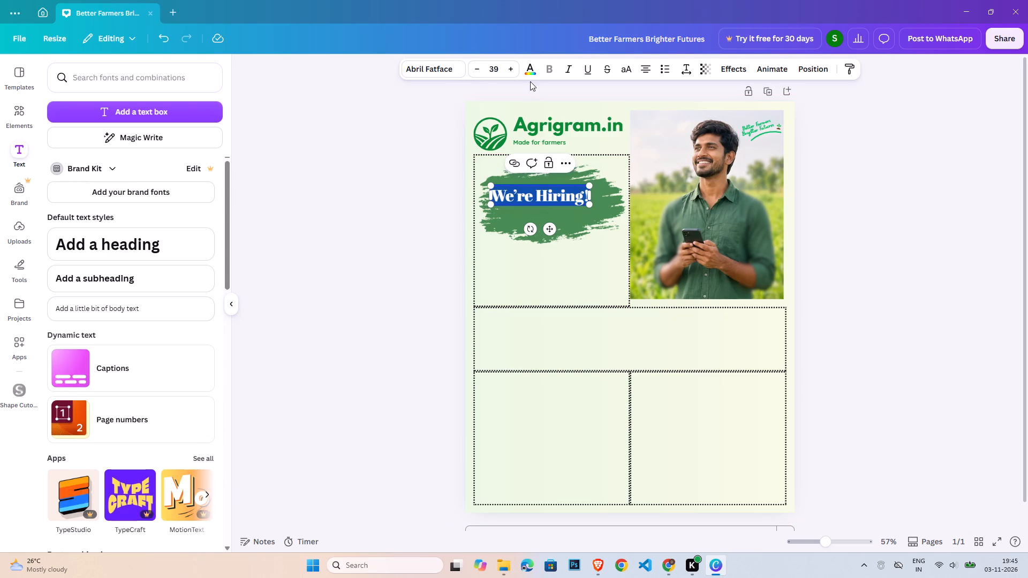
click(531, 69)
click(204, 406)
double_click(373, 299)
Apply the Curve text effect to the "We're Hiring!" heading with a curve of 26.
triple_click(533, 198)
click(732, 70)
click(86, 375)
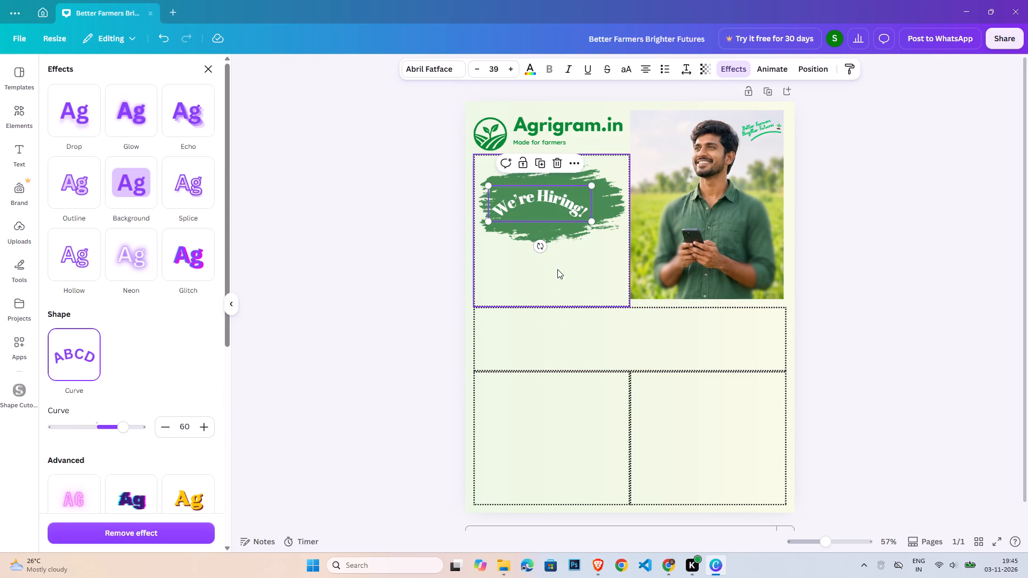
drag(124, 431, 117, 430)
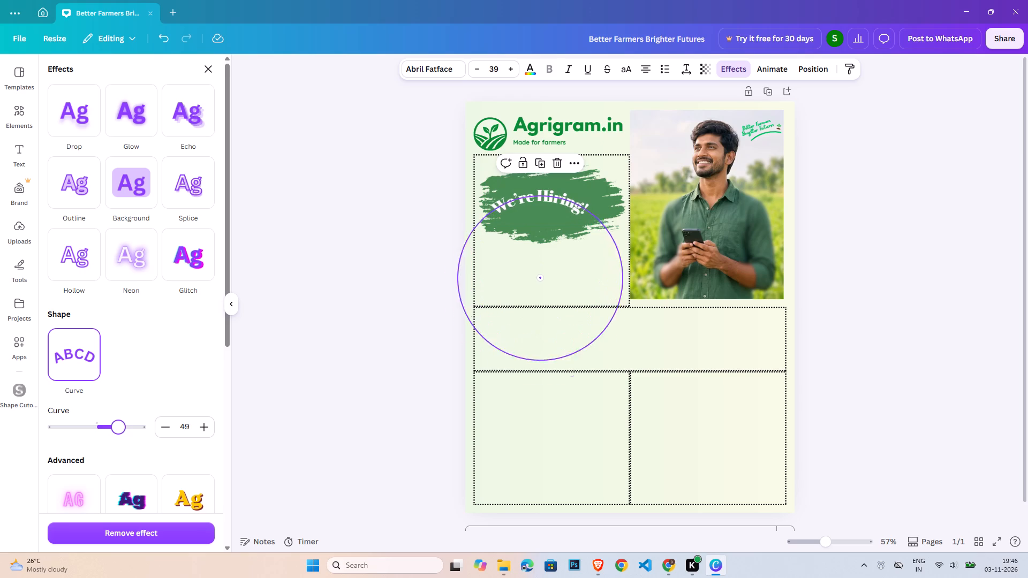
drag(117, 430, 109, 429)
Enlarge the "We're Hiring!" heading to about size 50.5 and tilt it counterclockwise to follow the brush stroke.
click(587, 209)
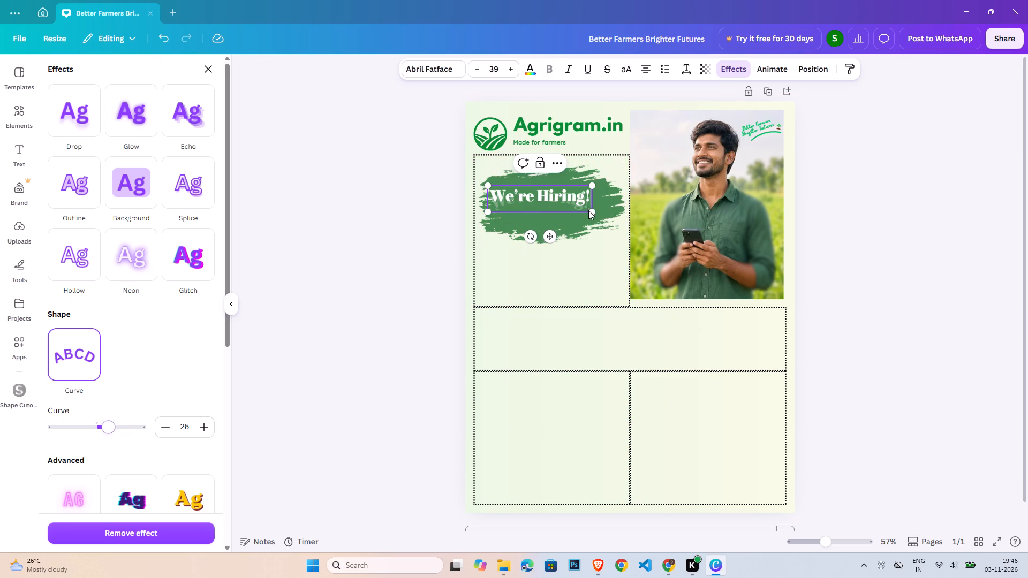
drag(591, 213, 617, 229)
click(875, 275)
click(929, 244)
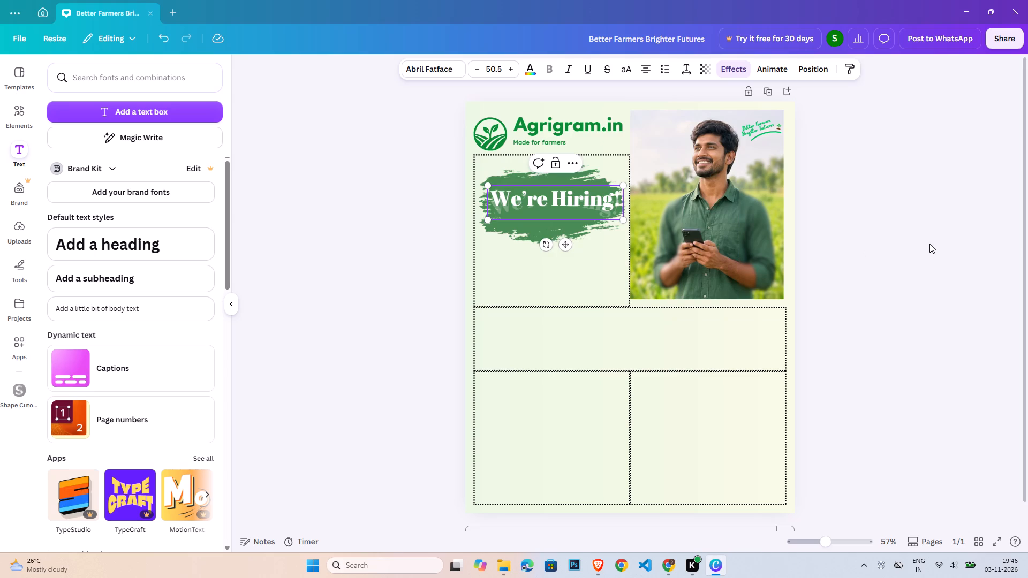
click(589, 208)
drag(546, 247, 549, 248)
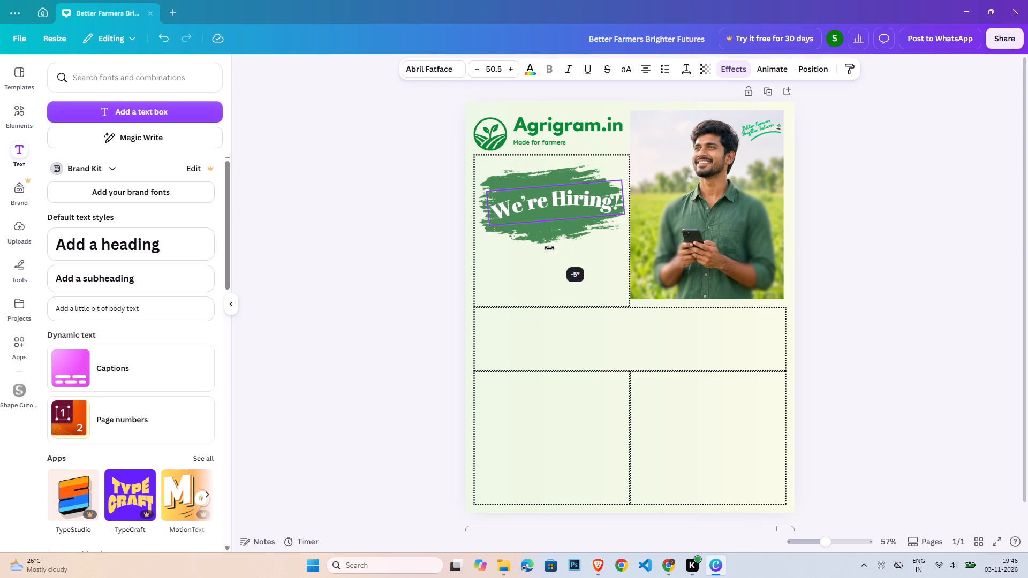
drag(549, 248, 551, 249)
click(543, 202)
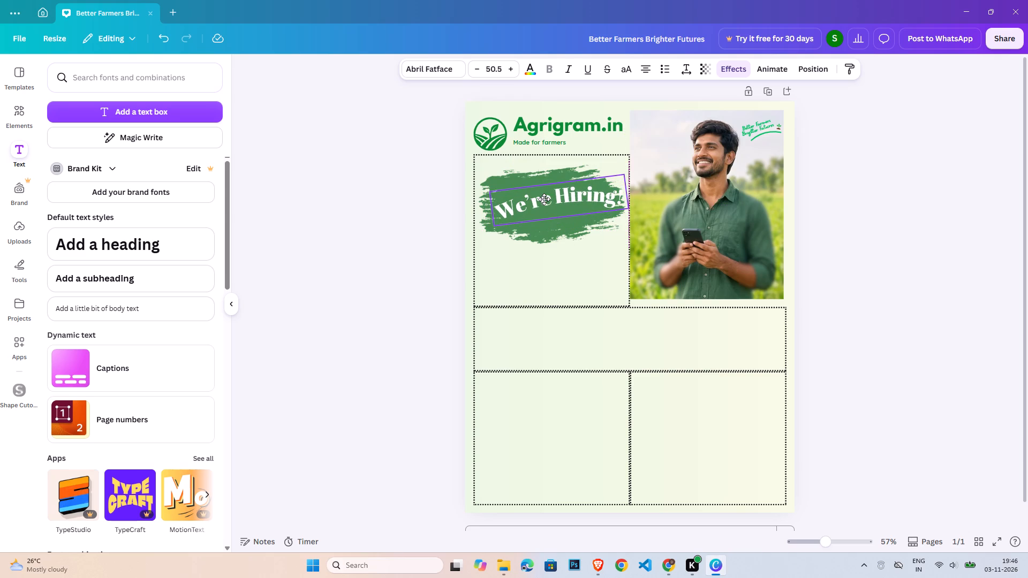
Change the "We're Hiring!" heading's font to Ahkio.
triple_click(541, 200)
click(444, 61)
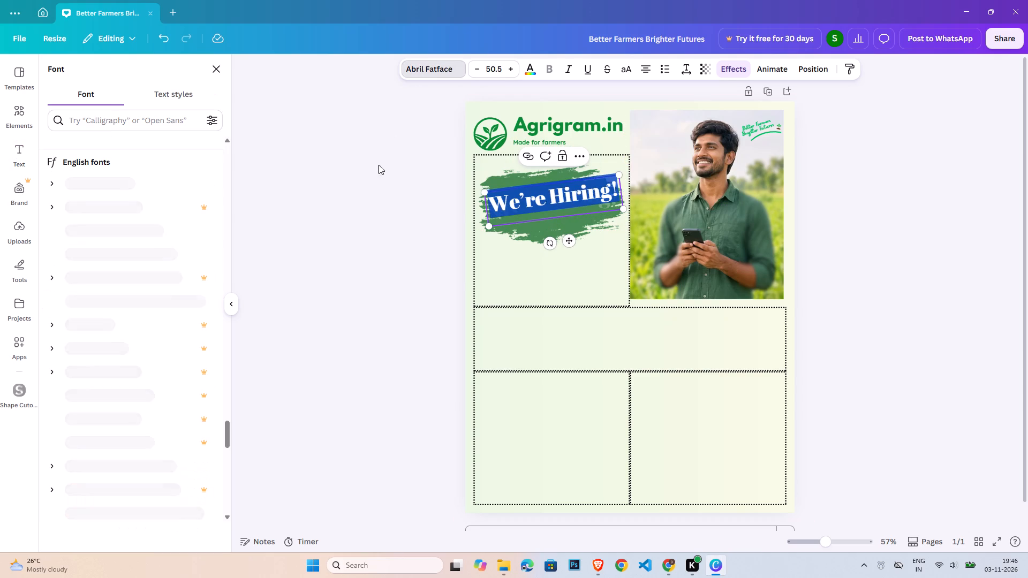
scroll(152, 409, down, 5)
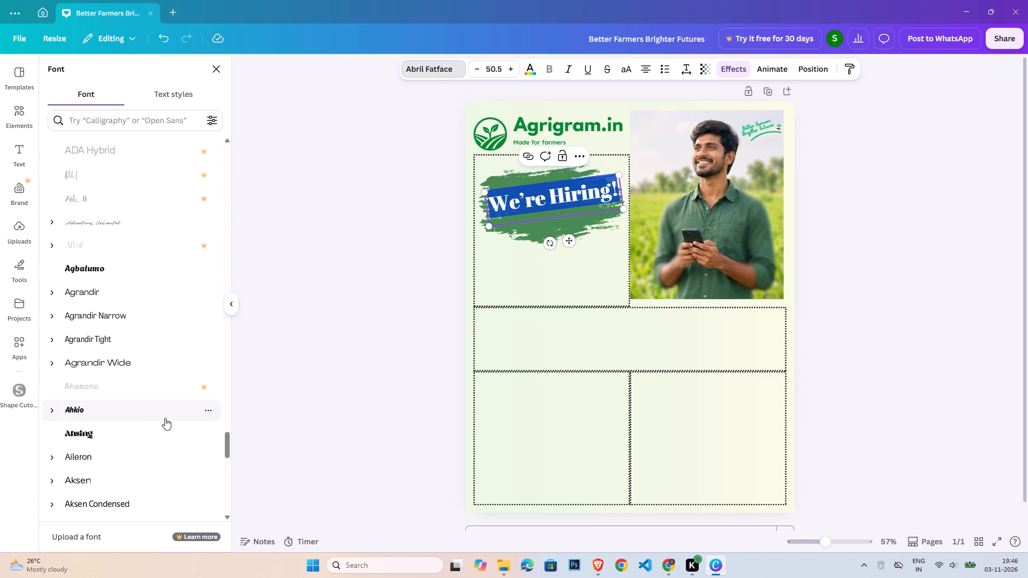
scroll(157, 416, down, 2)
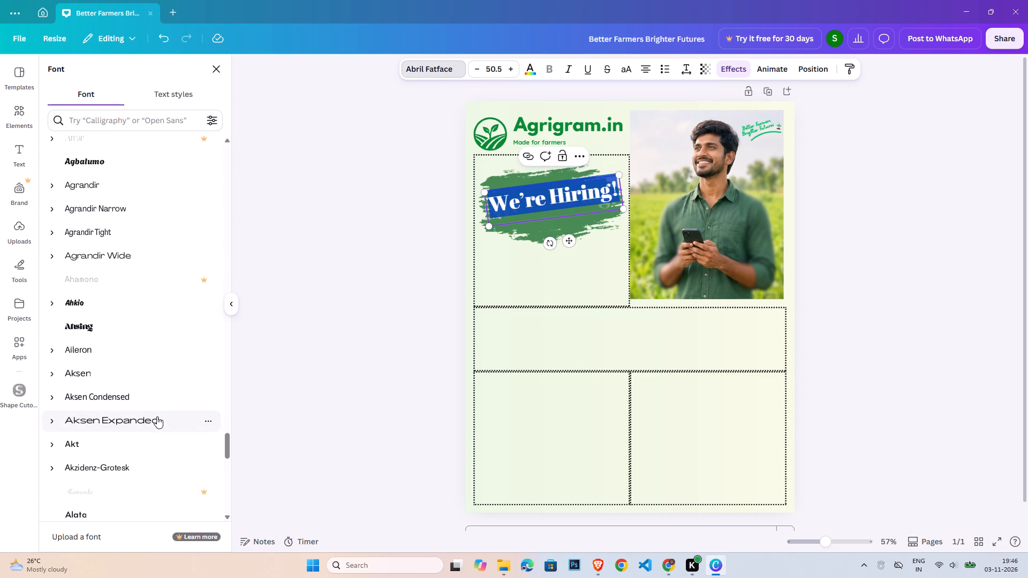
click(140, 305)
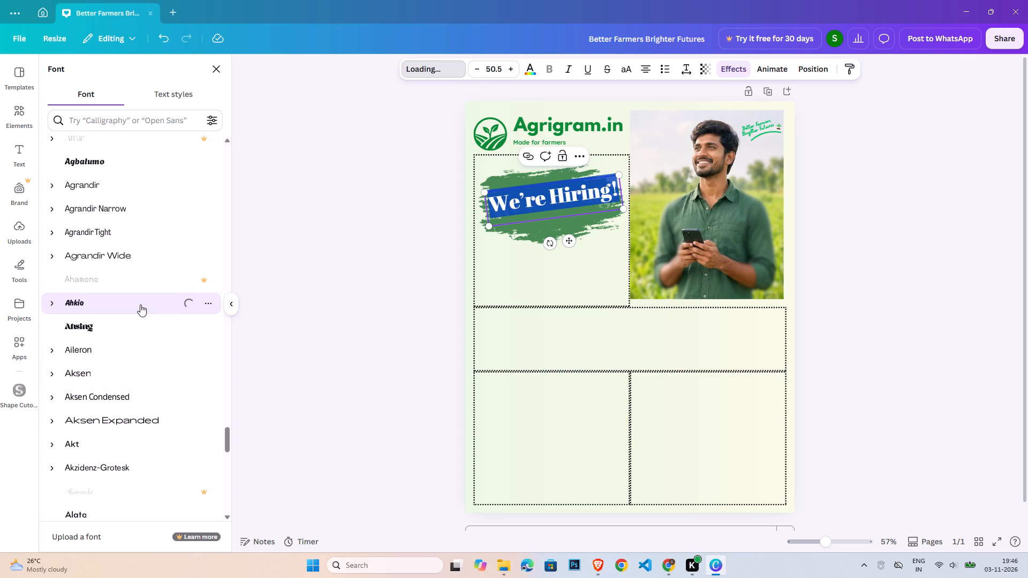
double_click(863, 288)
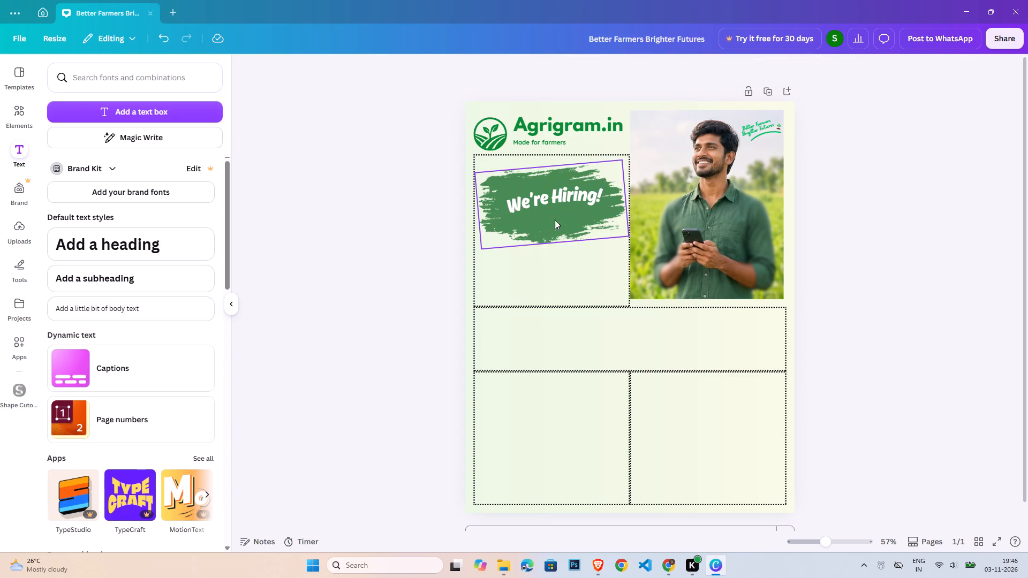
Enlarge the "We're Hiring!" heading to about size 67.7 and reposition it so it spans the green brush stroke.
drag(560, 203, 547, 203)
drag(590, 206, 594, 206)
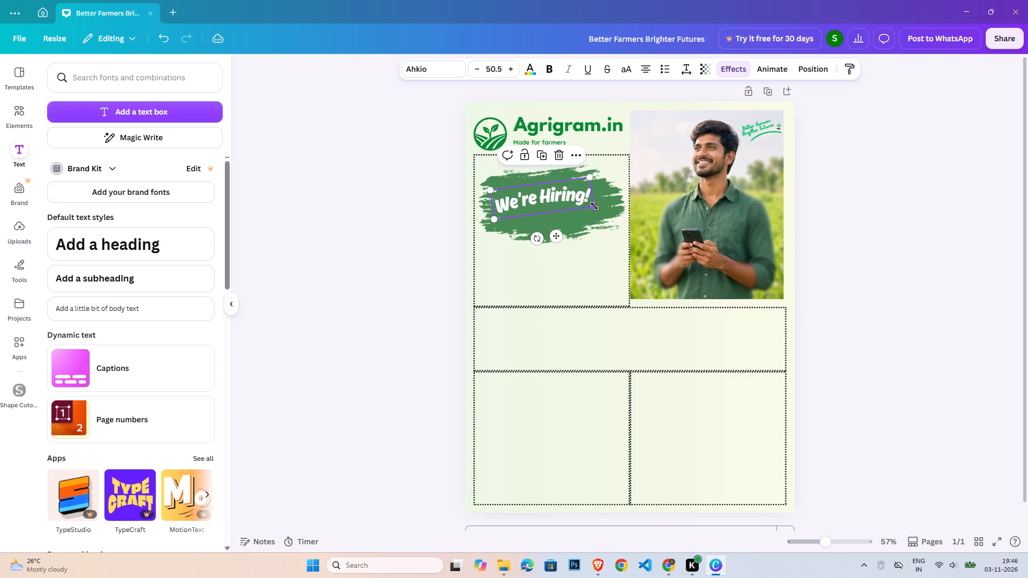
drag(594, 206, 617, 214)
drag(586, 205, 574, 201)
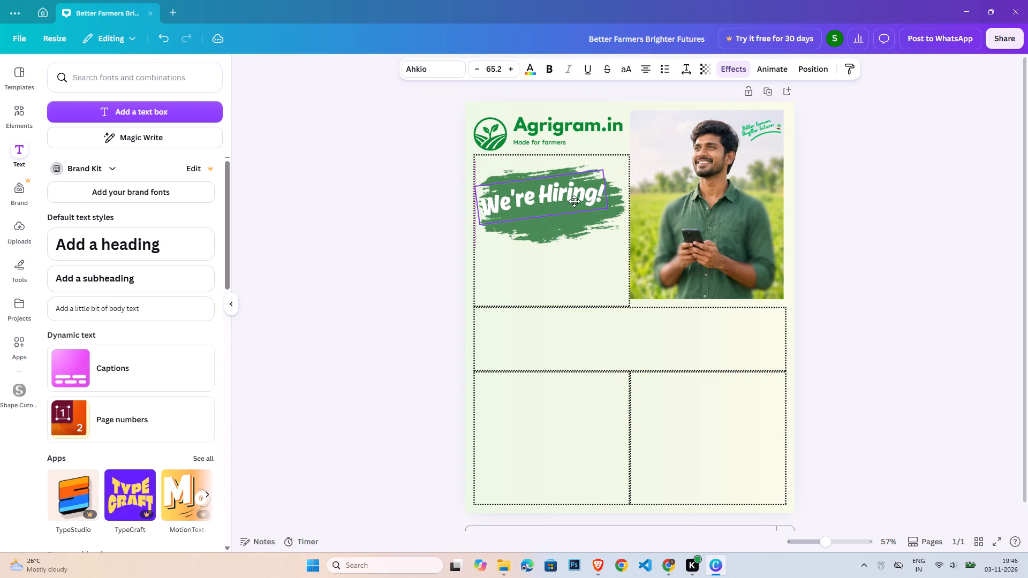
drag(574, 201, 579, 201)
click(618, 208)
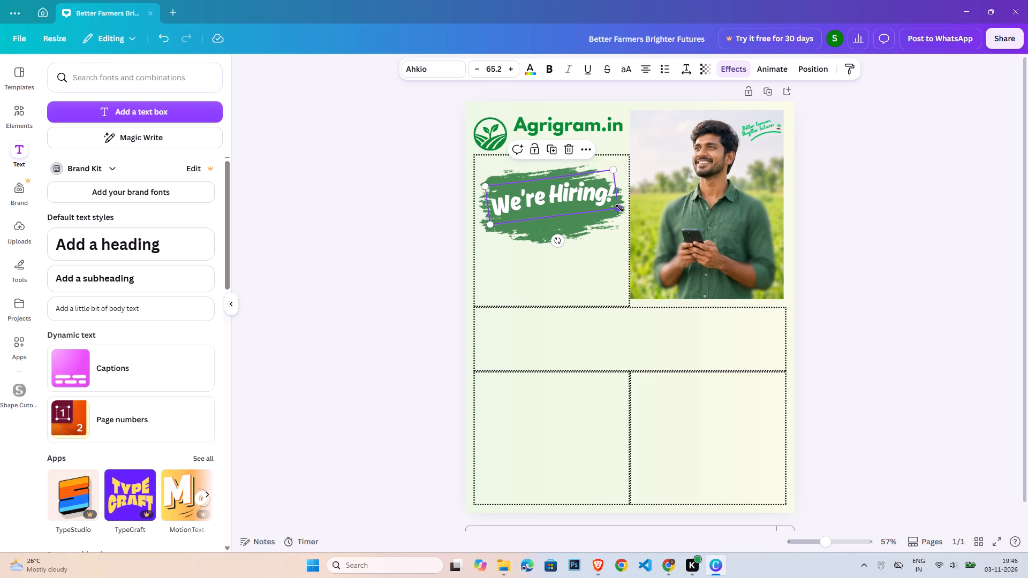
click(580, 196)
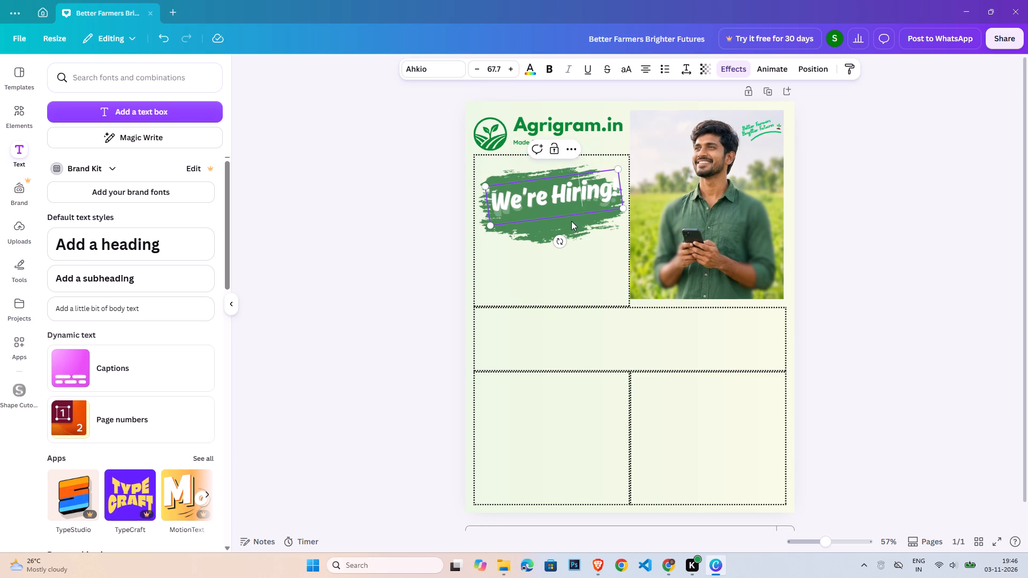
Widen the green brush stroke behind the "We're Hiring!" heading so it slightly overlaps the farmer photo's edge.
click(573, 224)
click(563, 238)
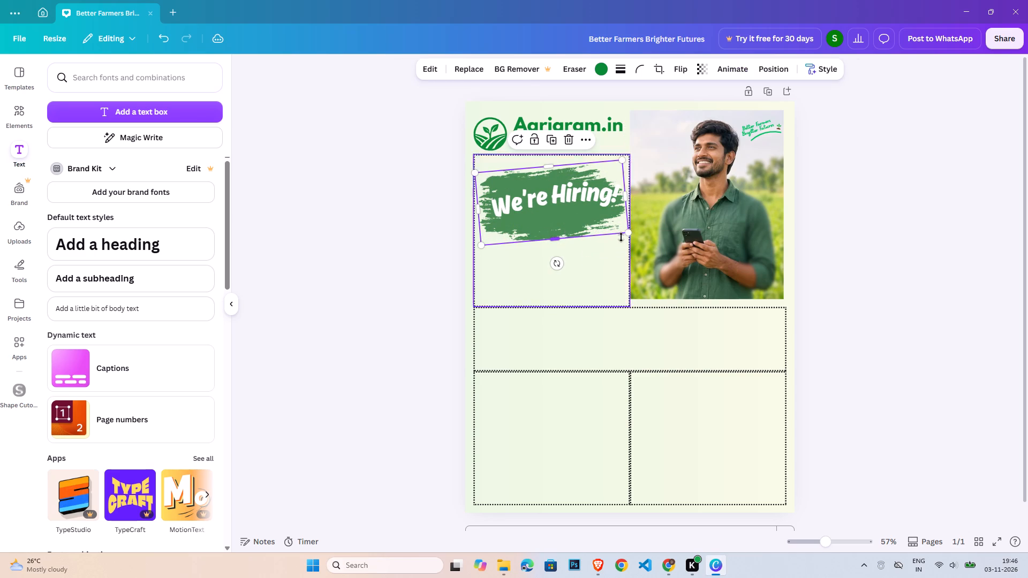
click(550, 201)
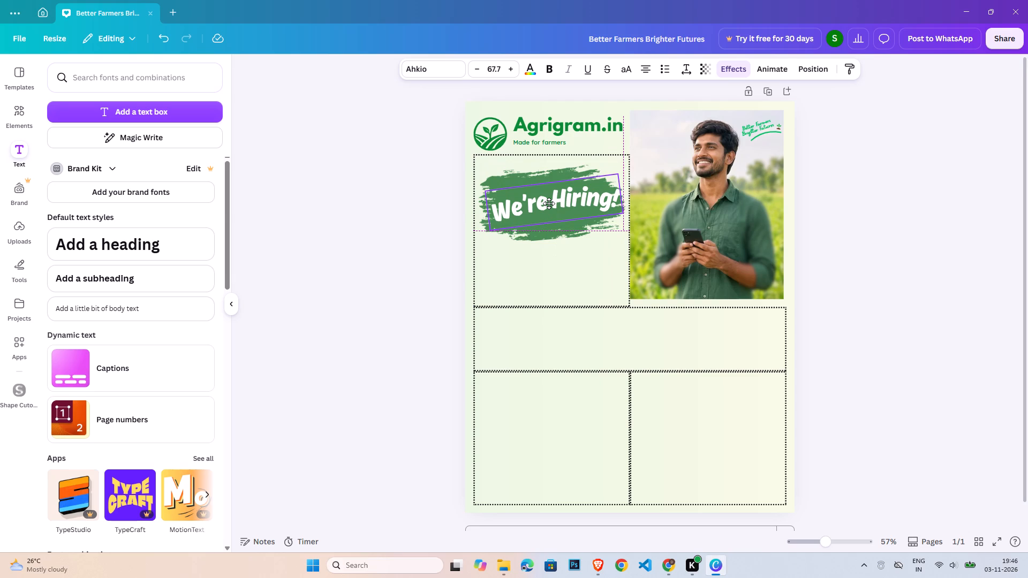
click(575, 174)
drag(625, 196, 636, 194)
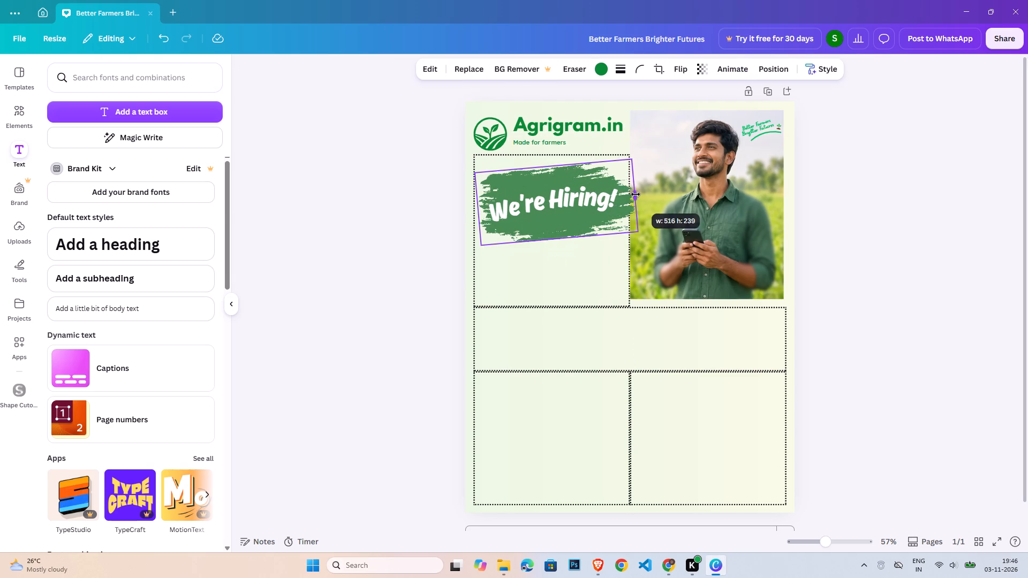
drag(636, 194, 636, 194)
click(477, 215)
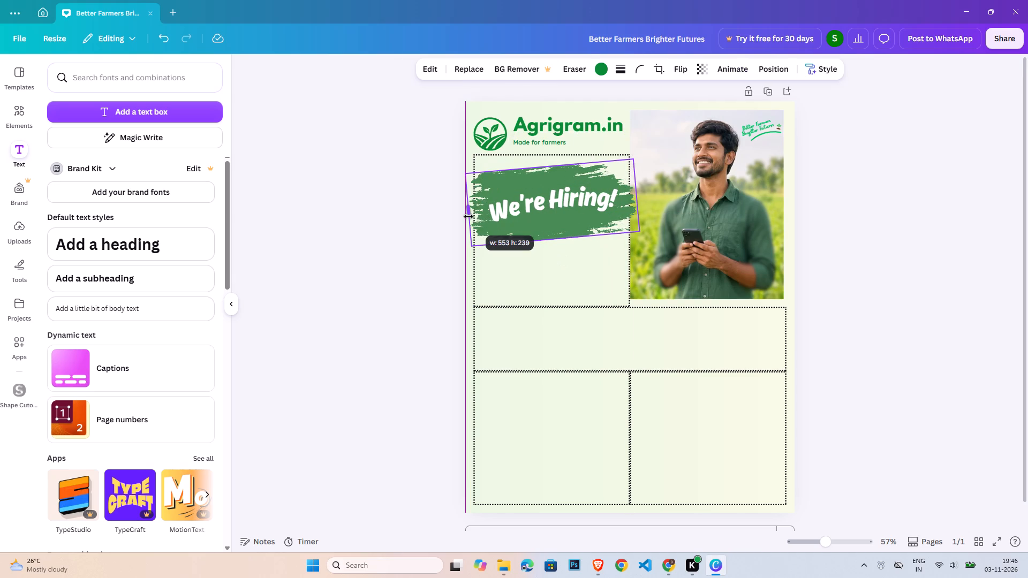
Reposition the "We're Hiring!" heading on the widened brush stroke and enlarge it to about size 70.6.
drag(528, 197, 528, 193)
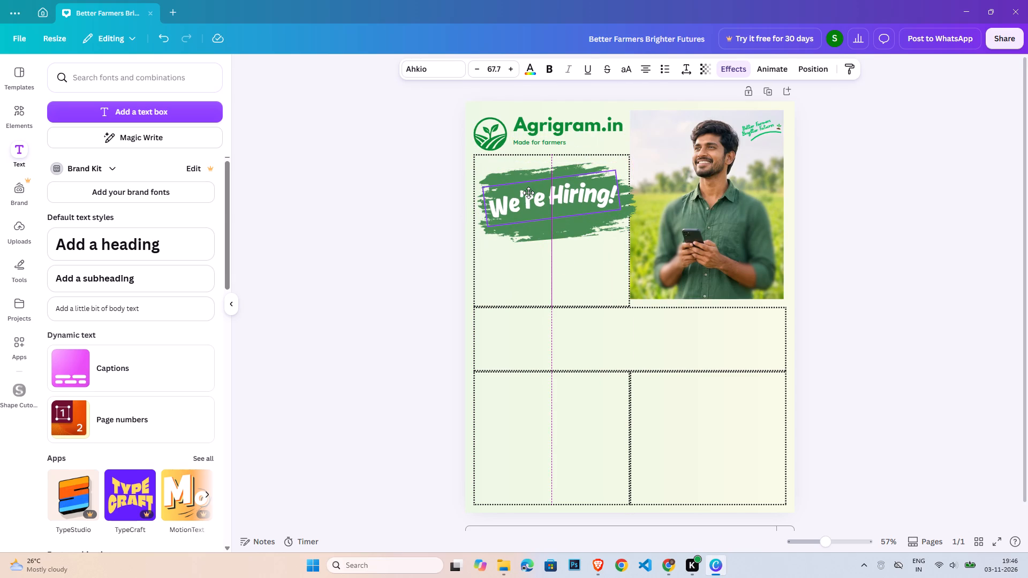
drag(528, 193, 520, 196)
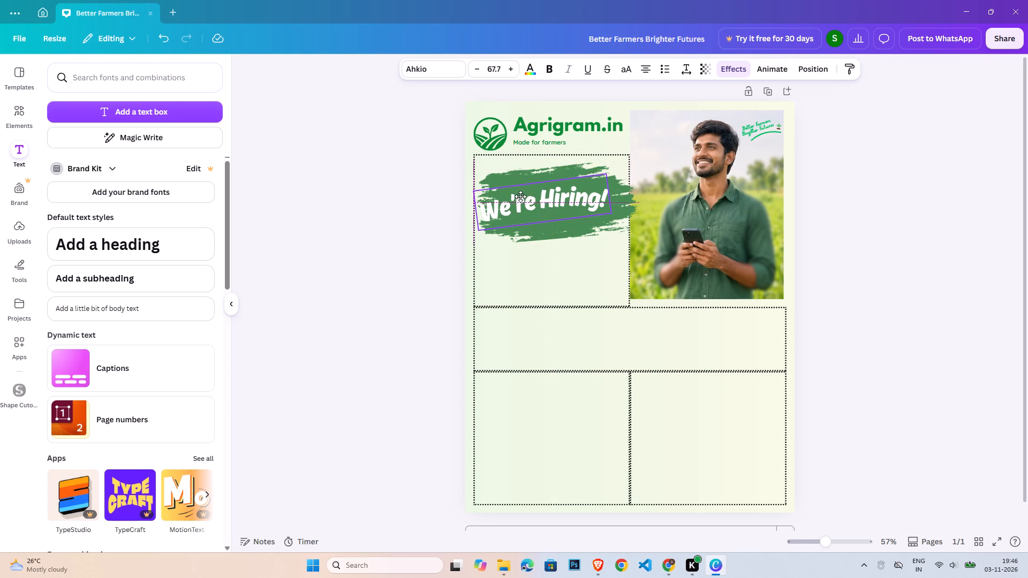
drag(520, 196, 525, 190)
drag(616, 207, 624, 210)
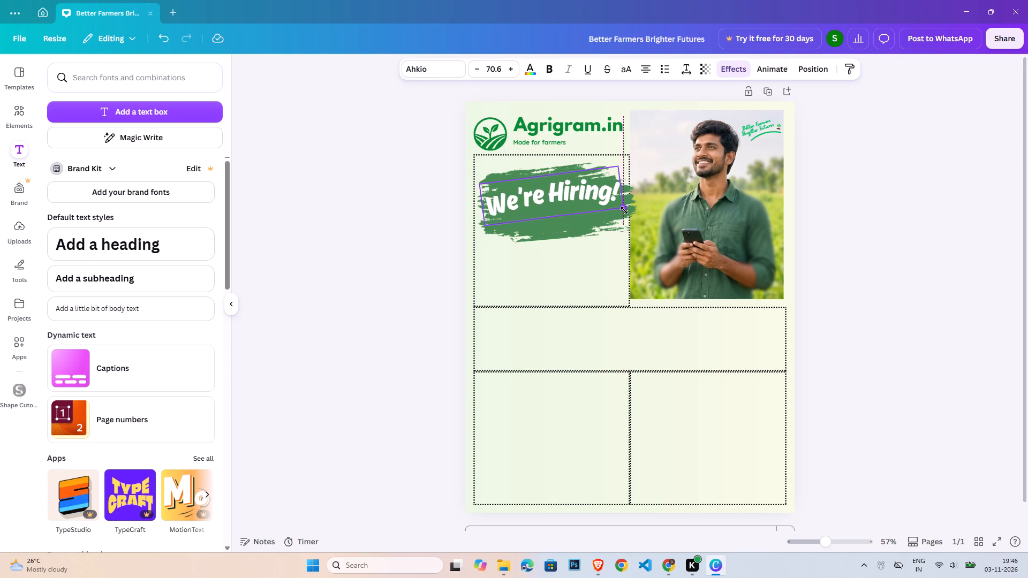
drag(624, 210, 621, 201)
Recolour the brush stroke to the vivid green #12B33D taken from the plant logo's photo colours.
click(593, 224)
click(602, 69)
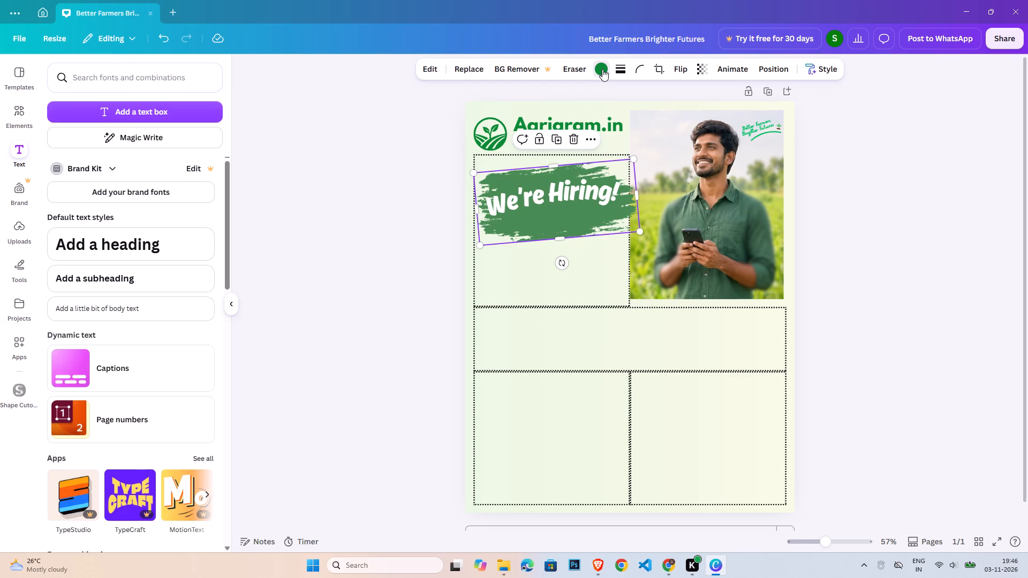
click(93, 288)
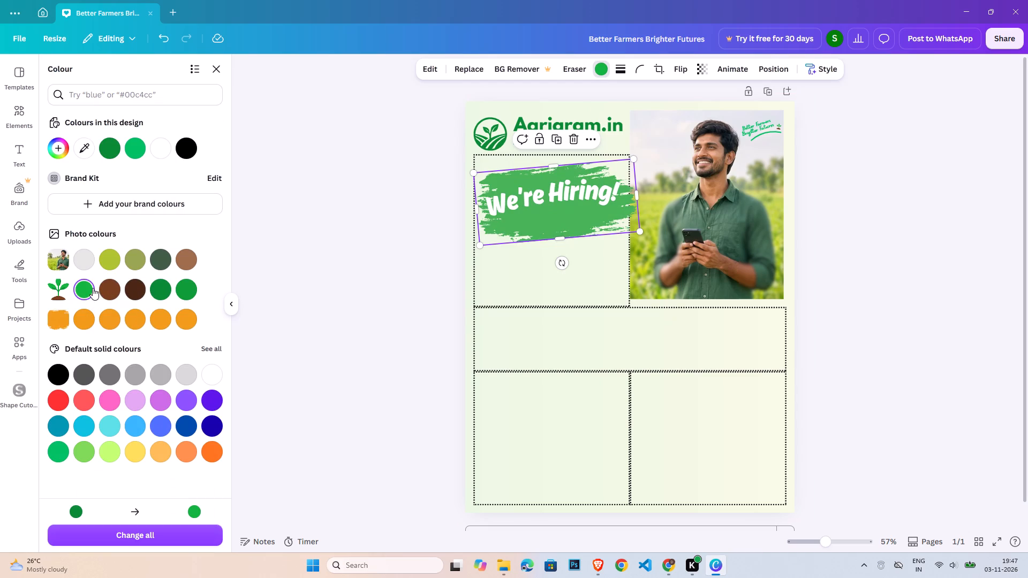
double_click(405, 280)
Make the "We're Hiring!" heading bold and nudge it slightly to the right on the brush stroke.
click(557, 188)
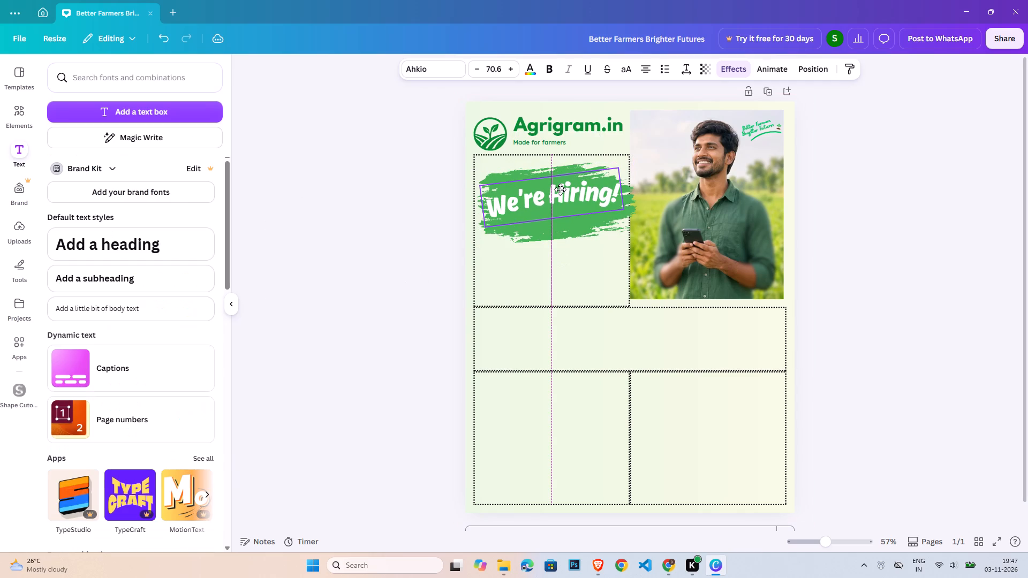
double_click(560, 189)
key(ctrl+a)
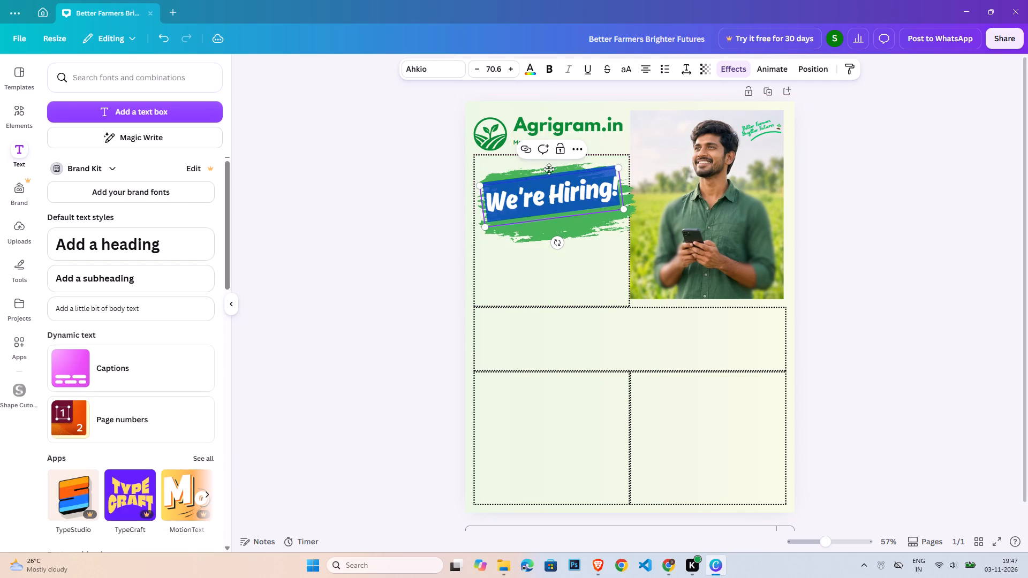
click(560, 57)
triple_click(542, 203)
click(555, 72)
double_click(857, 210)
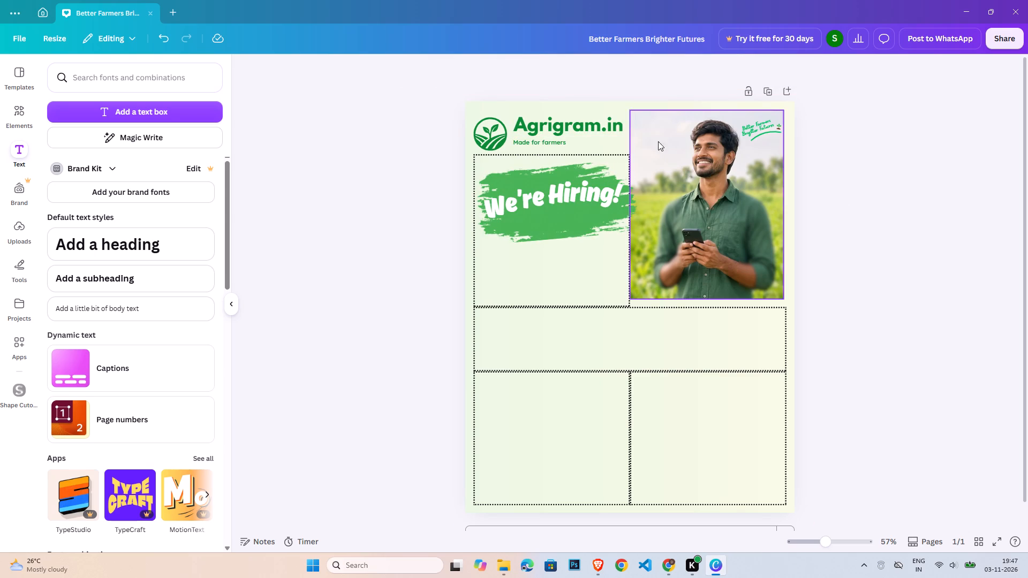
click(557, 108)
click(871, 260)
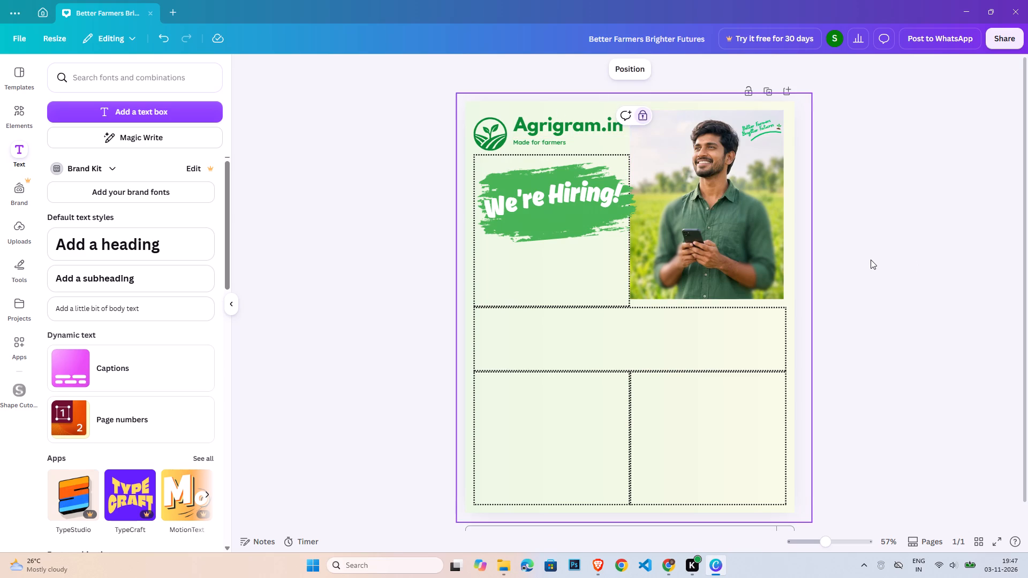
click(554, 196)
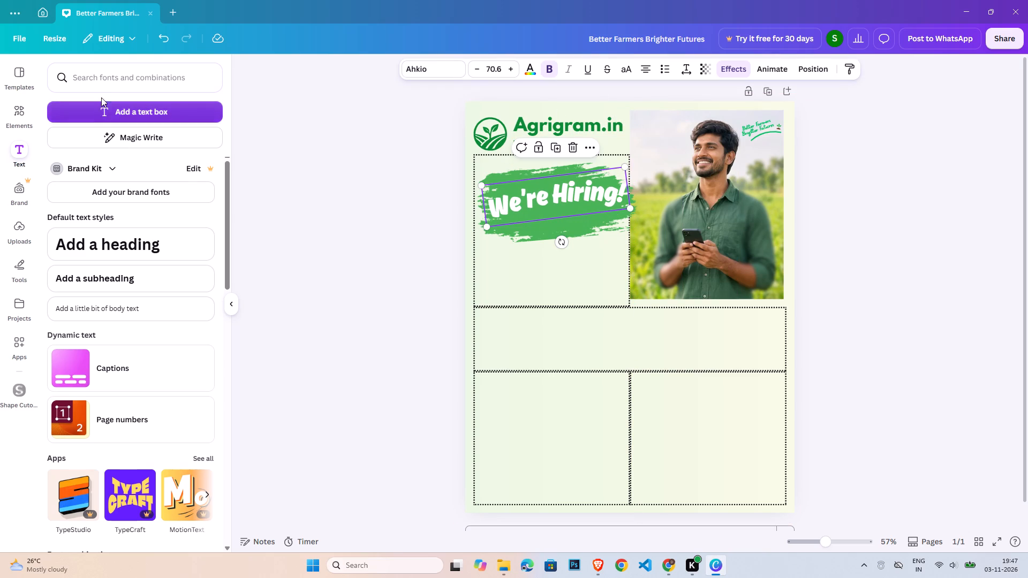
Search the graphics for "splash" and insert the light blue graphic with three curved drops.
click(20, 116)
triple_click(133, 75)
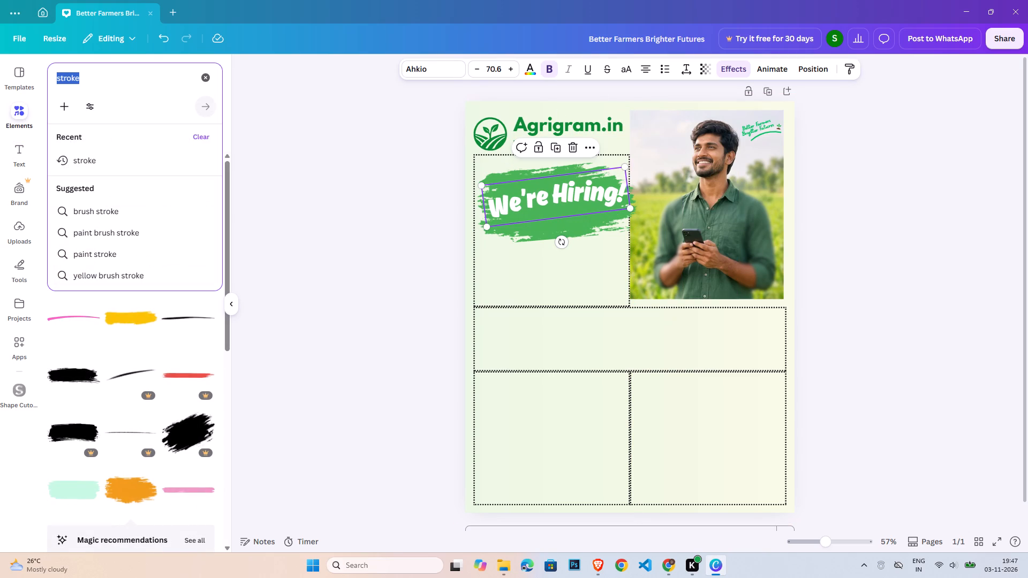
text(splash)
key(Return)
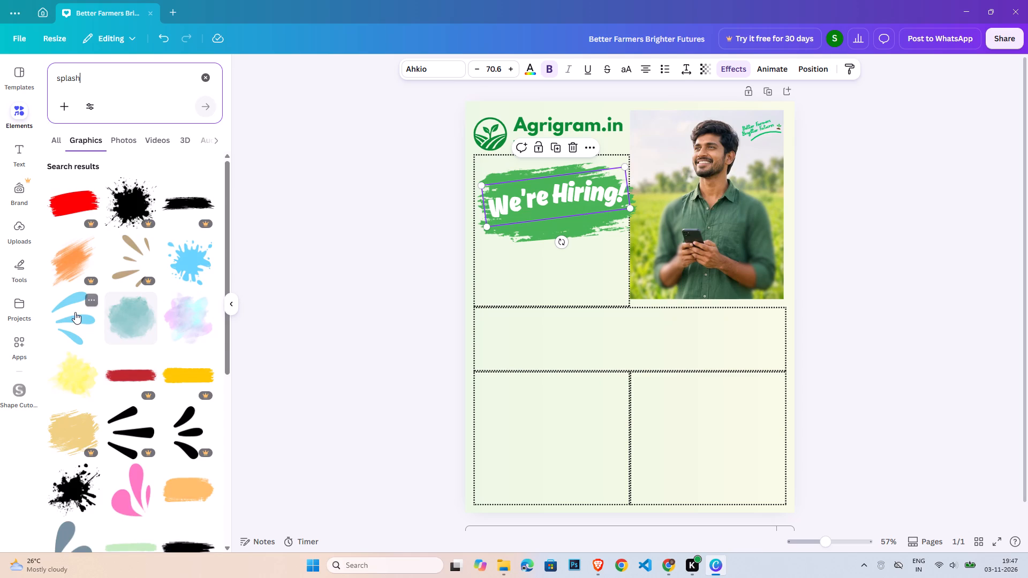
click(75, 312)
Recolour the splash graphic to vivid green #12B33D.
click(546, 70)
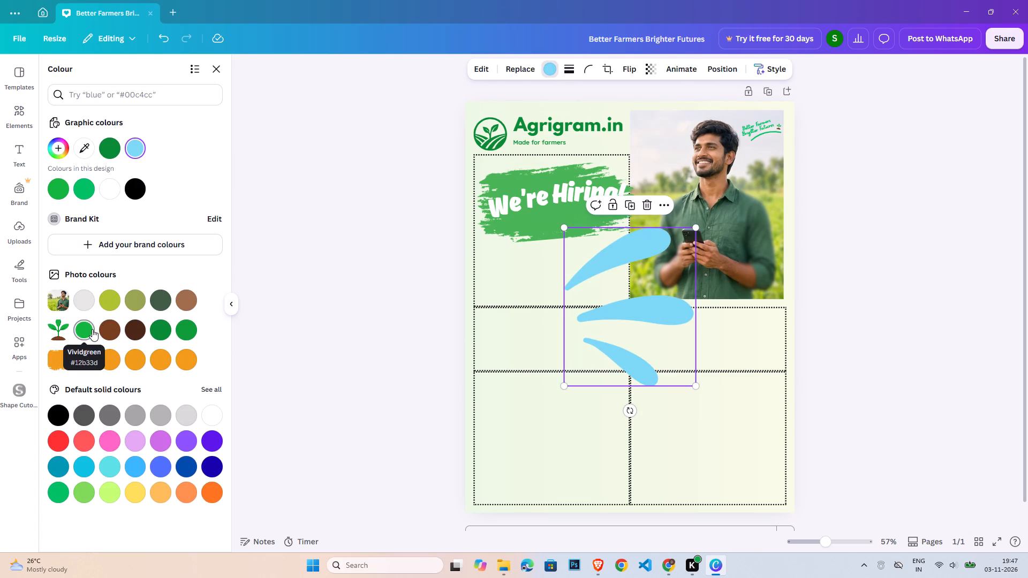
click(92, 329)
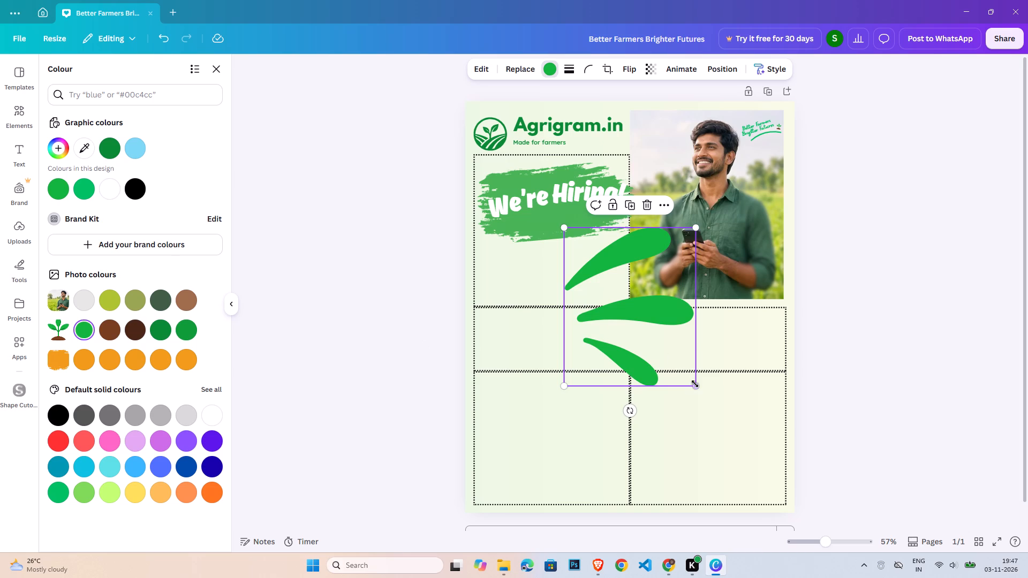
Rotate the splash graphic 180°, shrink it to a small accent and place it at the brush stroke's lower-left end.
drag(633, 409, 650, 169)
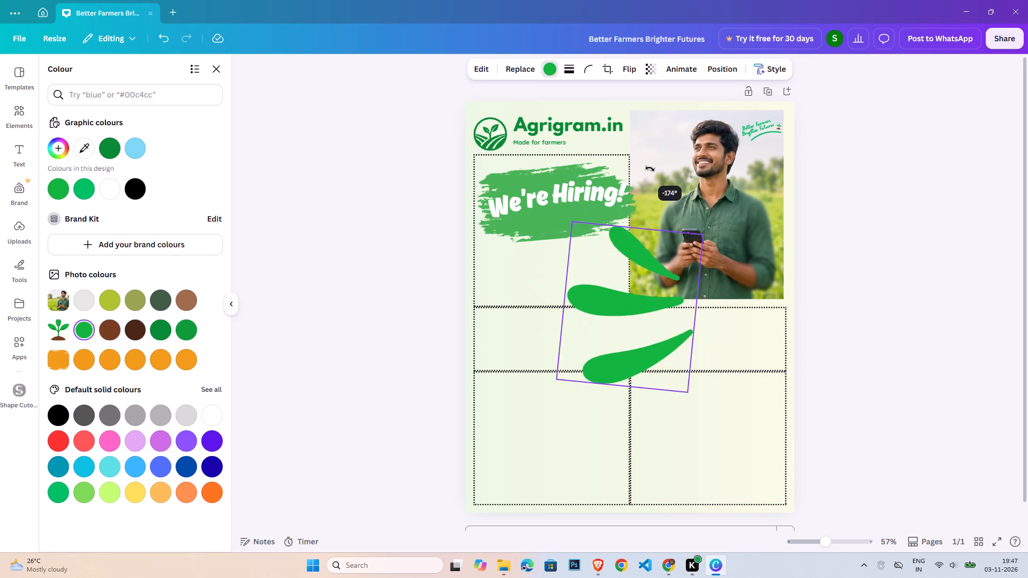
drag(650, 169, 626, 169)
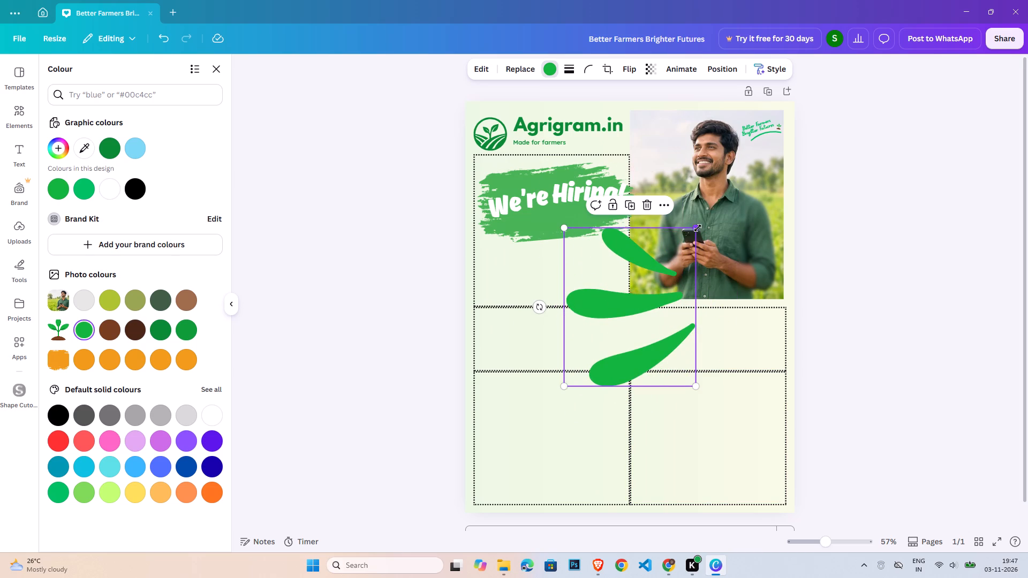
drag(698, 228, 582, 367)
drag(561, 413, 476, 265)
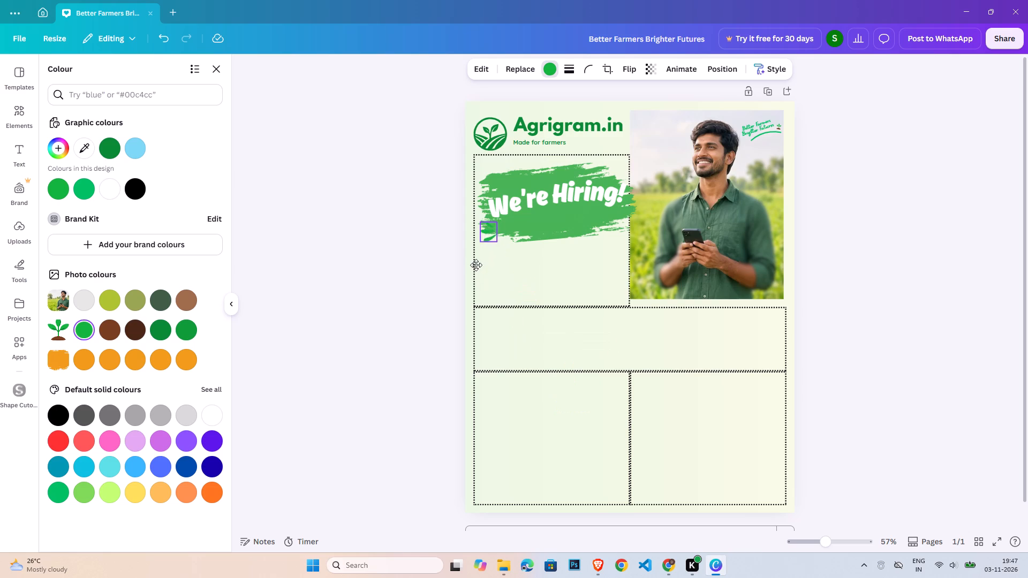
drag(476, 265, 475, 256)
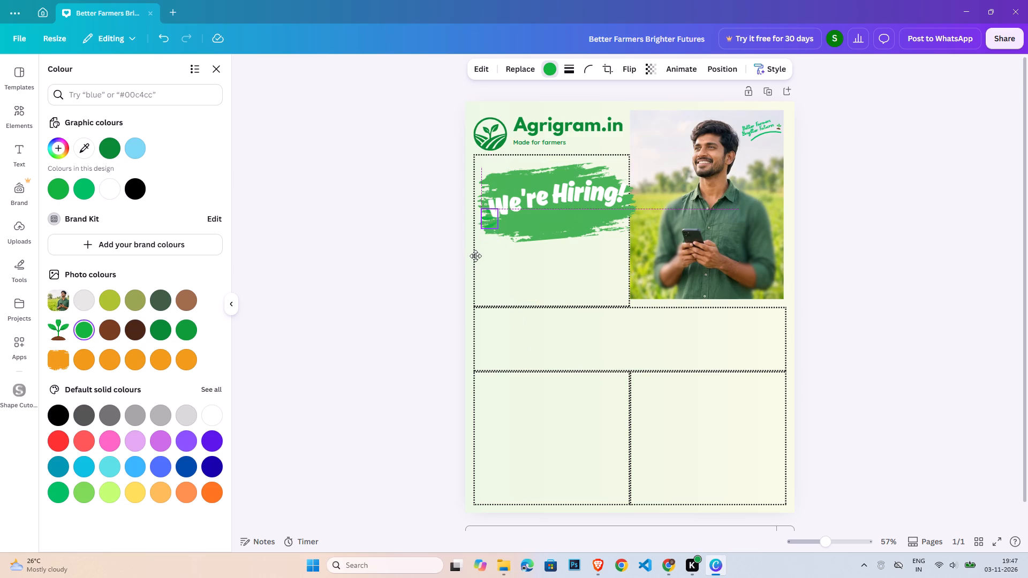
drag(475, 256, 475, 262)
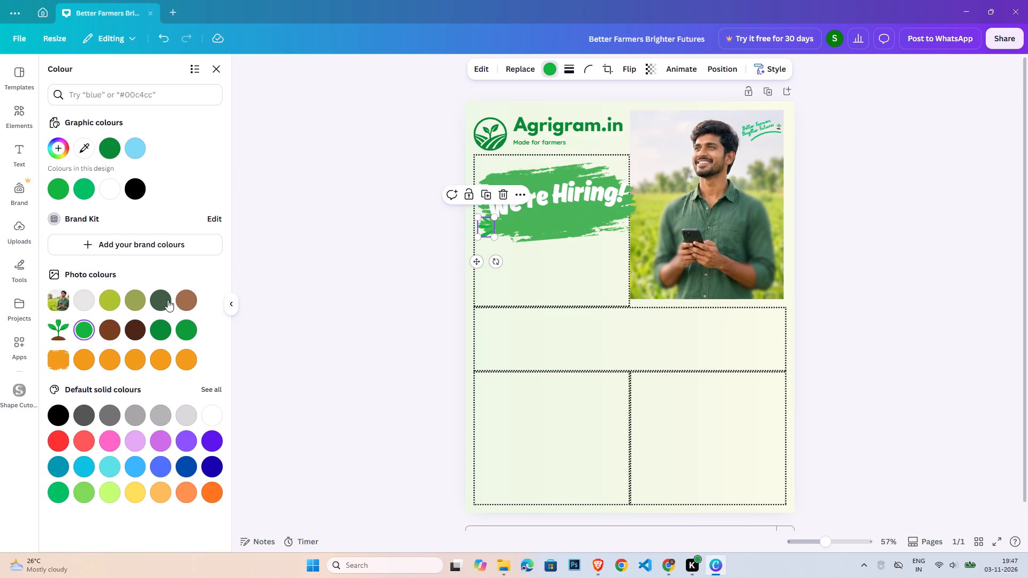
Recolour the small splash graphic white.
click(208, 418)
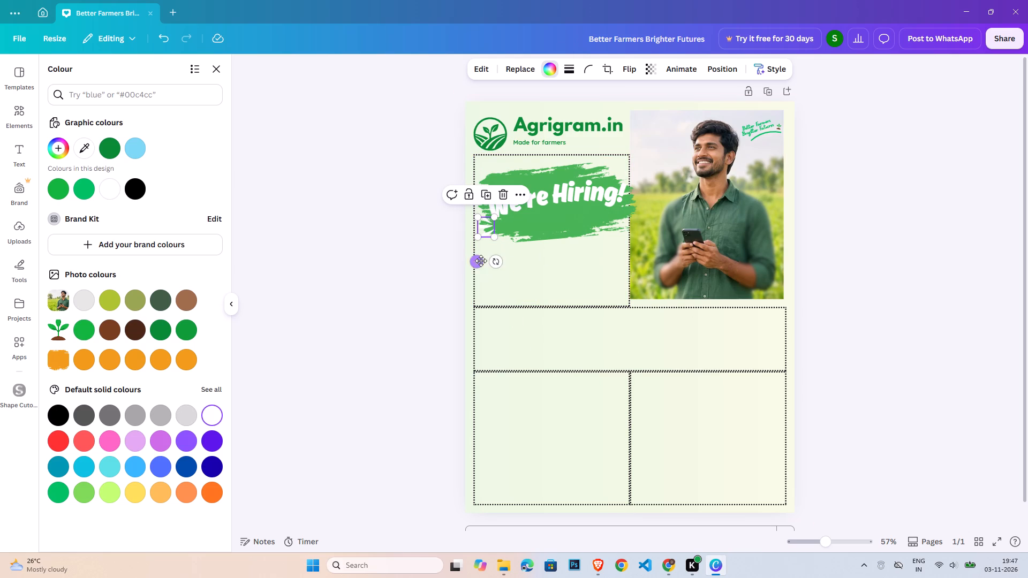
Tilt the white splash graphic diagonally and settle it at the lower-left end of the brush stroke.
drag(495, 263, 519, 258)
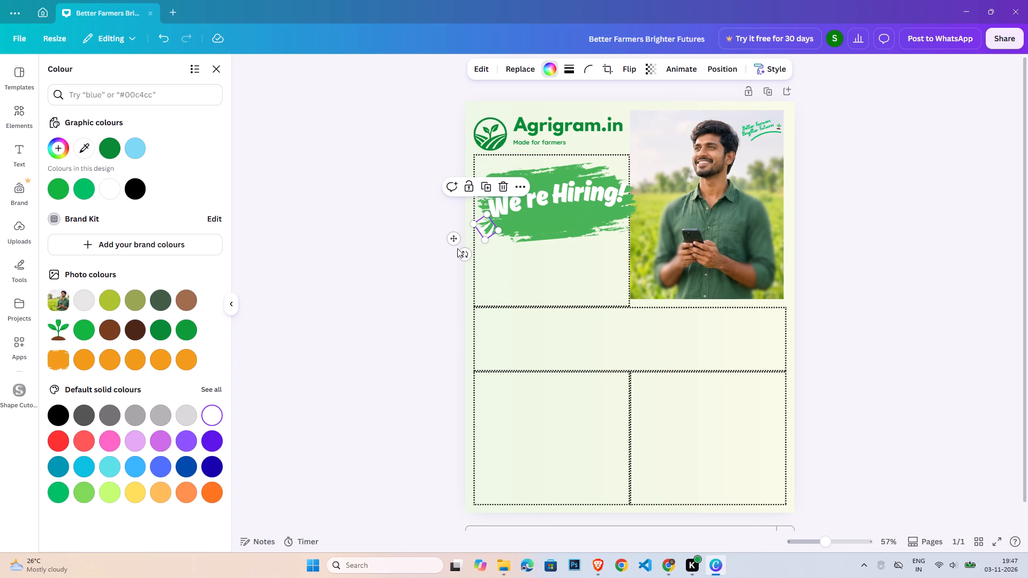
click(452, 238)
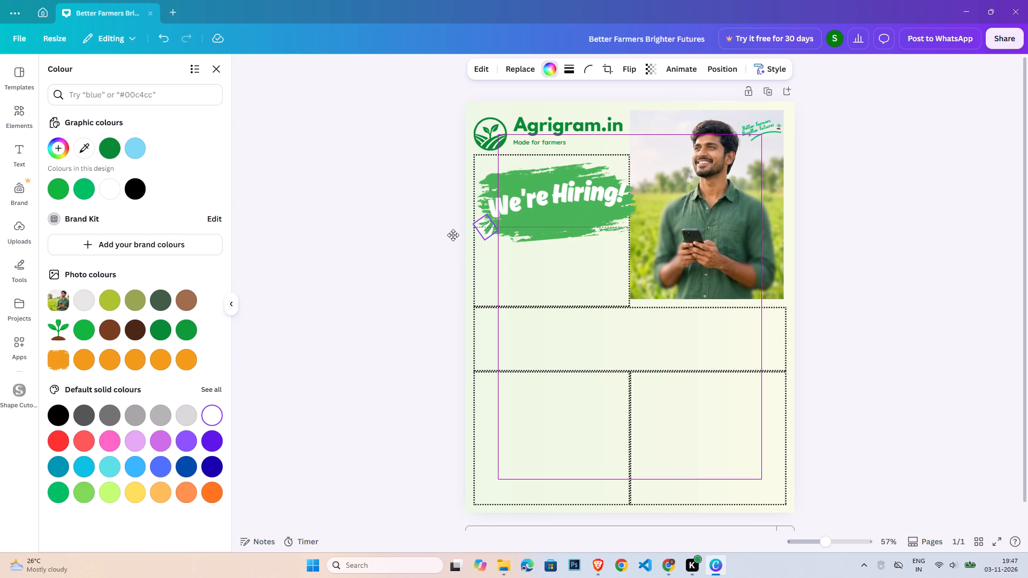
click(925, 225)
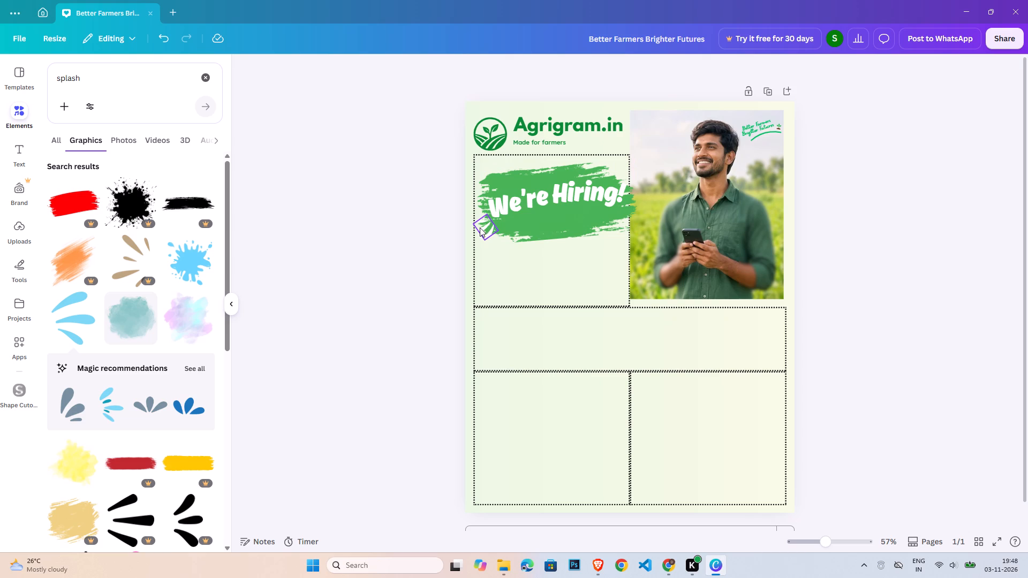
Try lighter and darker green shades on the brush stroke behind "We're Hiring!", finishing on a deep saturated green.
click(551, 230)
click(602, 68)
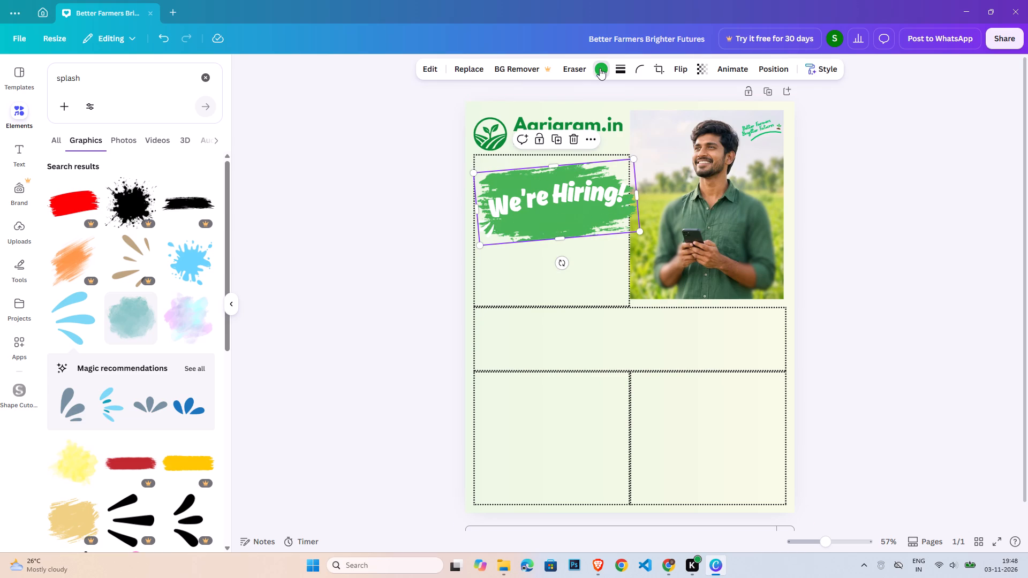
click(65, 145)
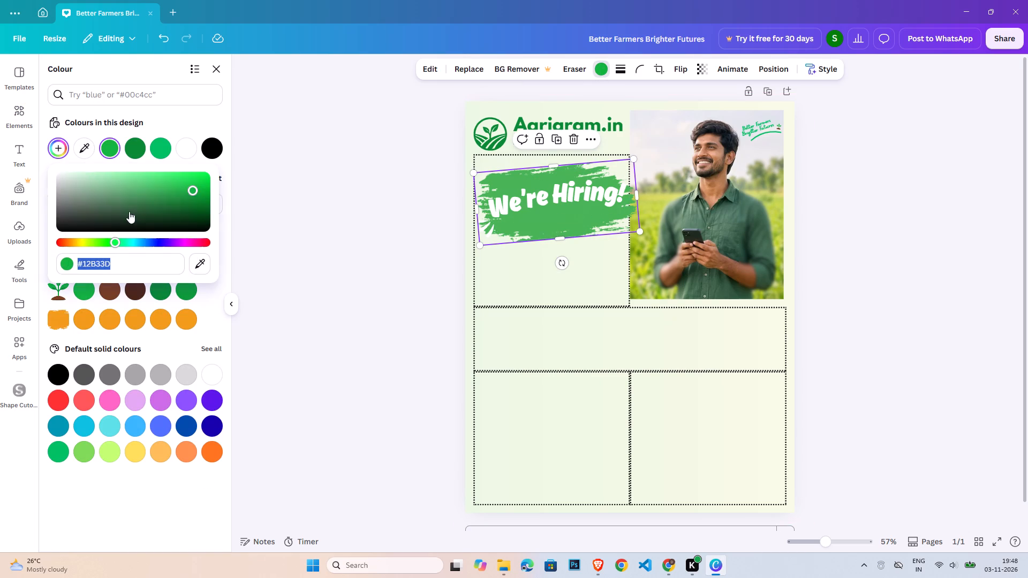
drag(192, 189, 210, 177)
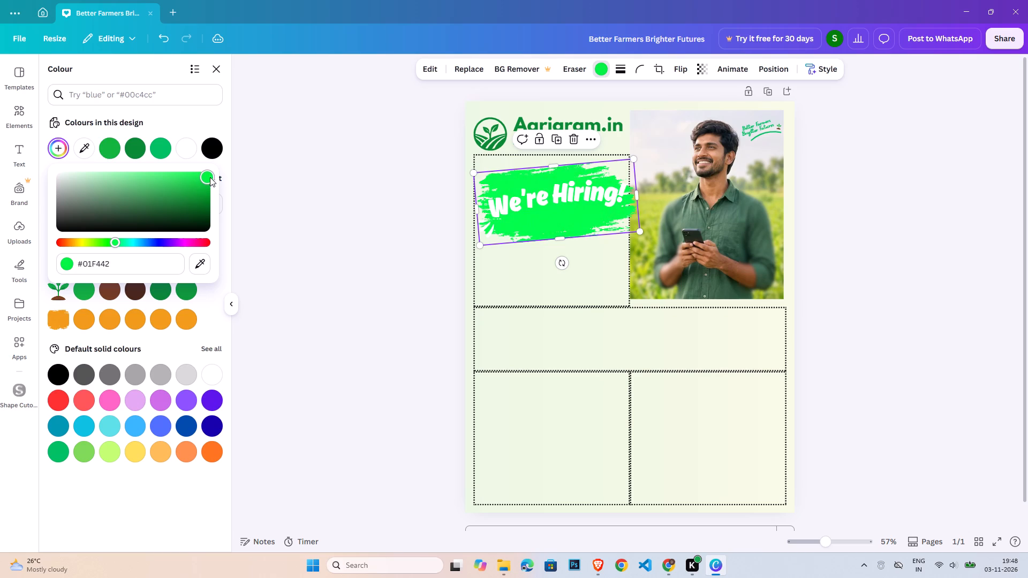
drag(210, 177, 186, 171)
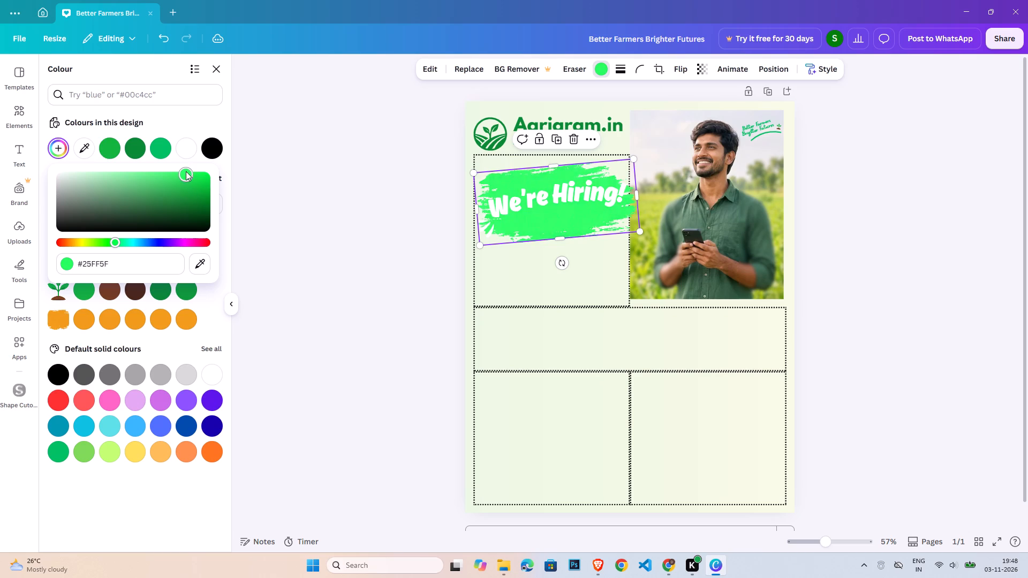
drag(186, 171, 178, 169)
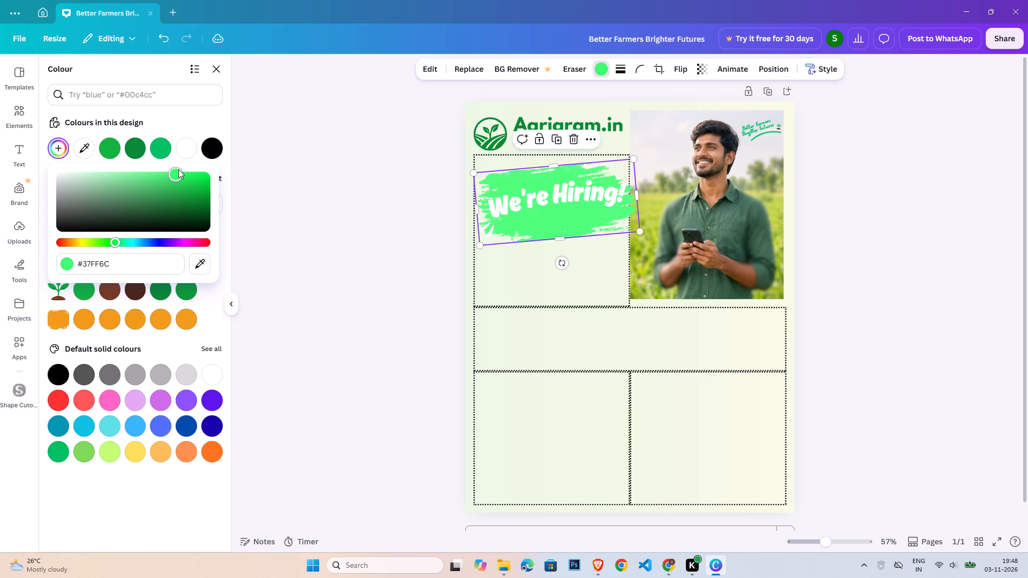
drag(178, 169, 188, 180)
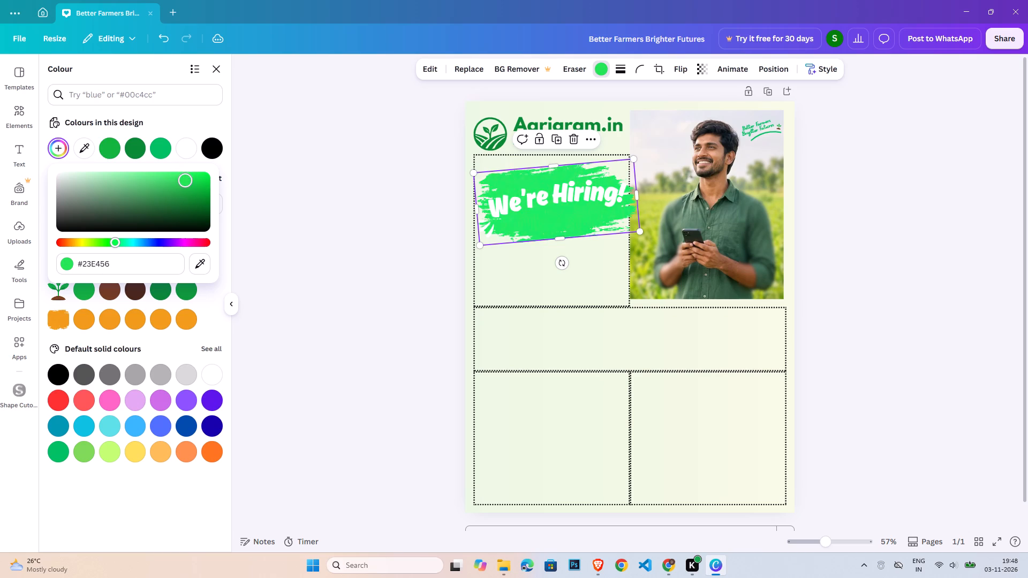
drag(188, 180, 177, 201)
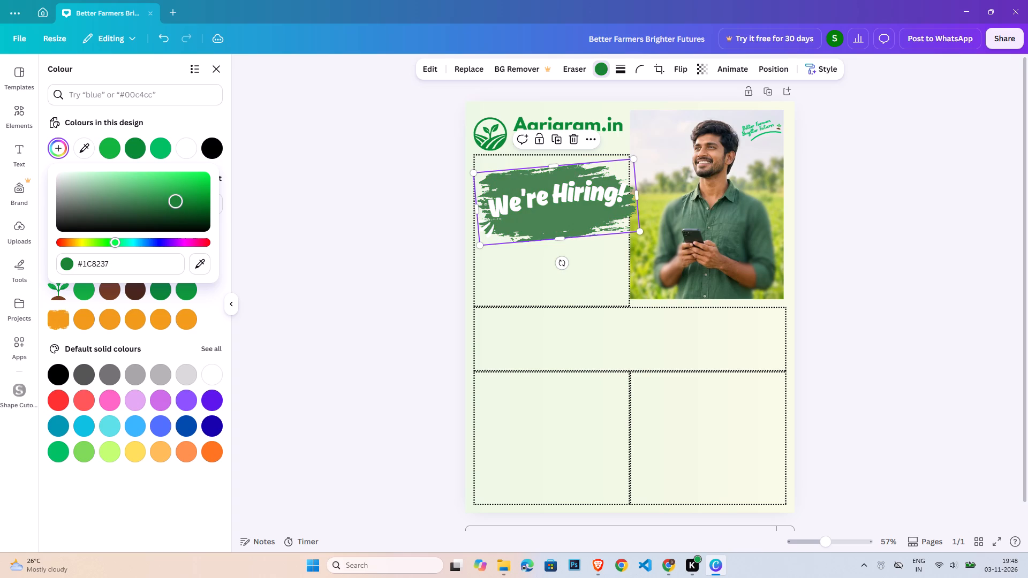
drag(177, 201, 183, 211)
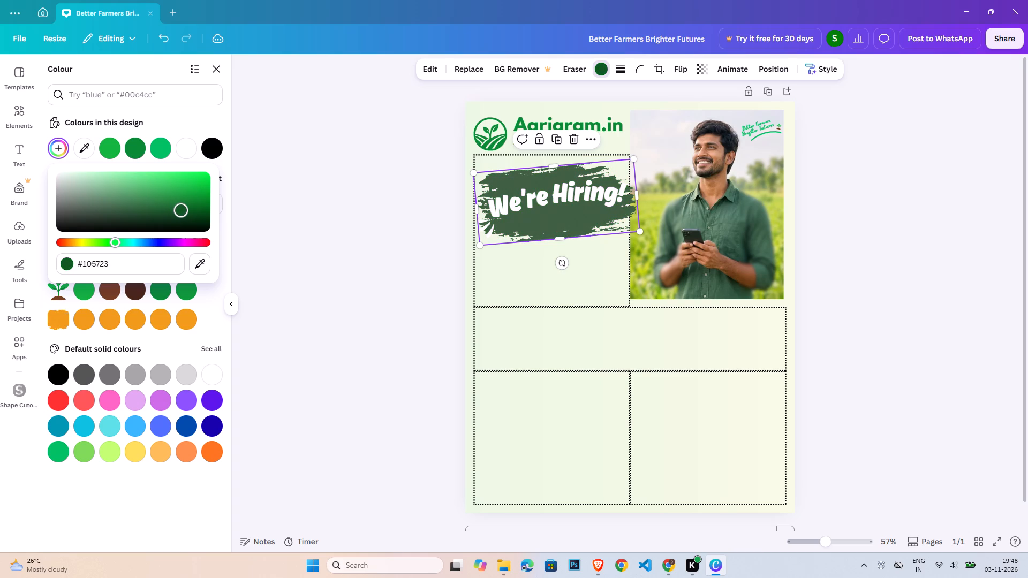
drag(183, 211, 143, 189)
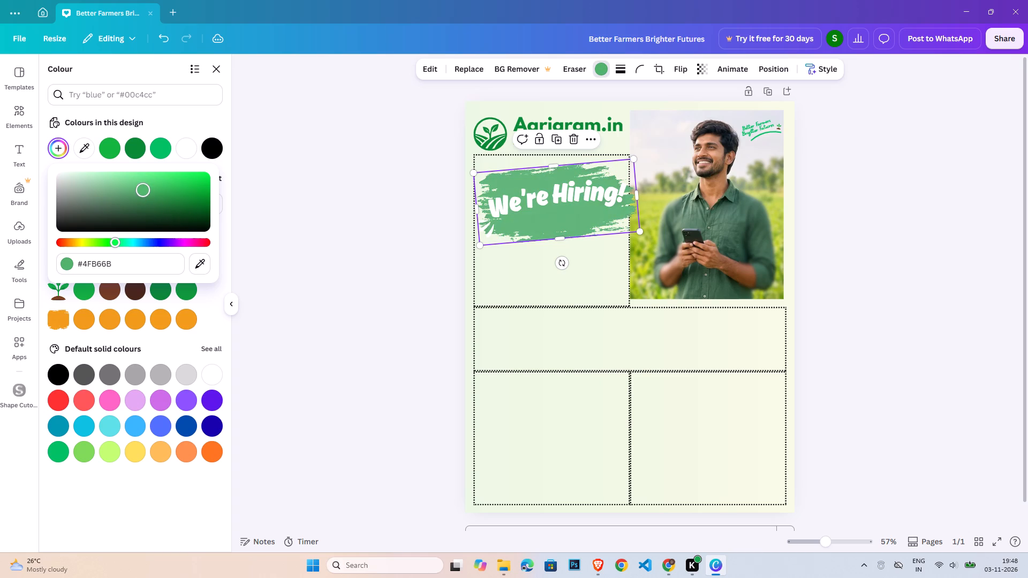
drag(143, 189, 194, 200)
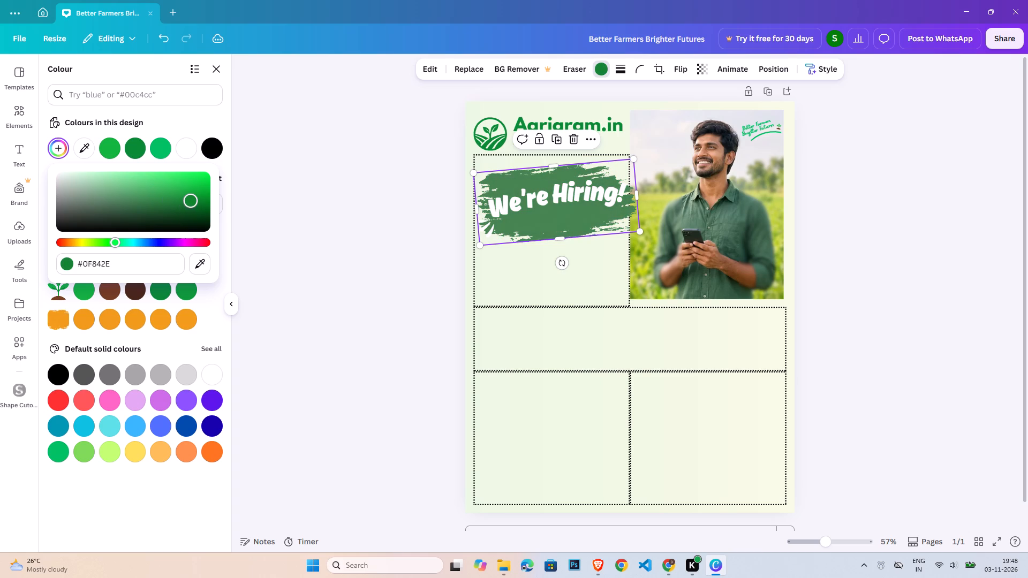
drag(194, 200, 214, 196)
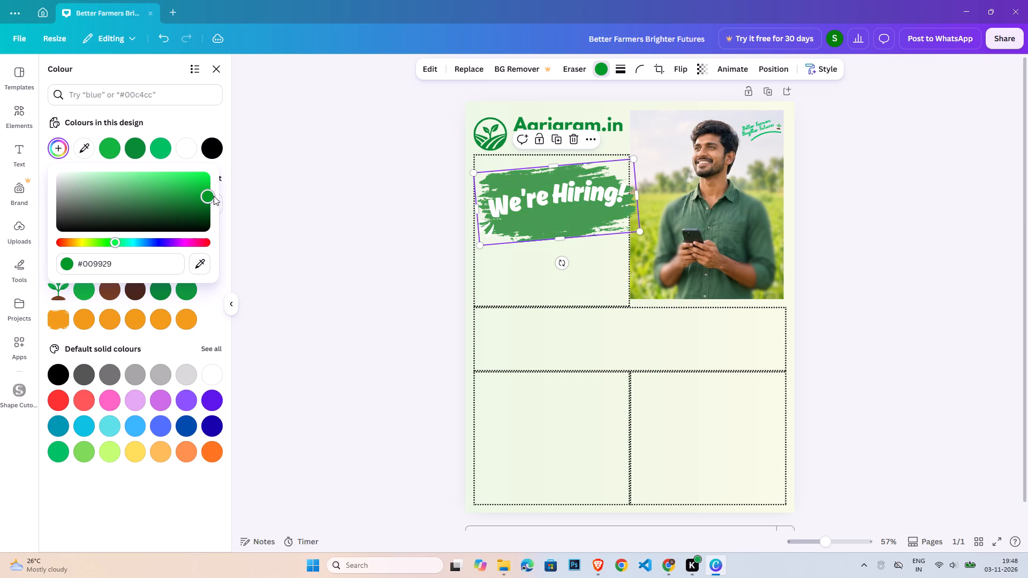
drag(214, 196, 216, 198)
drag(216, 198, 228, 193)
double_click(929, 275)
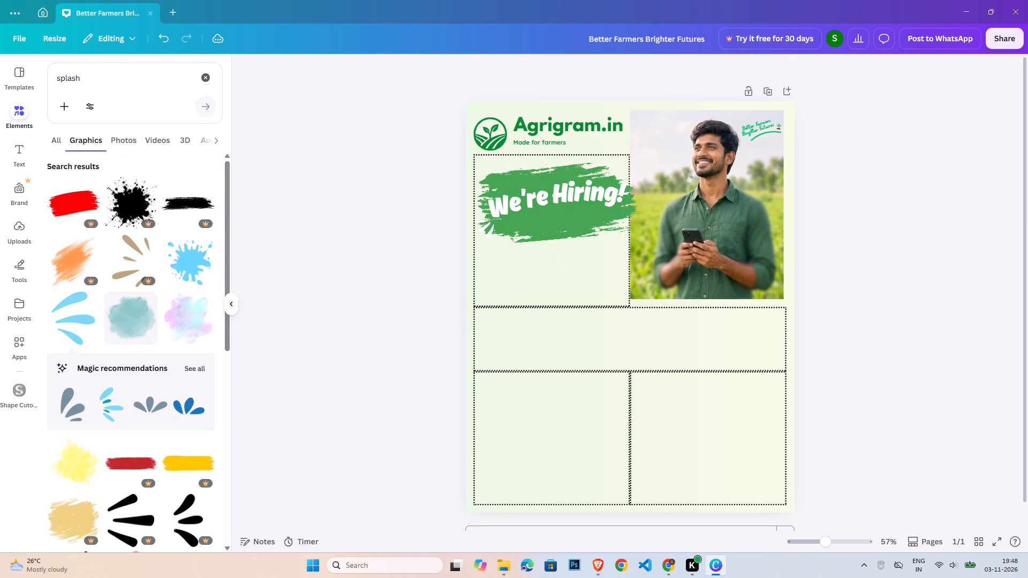
Search the graphics for "stroke" and add the lilac brush stroke to the page.
scroll(137, 392, down, 2)
double_click(94, 74)
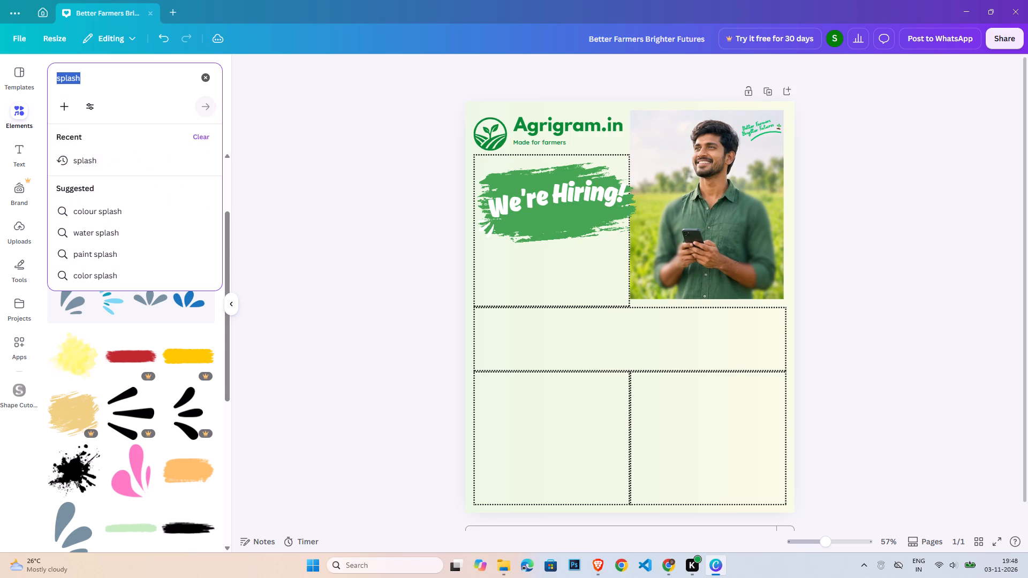
text(stroke)
key(Return)
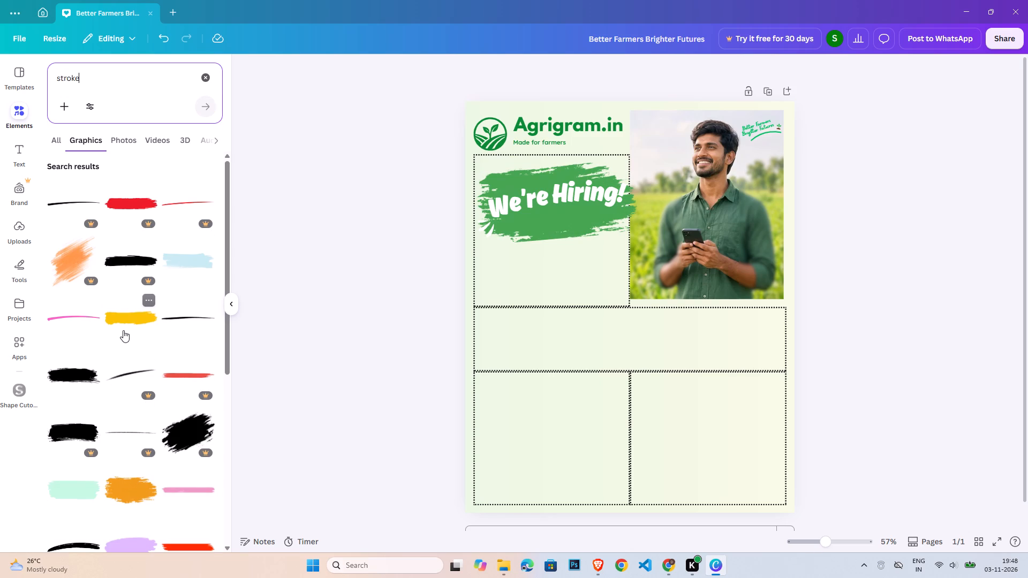
scroll(132, 322, down, 5)
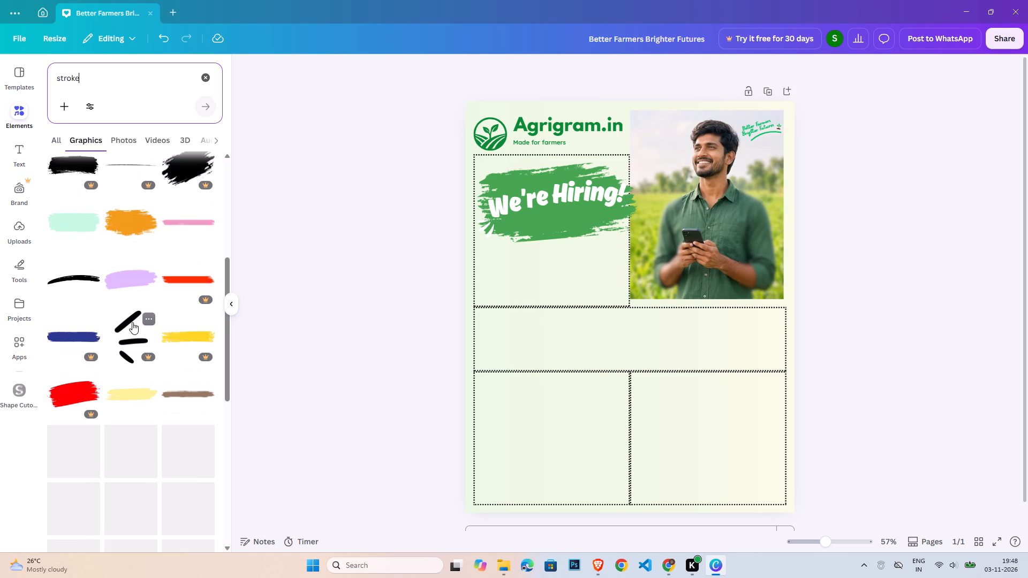
click(137, 278)
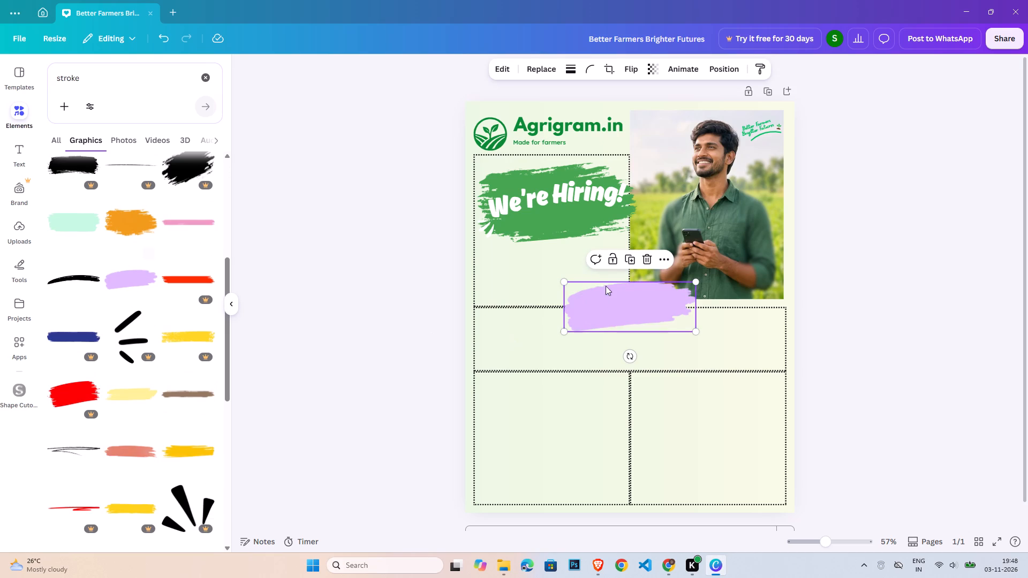
Delete the old green brush stroke behind the "We're Hiring!" text.
click(553, 233)
key(Delete)
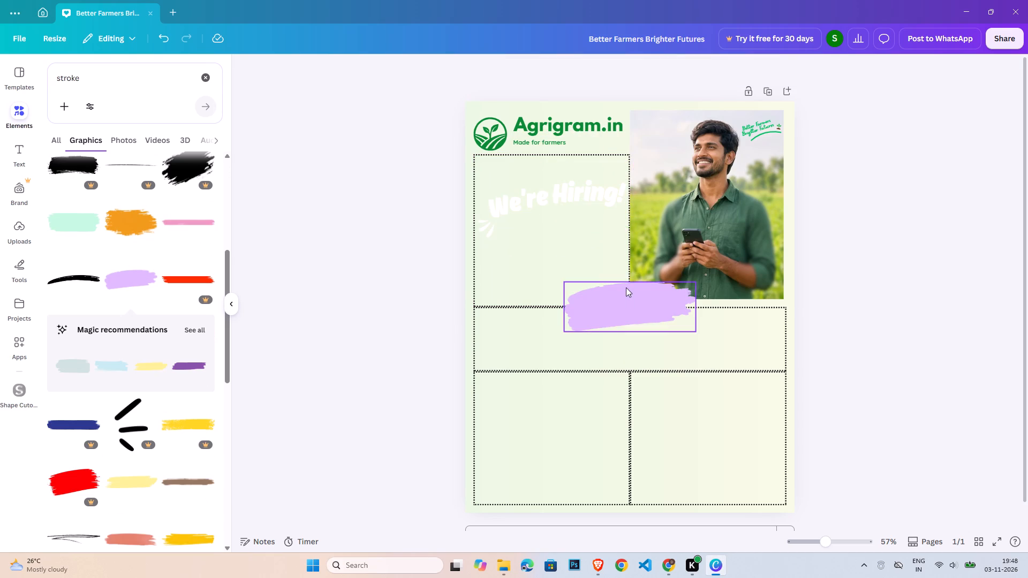
Place the lilac brush stroke behind "We're Hiring!" and enlarge it to span the width of the dotted box.
drag(626, 307, 532, 216)
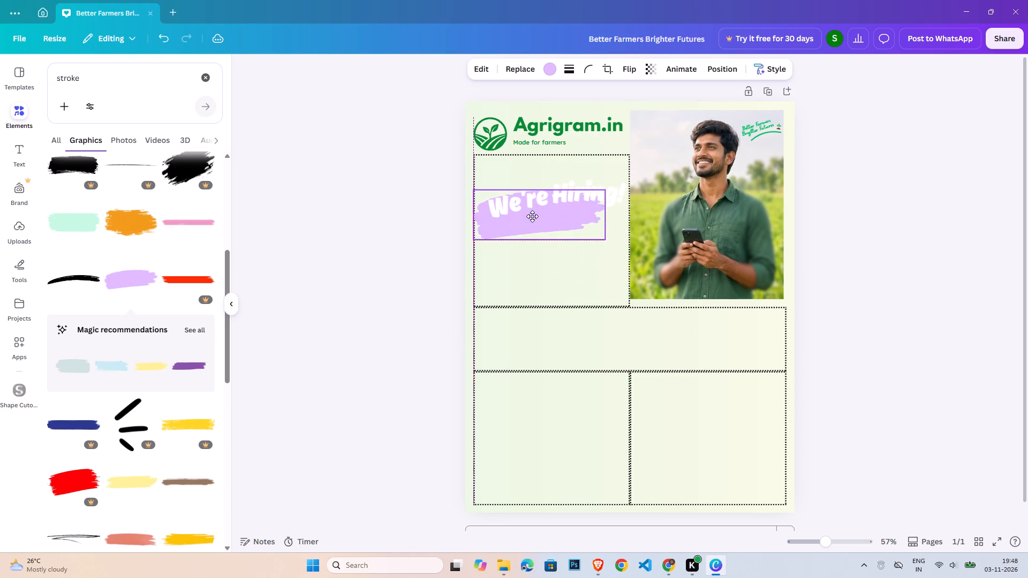
drag(532, 216, 536, 206)
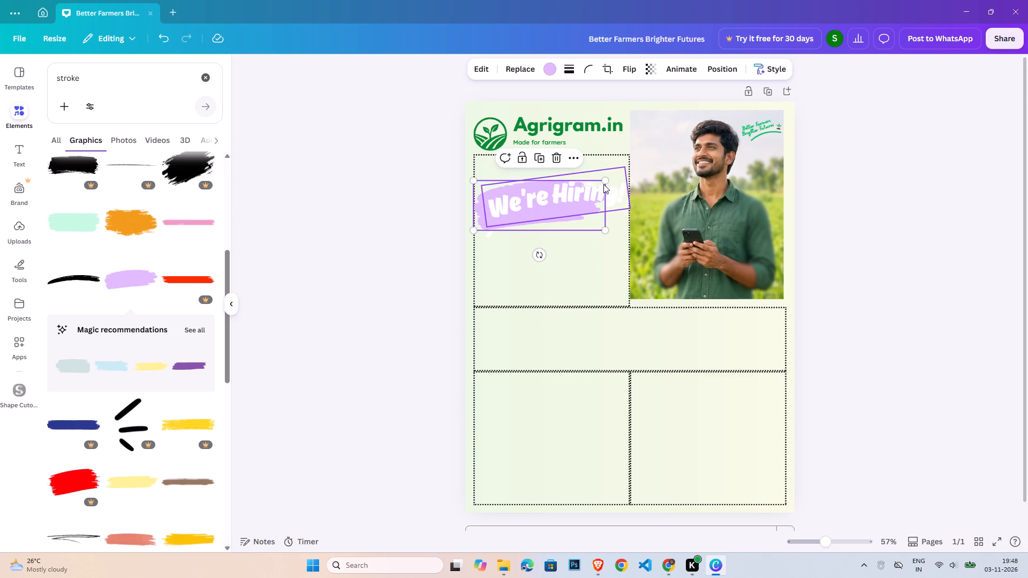
drag(605, 182, 632, 173)
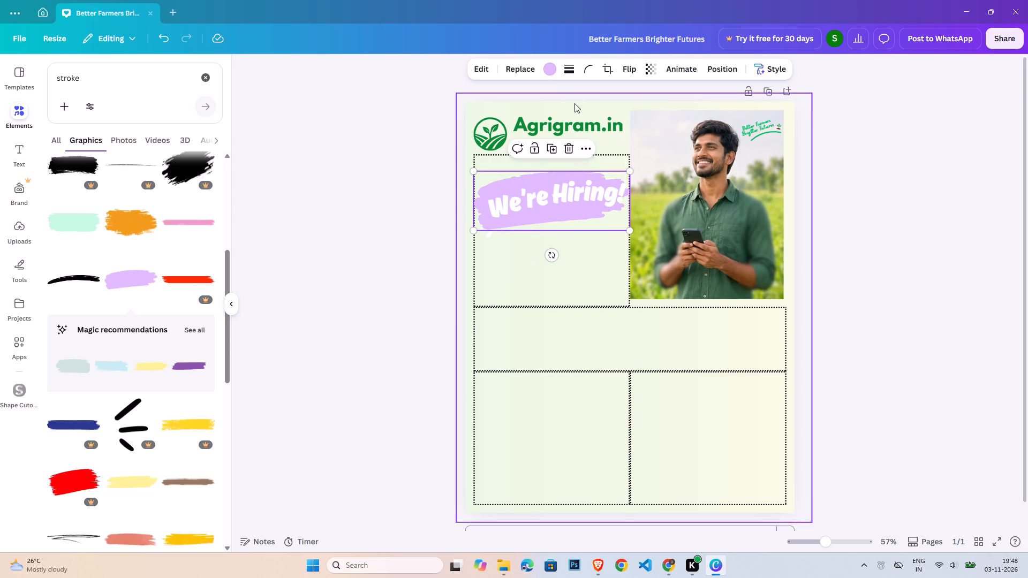
Recolour the lilac brush stroke to the emerald green already used in the design.
click(551, 72)
click(62, 186)
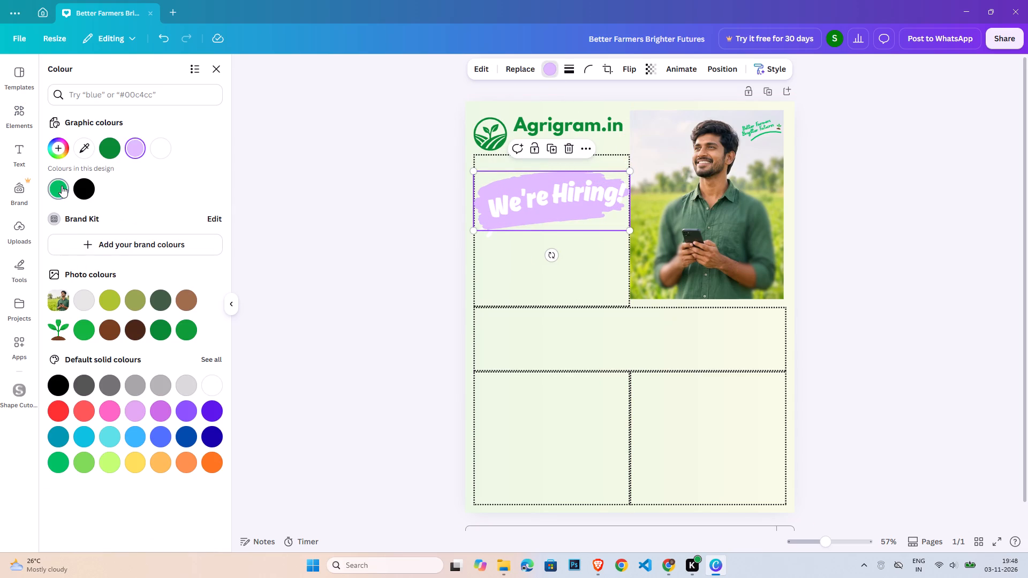
double_click(866, 215)
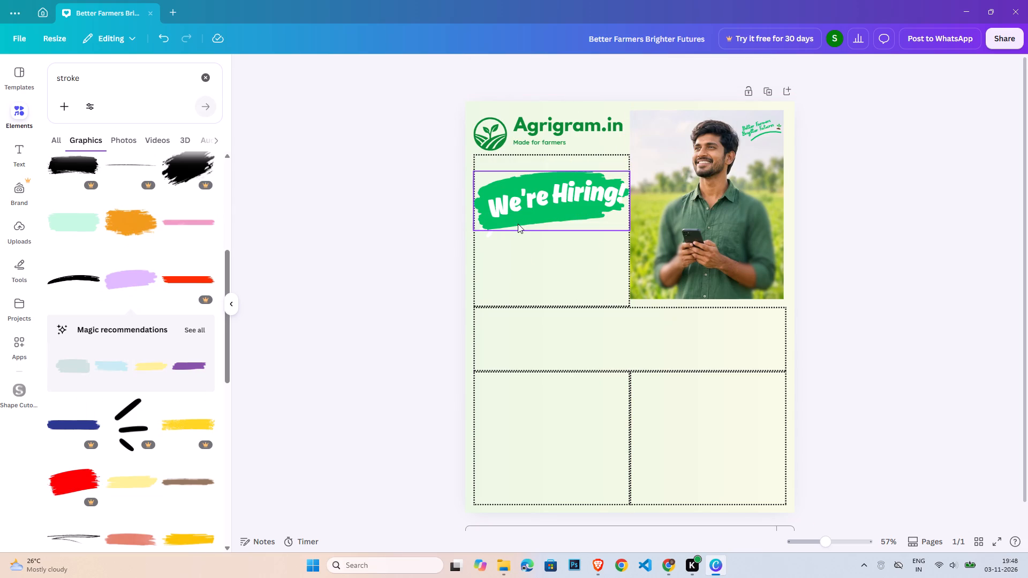
Nudge the green brush stroke rightward past the dotted box's edge and enlarge it from its upper-left corner to the box's left border.
click(518, 224)
key(Right)
key(Right)
key(Right)
key(Right)
key(Right)
key(Right)
key(Right)
key(Right)
key(Right)
key(Right)
key(Right)
key(Right)
key(Right)
key(Right)
key(Right)
key(Right)
key(Right)
key(Right)
key(Right)
key(Right)
key(Right)
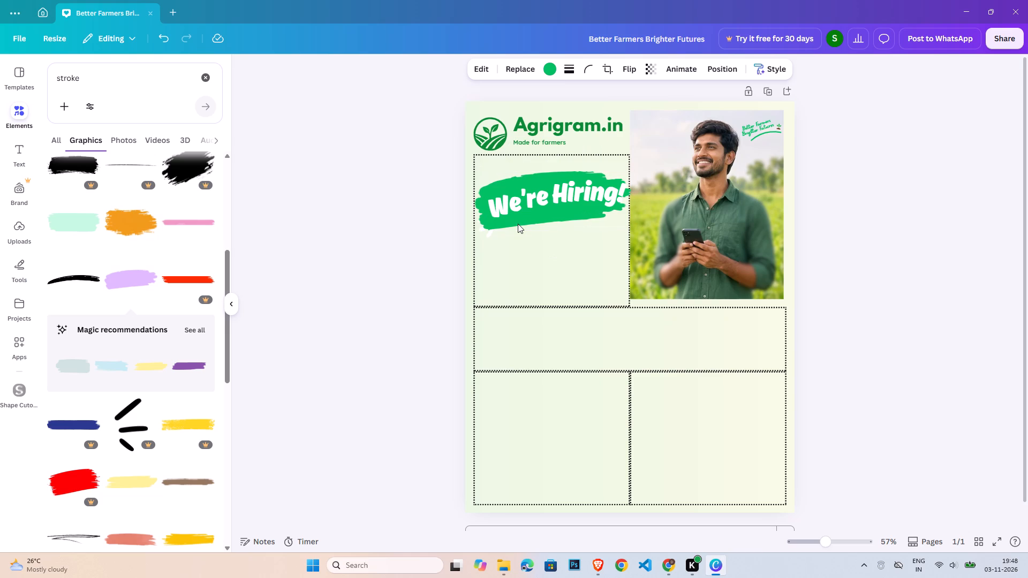
click(527, 175)
click(515, 176)
drag(484, 172, 475, 168)
click(820, 252)
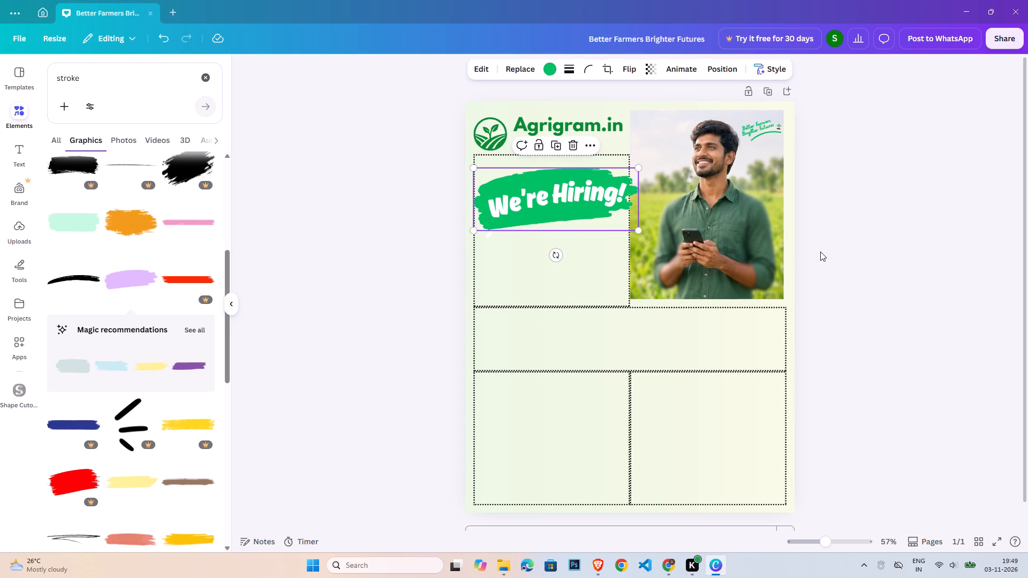
Nudge the enlarged green brush stroke slightly rightward behind the "We're Hiring!" text.
click(543, 223)
key(Right)
key(Right)
key(Right)
key(Right)
key(Right)
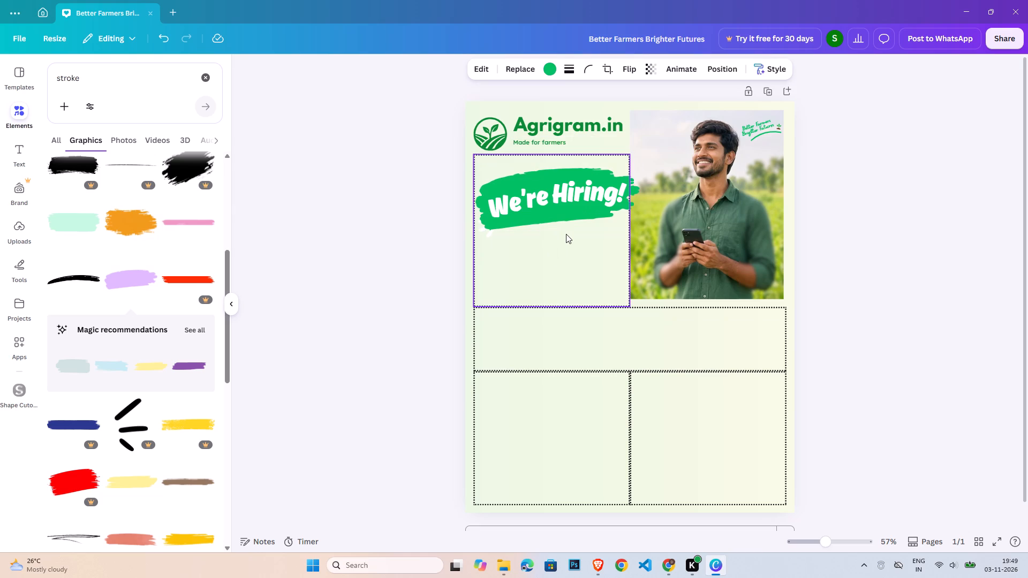
key(Right)
key(Right)
key(Right)
key(Right)
key(Right)
Move the white splash graphic up onto the green brush stroke's lower-left end and bring it to the front.
click(483, 234)
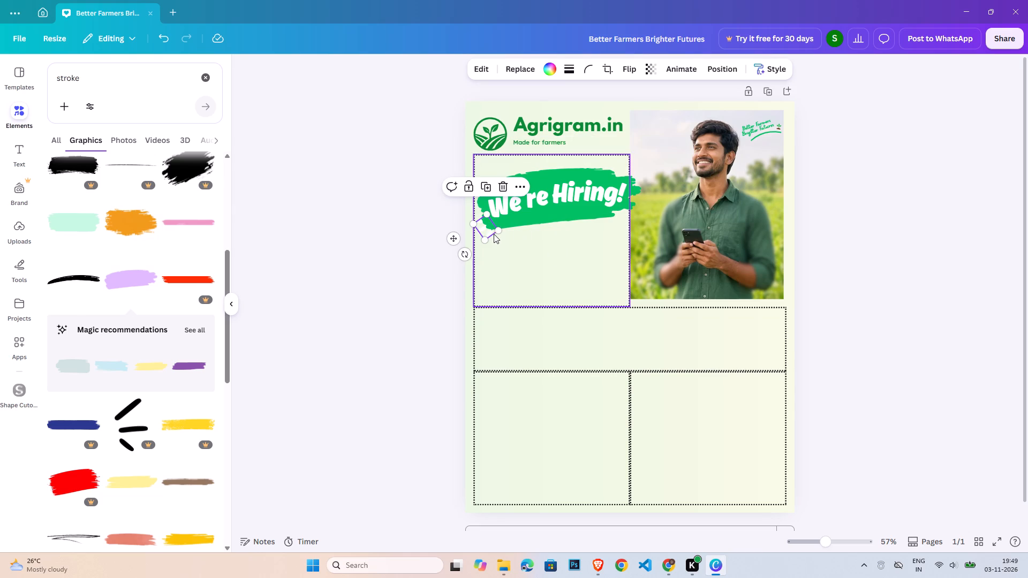
drag(488, 234, 492, 225)
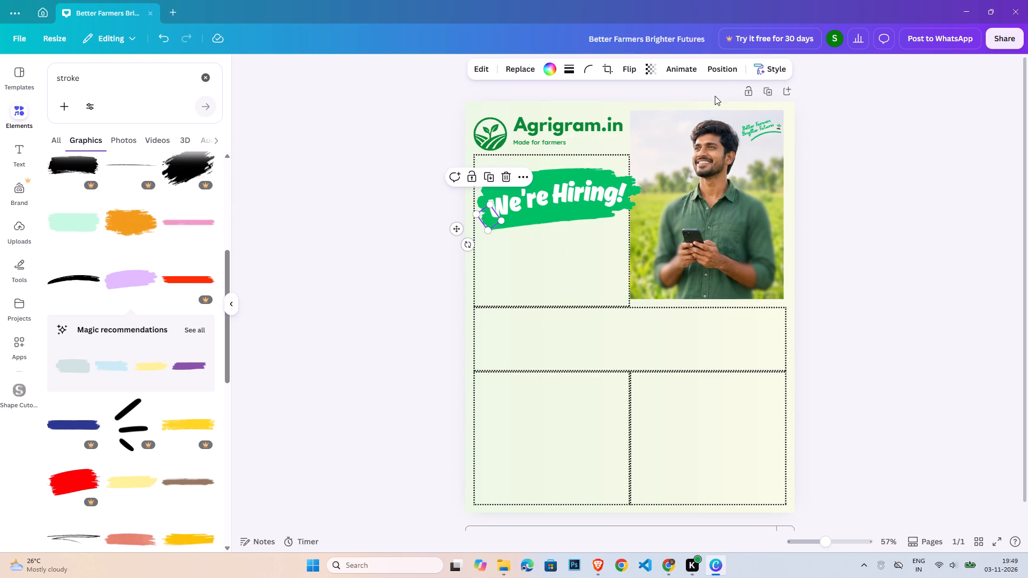
click(723, 72)
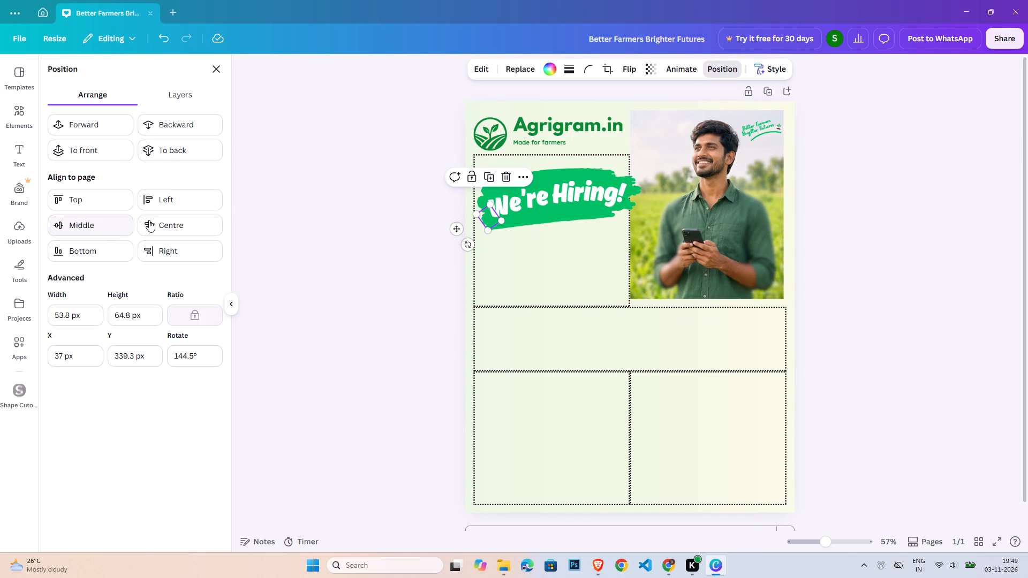
click(120, 148)
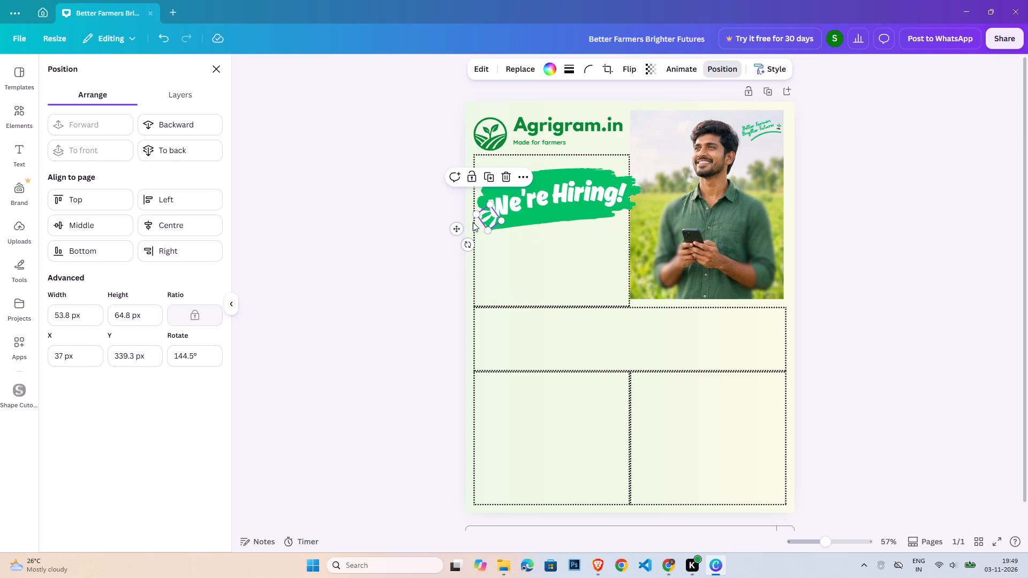
Reposition the white splash graphic over the brush stroke's lower-left edge at about X 27 px, Y 360 px.
click(838, 540)
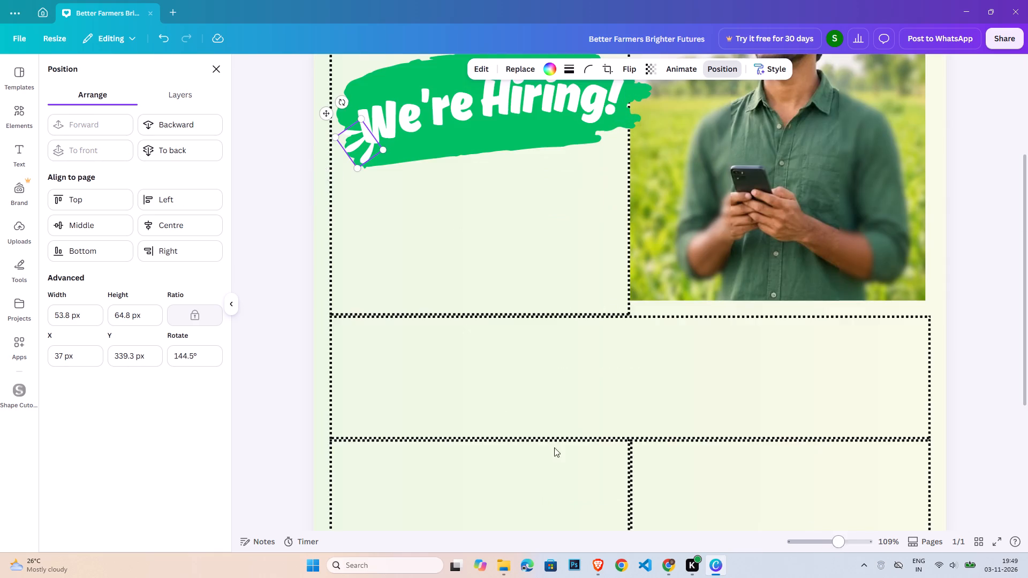
scroll(414, 316, up, 4)
drag(355, 329, 352, 339)
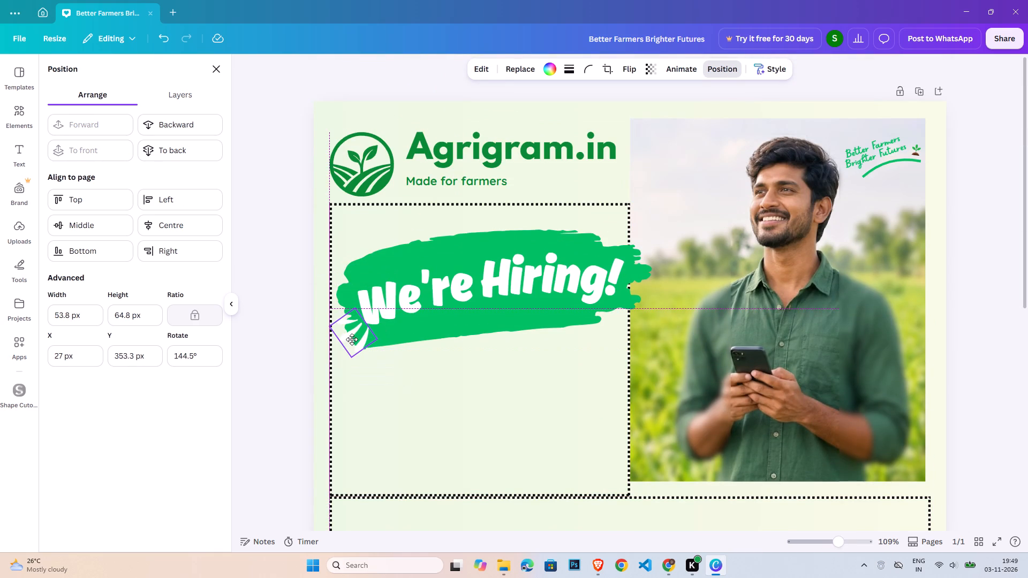
drag(352, 339, 352, 341)
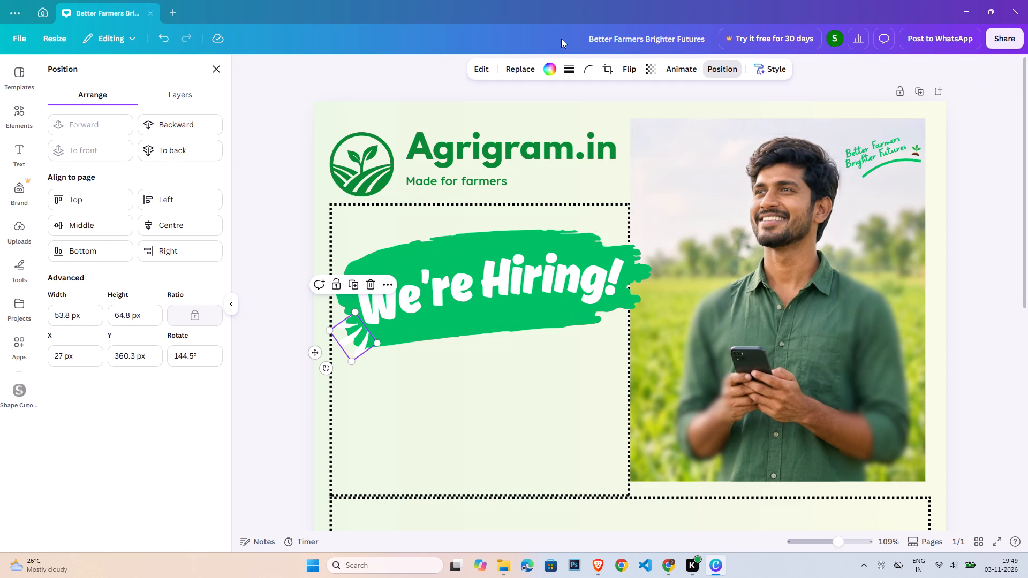
Recolour the small splash graphic to the default solid yellow.
click(548, 72)
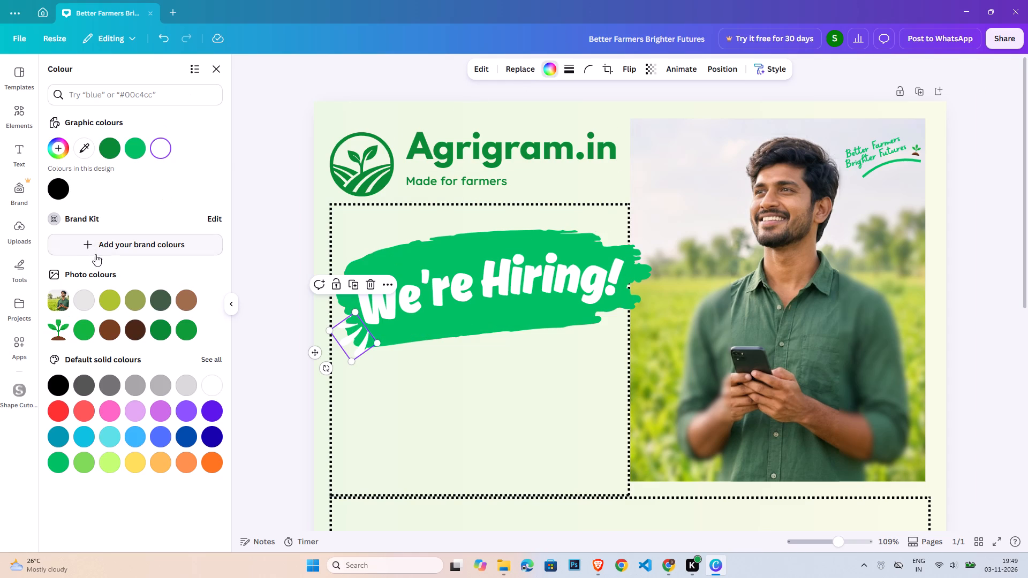
click(124, 462)
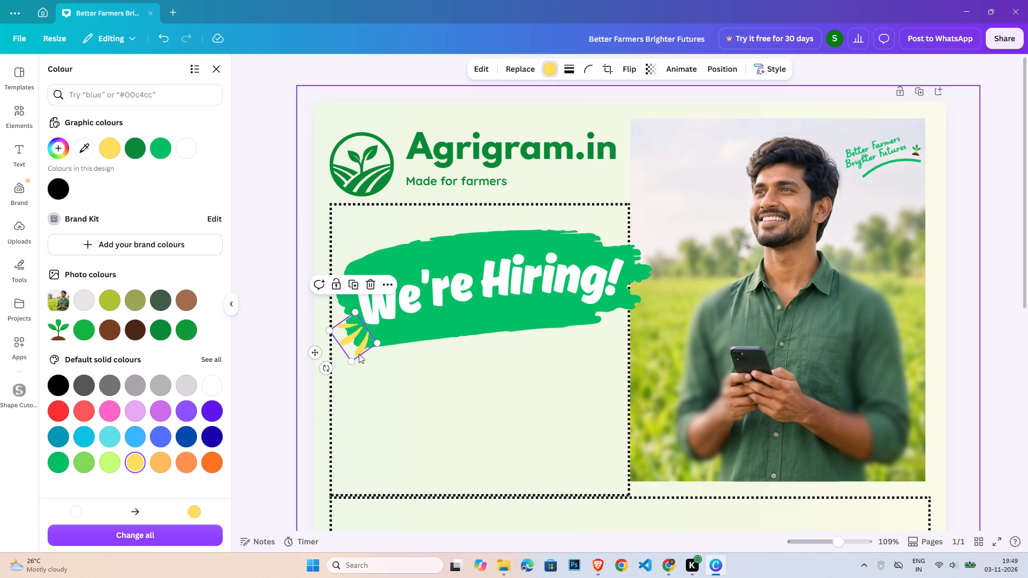
Shrink the yellow splash graphic and settle it against the green brush stroke's lower-left tip.
click(359, 341)
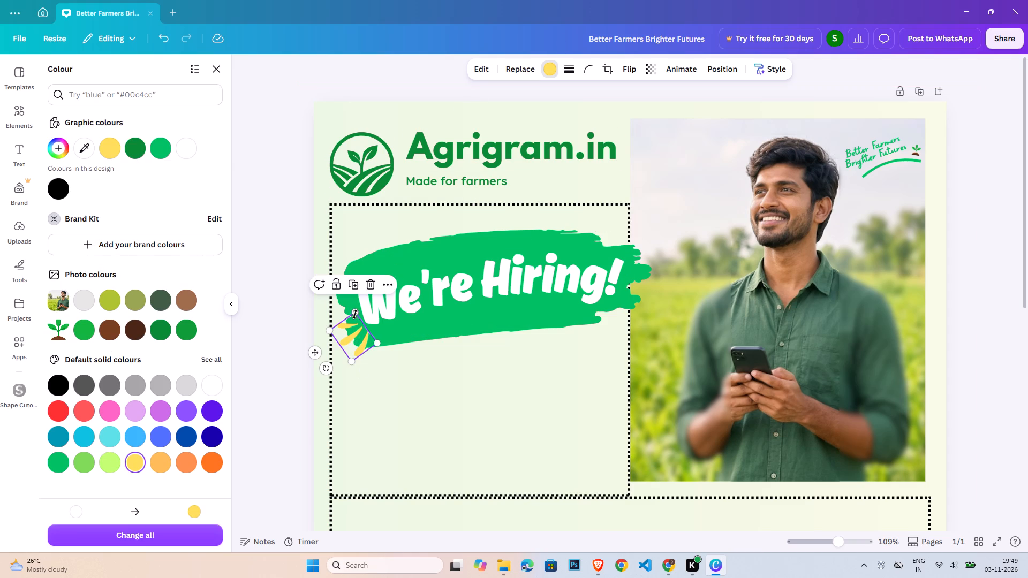
drag(355, 314, 354, 329)
drag(356, 346, 357, 338)
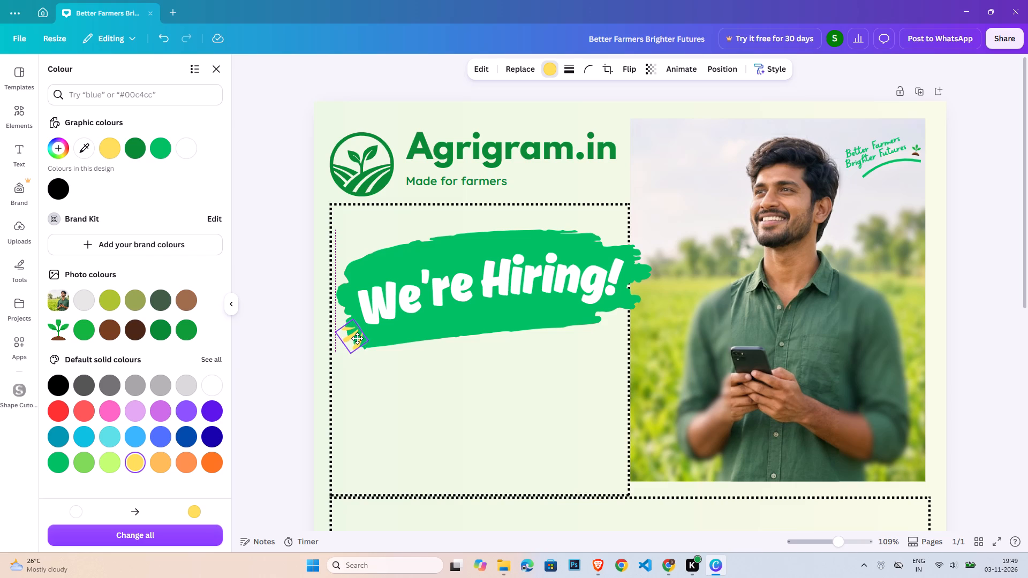
drag(357, 338, 359, 337)
Duplicate the yellow splash, move the copy past the brush stroke's right end, and enlarge and rotate it so its rays point outward over the photo.
key(ctrl+c)
key(ctrl+v)
drag(358, 336, 606, 238)
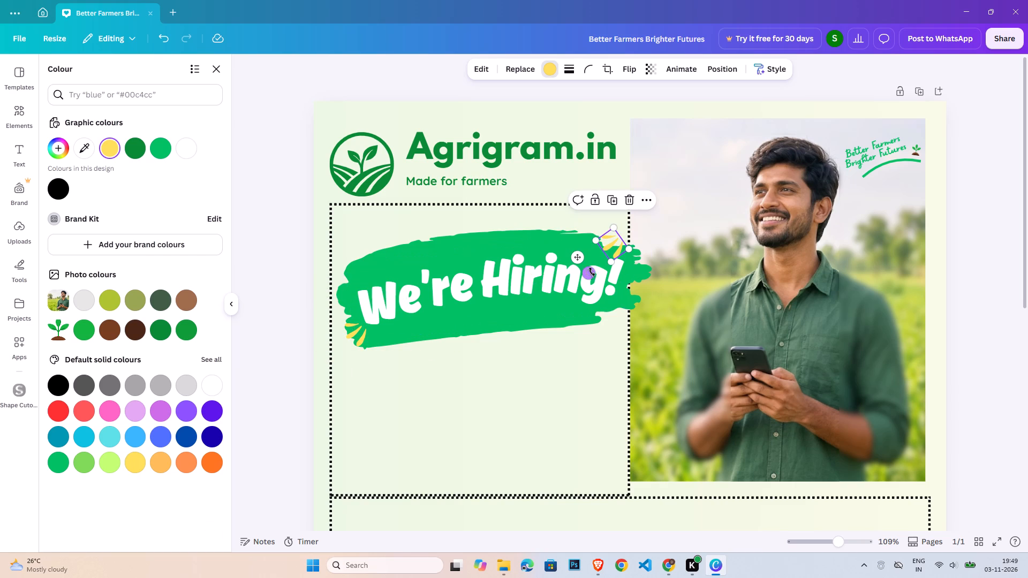
drag(592, 277, 646, 239)
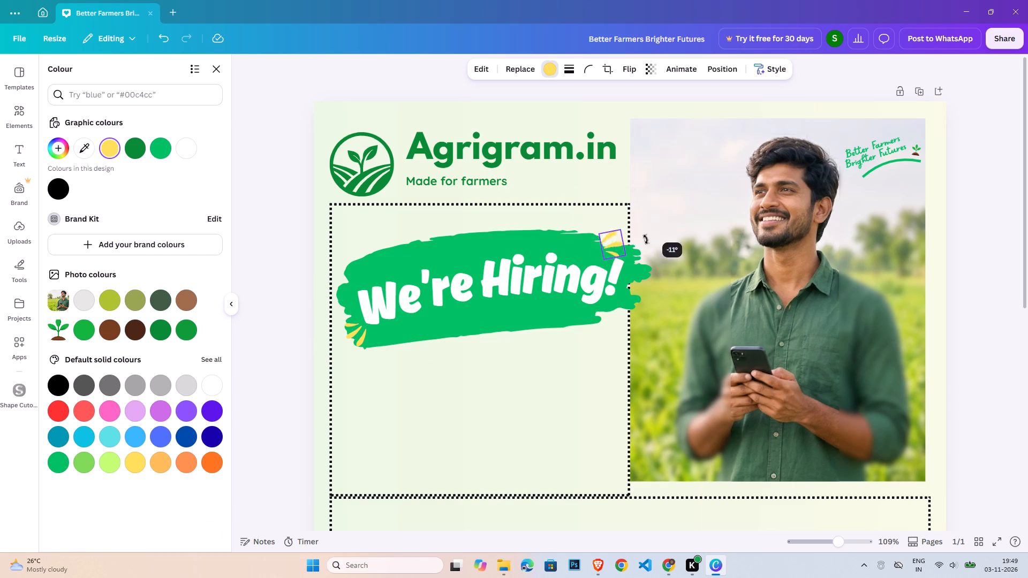
drag(646, 239, 638, 236)
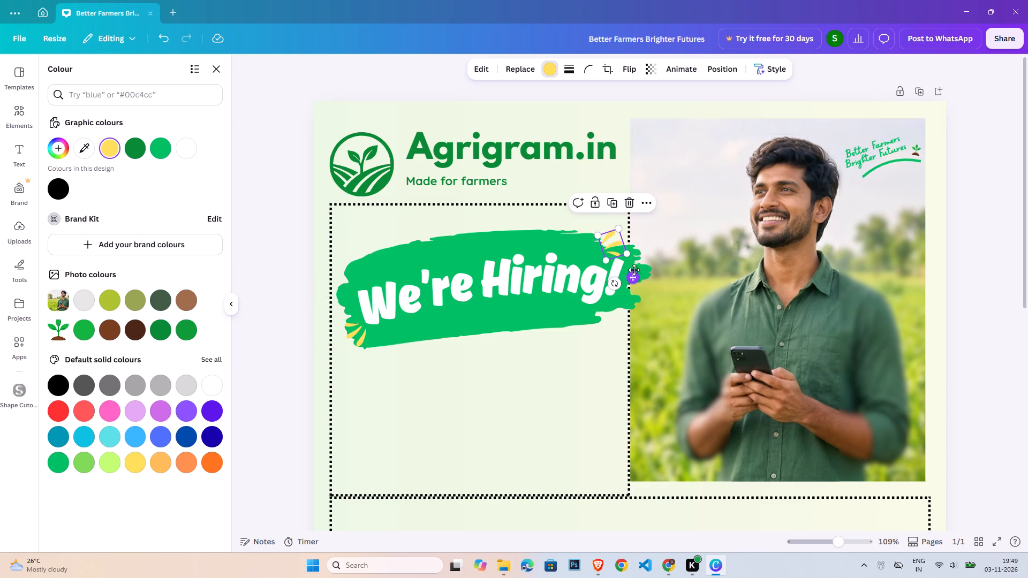
drag(626, 255, 644, 271)
drag(615, 252, 652, 267)
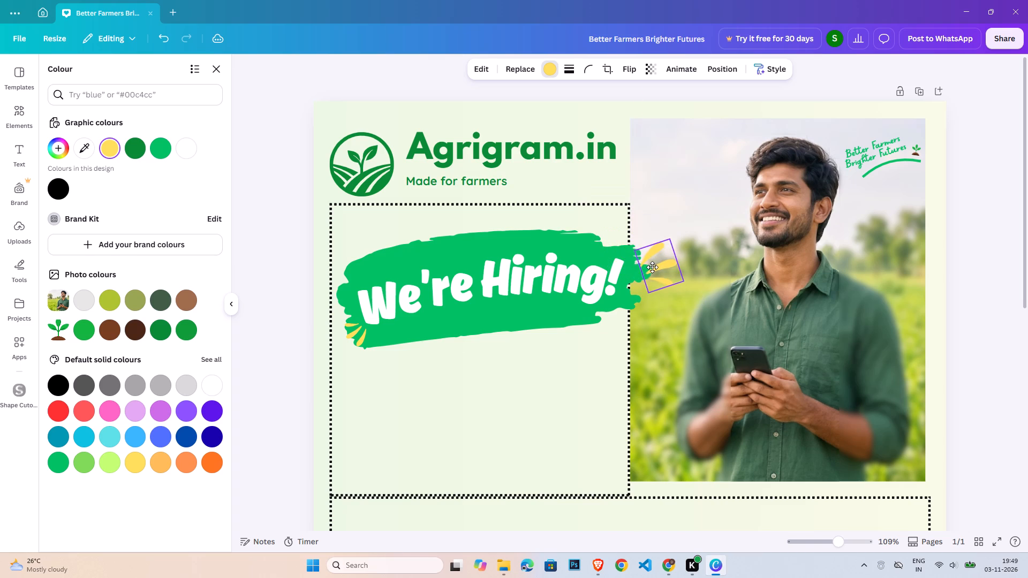
drag(652, 267, 653, 267)
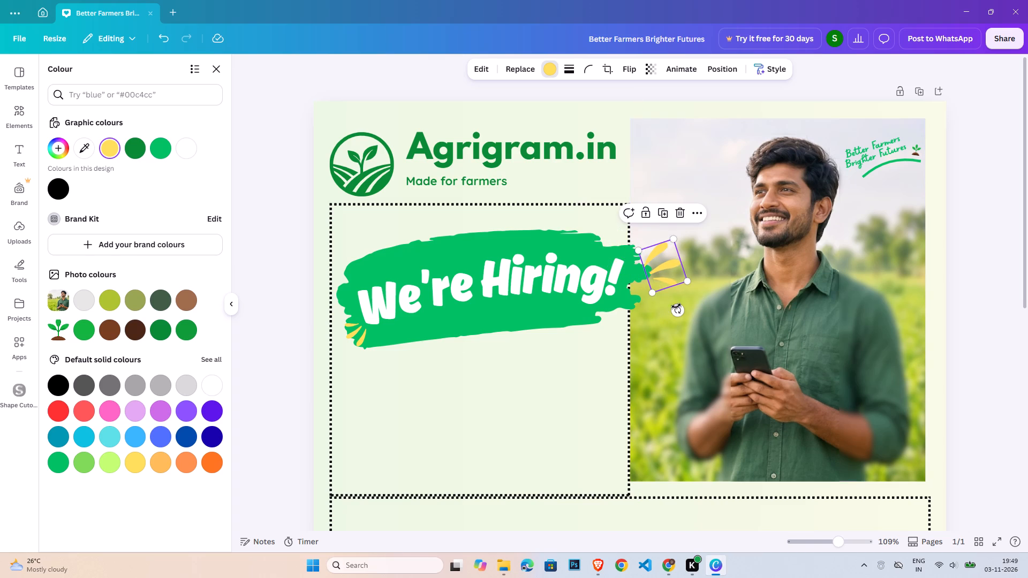
drag(676, 308, 669, 313)
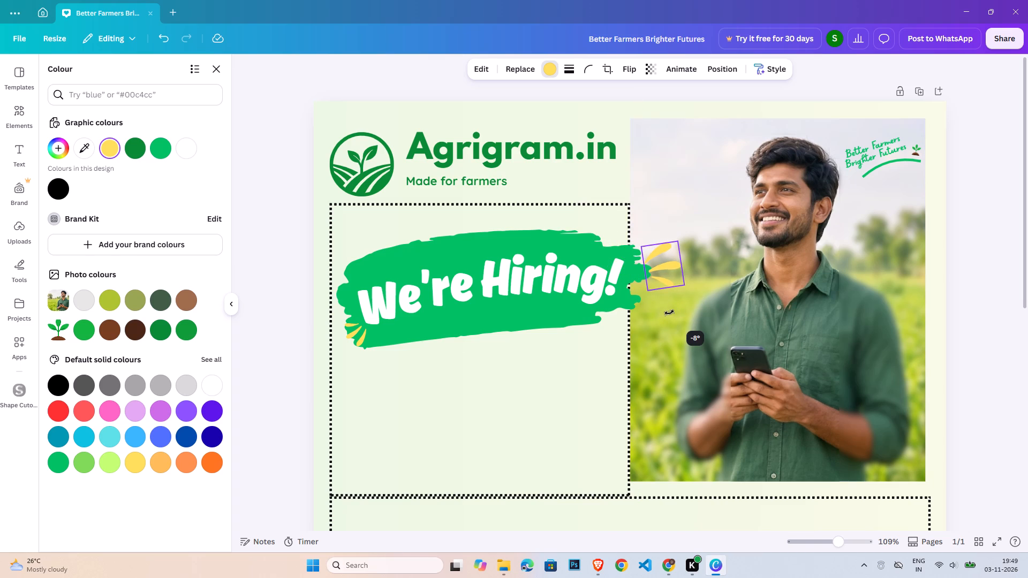
drag(669, 313, 657, 311)
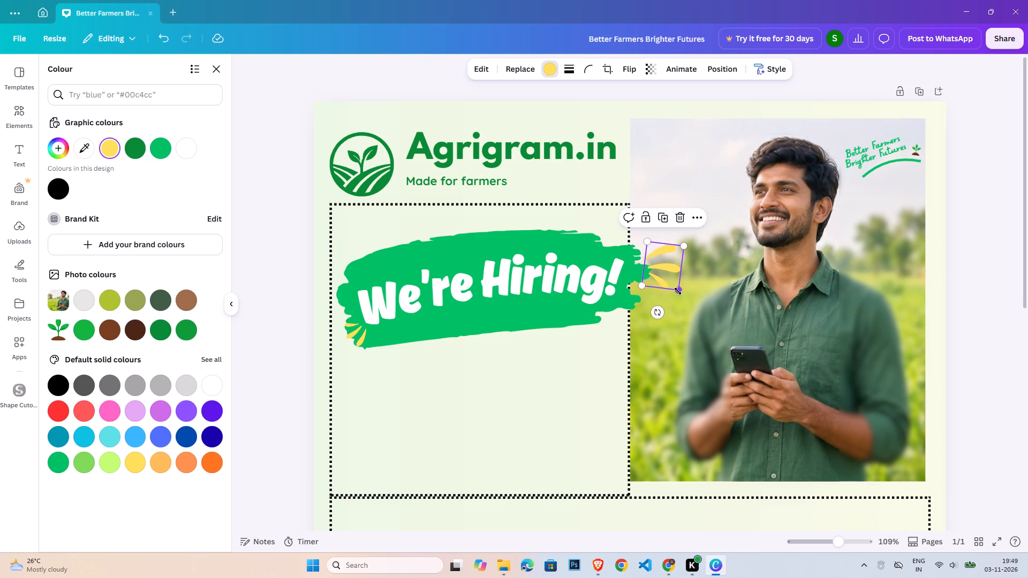
Enlarge the splash copy further and position it just off the brush stroke's right tip, over the farmer photo's left edge.
drag(678, 291, 692, 322)
drag(669, 296, 670, 290)
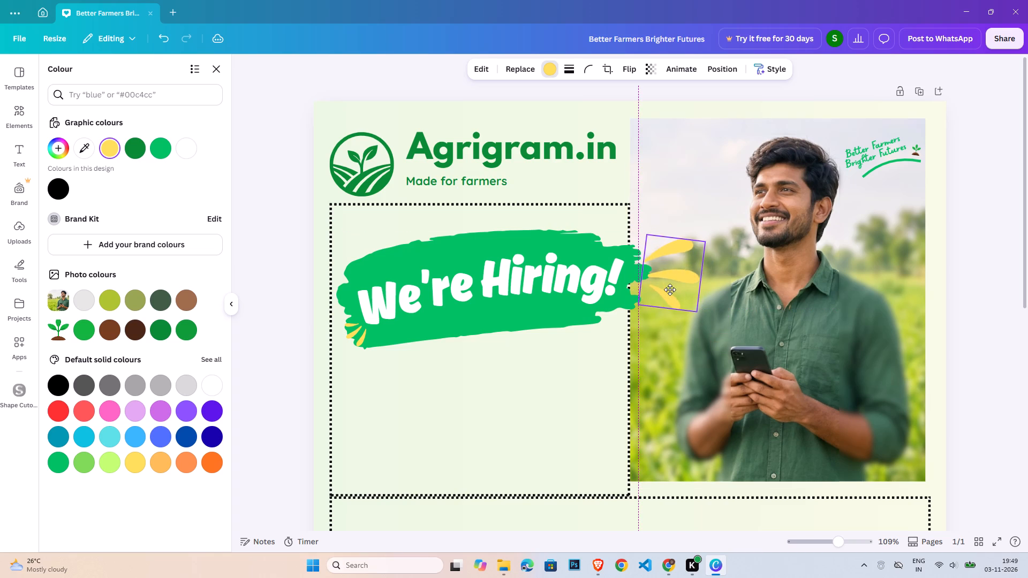
drag(670, 290, 664, 289)
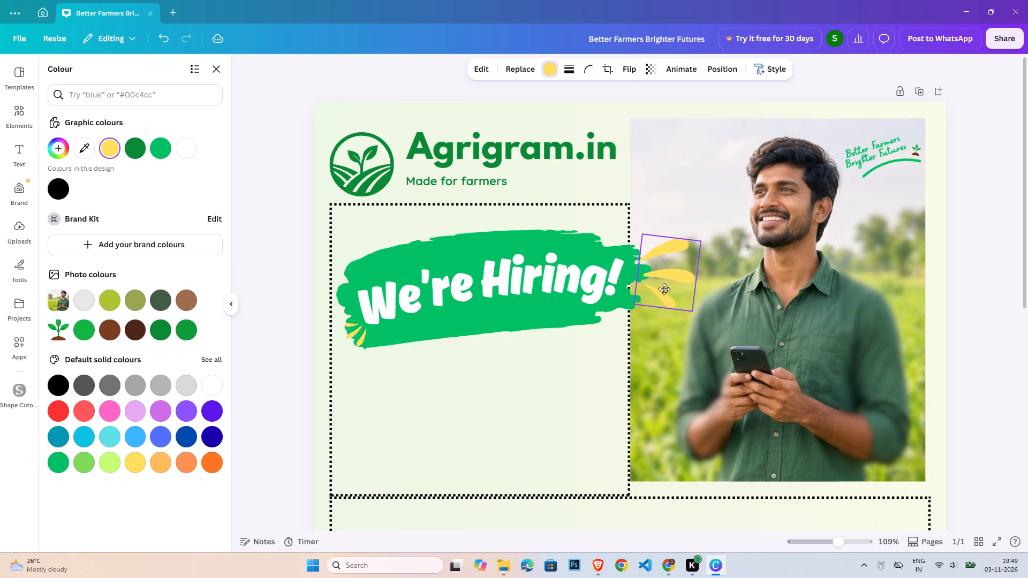
drag(664, 289, 676, 290)
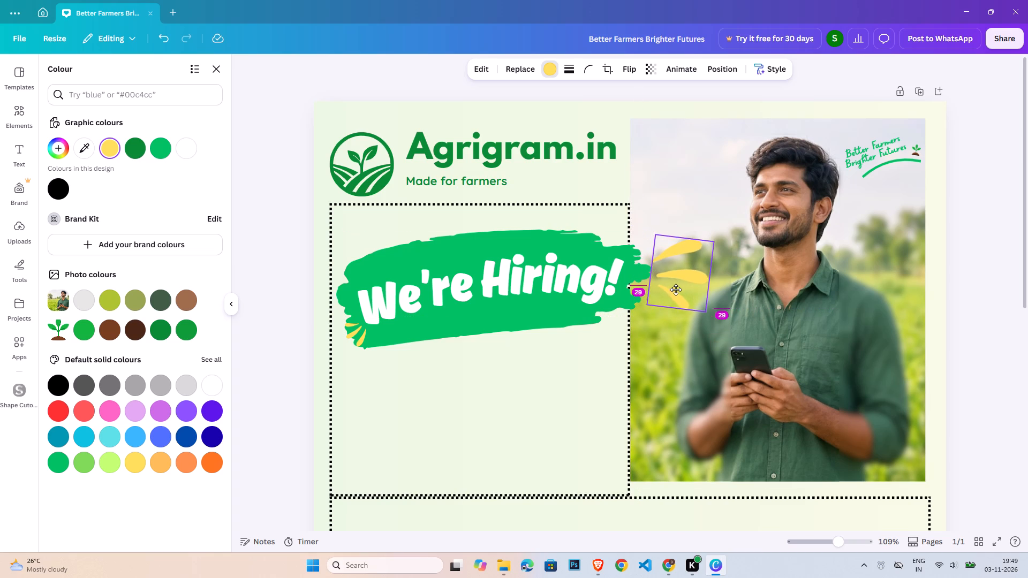
drag(676, 290, 669, 288)
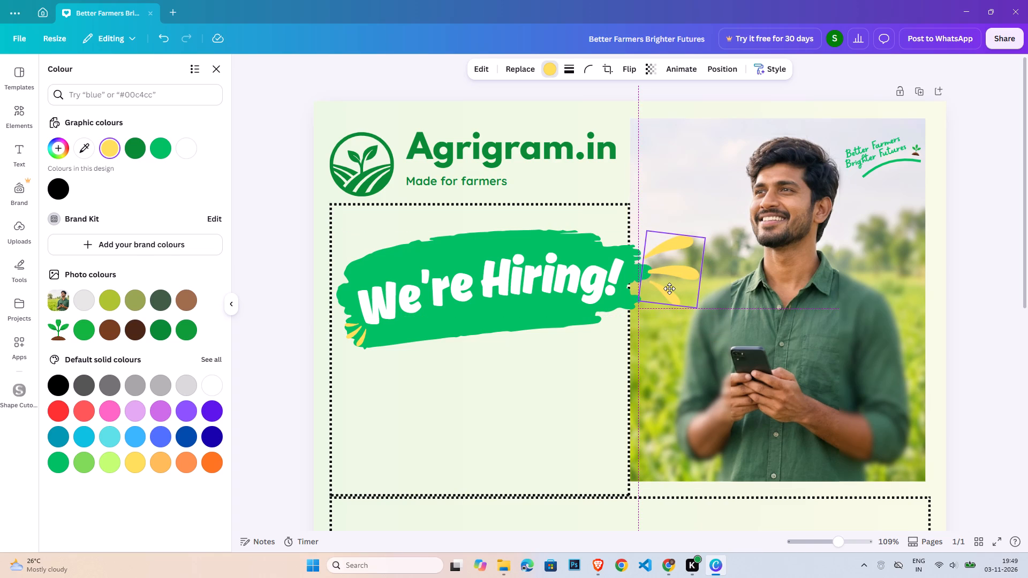
drag(669, 288, 672, 288)
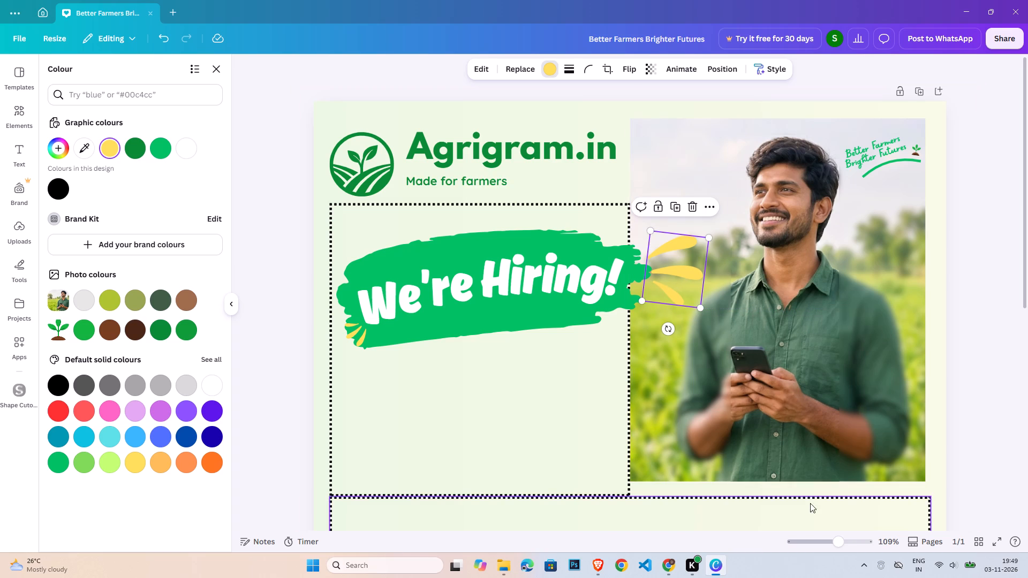
Add a default heading text box and place it directly below the "We're Hiring!" banner, starting at the dotted box's left edge.
click(827, 540)
double_click(890, 367)
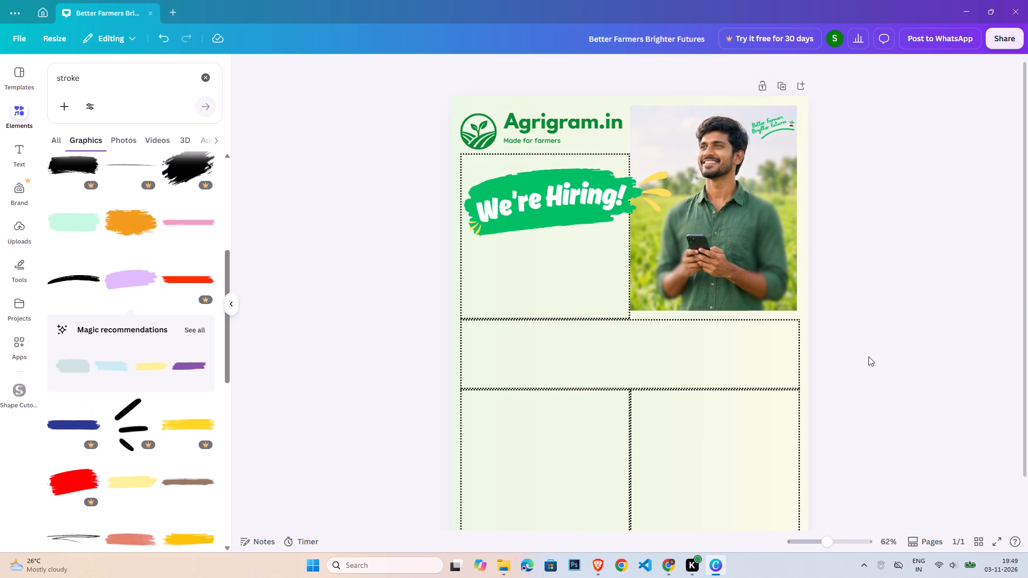
click(865, 345)
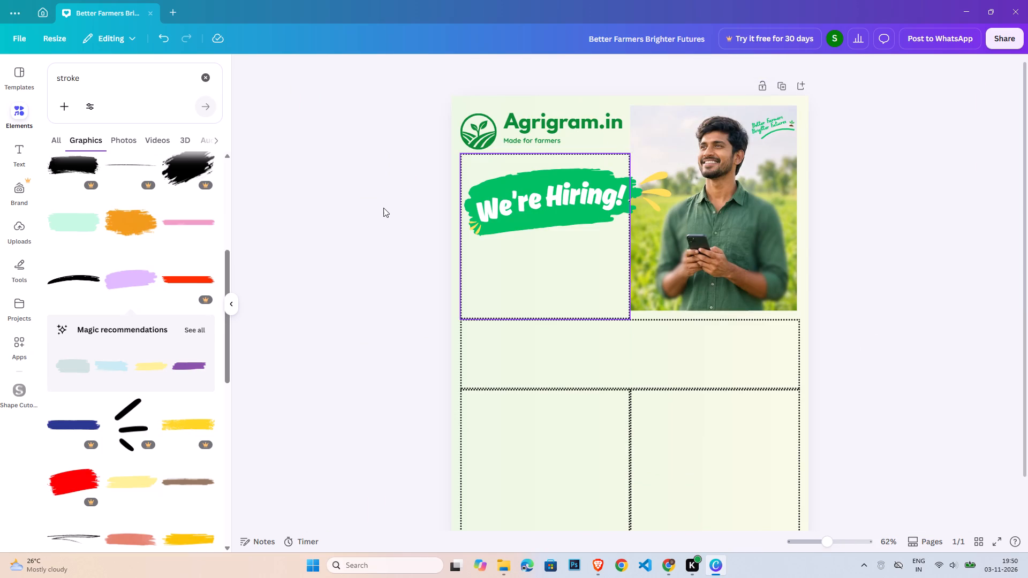
click(15, 135)
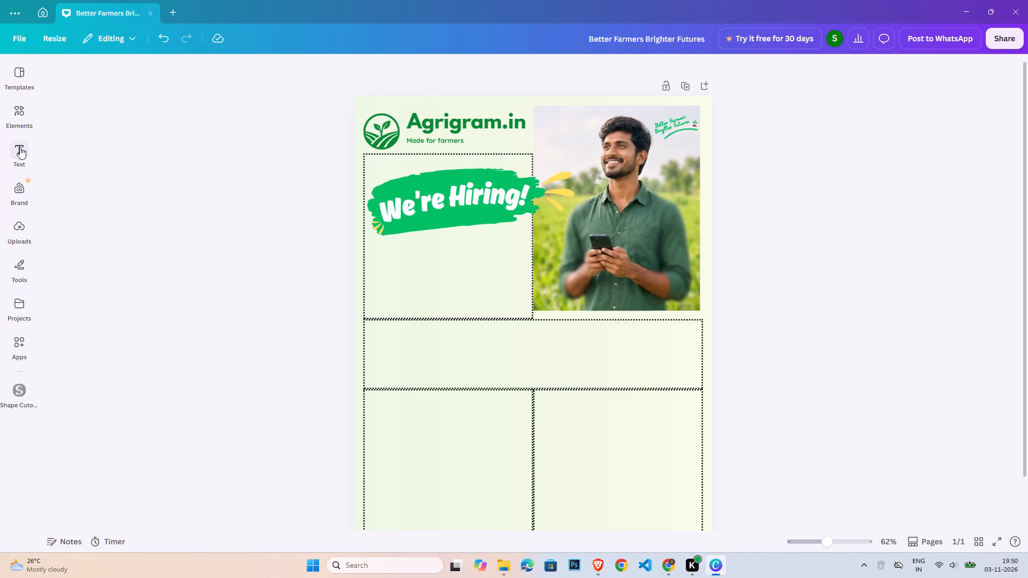
click(20, 137)
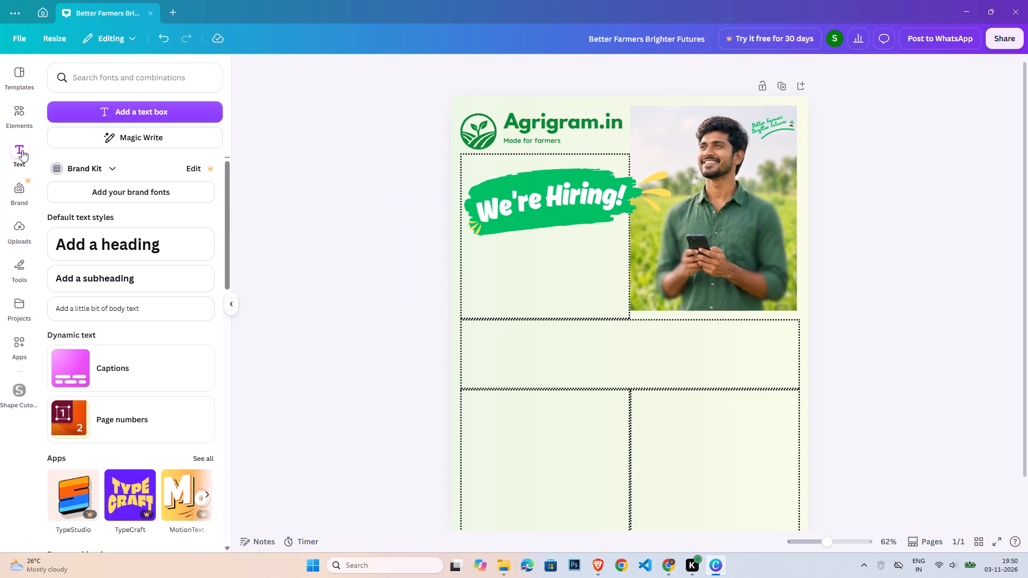
click(122, 239)
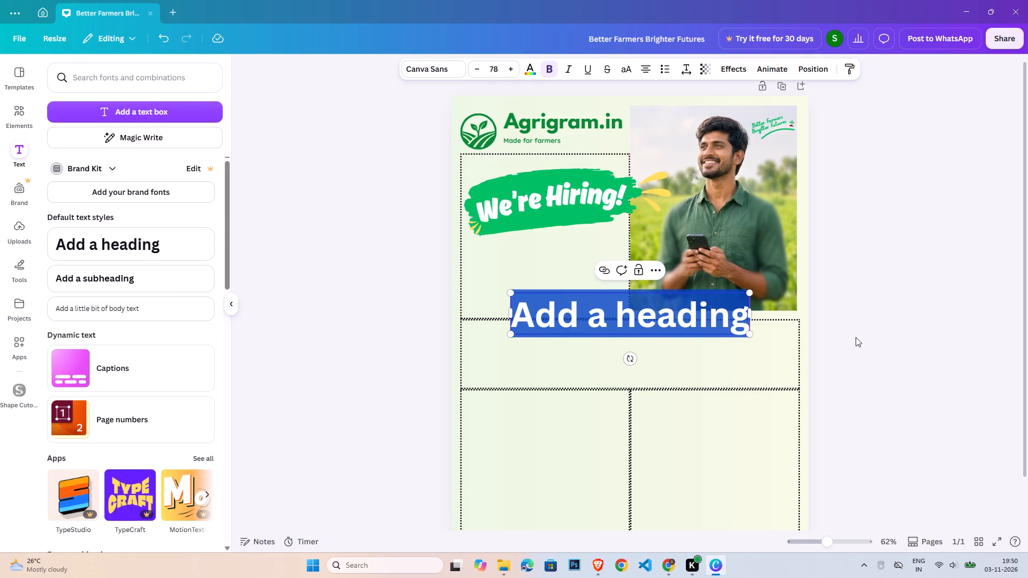
click(924, 316)
drag(626, 312, 579, 271)
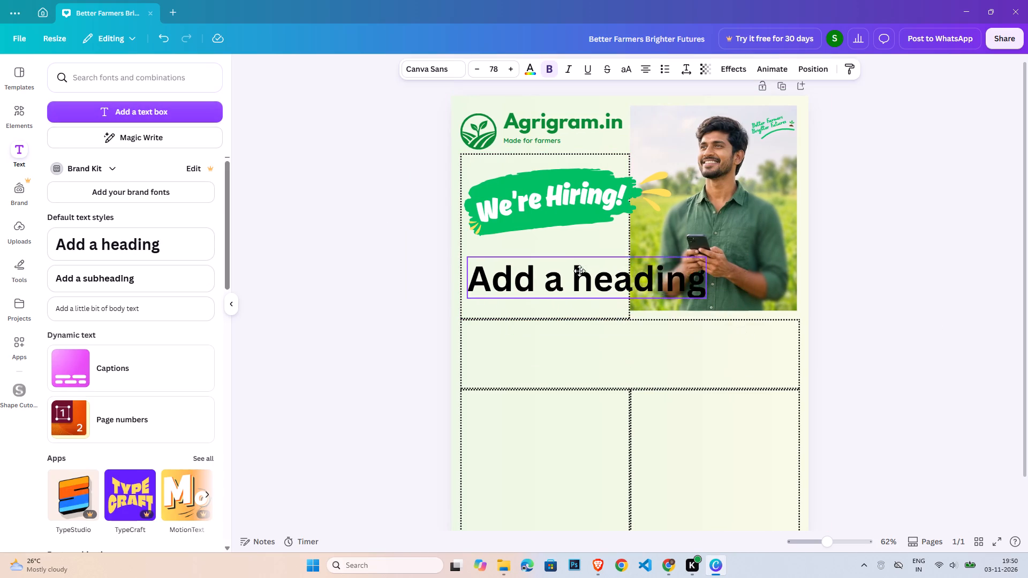
drag(579, 271, 578, 263)
Set the transparency of the pale green background shape to 12.
click(568, 99)
click(640, 109)
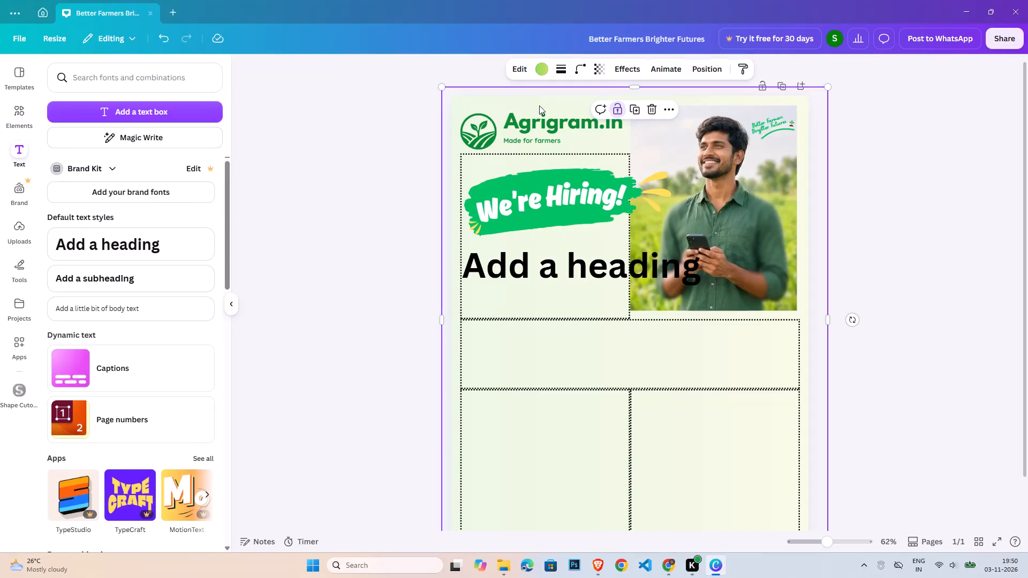
click(503, 104)
click(539, 71)
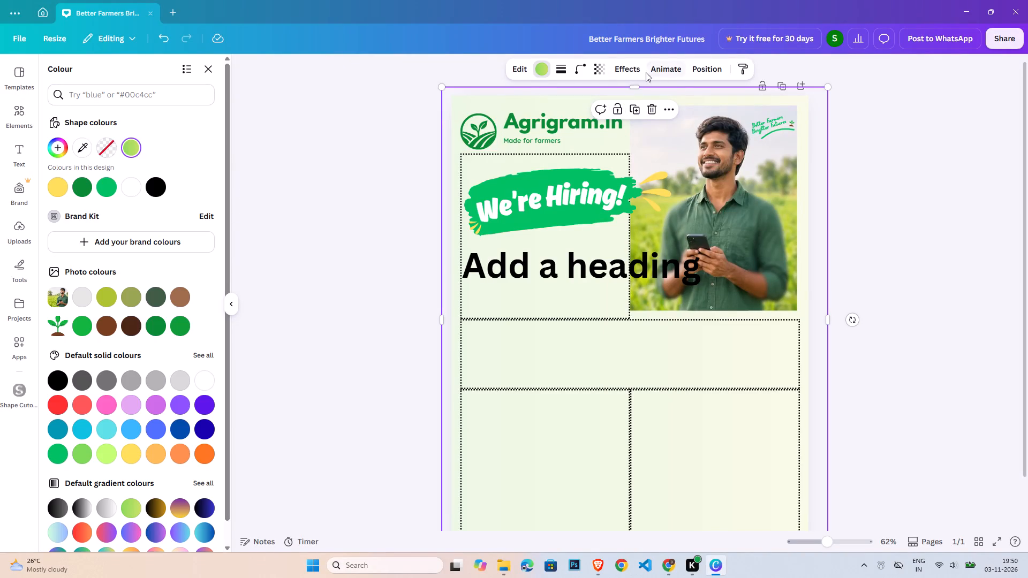
click(604, 67)
drag(560, 113, 554, 114)
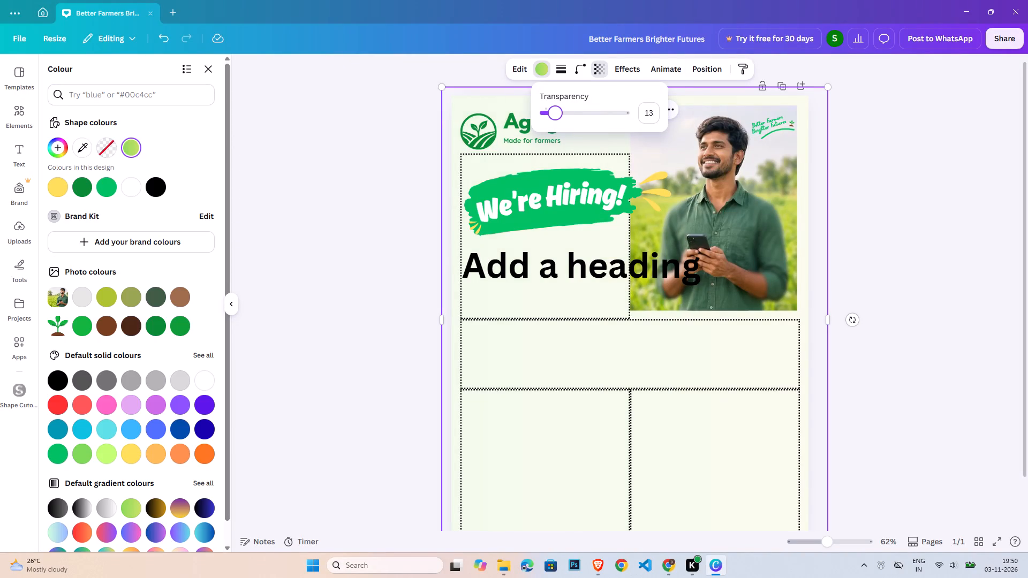
drag(554, 114, 581, 118)
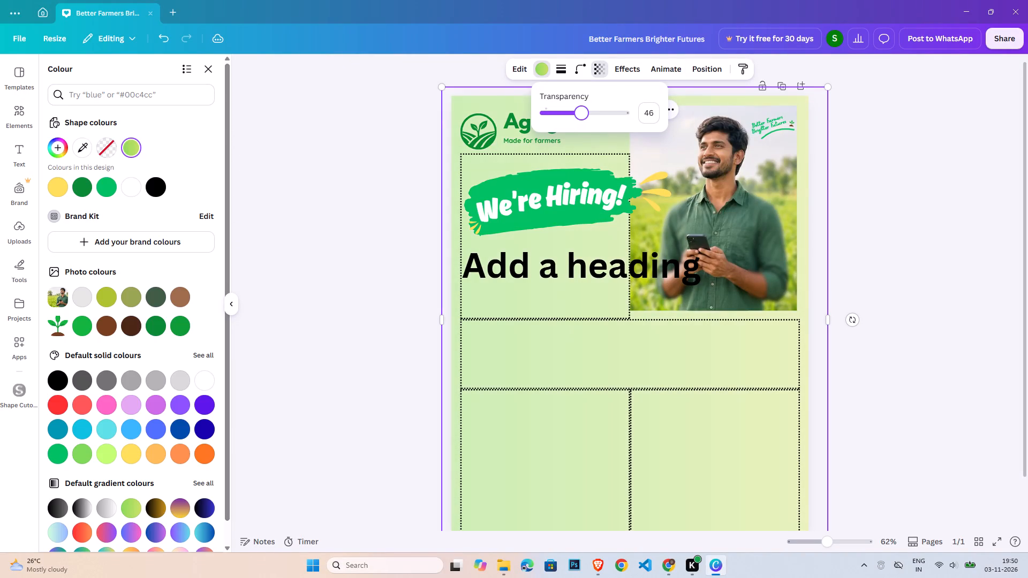
drag(581, 118, 554, 123)
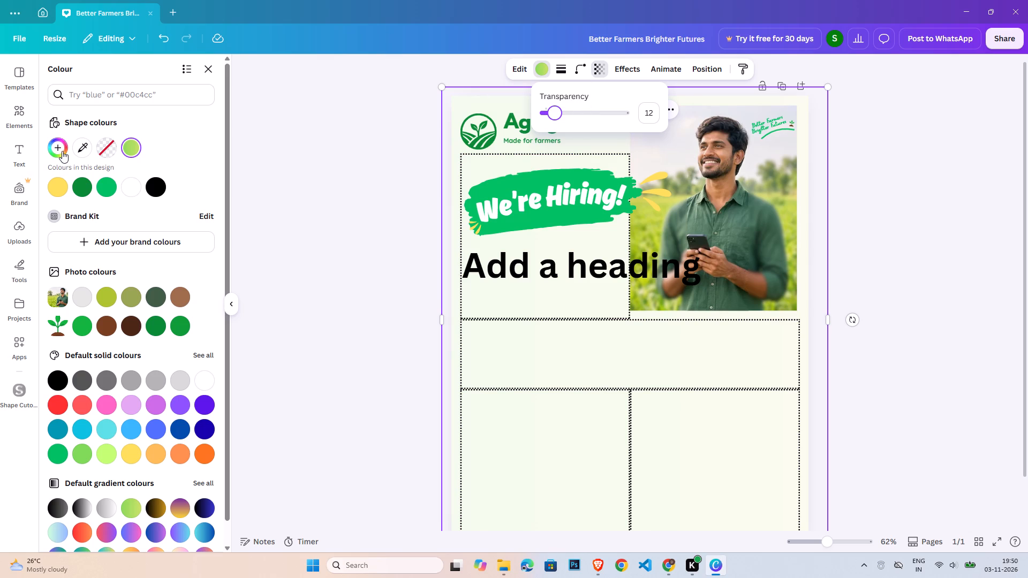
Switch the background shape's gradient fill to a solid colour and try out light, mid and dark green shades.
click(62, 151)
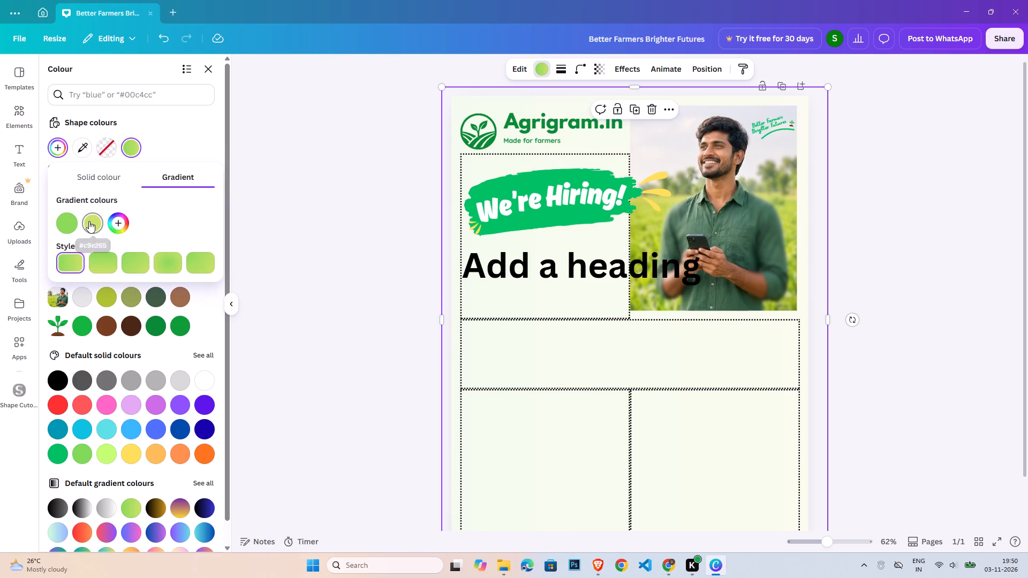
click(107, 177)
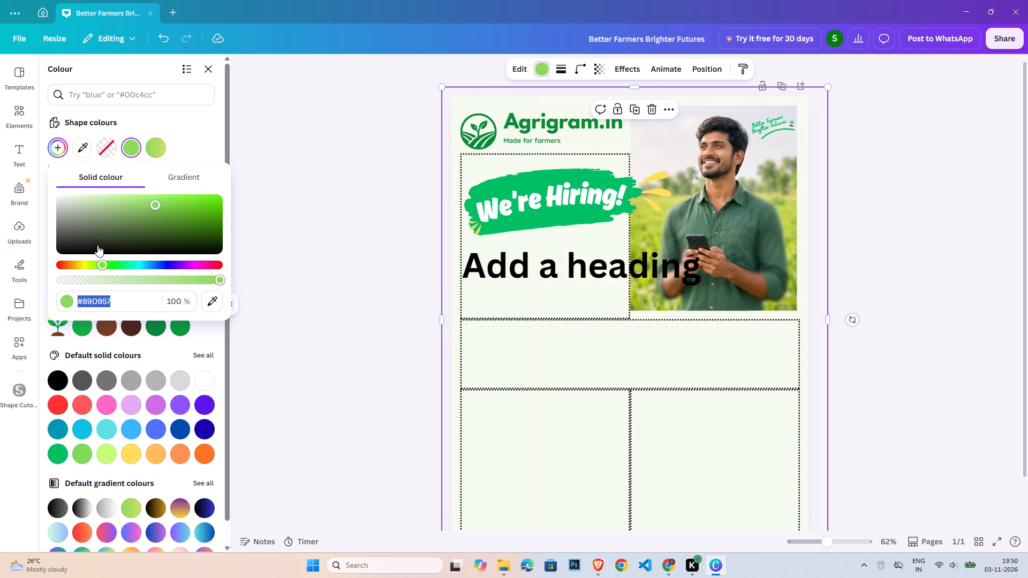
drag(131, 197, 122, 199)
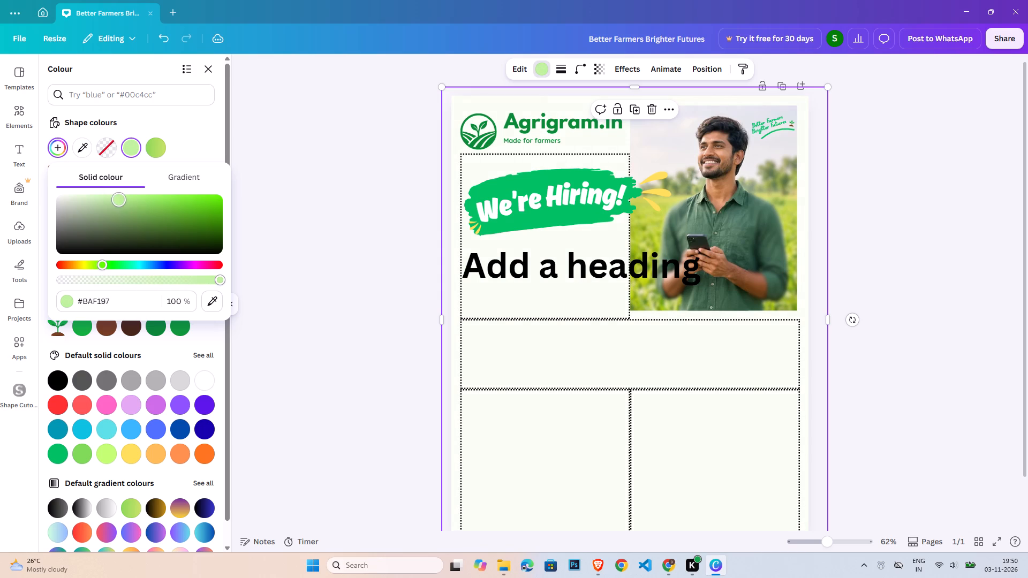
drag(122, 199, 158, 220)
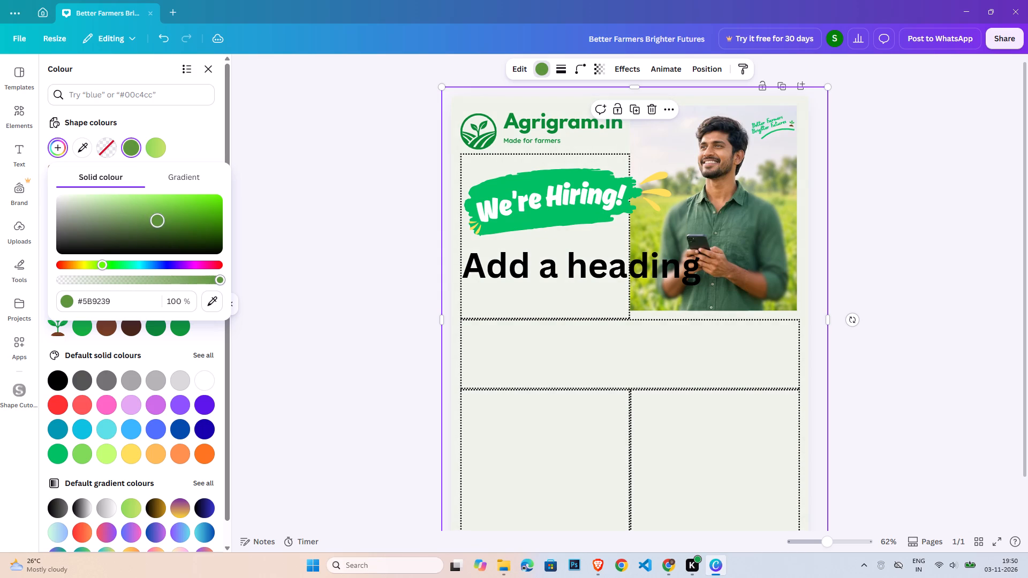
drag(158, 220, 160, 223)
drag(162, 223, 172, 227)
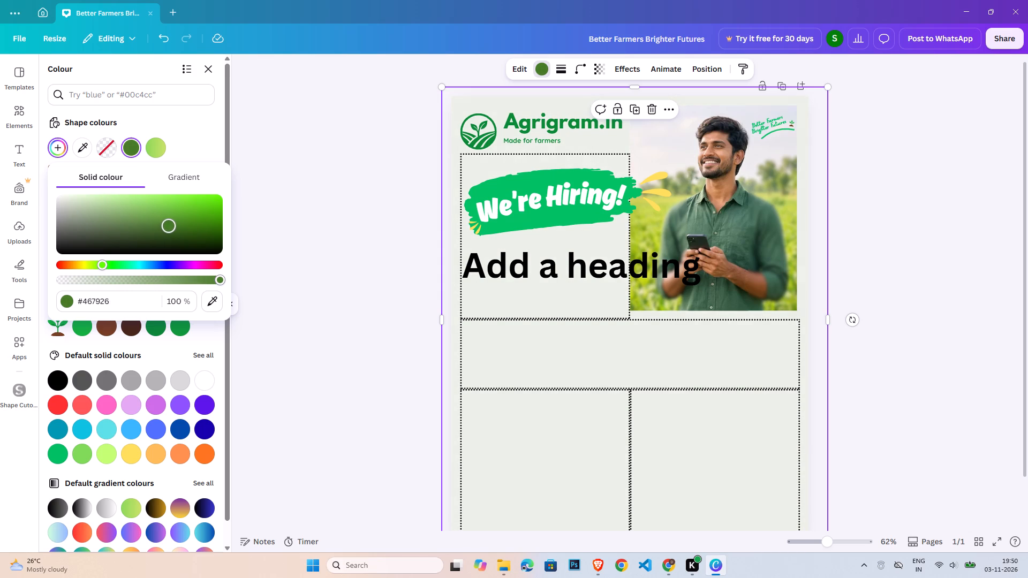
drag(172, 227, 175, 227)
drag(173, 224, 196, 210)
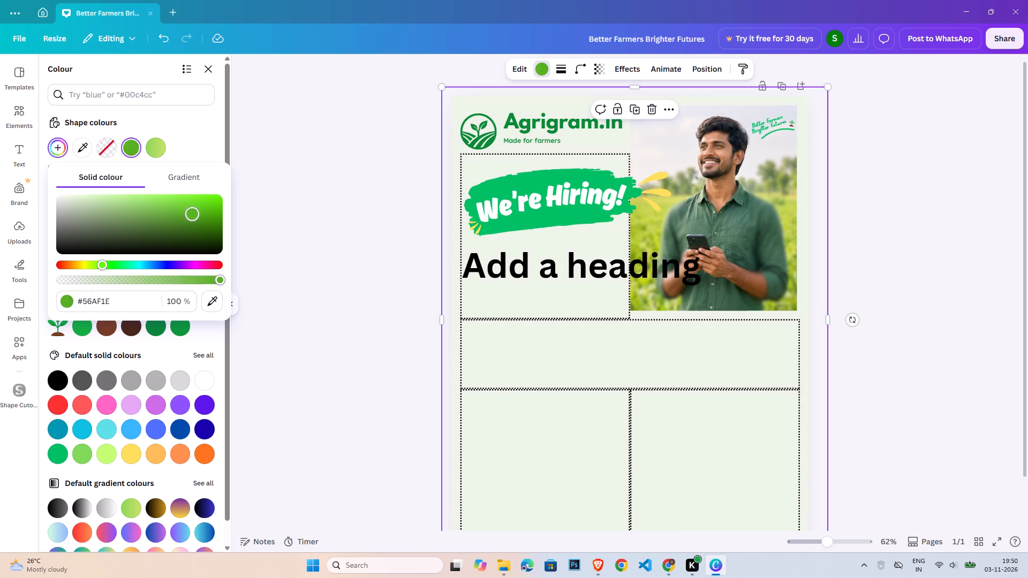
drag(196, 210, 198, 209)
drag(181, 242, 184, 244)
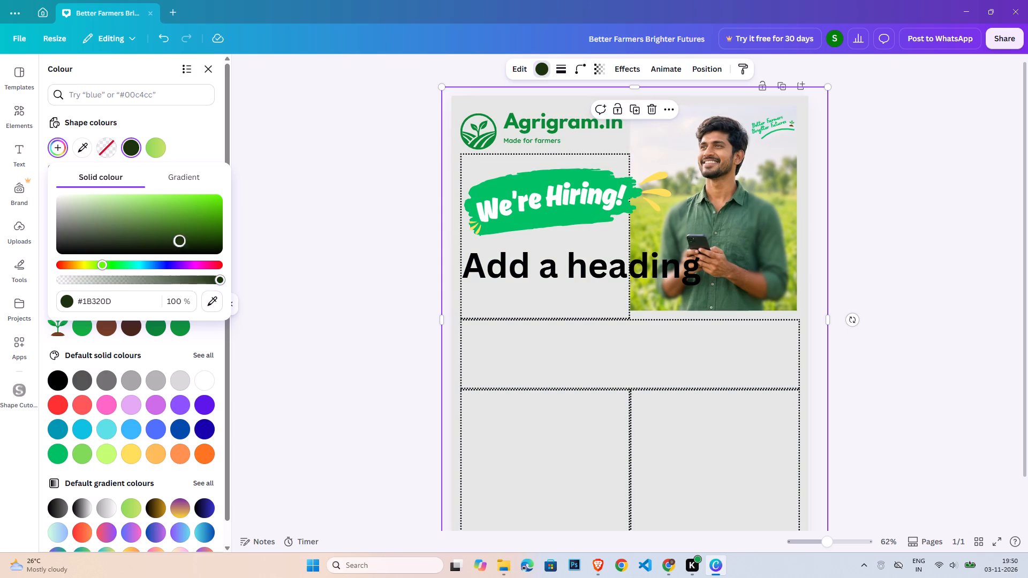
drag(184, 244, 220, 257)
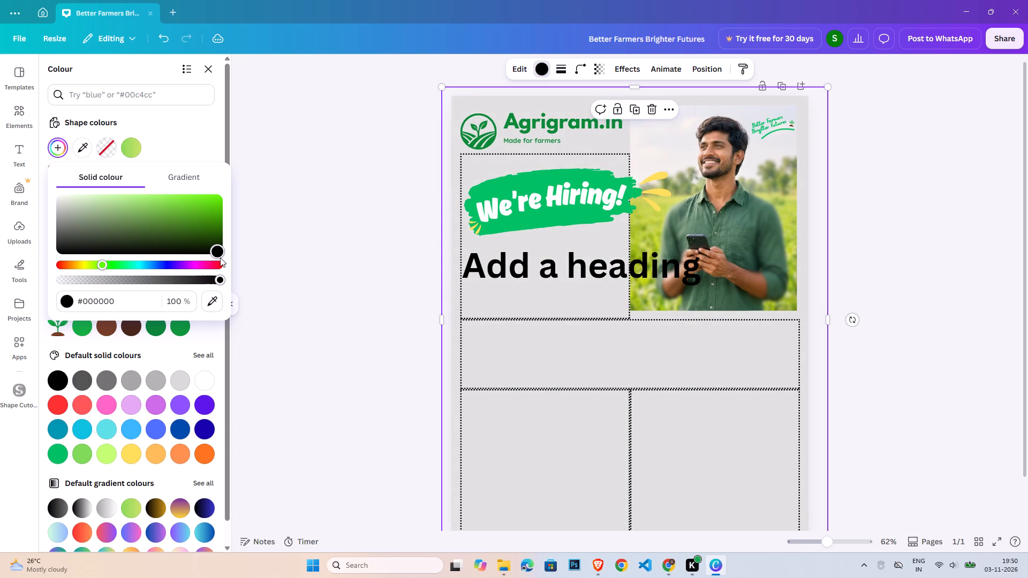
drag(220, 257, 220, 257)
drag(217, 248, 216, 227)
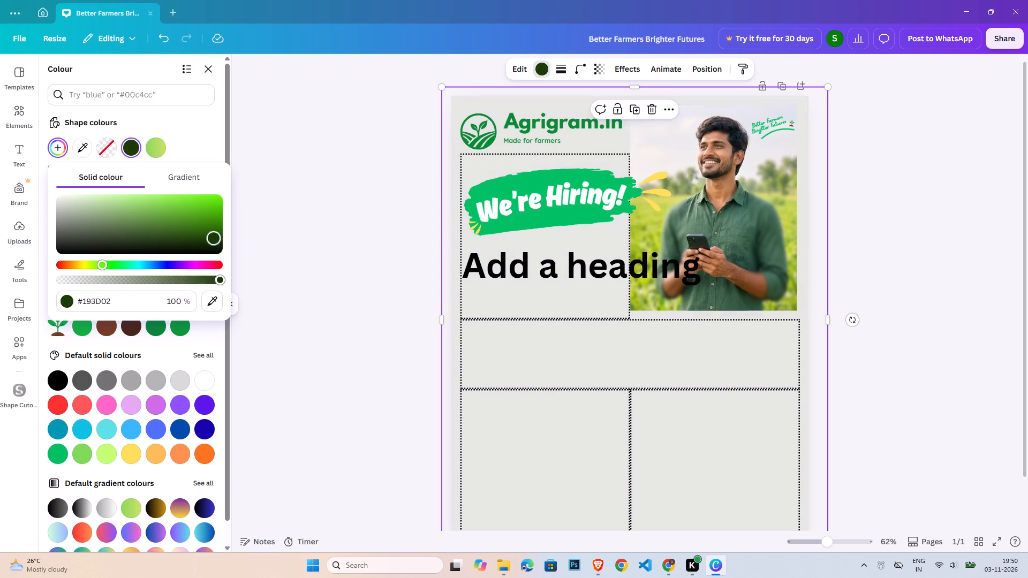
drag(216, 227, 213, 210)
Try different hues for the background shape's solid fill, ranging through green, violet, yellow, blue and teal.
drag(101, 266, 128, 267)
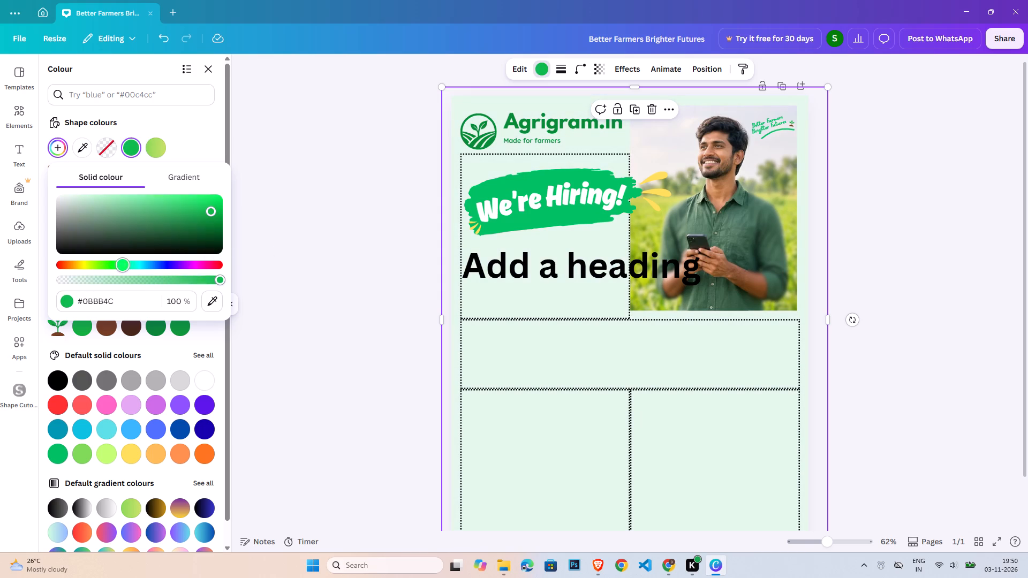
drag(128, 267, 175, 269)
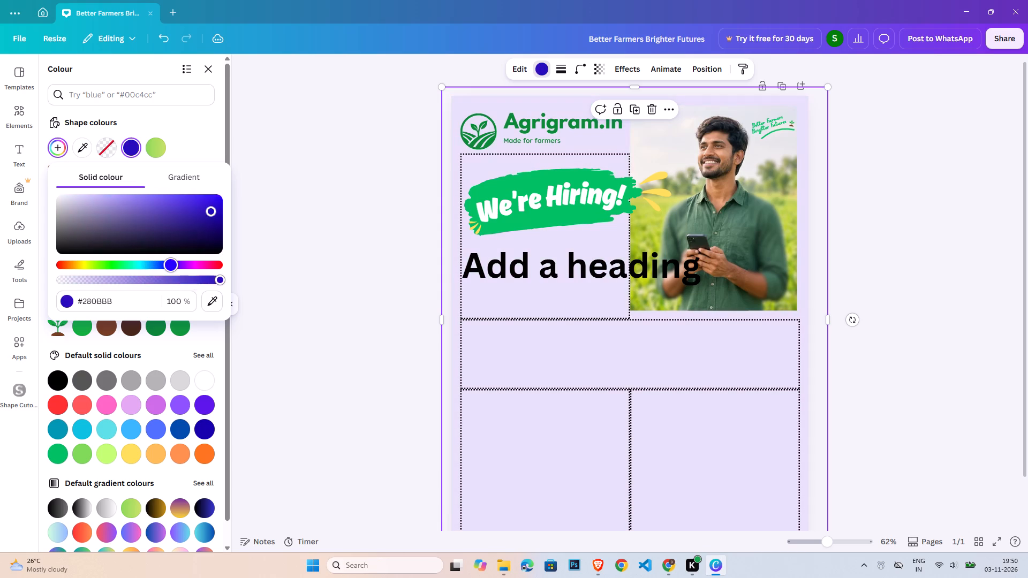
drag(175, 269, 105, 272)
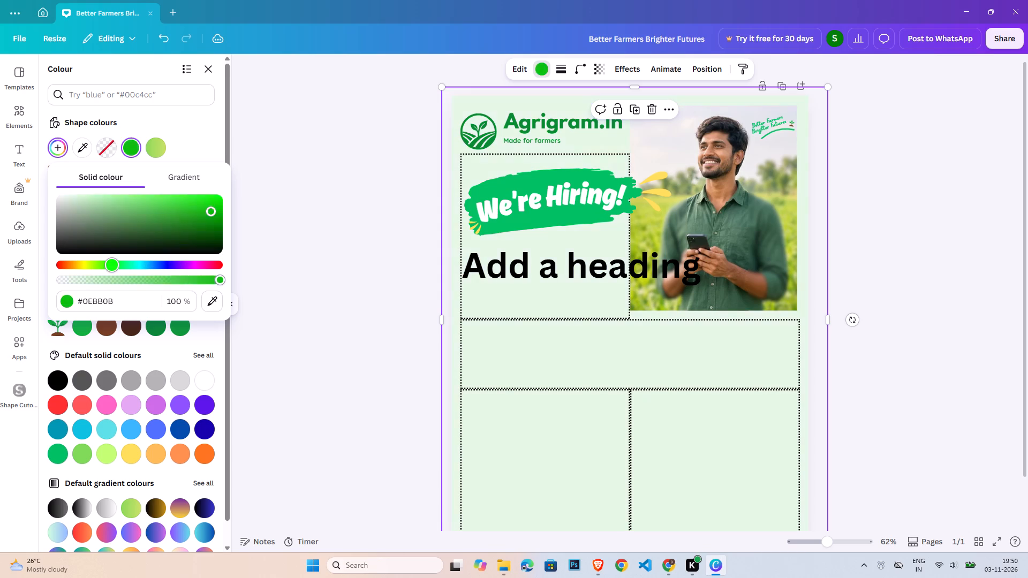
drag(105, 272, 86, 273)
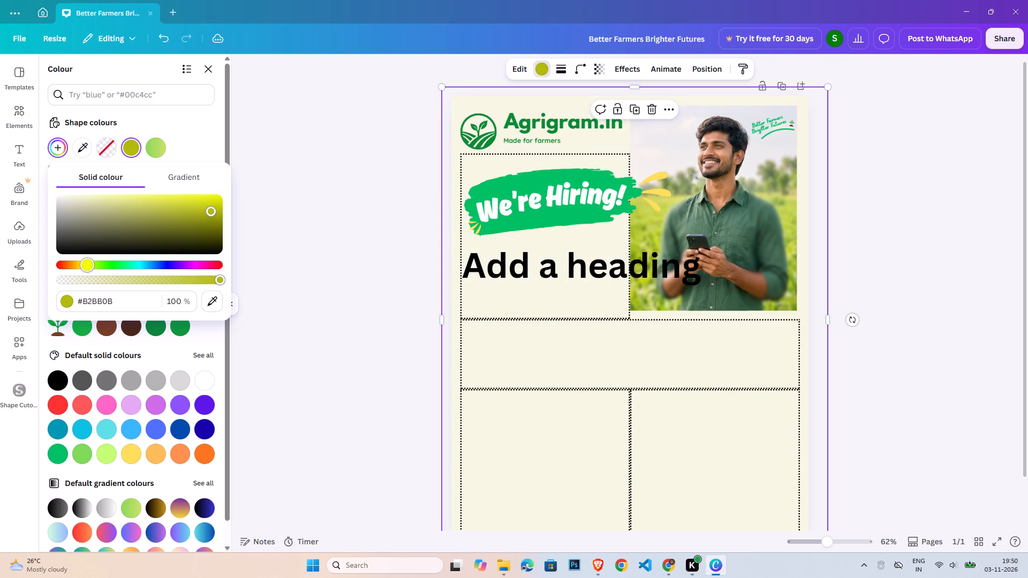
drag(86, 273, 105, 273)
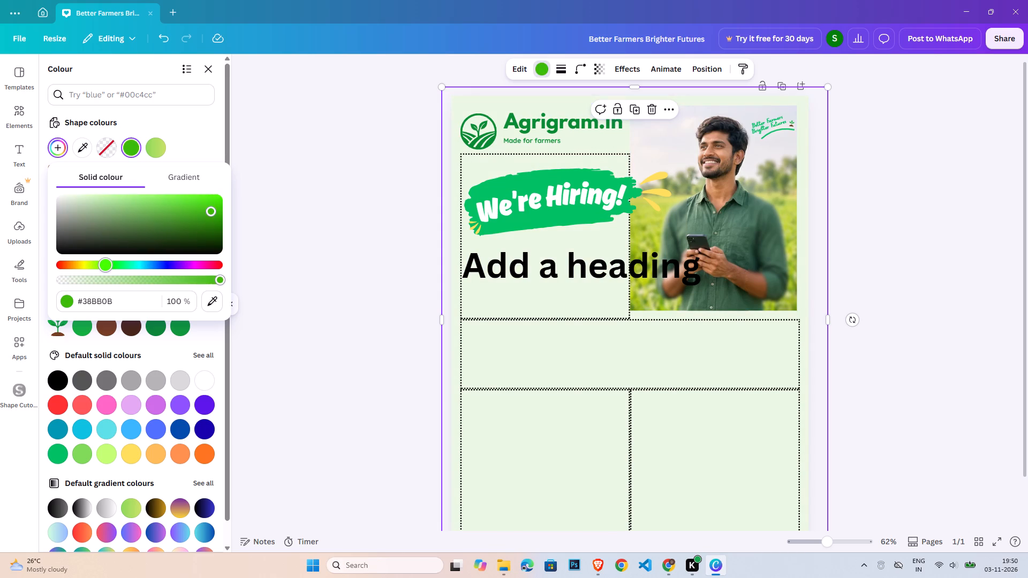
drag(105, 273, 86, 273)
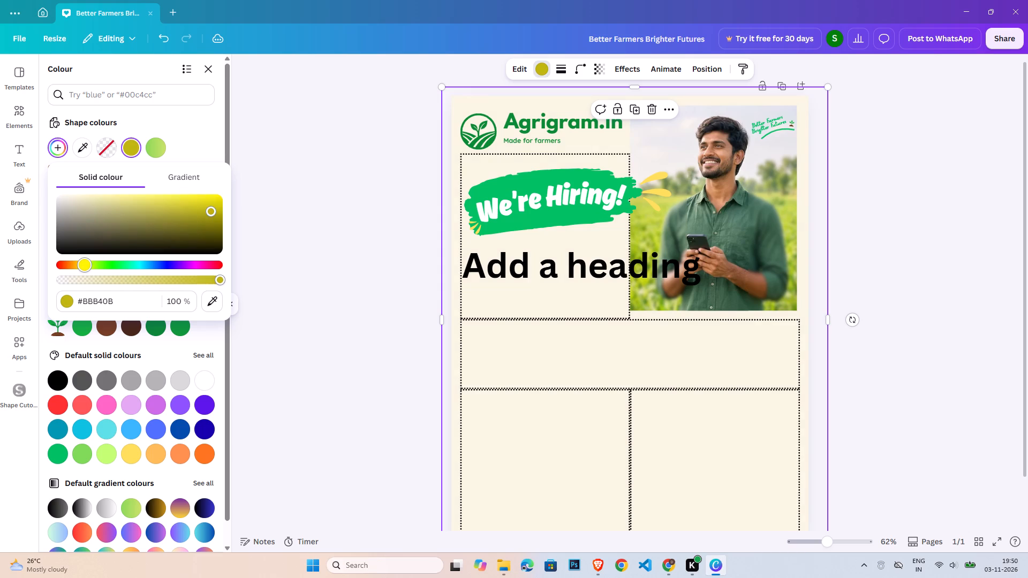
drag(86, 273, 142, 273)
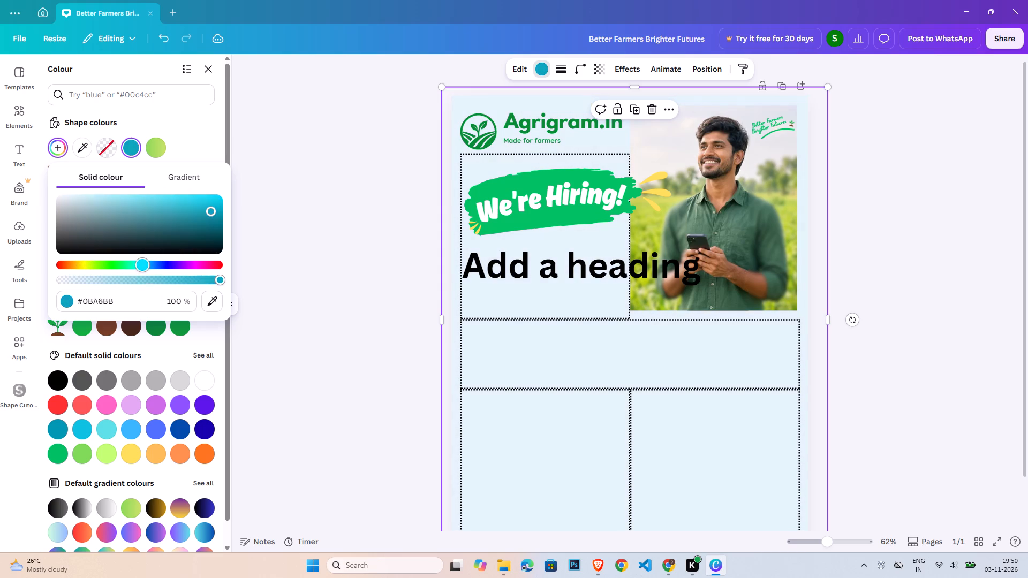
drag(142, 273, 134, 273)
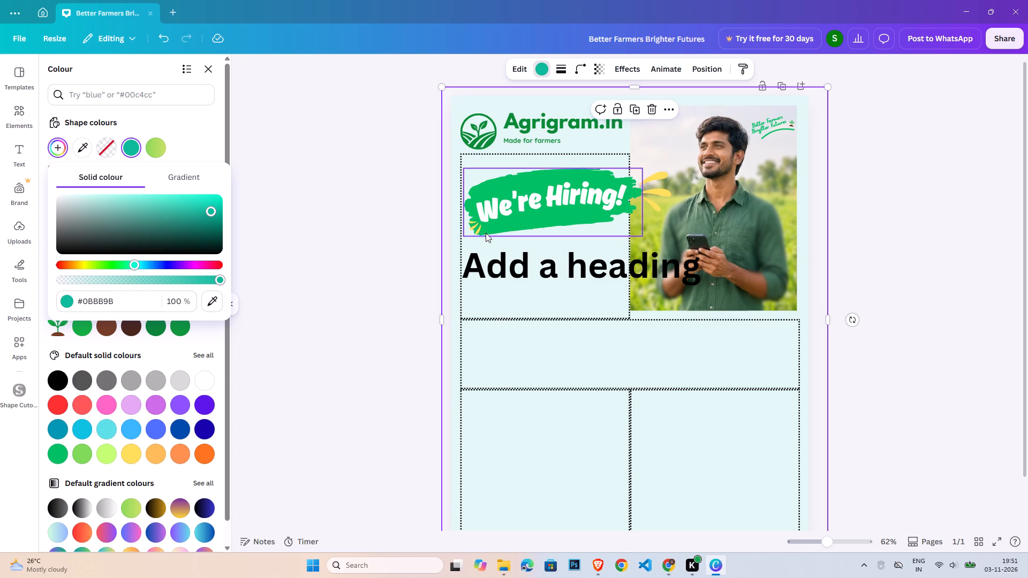
Set the background shape's solid fill to white.
drag(66, 196, 65, 196)
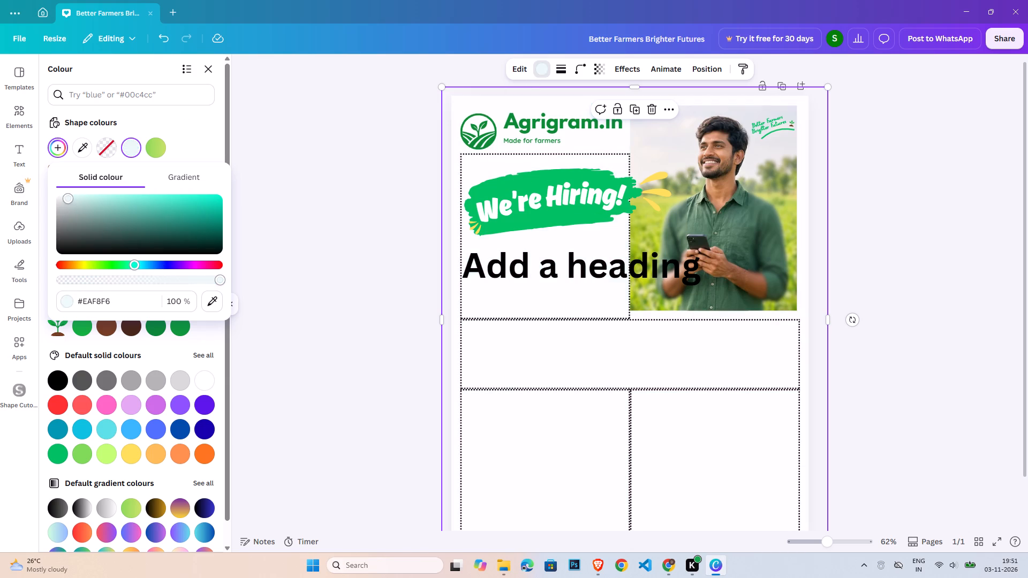
drag(65, 196, 40, 190)
Recolour the small yellow splash on the brush stroke's lower-left end dark green and move it just outside that corner.
click(473, 230)
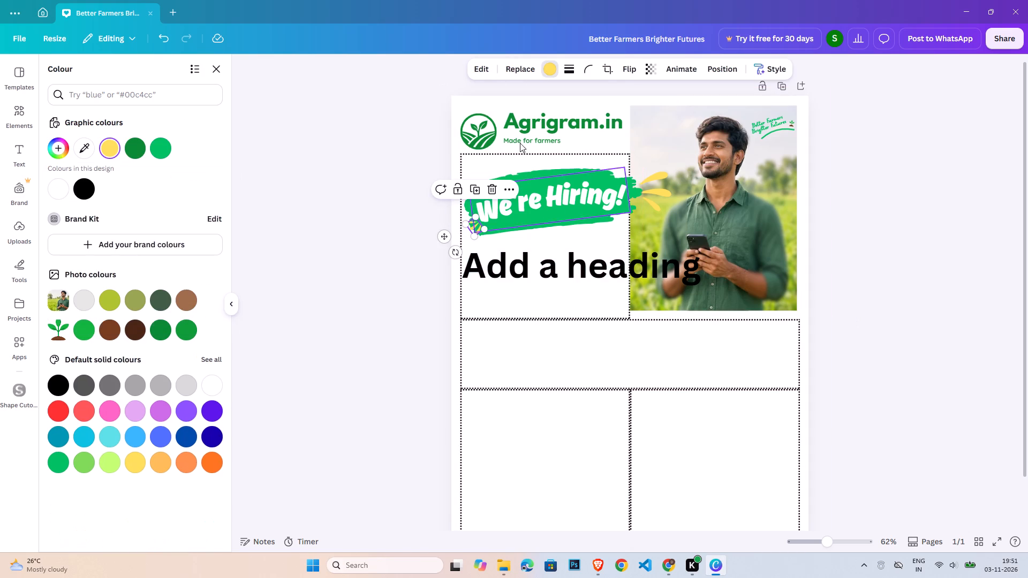
click(141, 147)
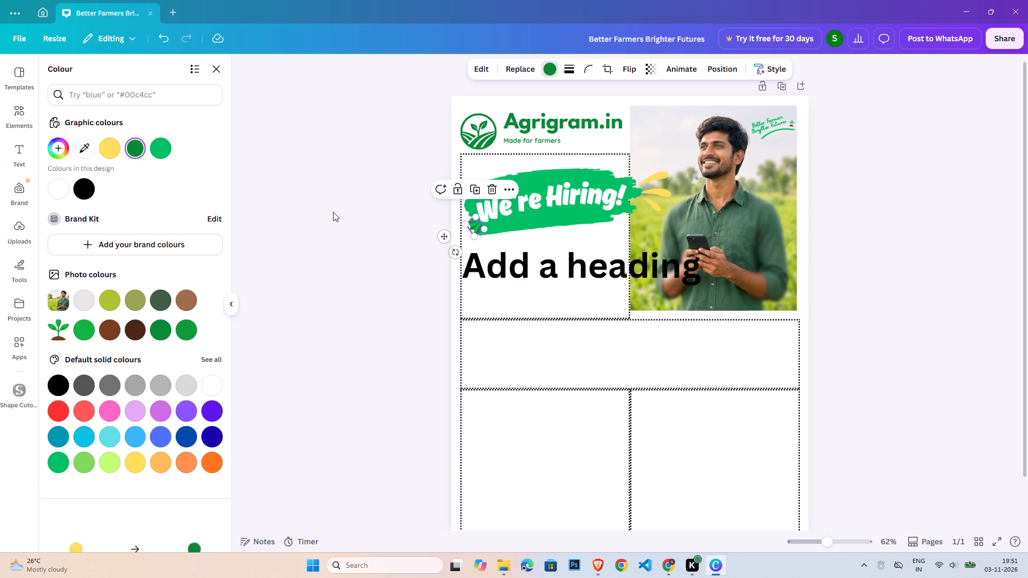
click(479, 218)
drag(465, 223, 456, 221)
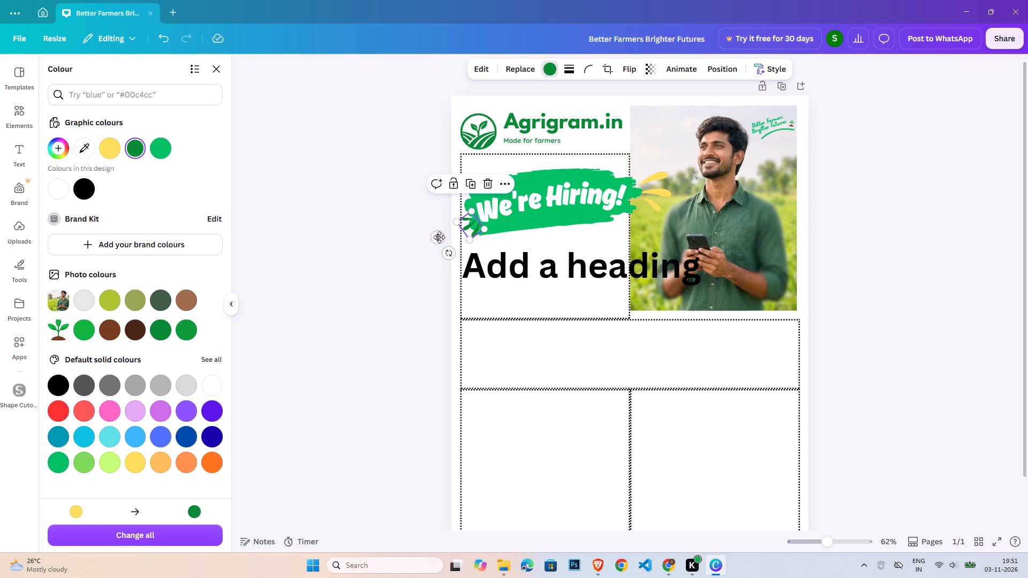
drag(437, 237, 431, 247)
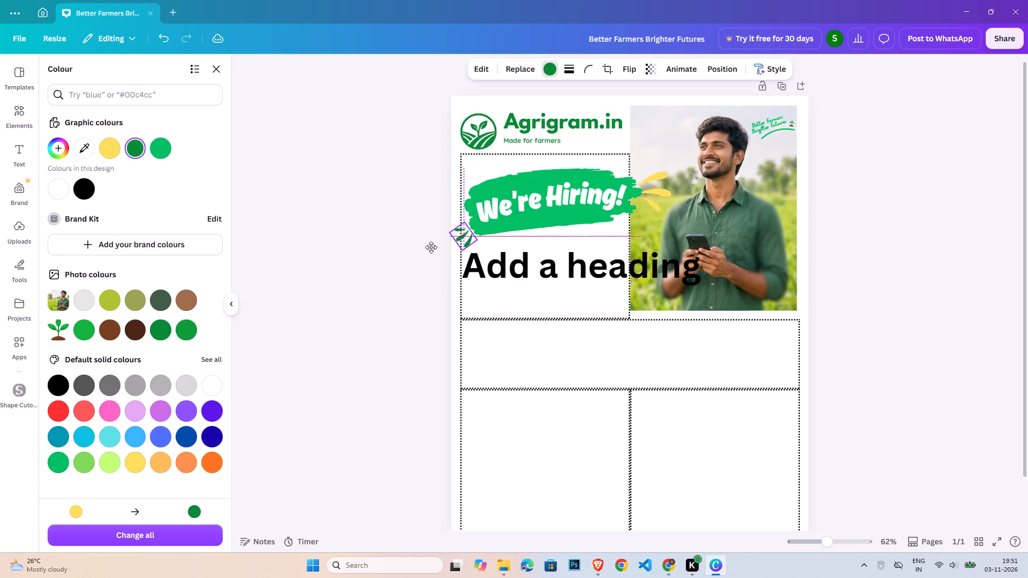
drag(431, 247, 429, 248)
double_click(888, 261)
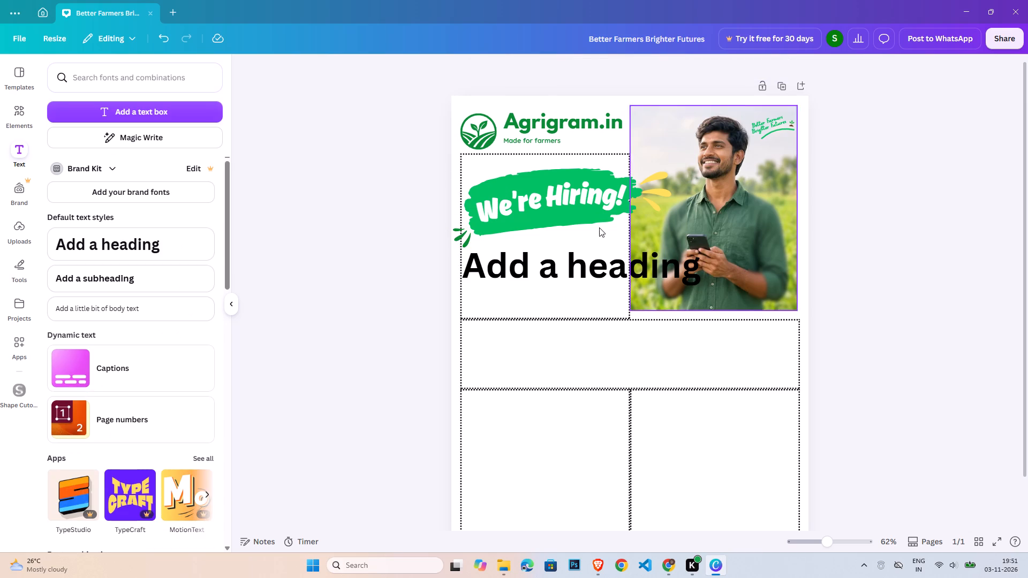
Delete the large yellow splash overlapping the farmer photo beside the "We're Hiring!" banner.
click(668, 192)
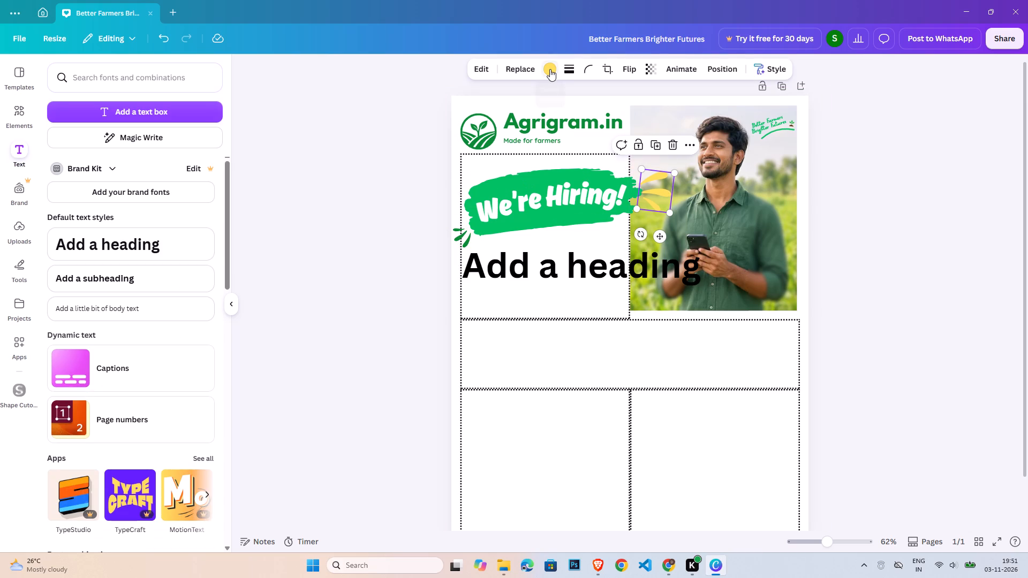
key(Delete)
double_click(911, 231)
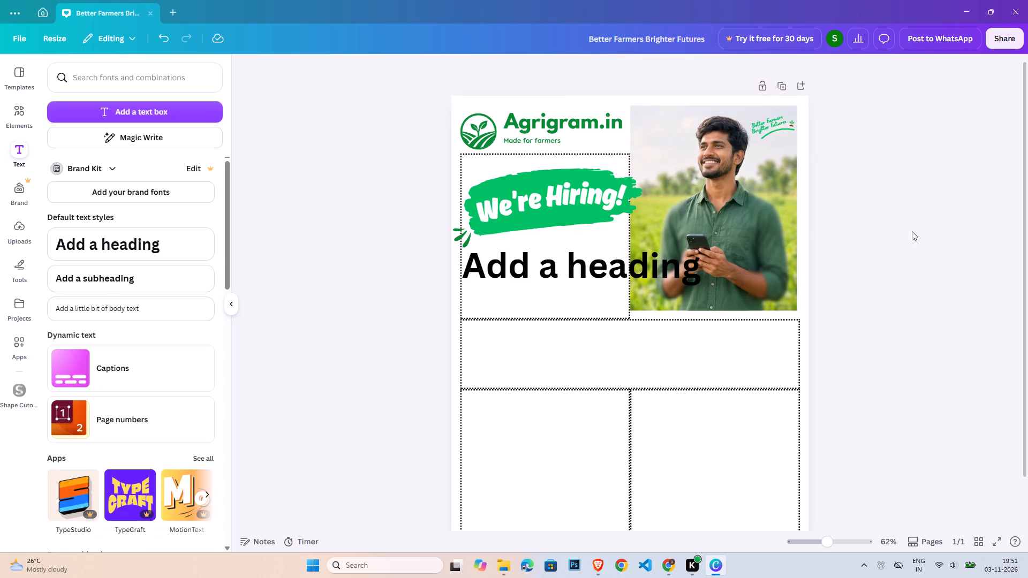
Delete the dotted box surrounding the "We're Hiring!" banner and heading.
click(541, 154)
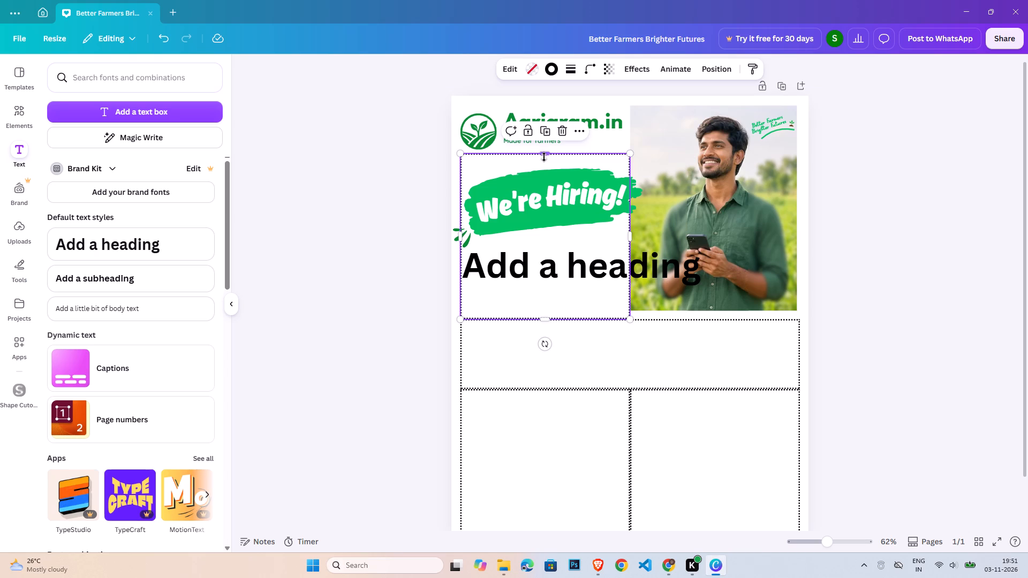
key(Delete)
click(856, 230)
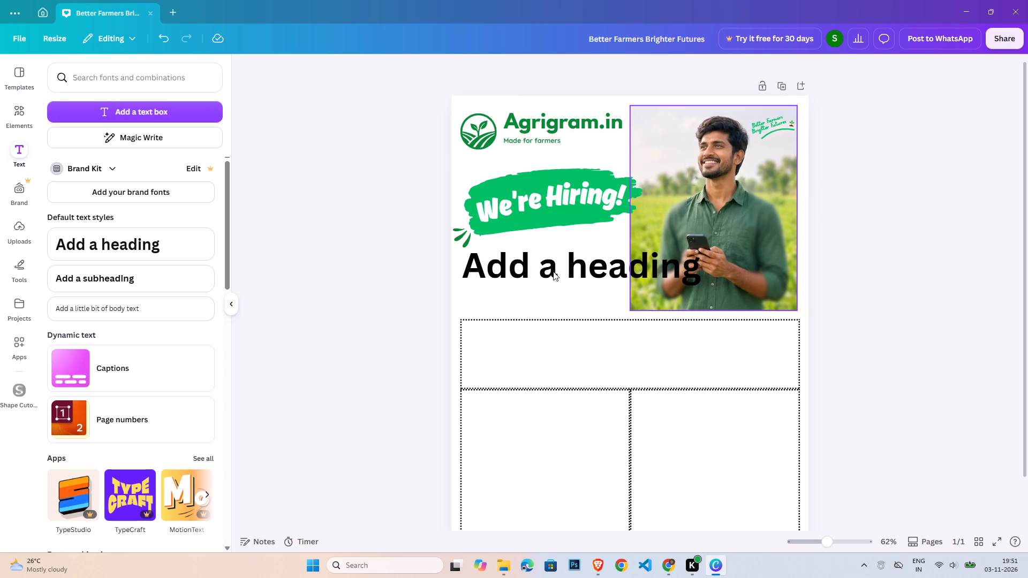
Replace the placeholder heading text below the banner with "Agri Expert".
click(519, 272)
double_click(519, 272)
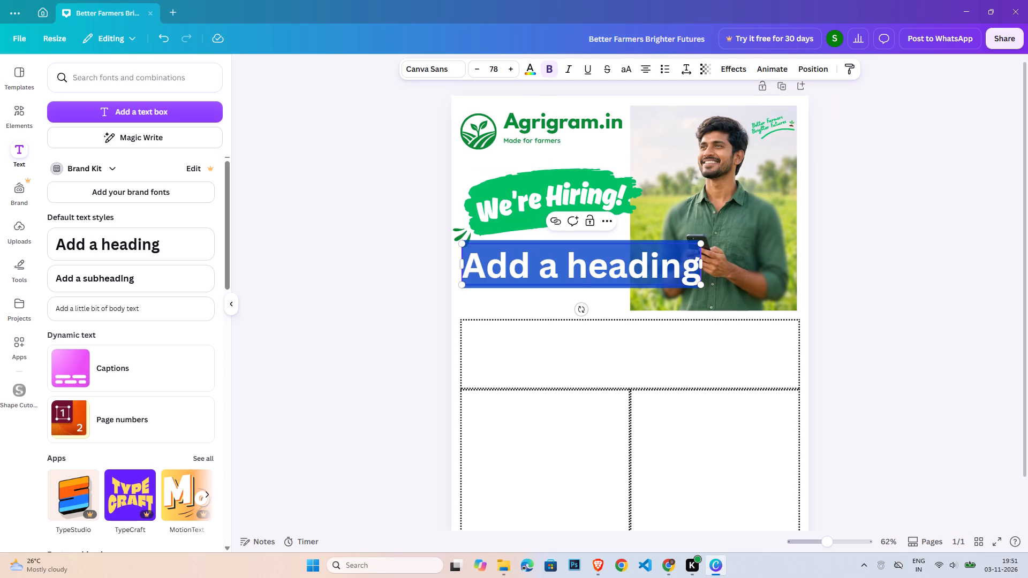
text(Agr)
key(space)
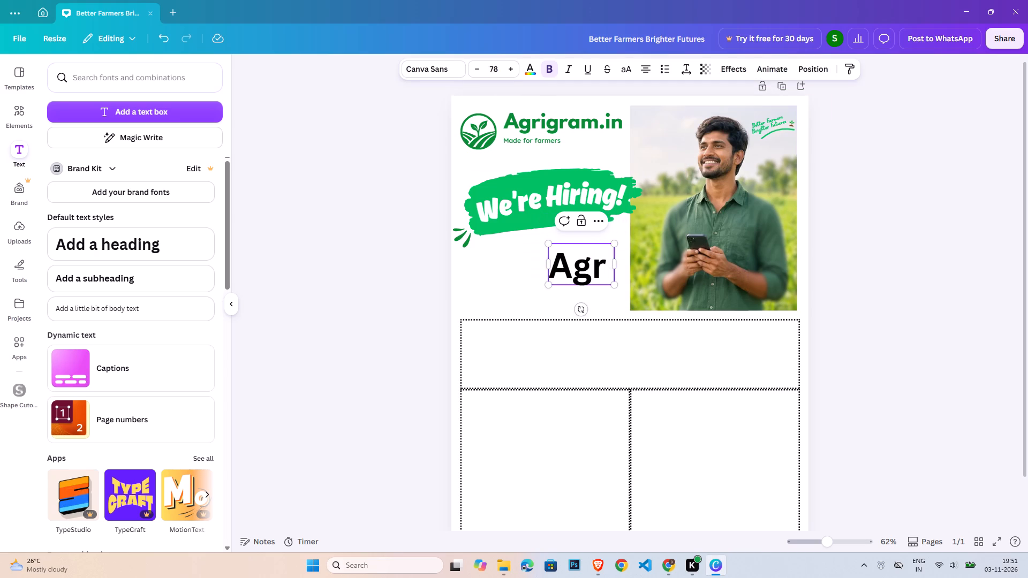
key(BackSpace)
text(i Expert)
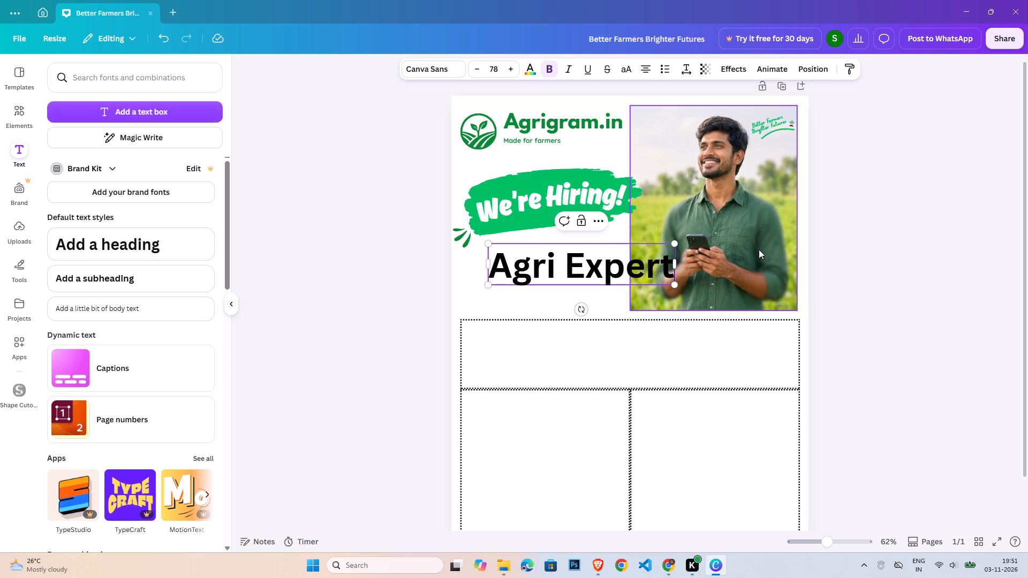
click(784, 285)
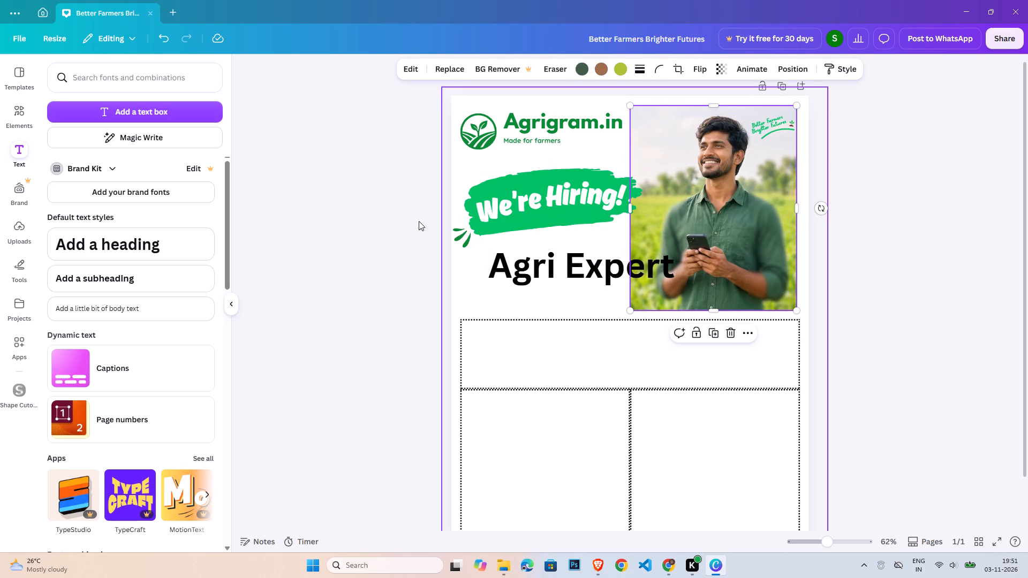
Move the "We're Hiring!" banner together with its green splash slightly up, closer to the logo header.
drag(404, 195, 550, 228)
drag(585, 199, 586, 187)
Move the "Agri Expert" heading up and left, directly beneath the "We're Hiring!" banner near the page's left edge.
click(602, 265)
drag(596, 268, 563, 261)
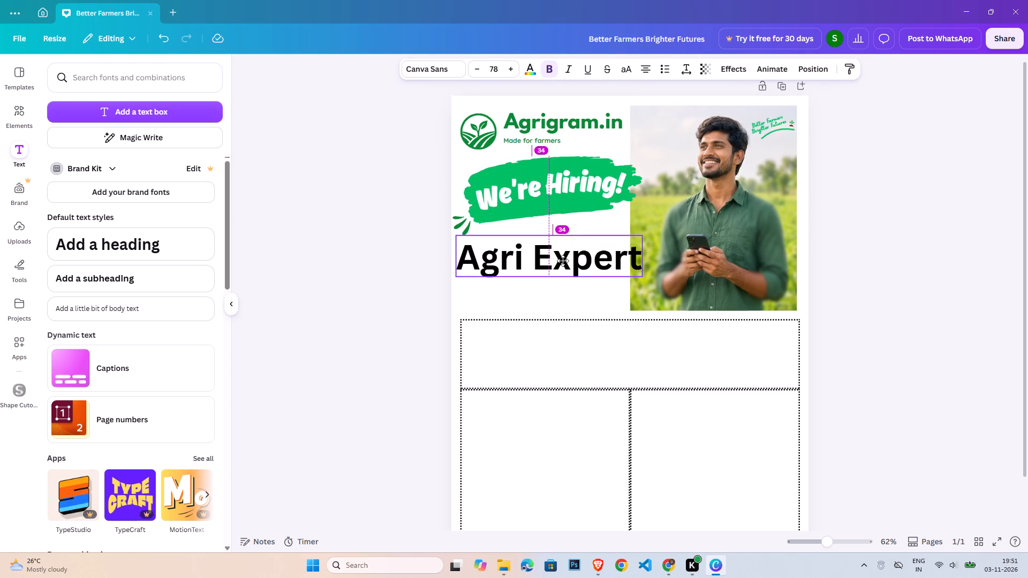
drag(563, 261, 562, 255)
Change the font of the whole "Agri Expert" heading to League Spartan.
double_click(562, 255)
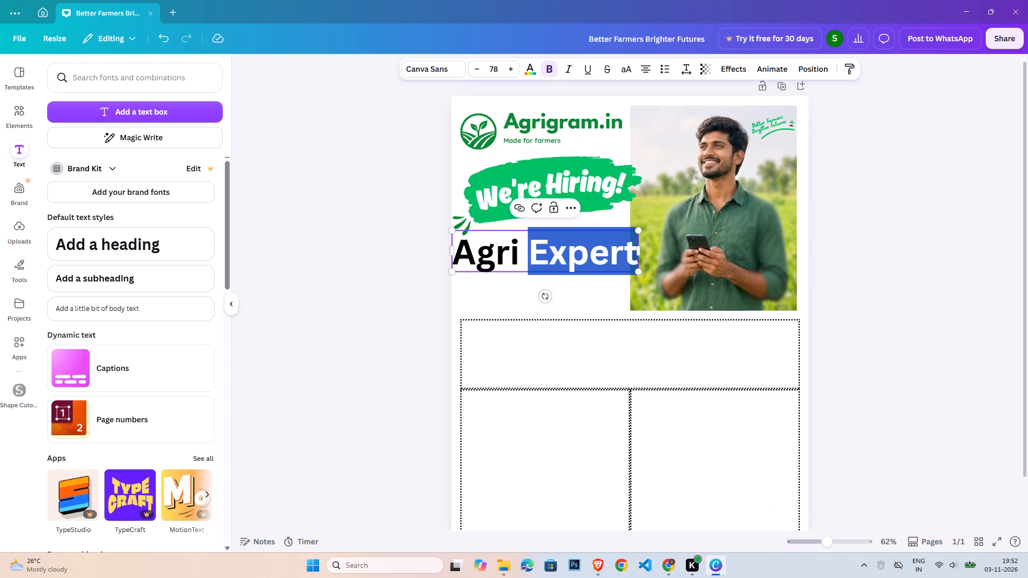
triple_click(562, 255)
click(437, 71)
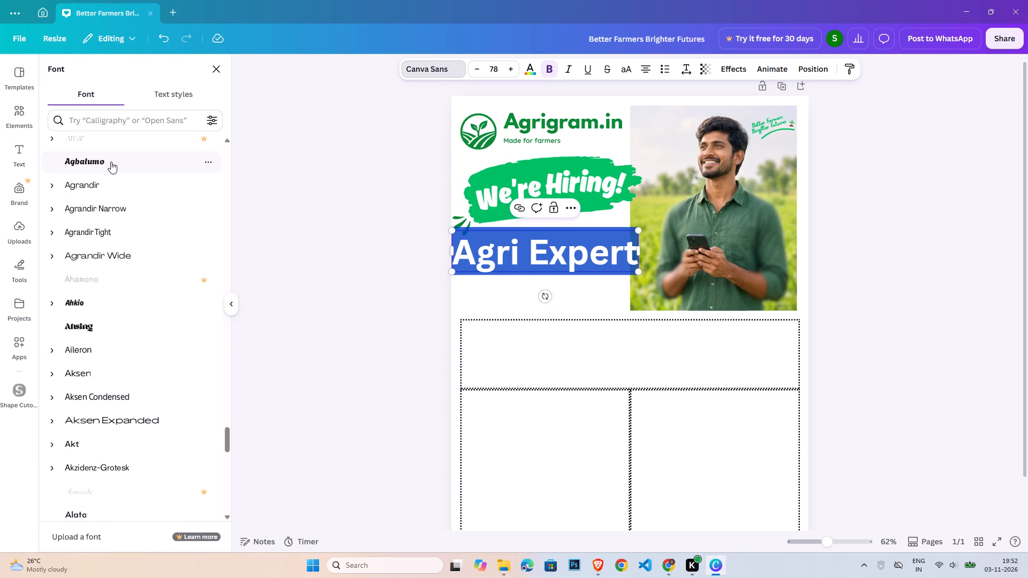
click(108, 121)
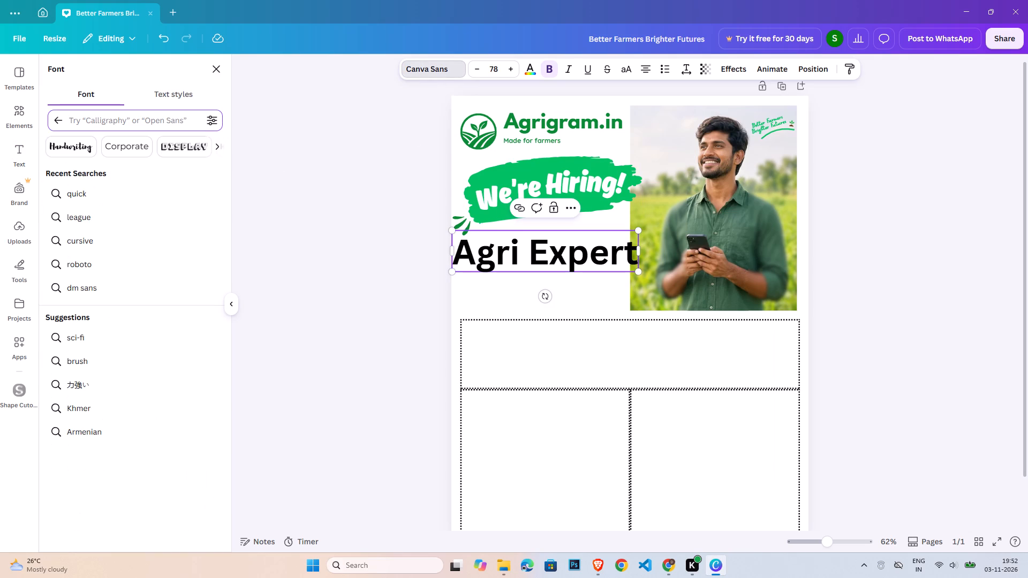
text(log)
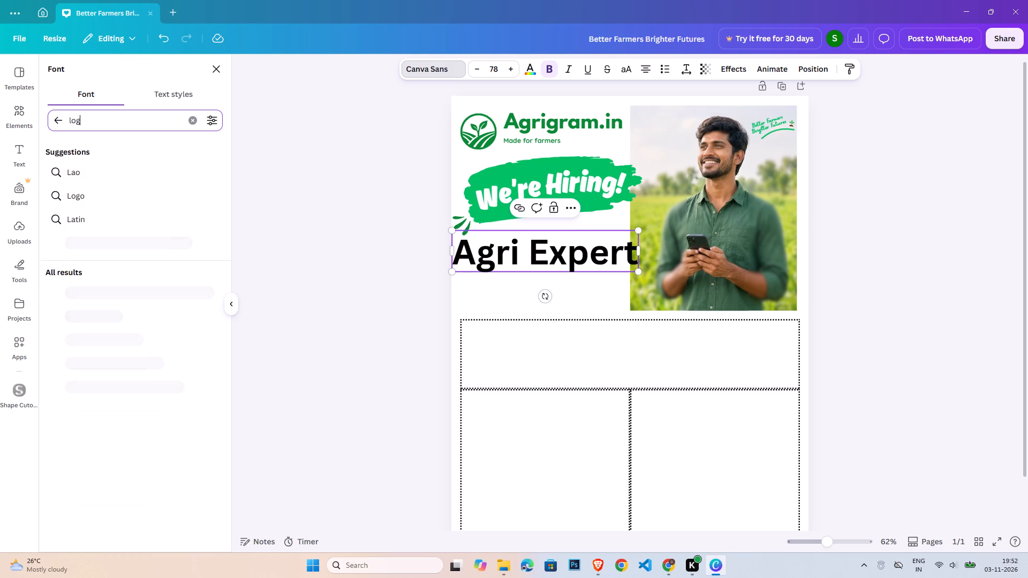
key(BackSpace)
key(BackSpace)
text(ea)
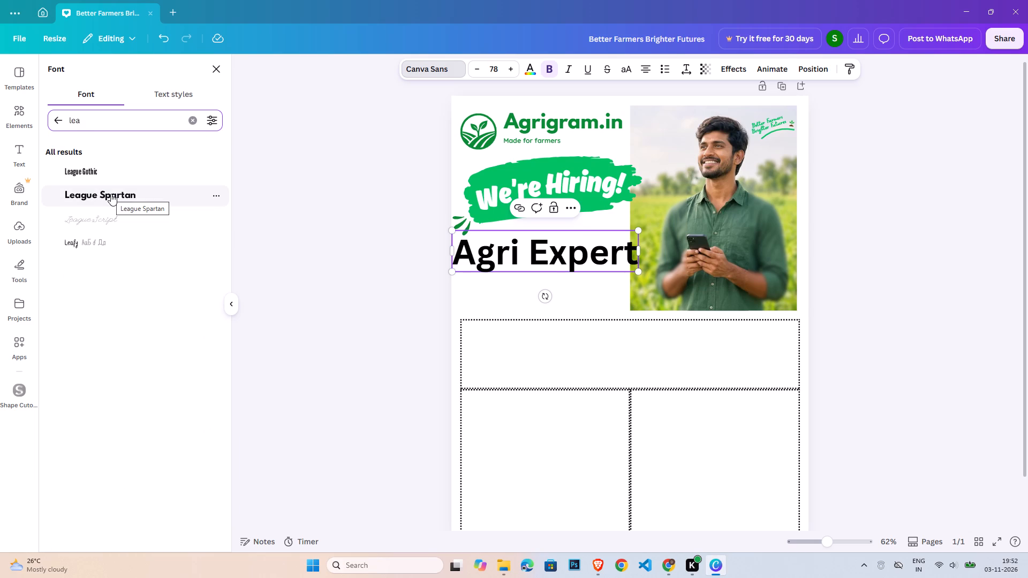
click(111, 194)
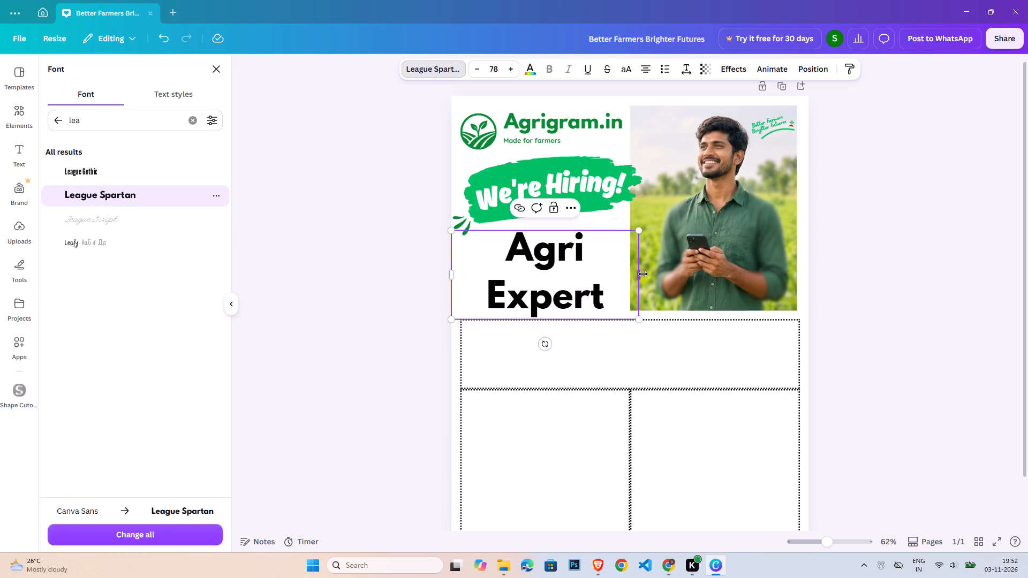
Widen the "Agri Expert" text box to fit one line, and scale the heading down to about size 55.7.
drag(643, 274, 682, 270)
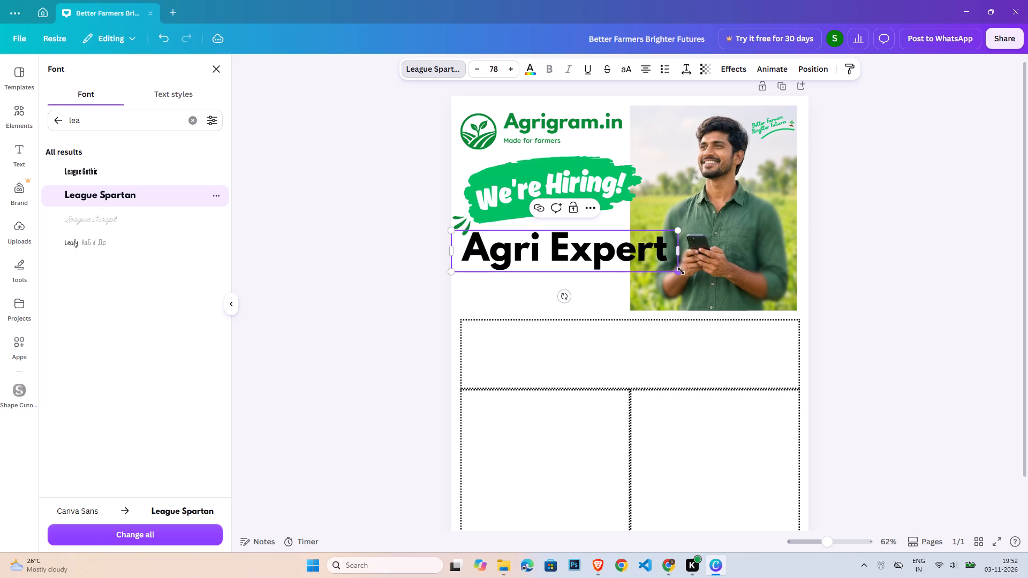
drag(681, 272, 616, 263)
click(545, 247)
click(546, 247)
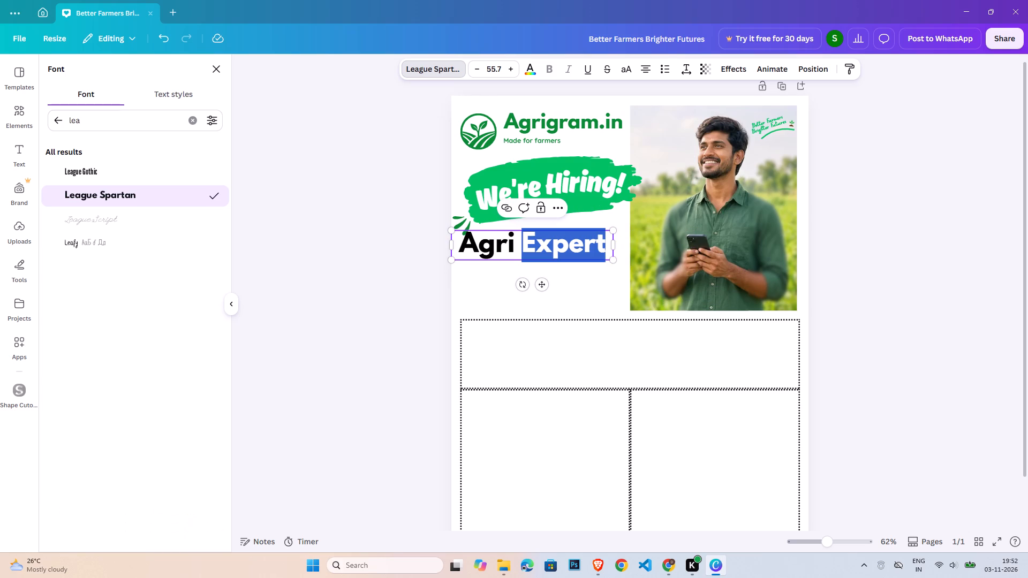
click(365, 267)
click(920, 242)
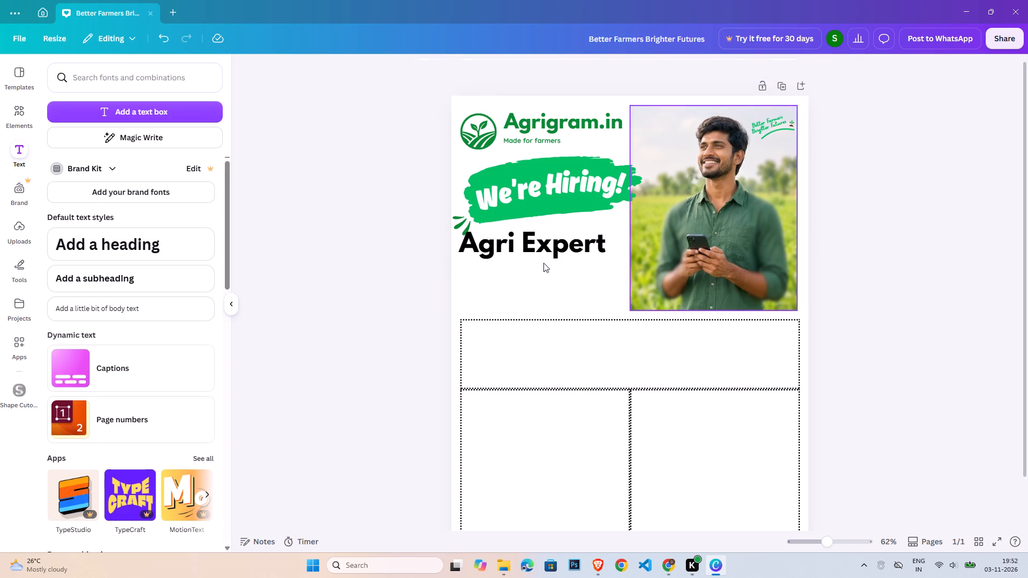
Shift the "Agri Expert" heading slightly right beneath the banner and recolour all of its text dark blue.
drag(529, 257, 535, 257)
double_click(535, 257)
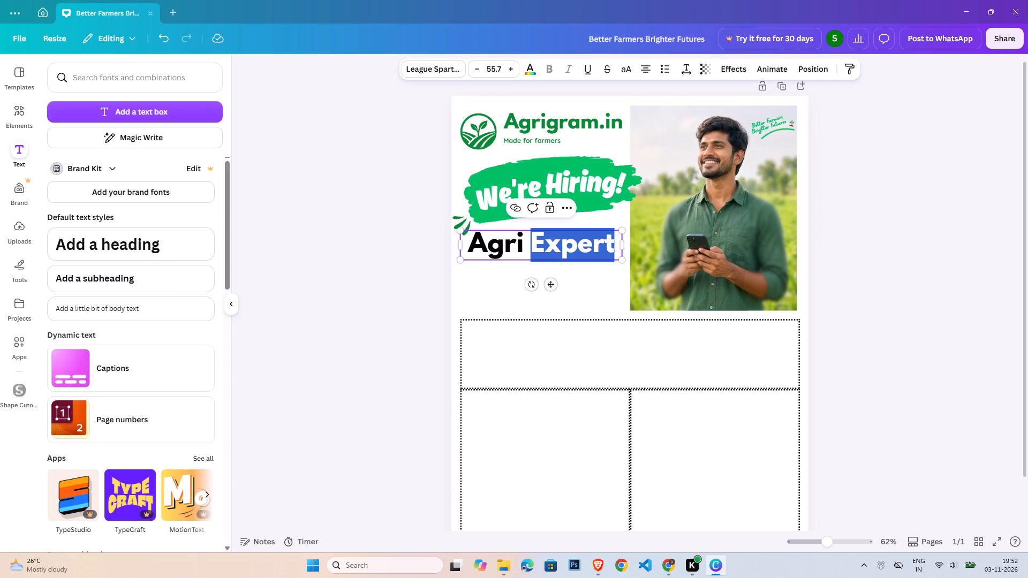
double_click(535, 257)
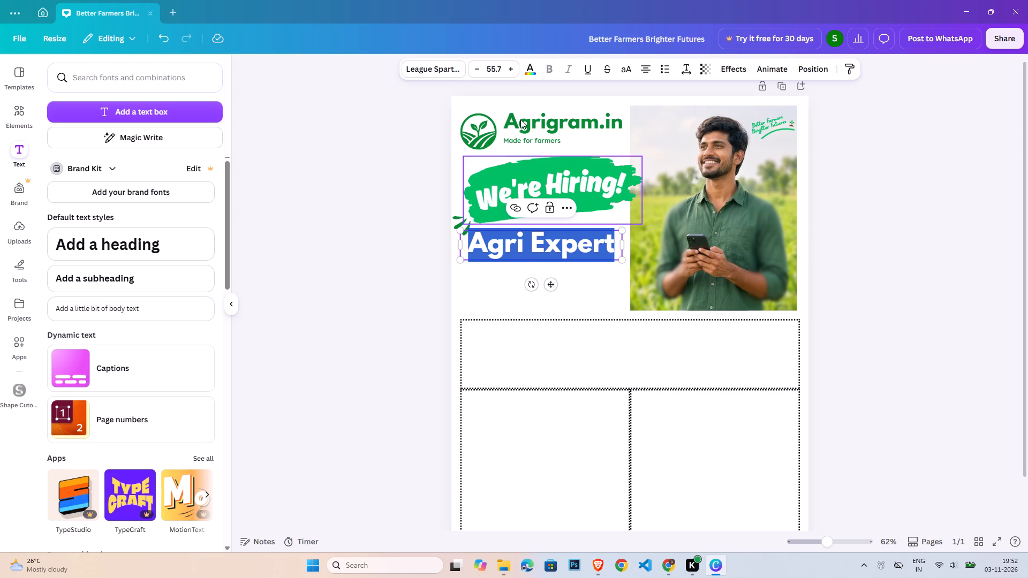
click(525, 63)
click(184, 399)
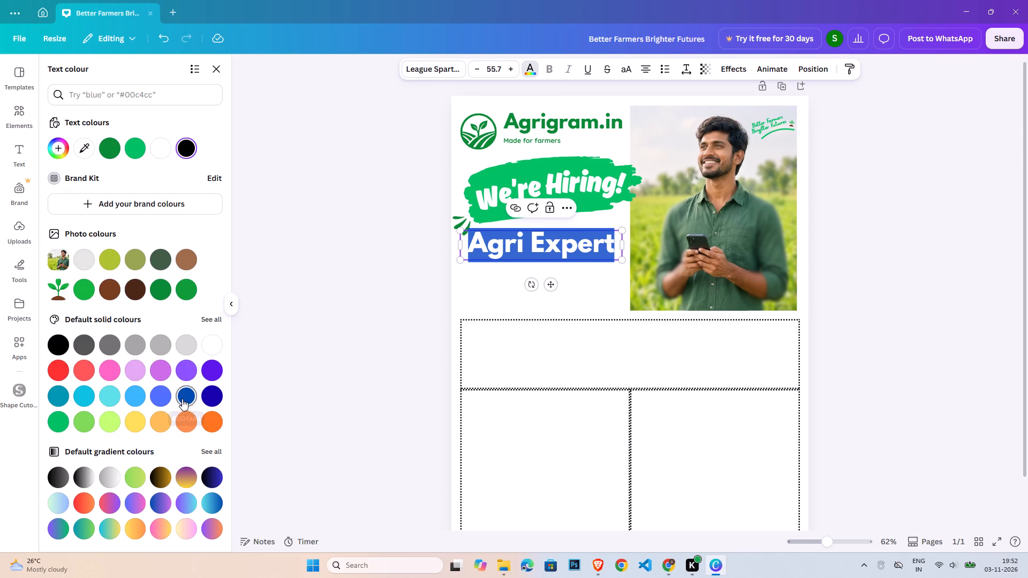
double_click(328, 393)
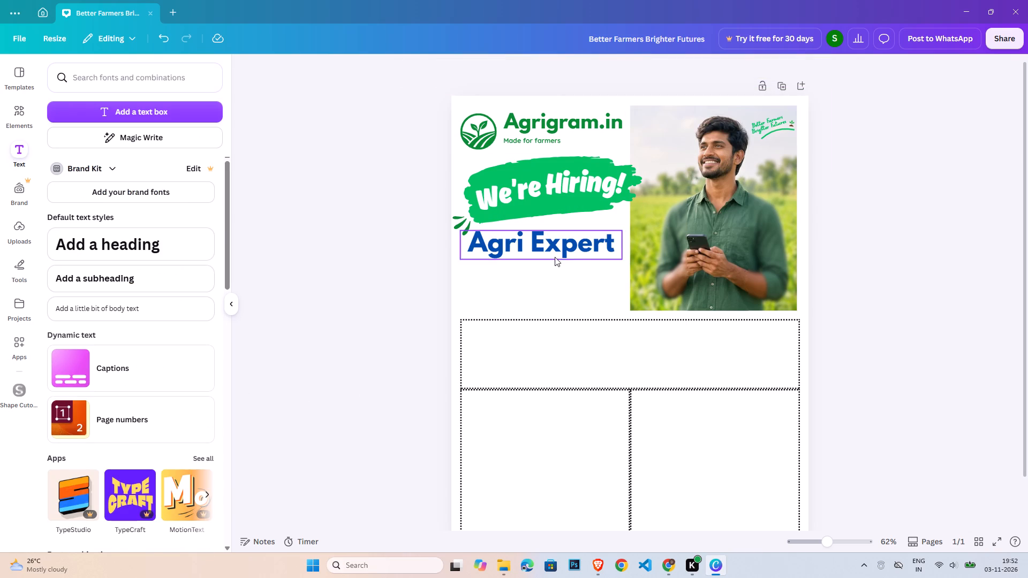
click(555, 257)
double_click(897, 264)
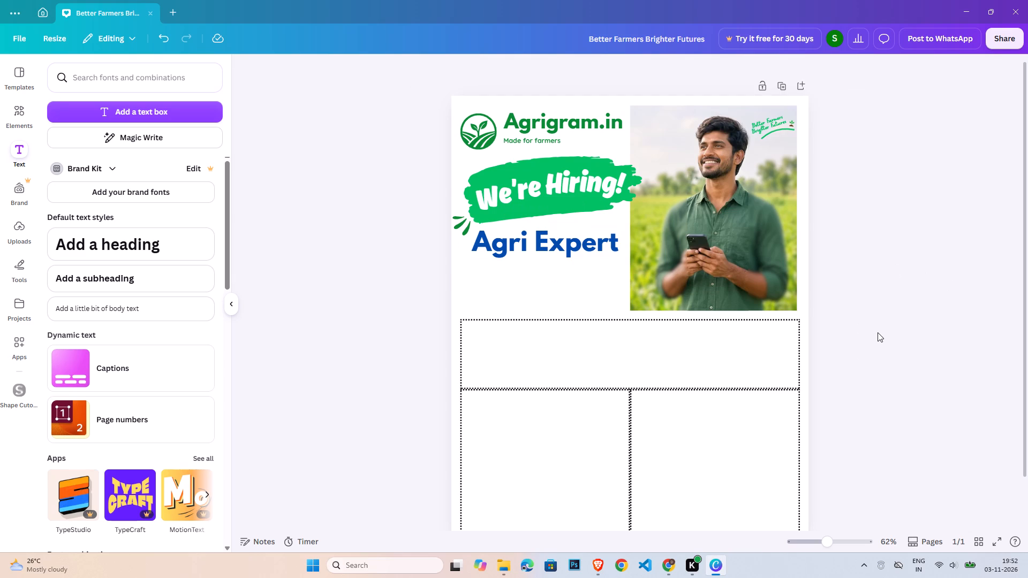
Shrink the logo icon, "Agrigram.in" and "Made for farmers" together and move them slightly up toward the page's top edge.
click(458, 136)
click(474, 138)
shift+click(544, 121)
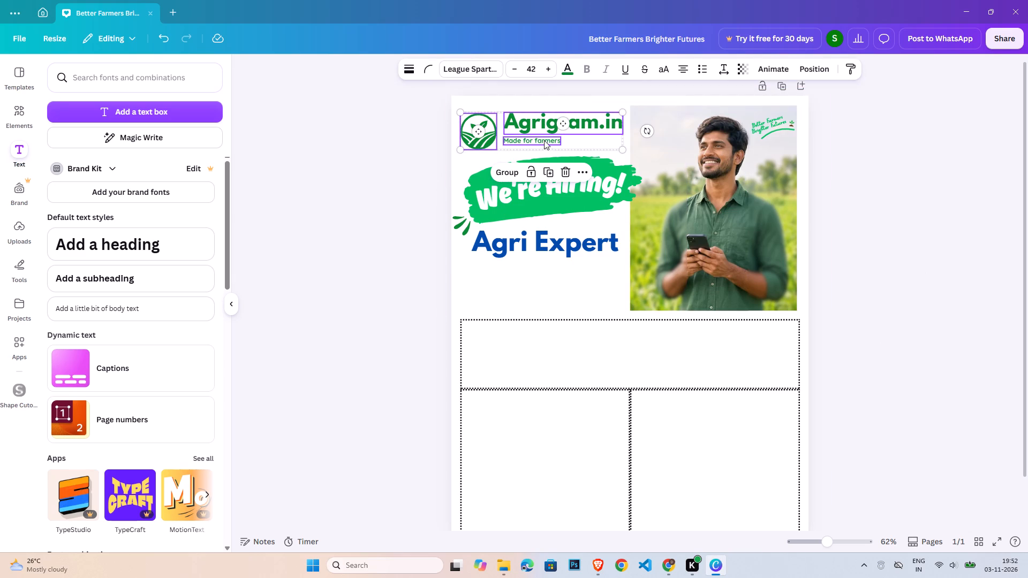
shift+click(544, 141)
drag(624, 149, 600, 136)
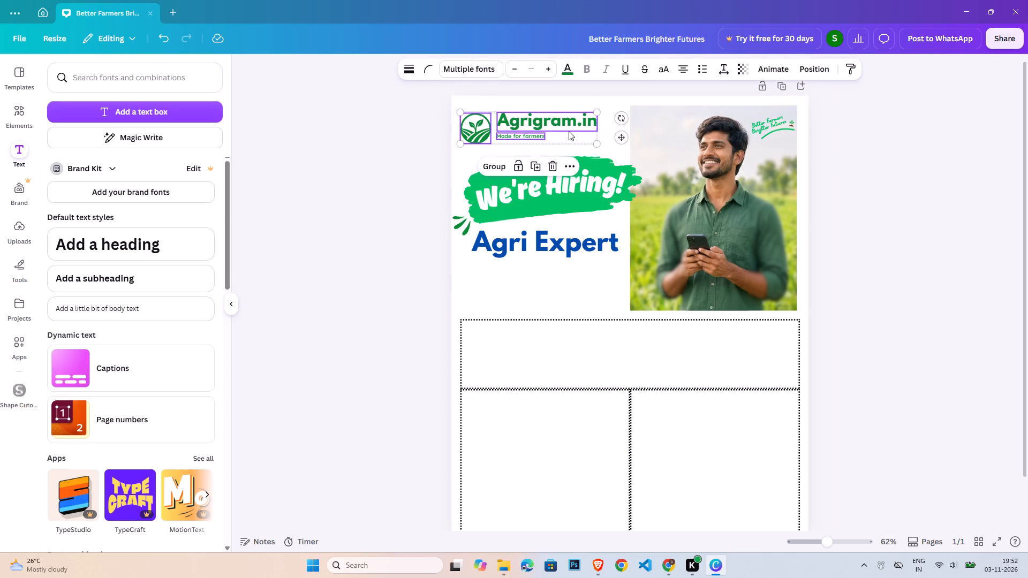
drag(568, 129, 569, 120)
click(390, 206)
Move the "We're Hiring!" text, its green brush stroke and the splash accent up together, just below the logo header.
drag(387, 187, 543, 200)
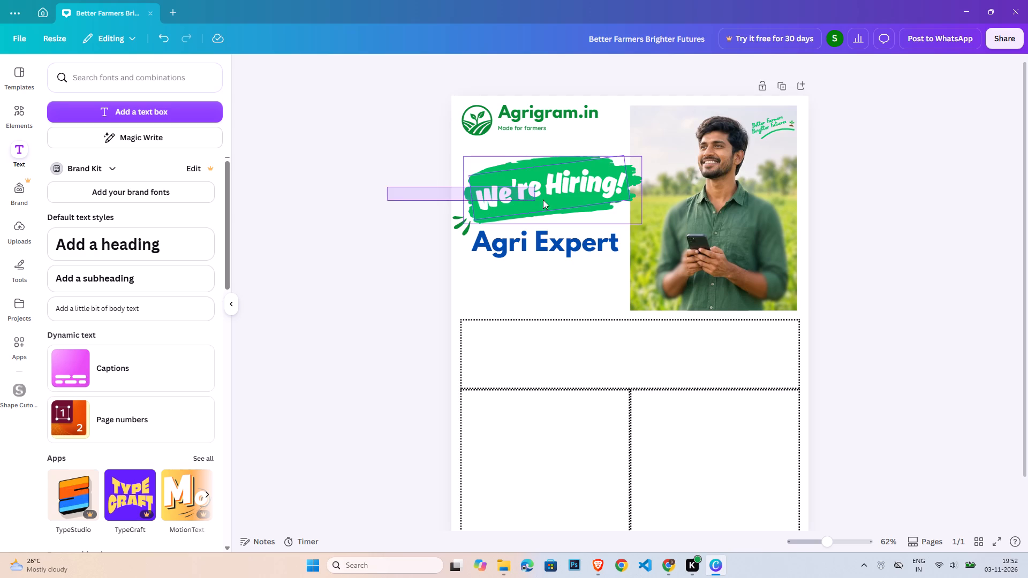
drag(543, 200, 557, 217)
drag(588, 195, 587, 178)
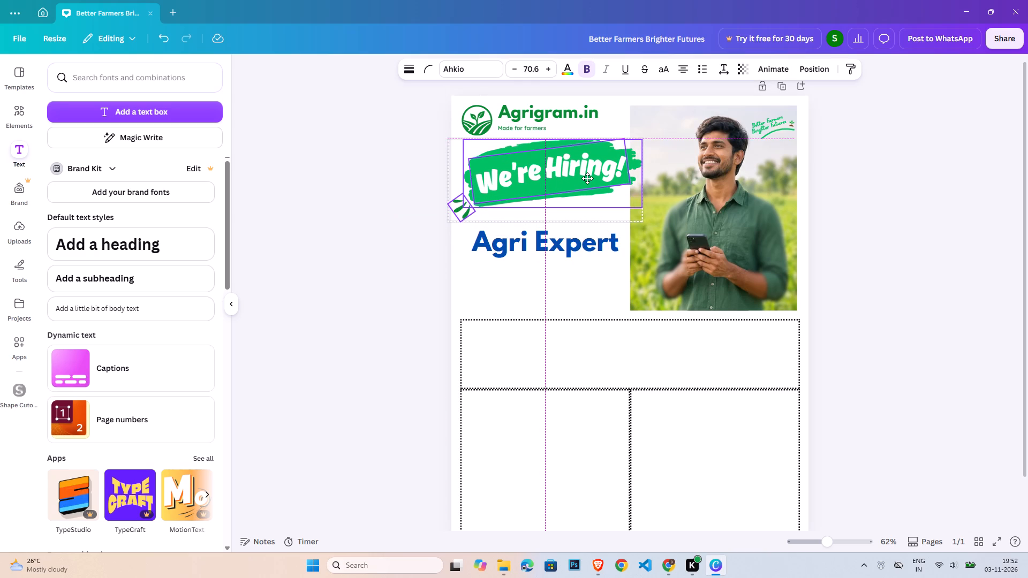
drag(587, 178, 587, 179)
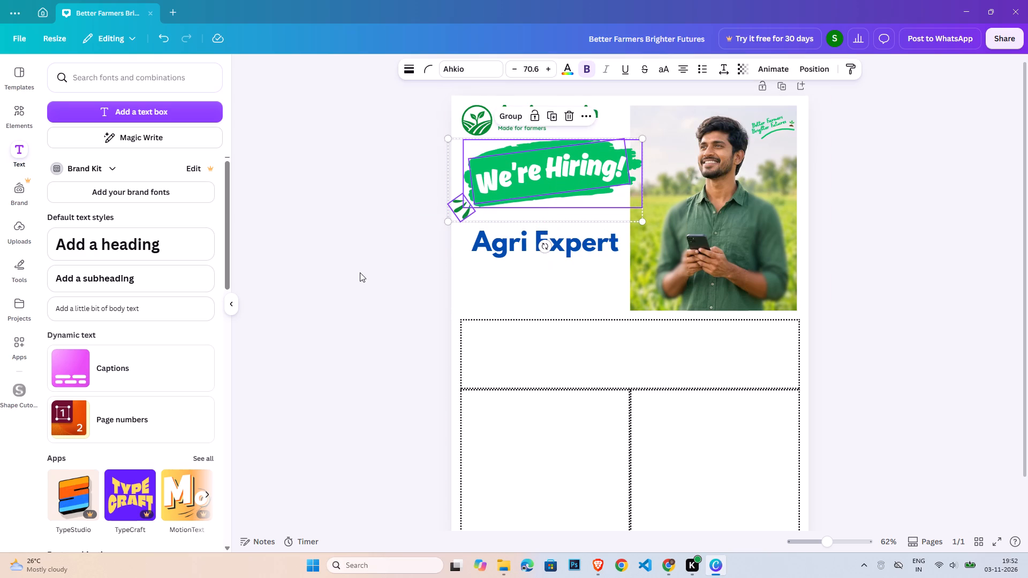
click(360, 272)
Move the "Agri Expert" heading up to sit close beneath the "We're Hiring!" banner.
drag(540, 251, 542, 240)
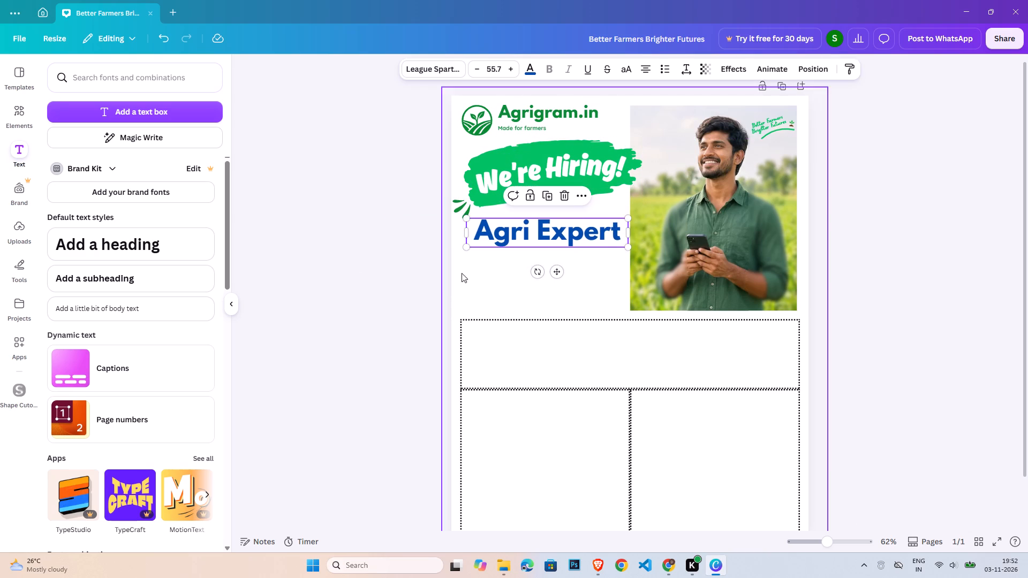
click(379, 284)
click(541, 232)
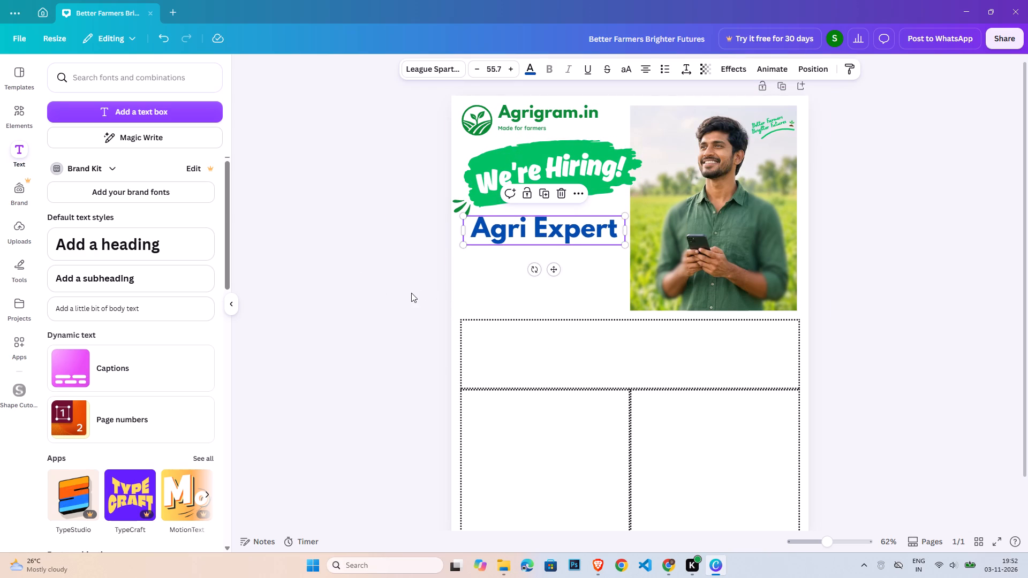
click(411, 293)
Add a rounded square from the basic shapes and place it directly below the "Agri Expert" heading.
click(18, 115)
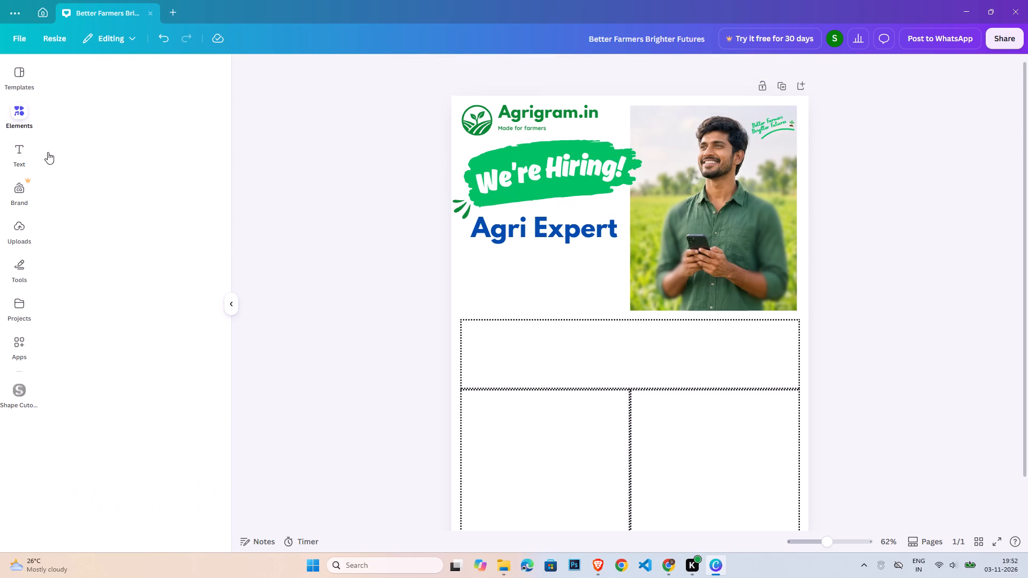
click(201, 74)
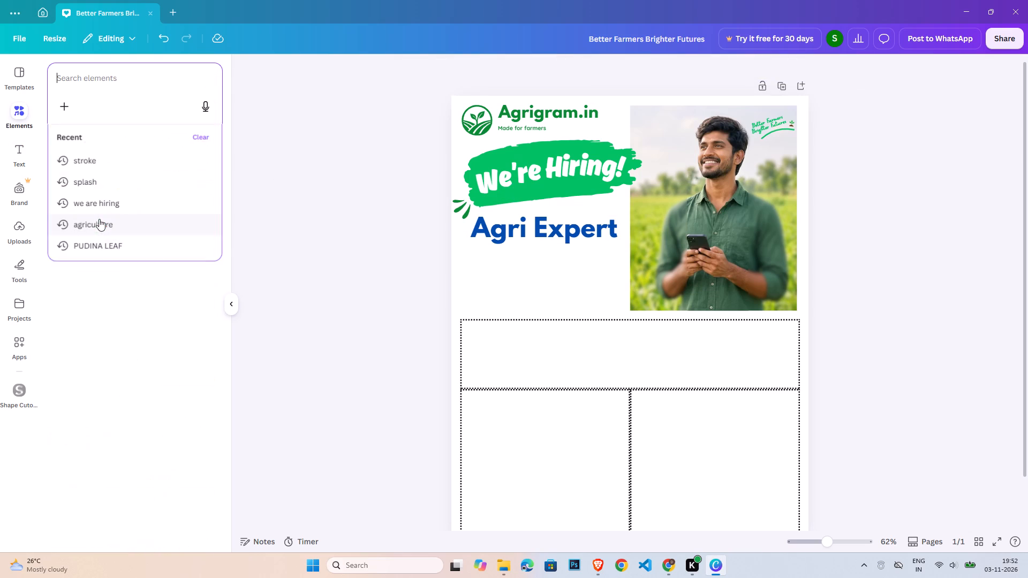
click(288, 288)
click(59, 296)
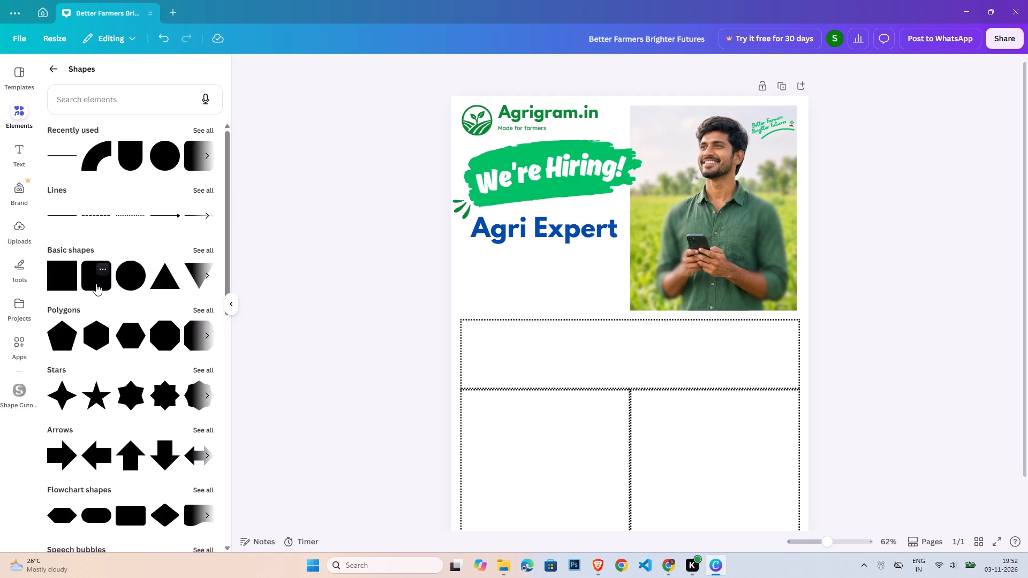
click(211, 188)
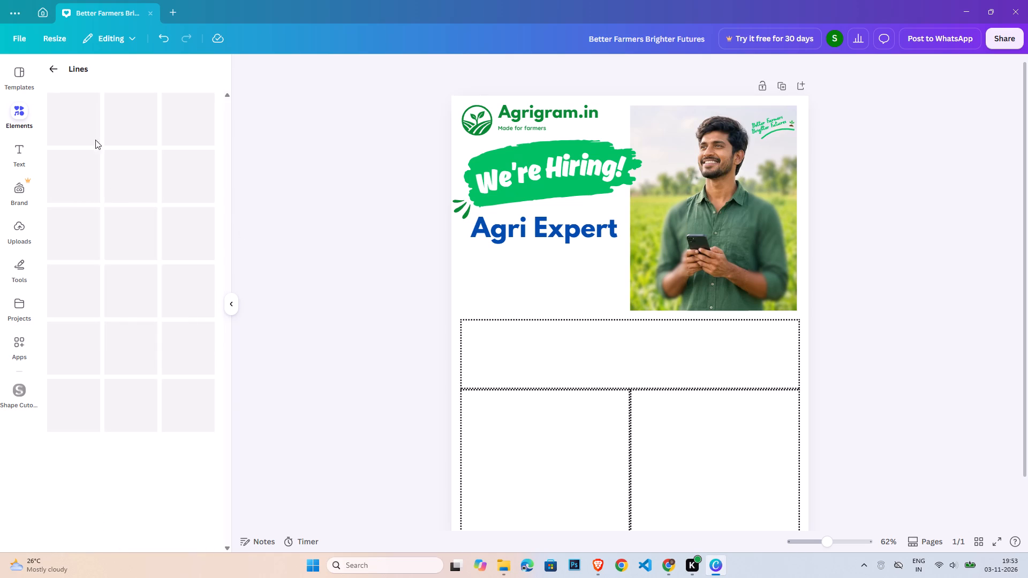
click(48, 71)
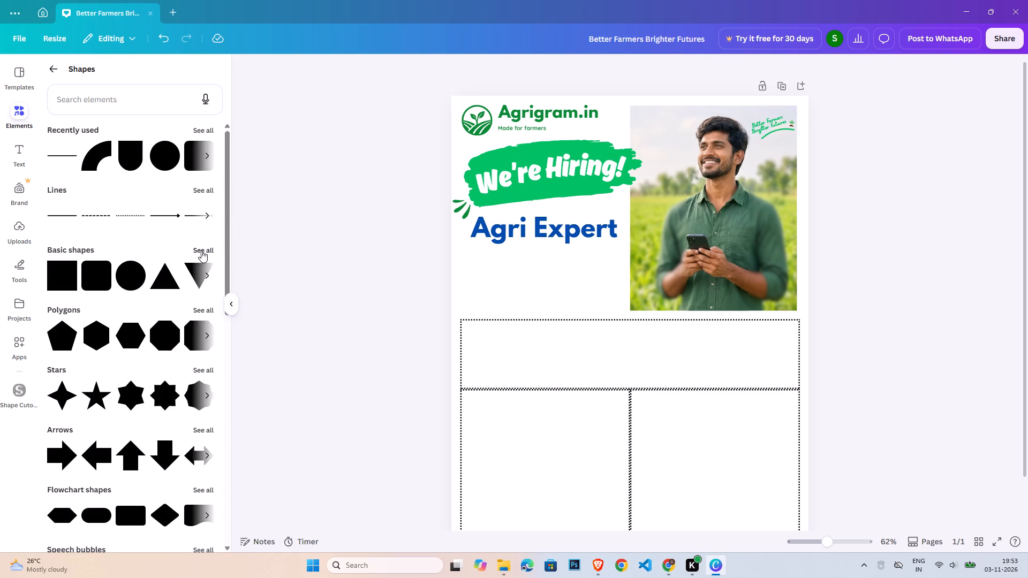
click(201, 253)
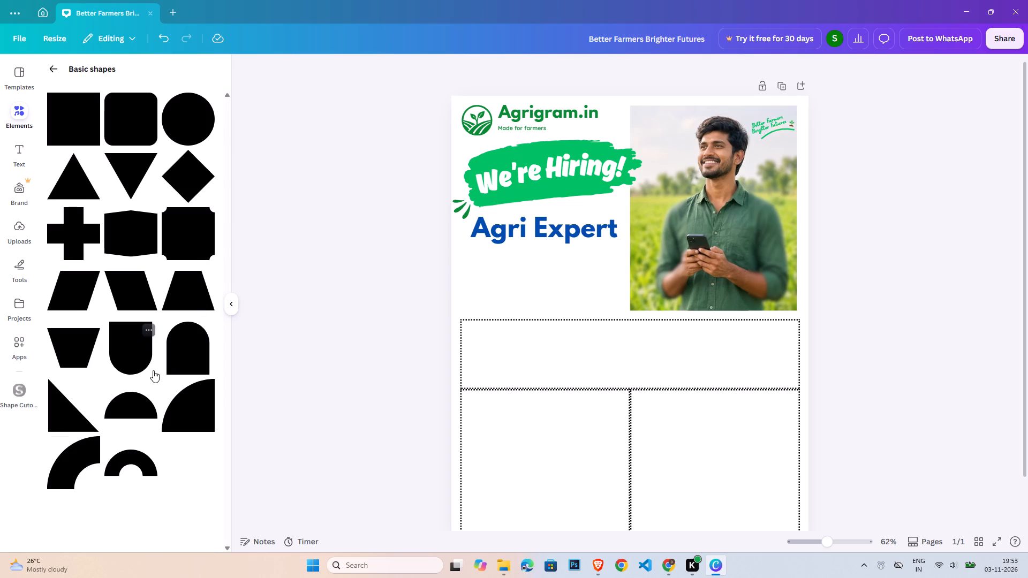
click(146, 129)
click(809, 291)
drag(633, 322, 531, 308)
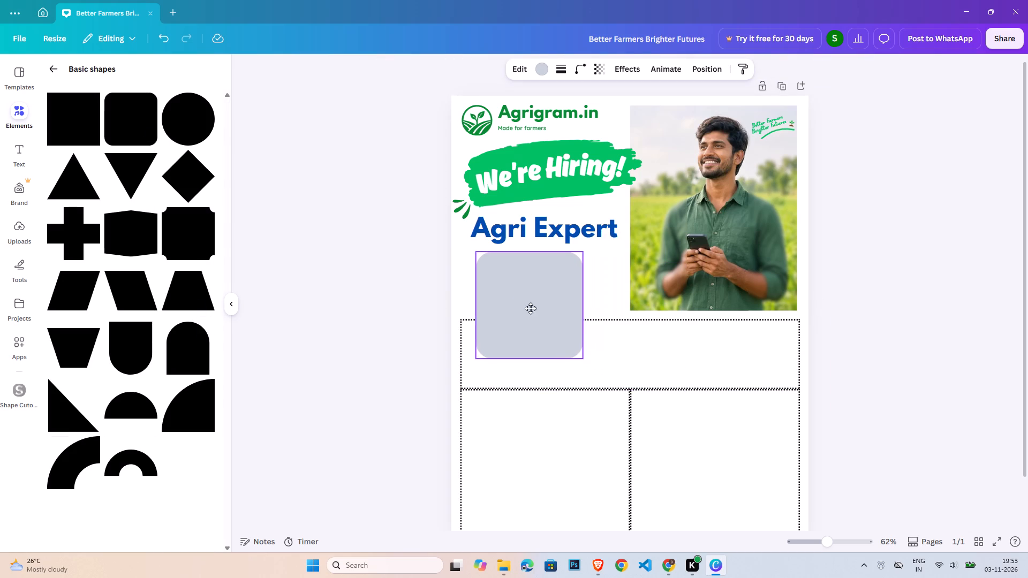
drag(531, 308, 523, 304)
Resize the rounded square into a flat bar about 463 wide, spanning the width of the "Agri Expert" heading.
drag(579, 300, 621, 299)
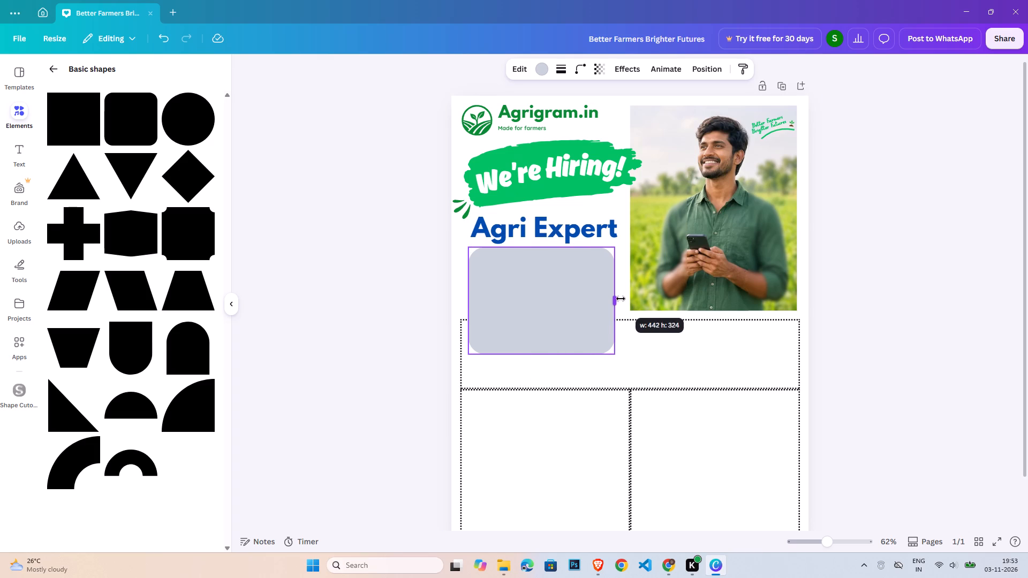
drag(621, 299, 625, 299)
drag(550, 353, 554, 285)
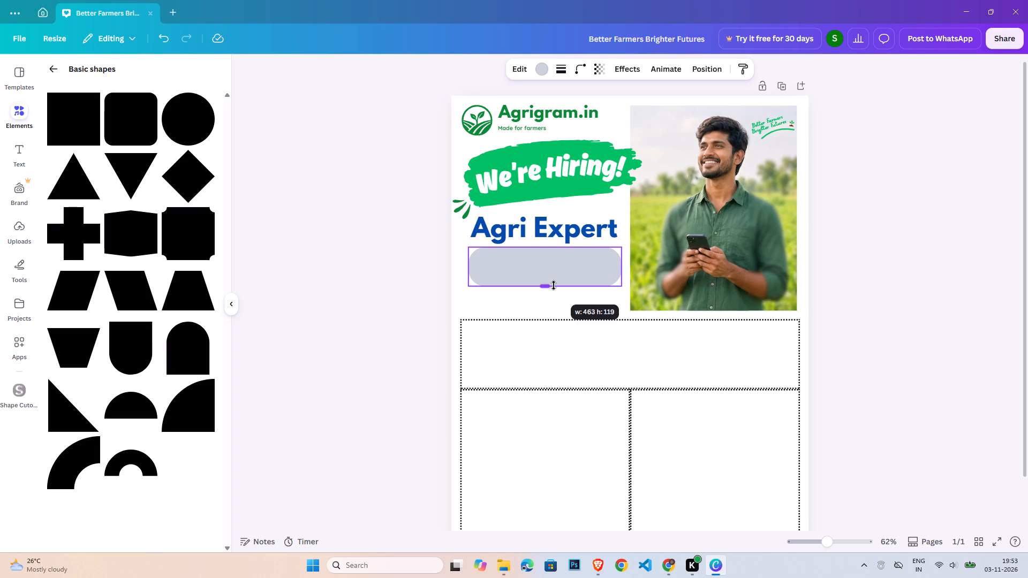
drag(554, 285, 554, 279)
Fill the rounded bar with the bright green already used in the "We're Hiring!" banner.
click(545, 63)
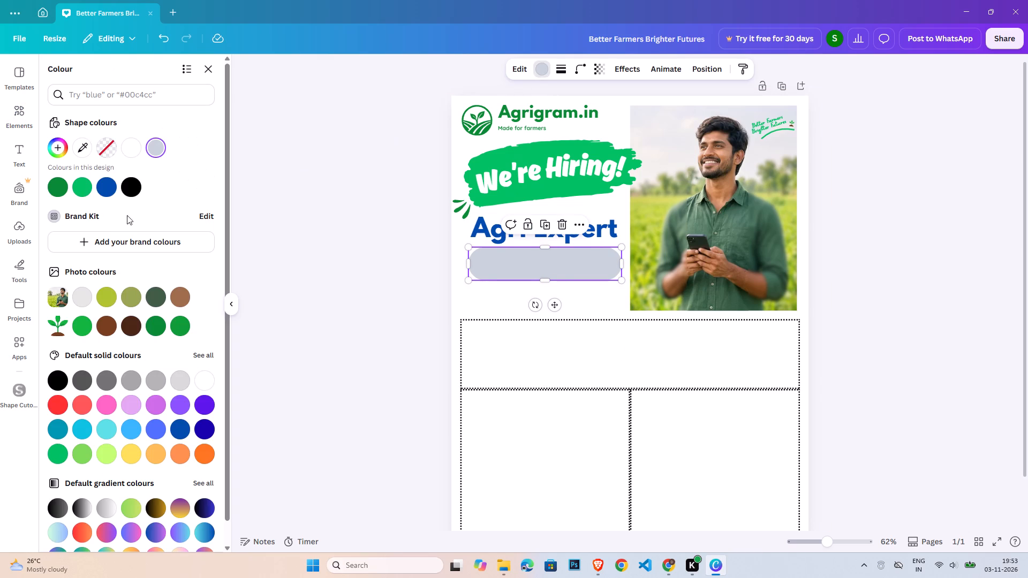
click(86, 188)
double_click(842, 242)
Duplicate the "We're Hiring!" text and place the copy over the green rounded bar.
click(589, 162)
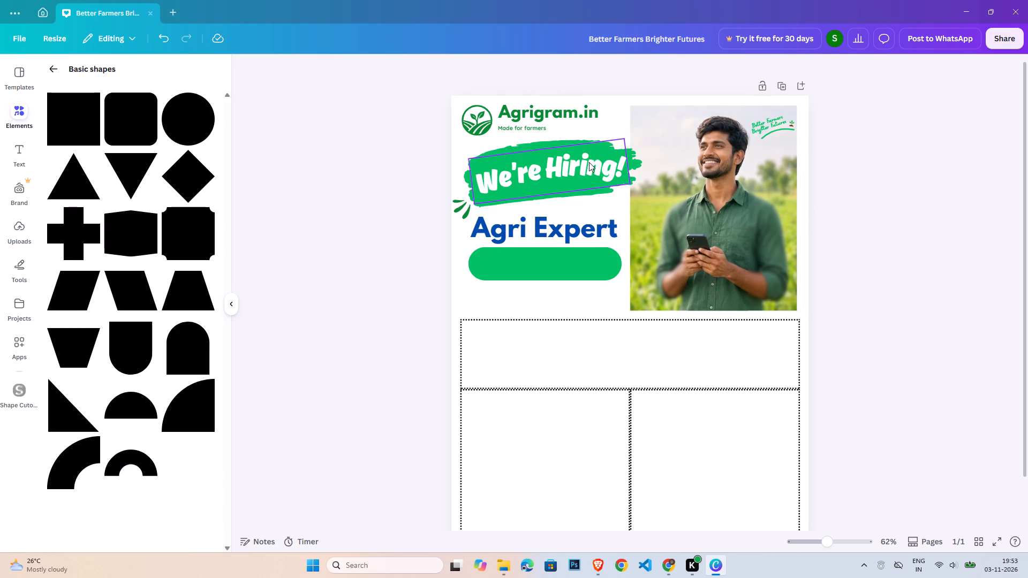
key(ctrl+c)
key(ctrl+v)
drag(595, 169, 596, 247)
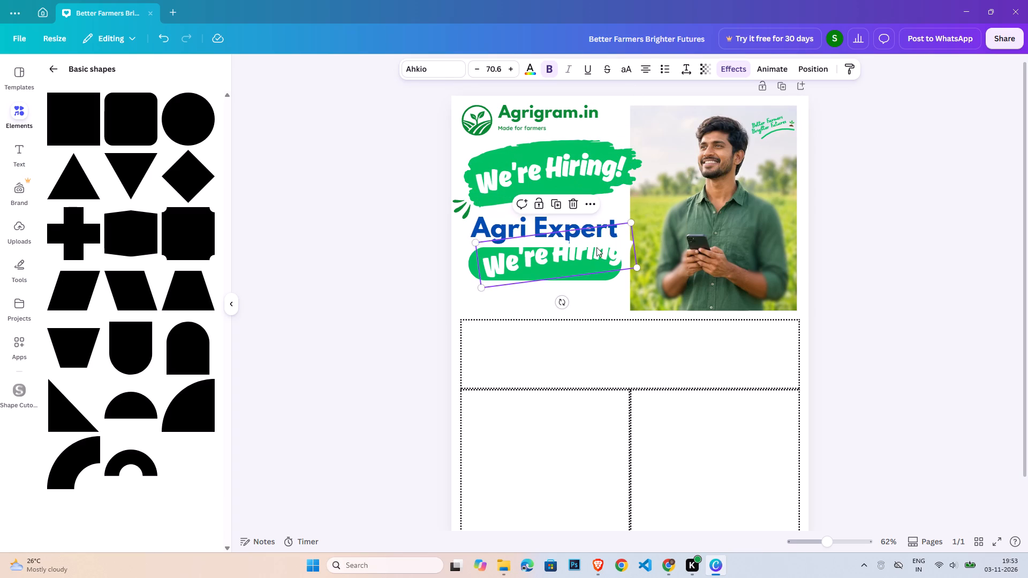
Remove the curve effect from the copied "We're Hiring!" text on the green bar.
double_click(596, 247)
click(743, 66)
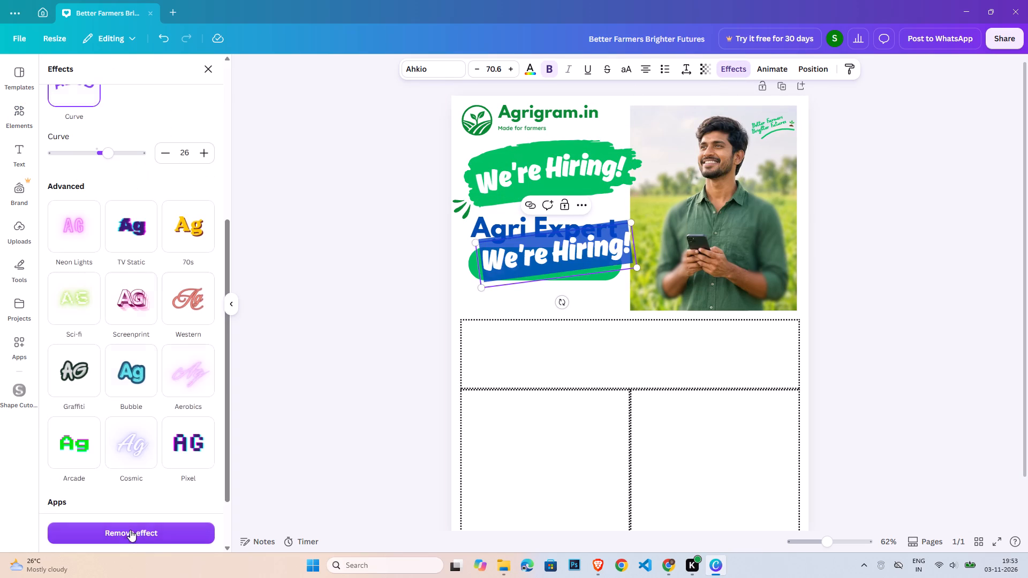
click(130, 530)
double_click(971, 255)
Replace the copied "We're Hiring!" text over the green bar with "(Telugu Language)".
triple_click(564, 257)
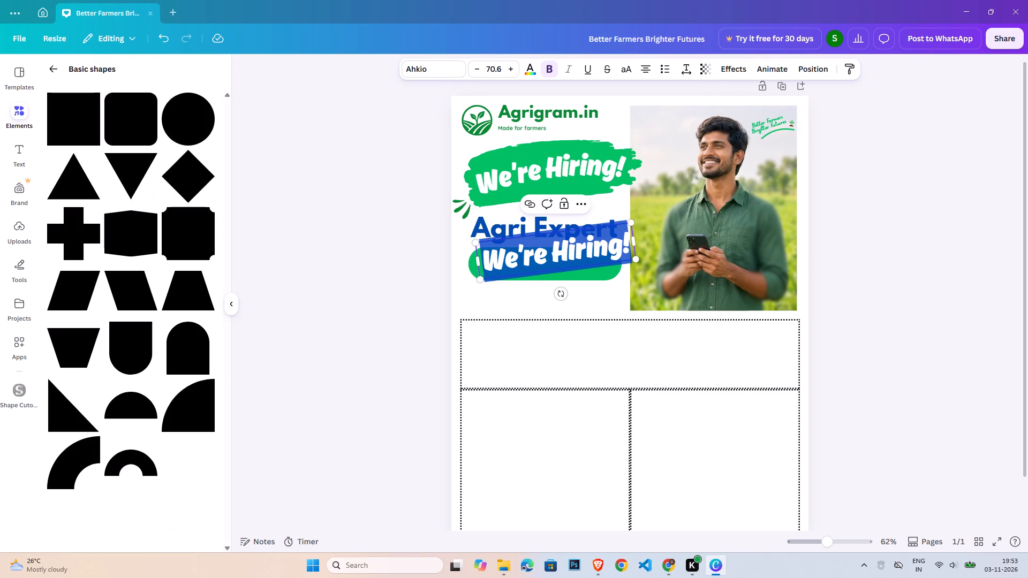
text((Tel)
text(ugu Language))
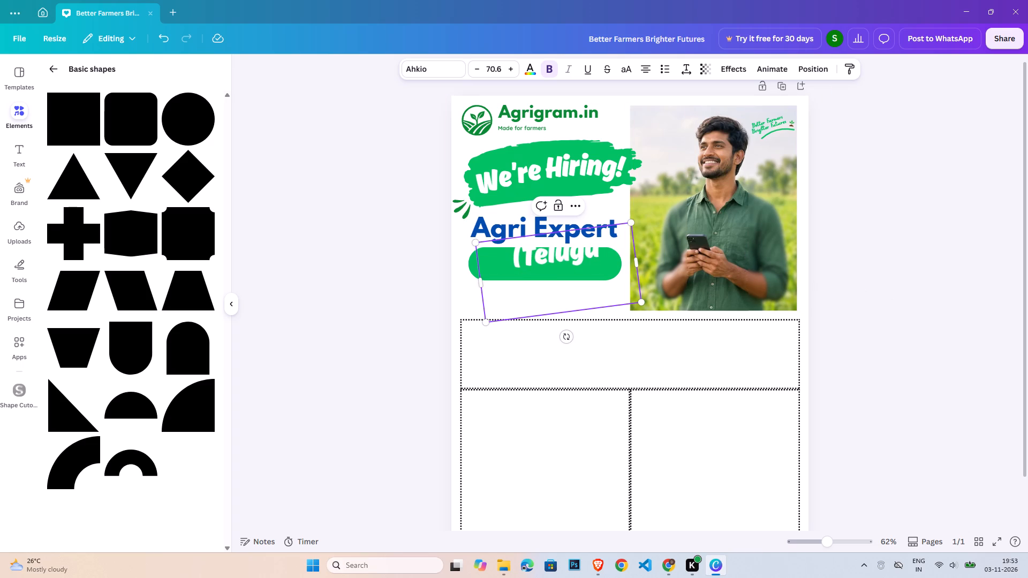
Shrink the "(Telugu Language)" text to about size 48.1, widen its box to fit one line, and straighten it to horizontal.
drag(644, 303, 594, 276)
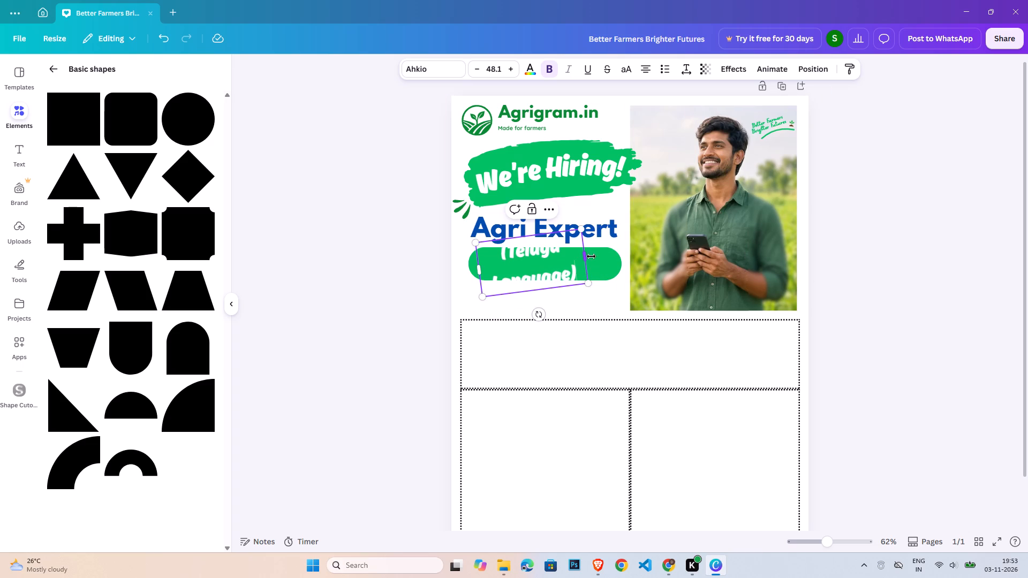
drag(587, 256, 645, 252)
drag(547, 284, 541, 287)
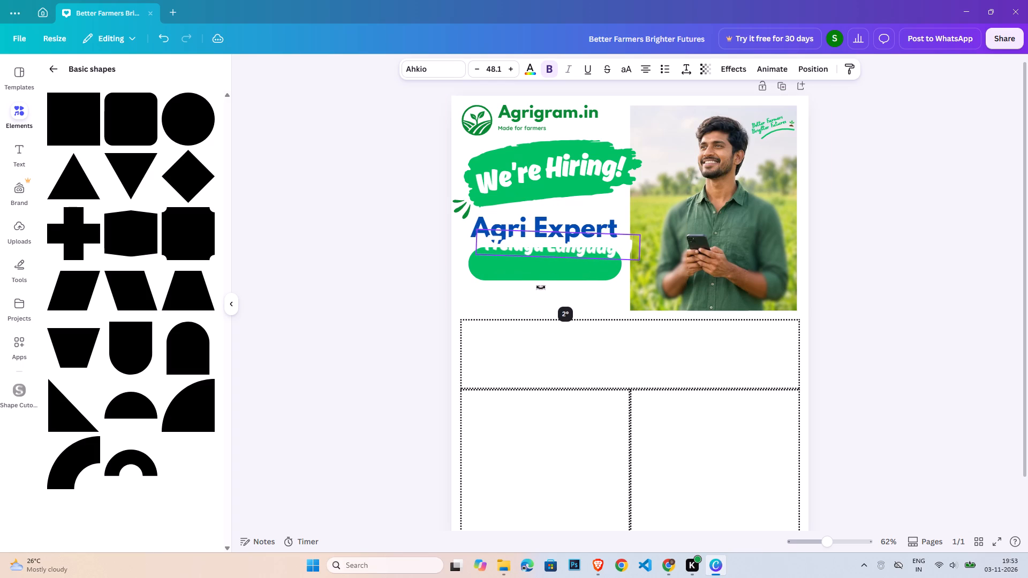
drag(541, 287, 542, 289)
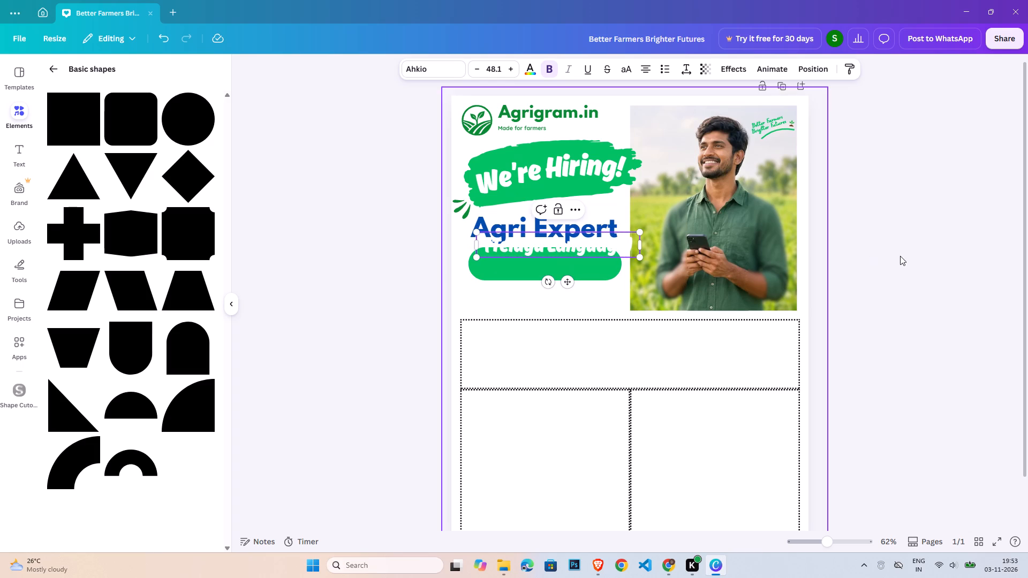
Move the "(Telugu Language)" text onto the green bar and scale it to about size 45.4 so it fits the bar's width.
click(900, 256)
drag(584, 250, 575, 270)
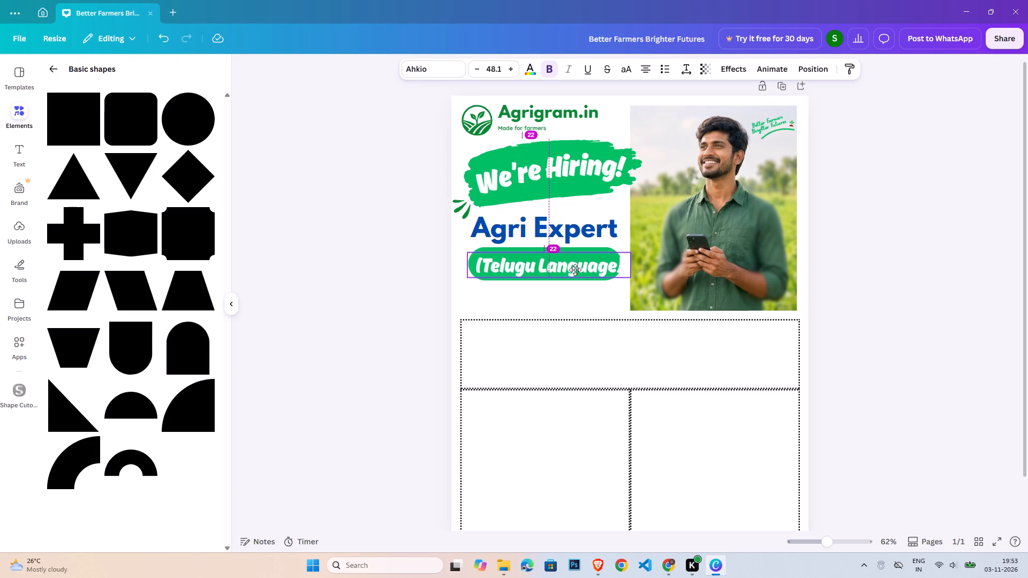
drag(575, 270, 575, 270)
drag(634, 276, 625, 274)
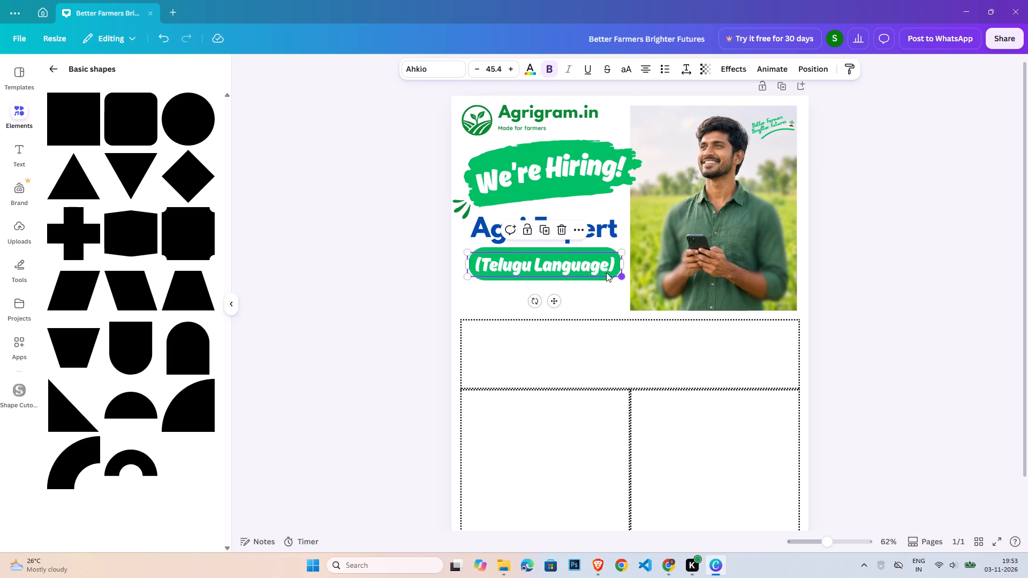
drag(594, 270, 595, 264)
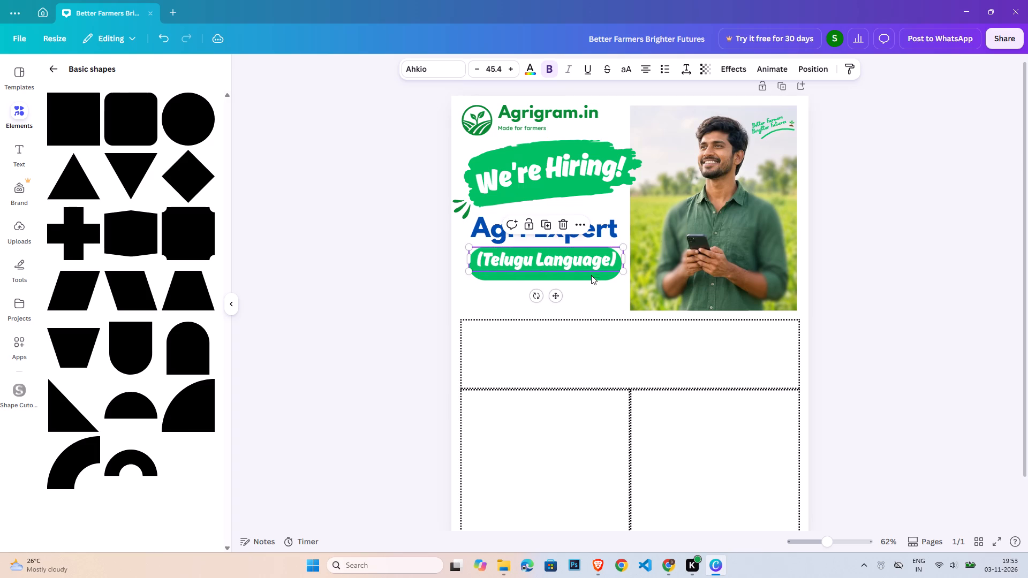
Reduce the green rounded bar's height slightly from its bottom edge to fit closer around the "(Telugu Language)" text.
click(591, 279)
drag(579, 279, 579, 274)
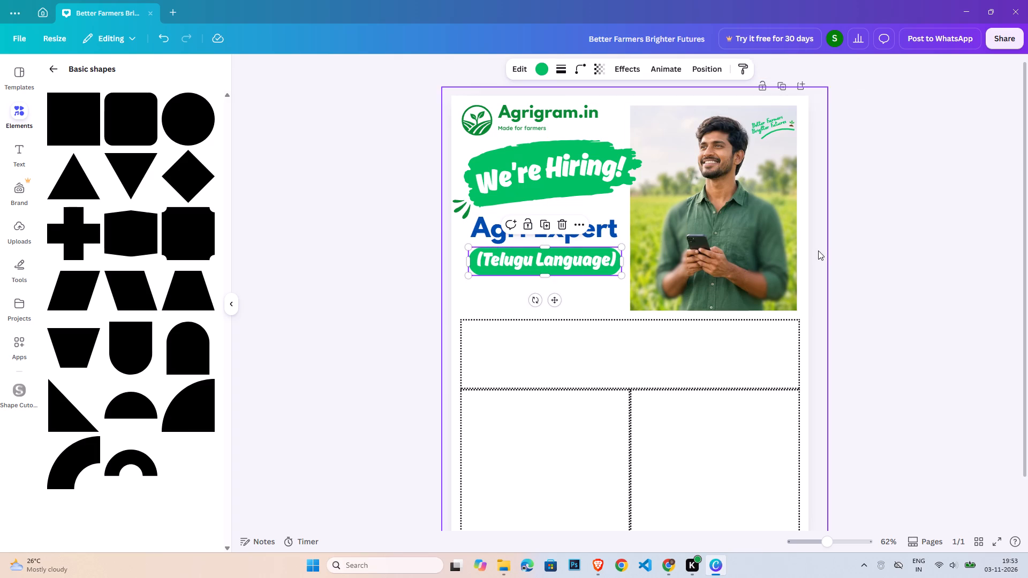
double_click(862, 247)
Nudge the "(Telugu Language)" text down slightly to centre it vertically on the green bar.
click(576, 260)
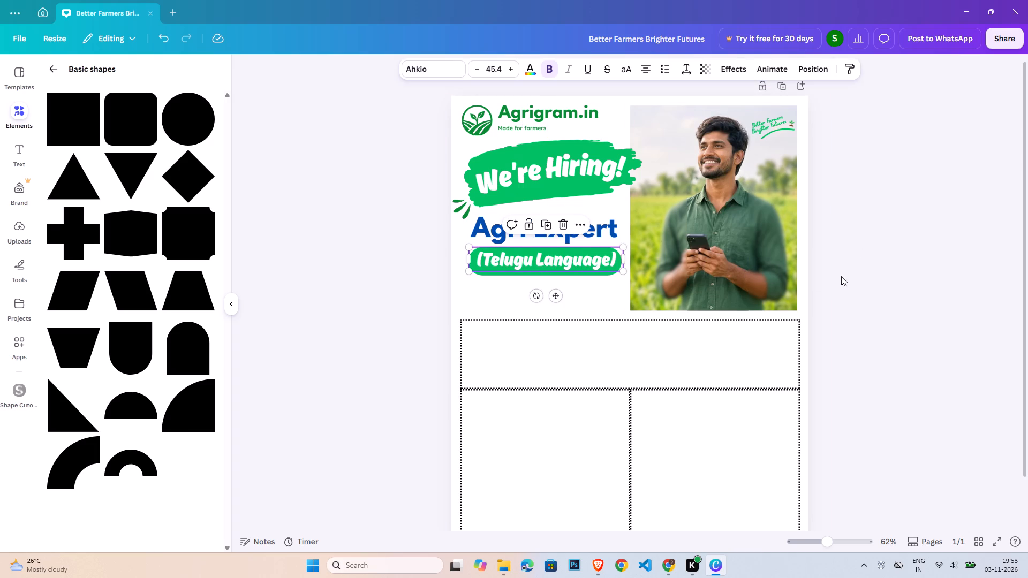
key(Down)
key(Down)
drag(903, 272, 894, 272)
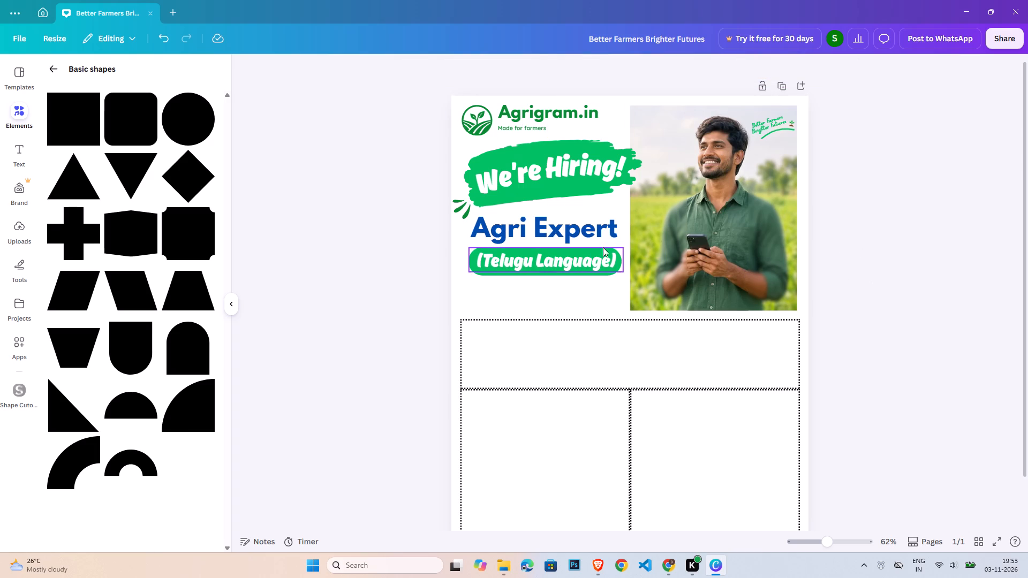
click(604, 275)
click(856, 278)
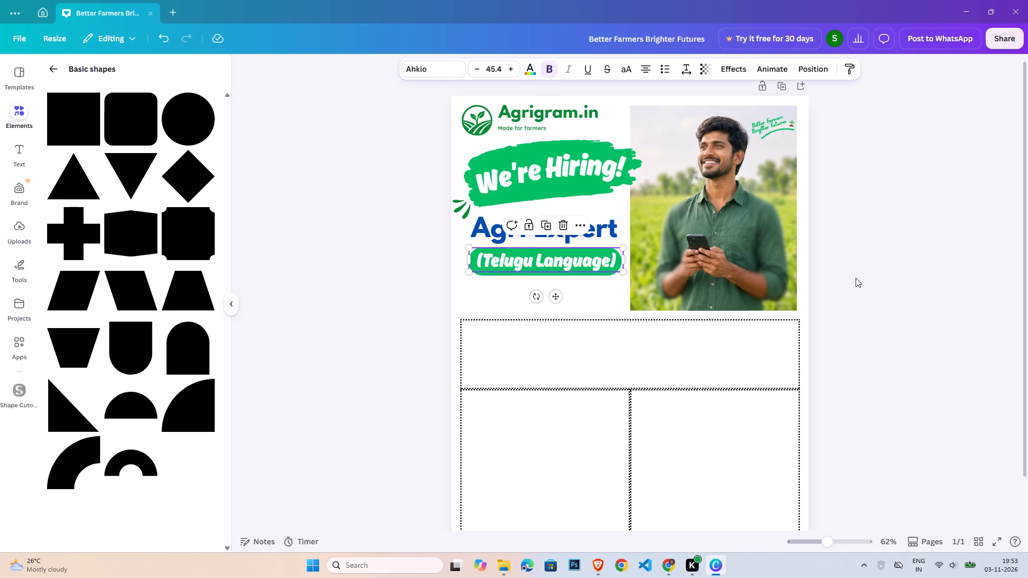
click(535, 255)
key(Down)
key(Down)
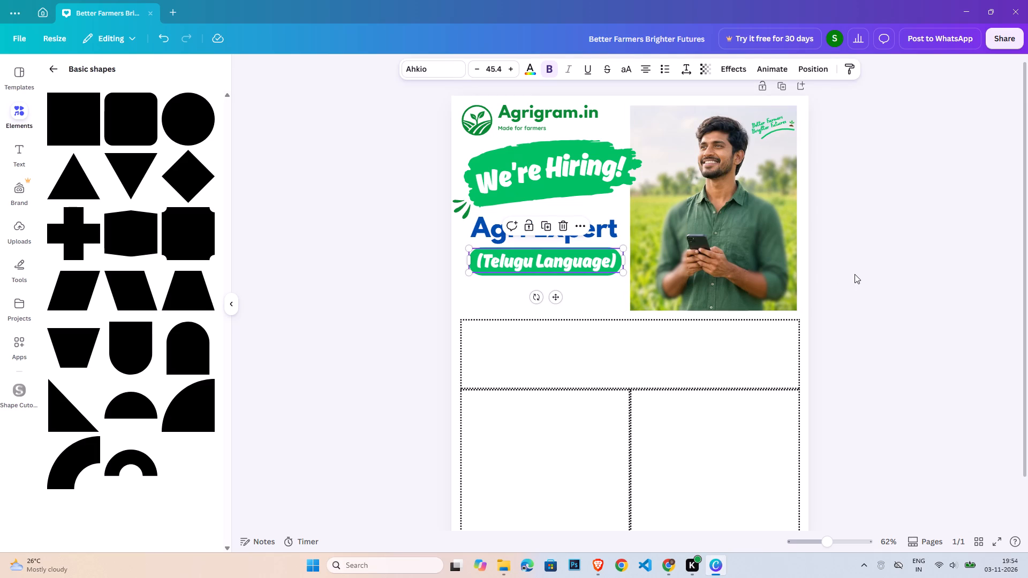
click(855, 274)
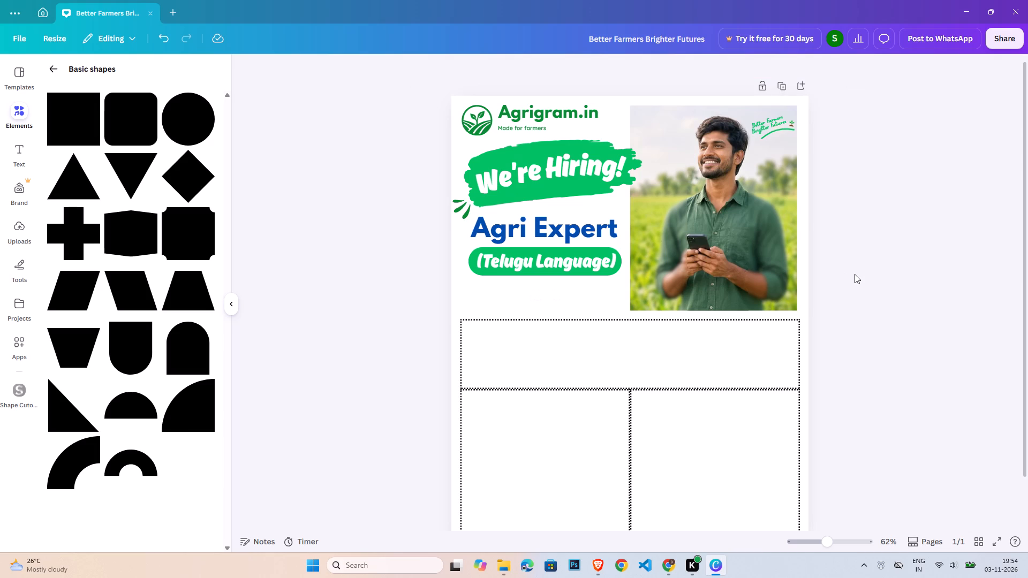
click(879, 244)
Add a body text box and place it just below the green bar, aligned with the bar's left edge.
click(8, 150)
click(125, 306)
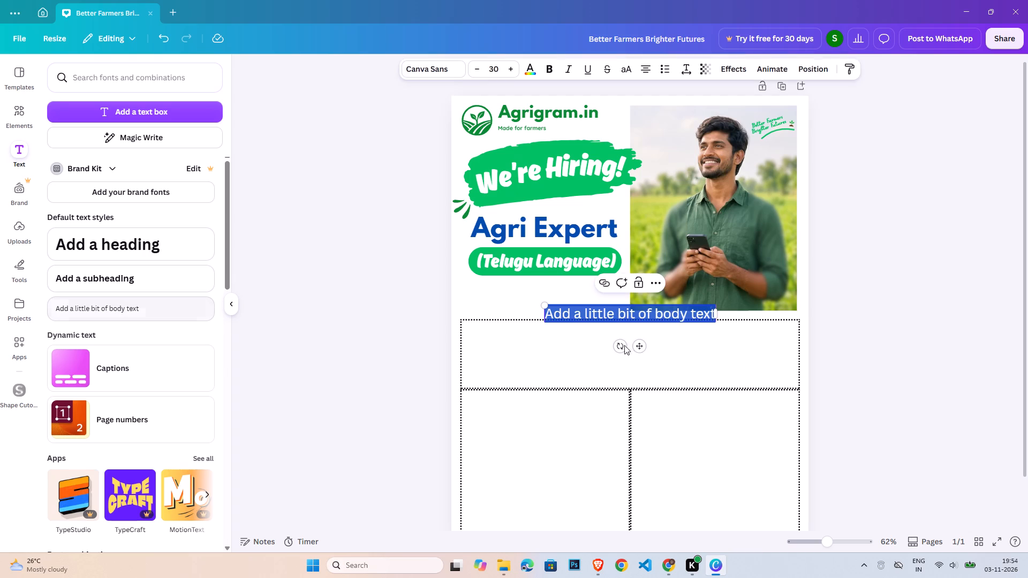
drag(641, 346, 562, 321)
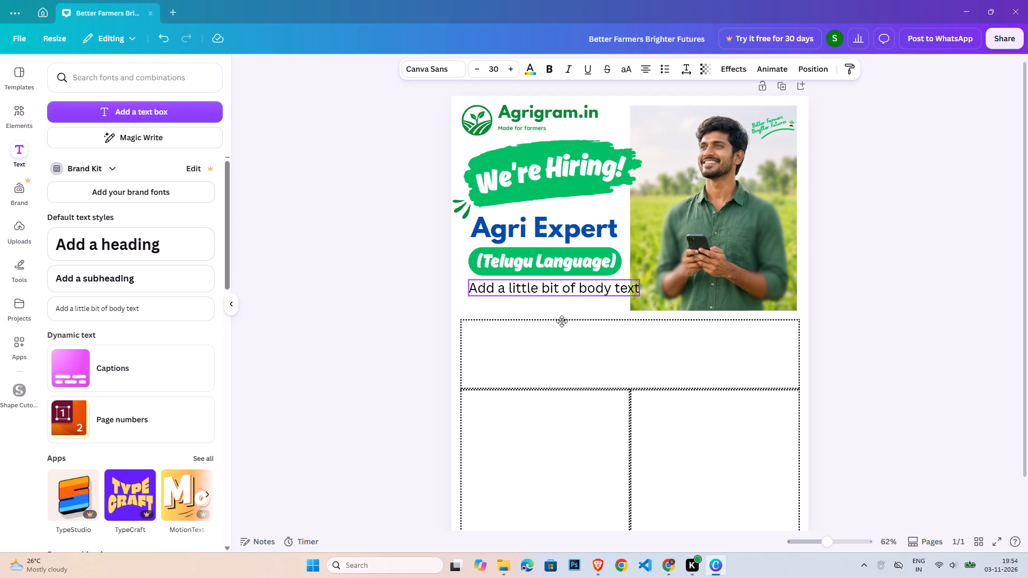
drag(562, 321, 565, 321)
Nudge the "Agri Expert" heading slightly left to line up with the green bar's left edge.
click(581, 219)
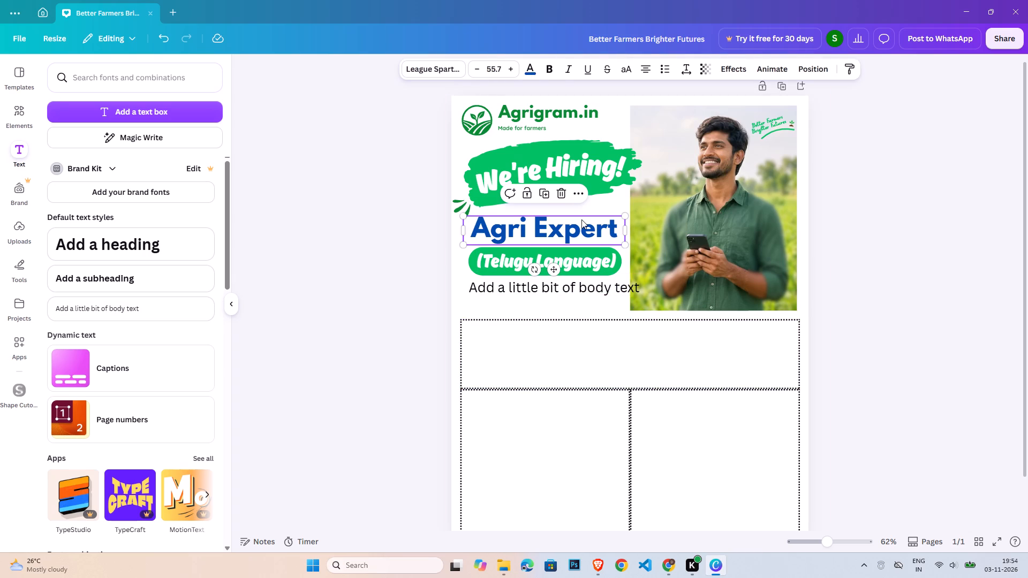
key(Left)
key(Left)
key(Left)
key(Left)
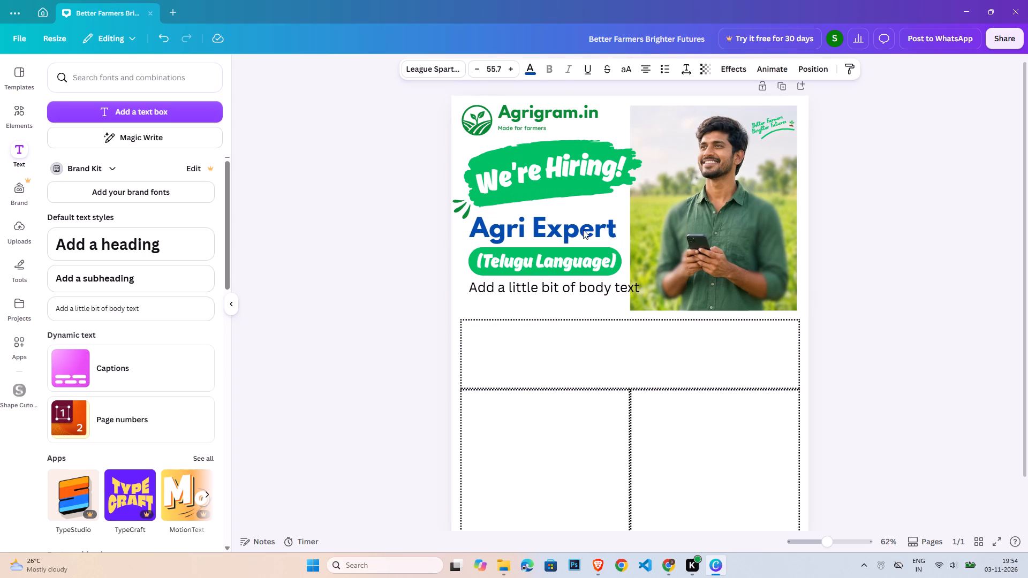
Replace the body placeholder with "Be a part of mission to empower", "farmers with the right knwoledge" and "and support" on separate lines.
triple_click(568, 293)
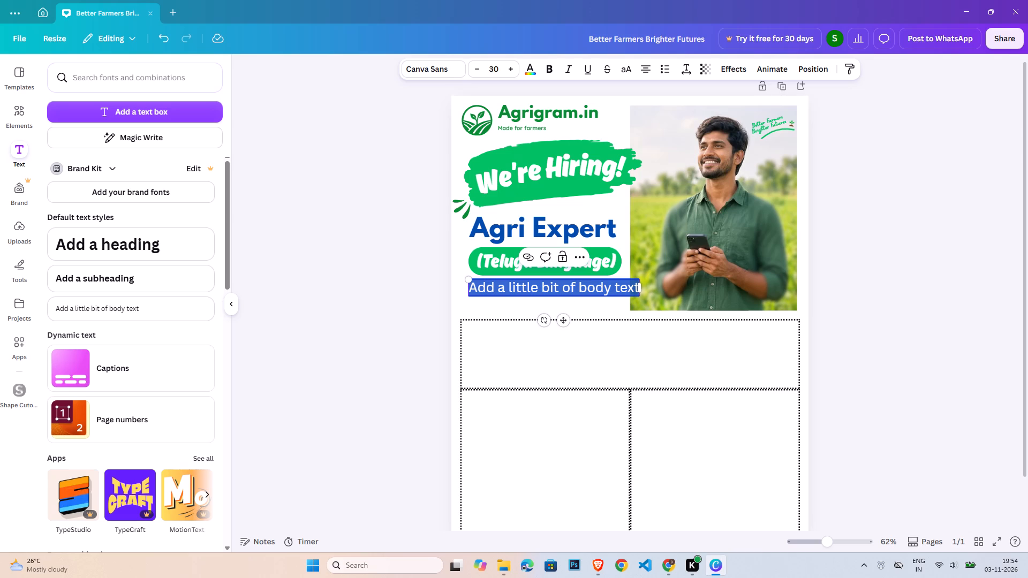
text(Be a part of mission)
key(space)
text(to empower)
key(space)
key(BackSpace)
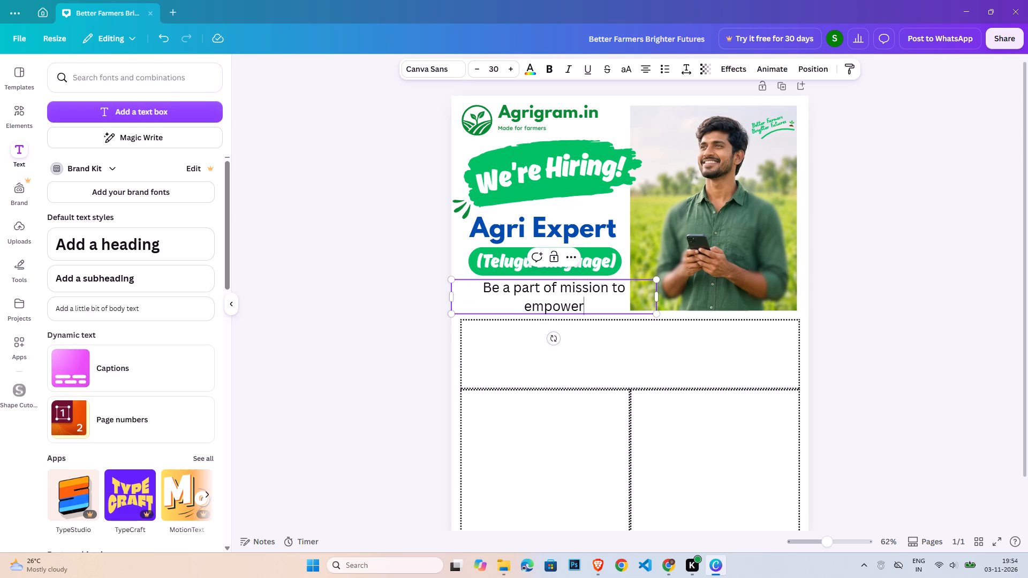
key(Return)
text(farmers with the right knwoledge)
key(space)
key(BackSpace)
key(Return)
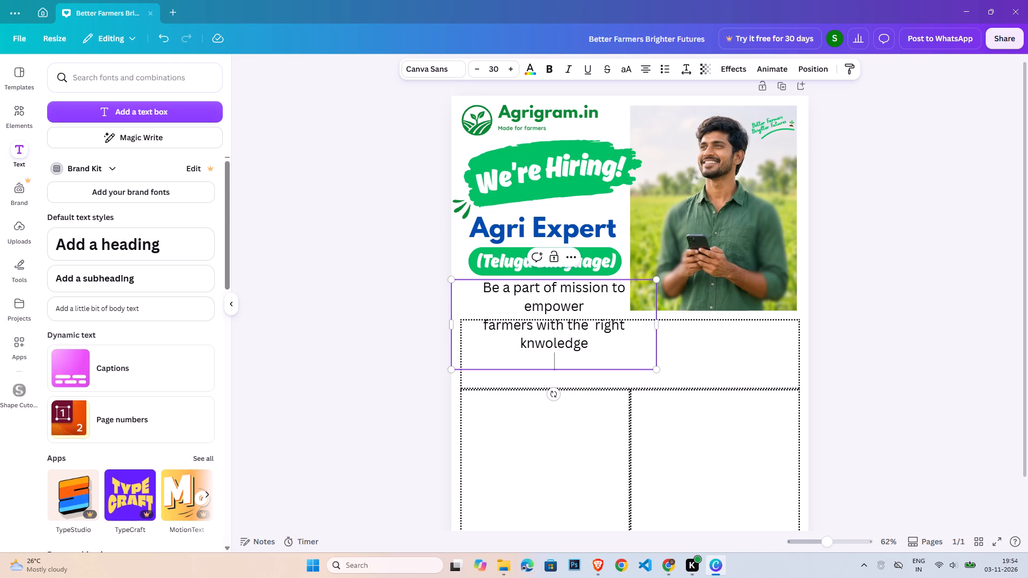
text(and support)
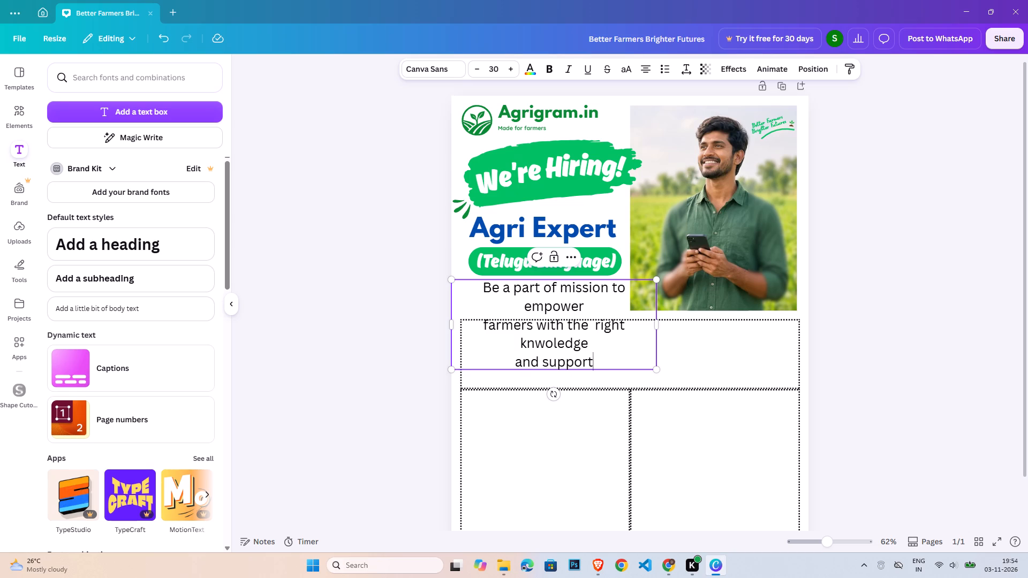
Shrink the mission text to about size 21.5 and widen its box so it wraps onto three lines.
drag(659, 372, 609, 334)
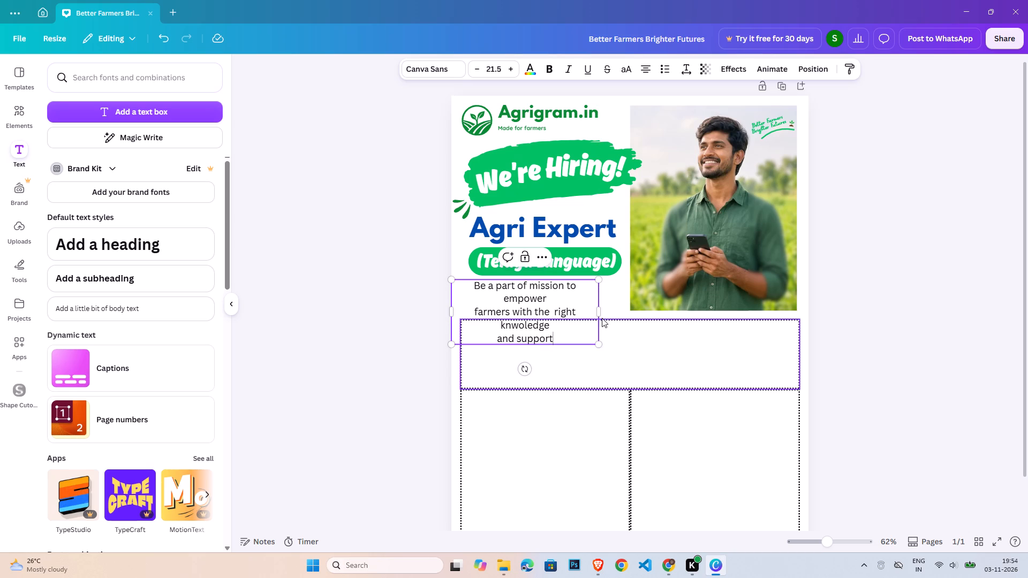
click(598, 310)
drag(600, 311, 637, 313)
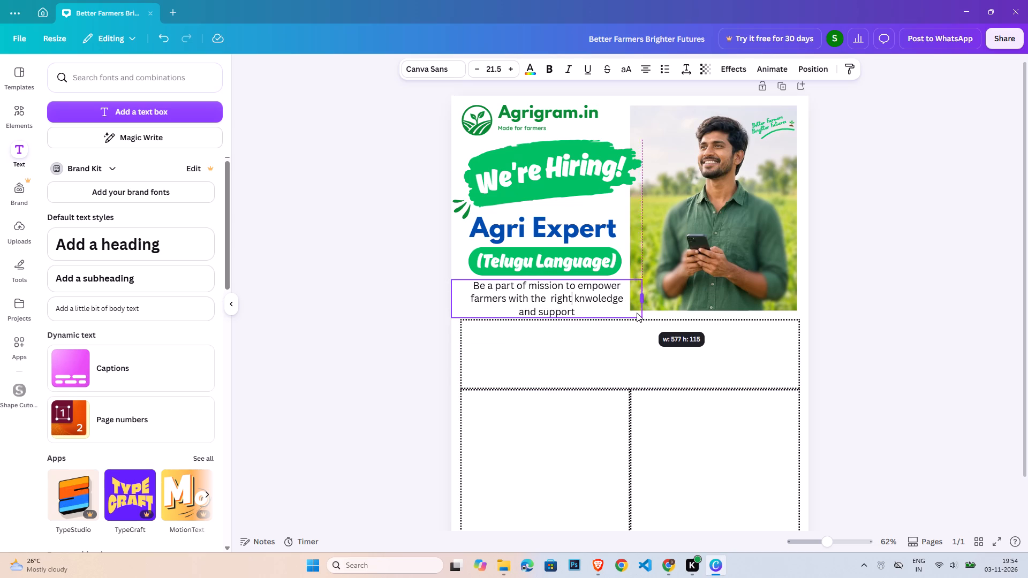
drag(637, 313, 636, 313)
Left-align all of the mission text below the green bar.
triple_click(540, 296)
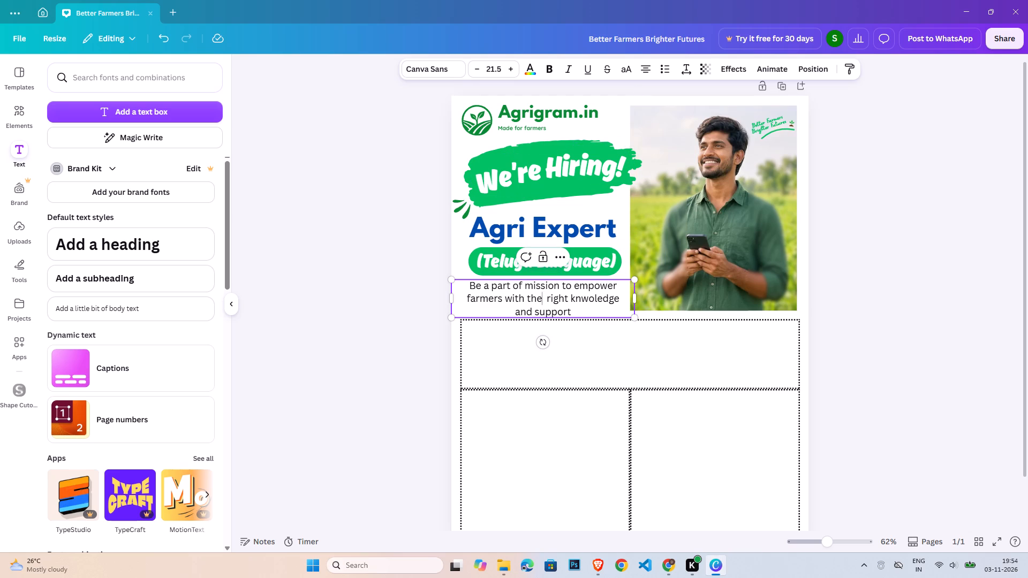
key(ctrl+a)
click(646, 65)
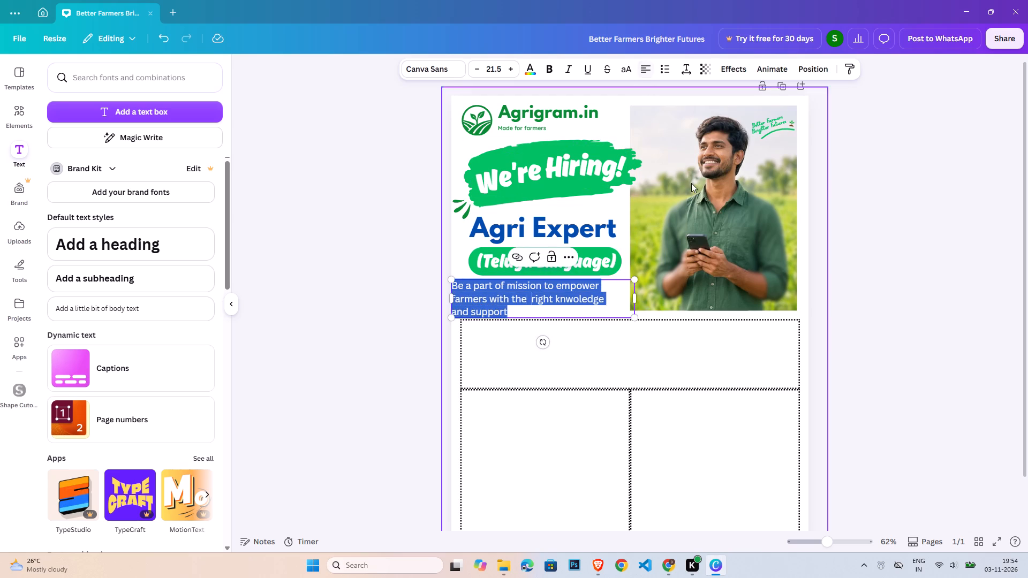
double_click(859, 267)
Move the mission text under the green bar near its left edge and scale it down to about size 16.4.
drag(530, 286, 550, 285)
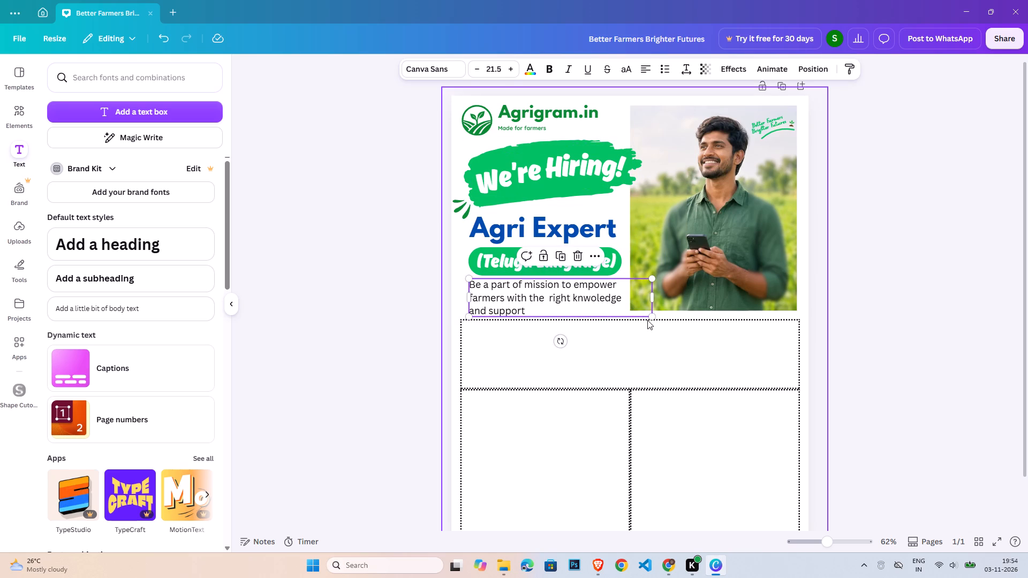
drag(648, 316, 607, 296)
drag(543, 298, 548, 297)
click(889, 337)
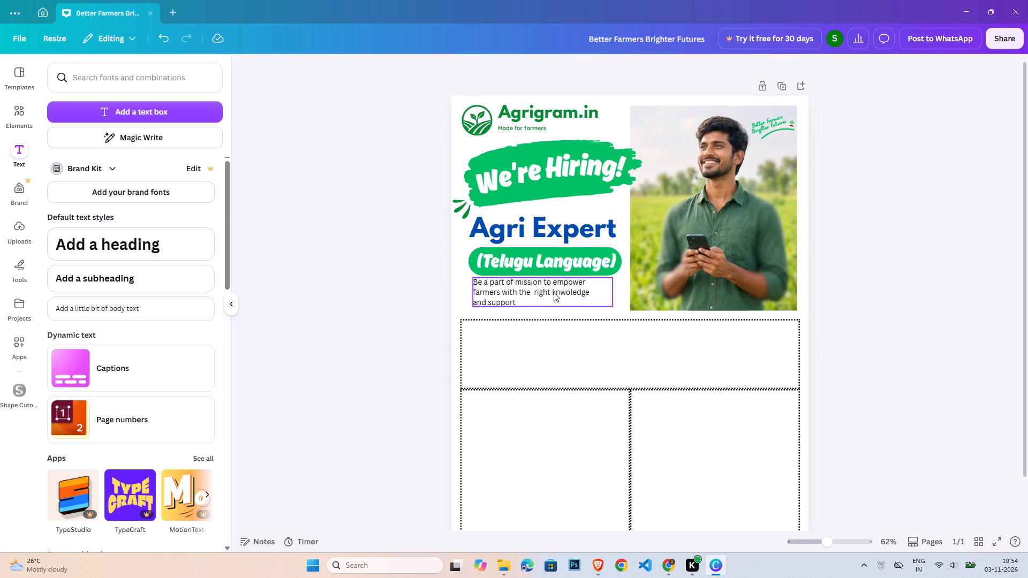
Search the fonts for "sans" and set the whole mission text to Alibaba Sans.
triple_click(550, 291)
key(ctrl+a)
click(427, 59)
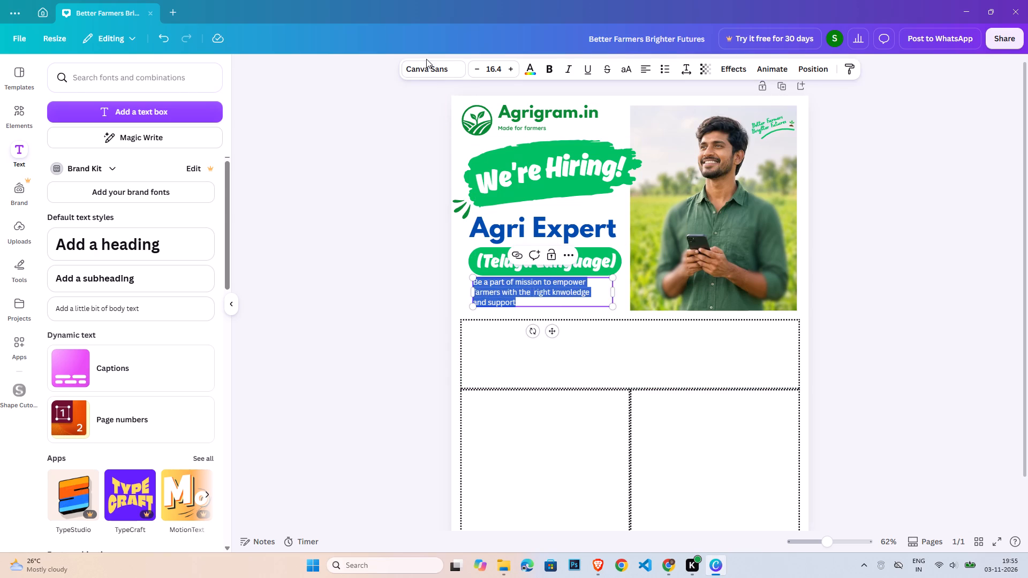
click(426, 77)
double_click(110, 126)
text(sans)
key(Return)
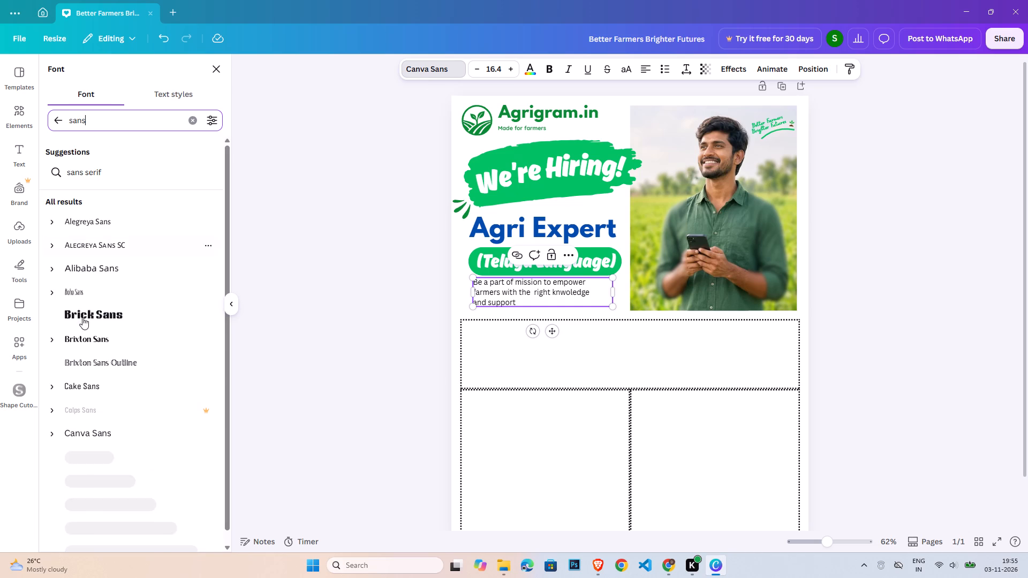
click(95, 267)
triple_click(543, 296)
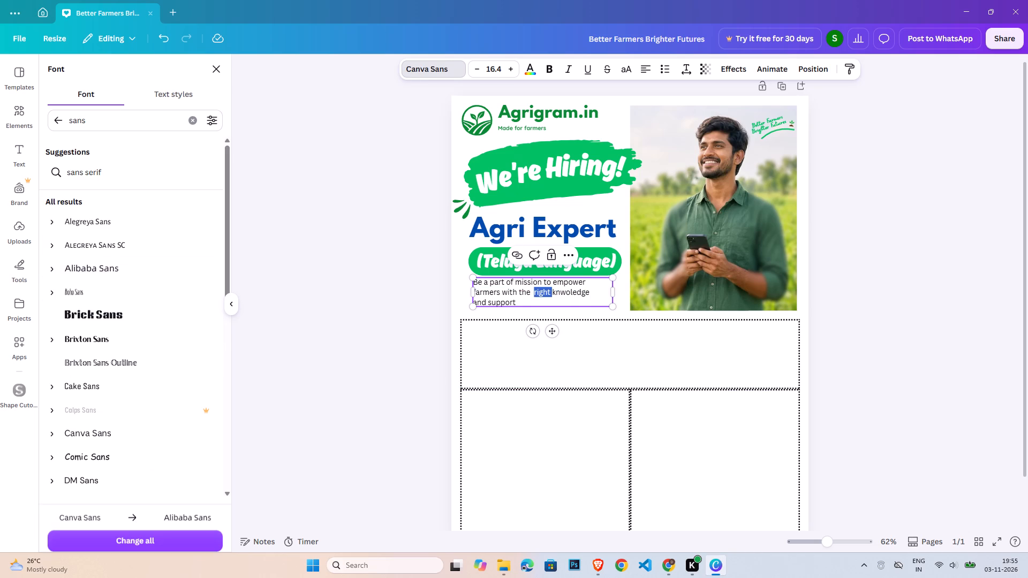
key(ctrl+a)
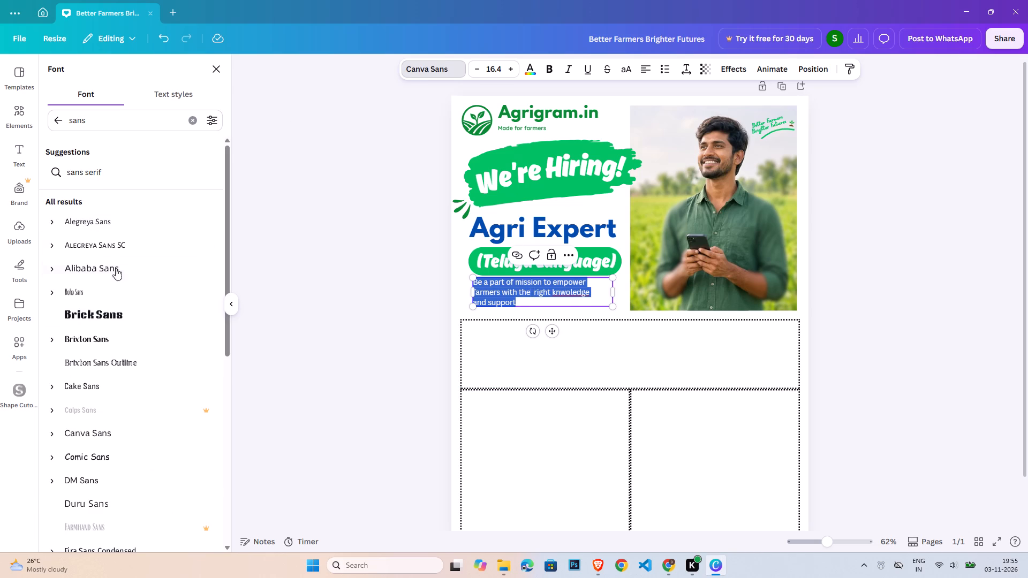
click(116, 268)
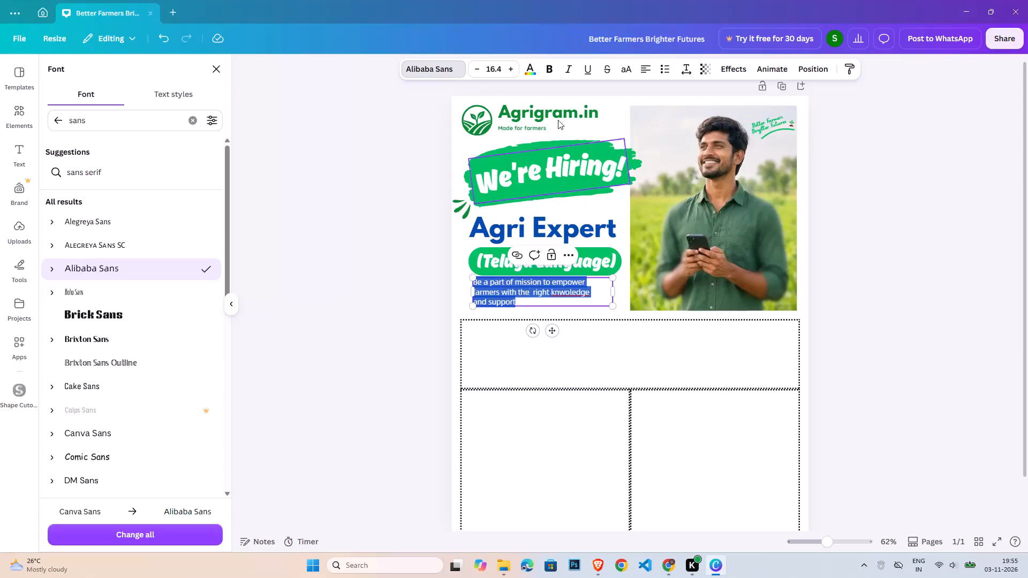
Set the colour of the whole mission text to black.
click(533, 70)
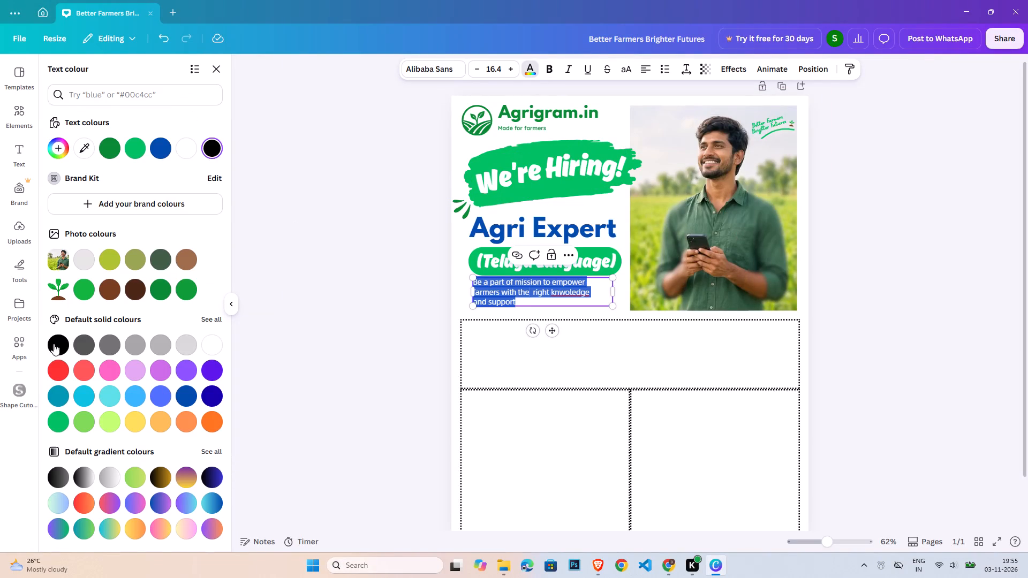
click(59, 344)
double_click(922, 282)
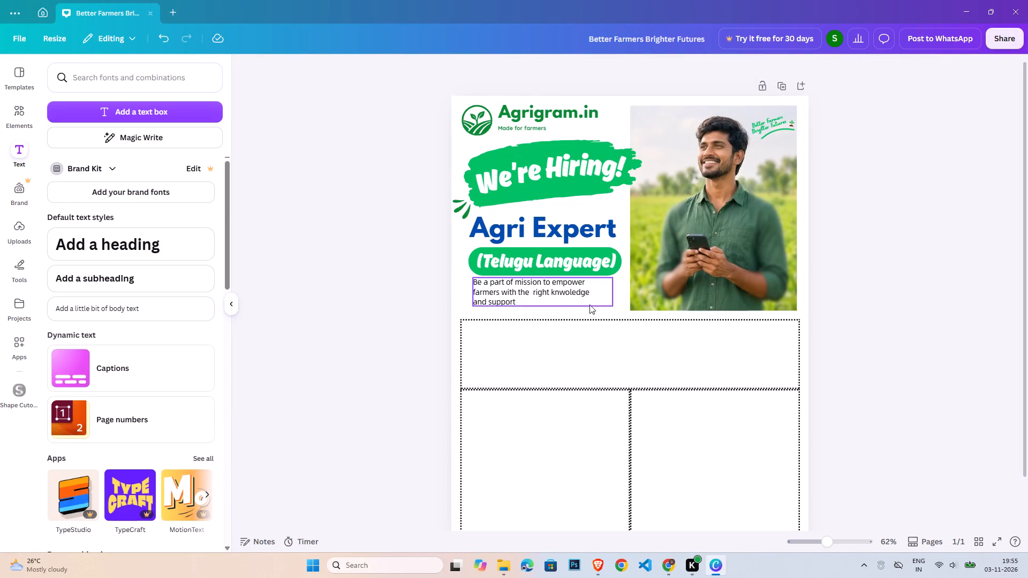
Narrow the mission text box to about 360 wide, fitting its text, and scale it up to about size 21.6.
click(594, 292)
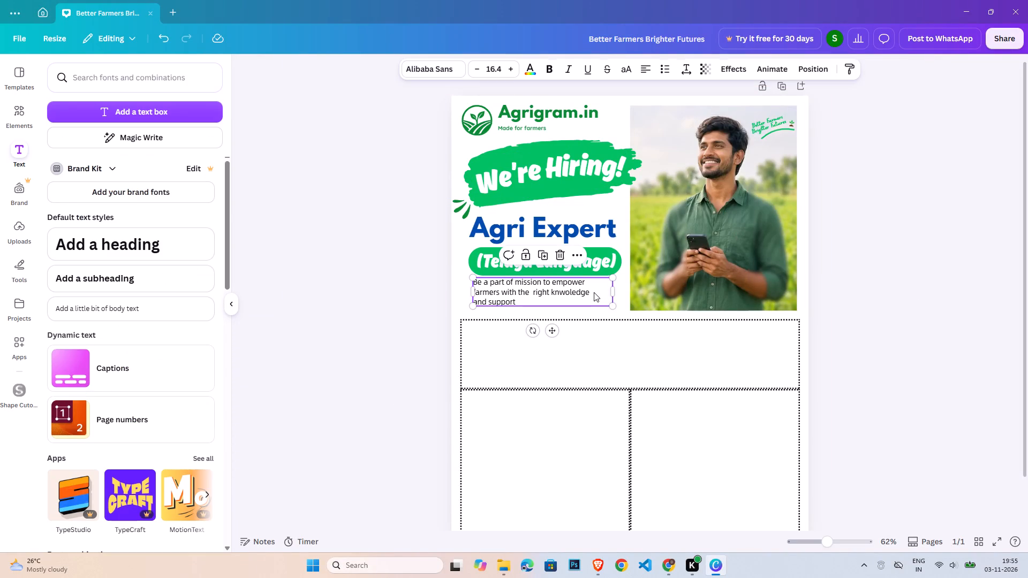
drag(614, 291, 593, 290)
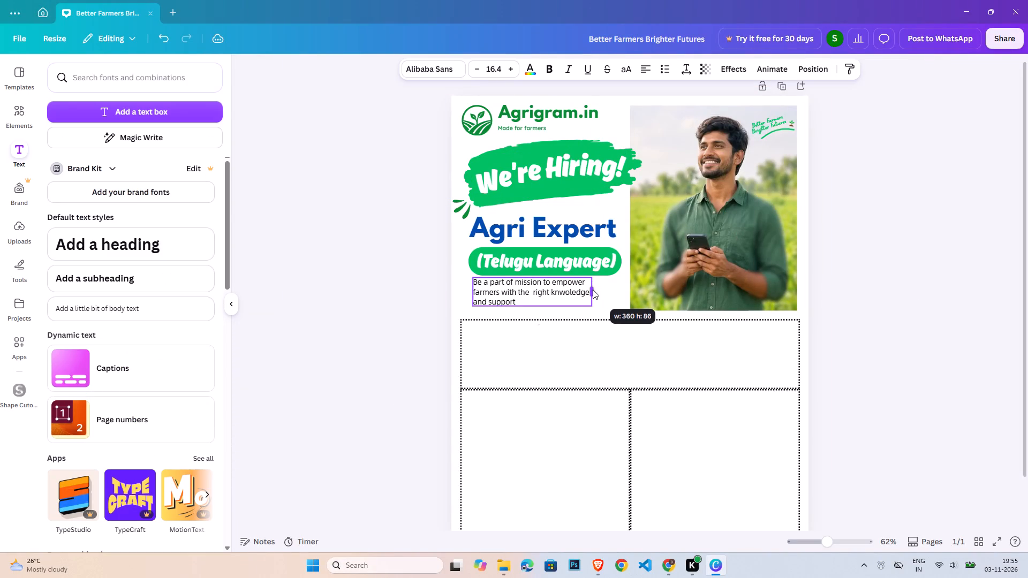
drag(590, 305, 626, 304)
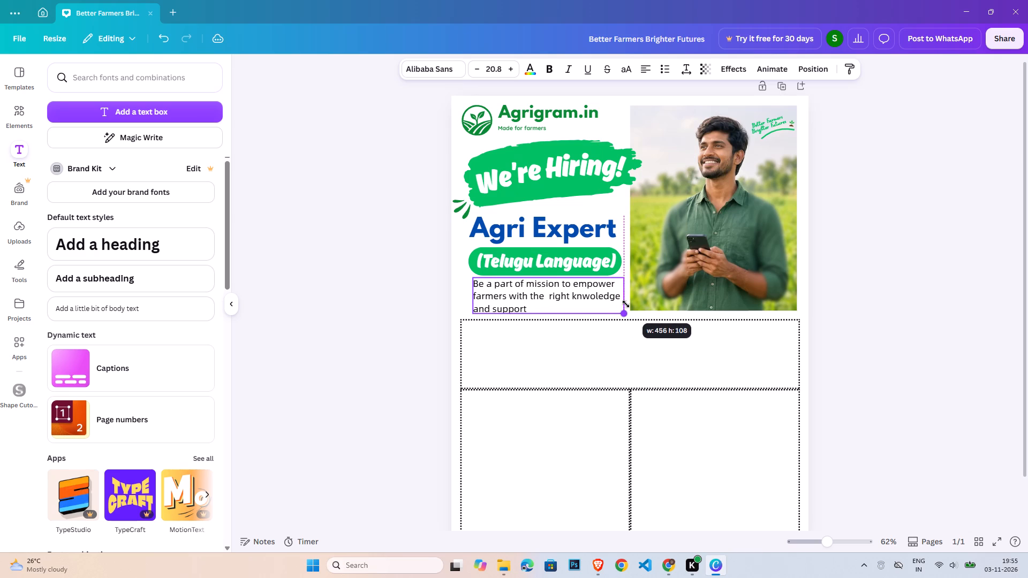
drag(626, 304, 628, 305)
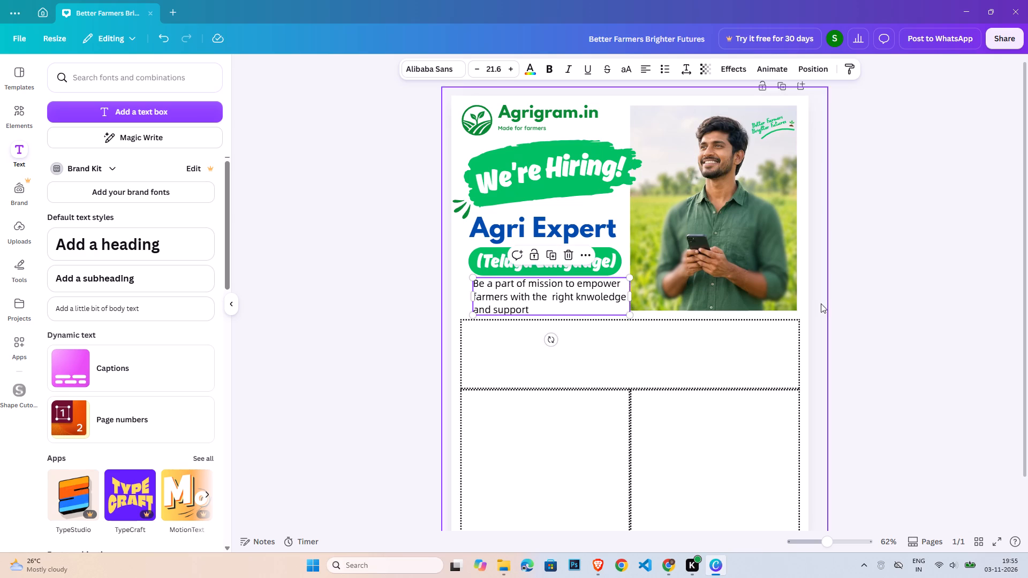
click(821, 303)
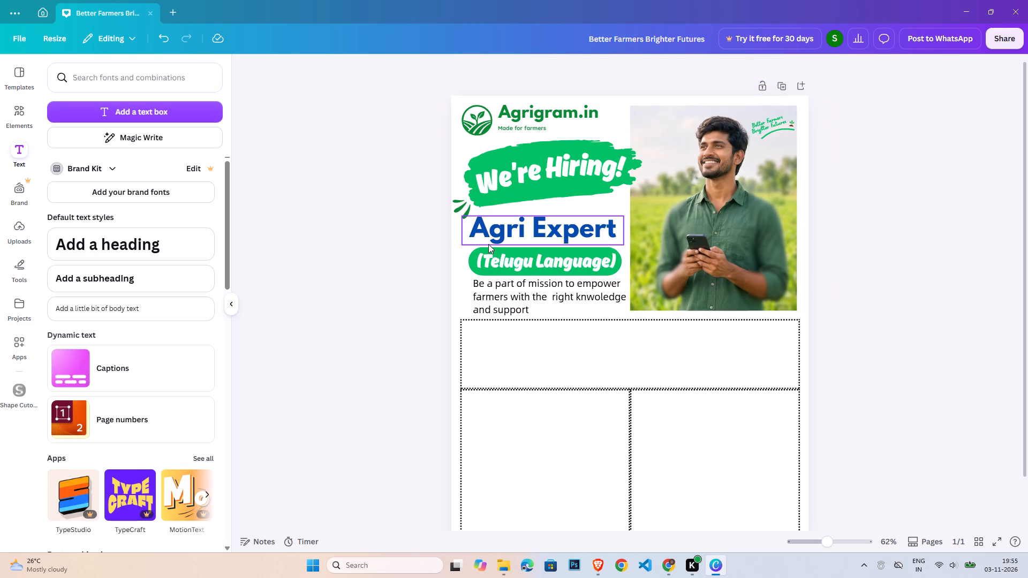
Tighten the "Agri Expert" heading's box around its text and scale the heading up to about size 64.6.
click(498, 237)
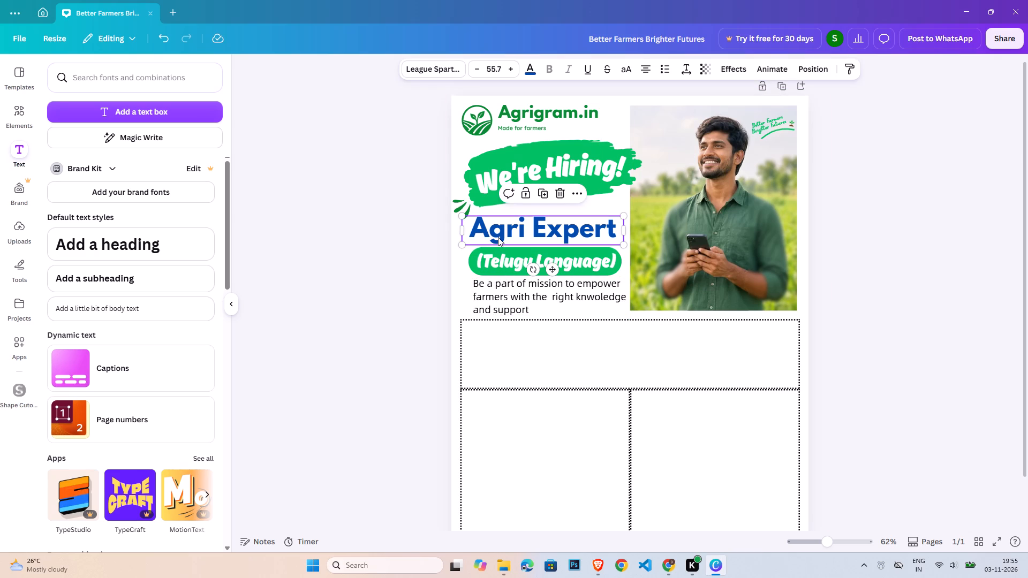
drag(625, 230, 610, 230)
drag(563, 231, 557, 232)
drag(606, 244, 628, 248)
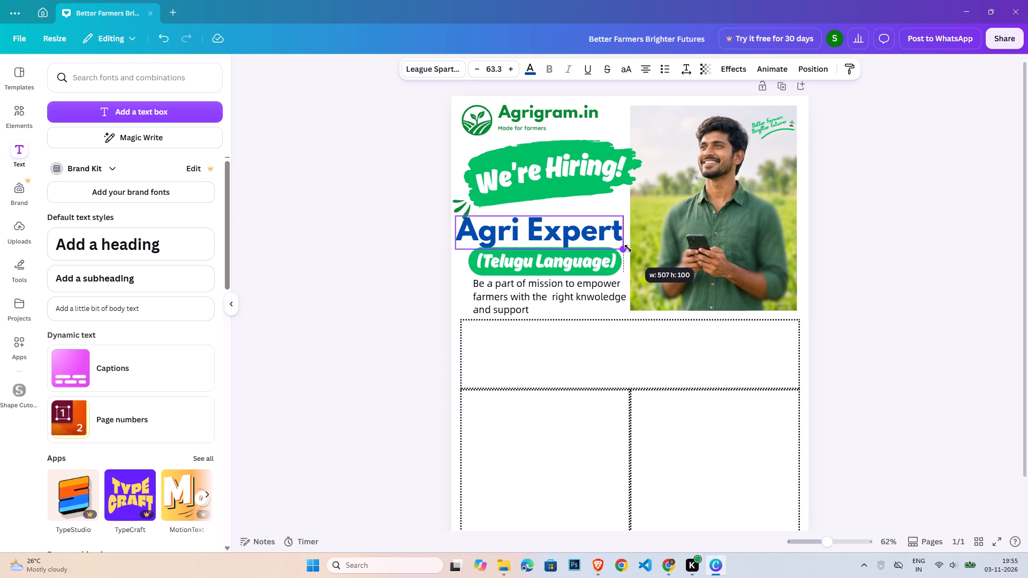
drag(628, 248, 630, 246)
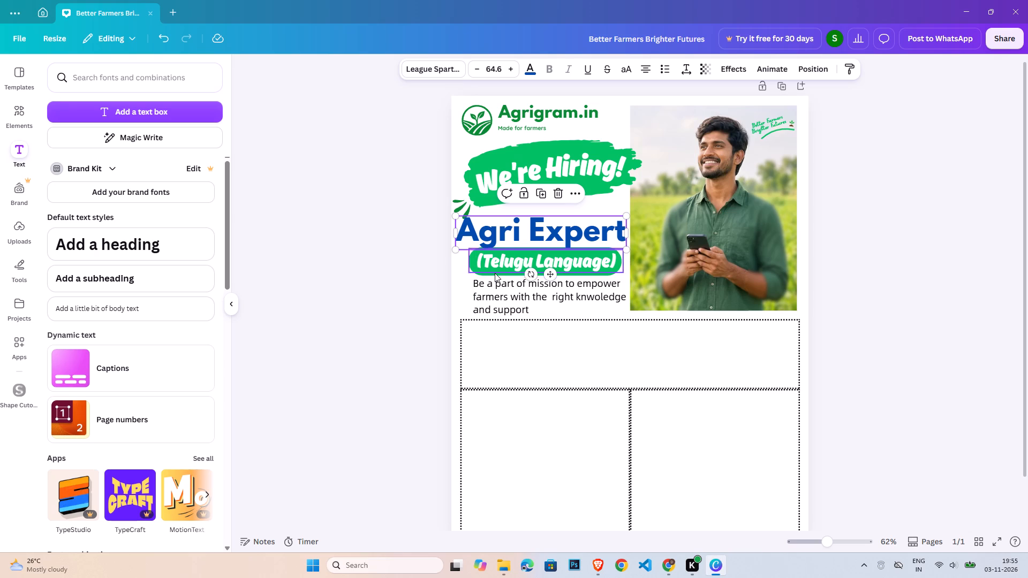
Scale down the green bar together with its "(Telugu Language)" text and align its left edge with the mission text.
click(495, 273)
click(437, 272)
drag(439, 261, 500, 267)
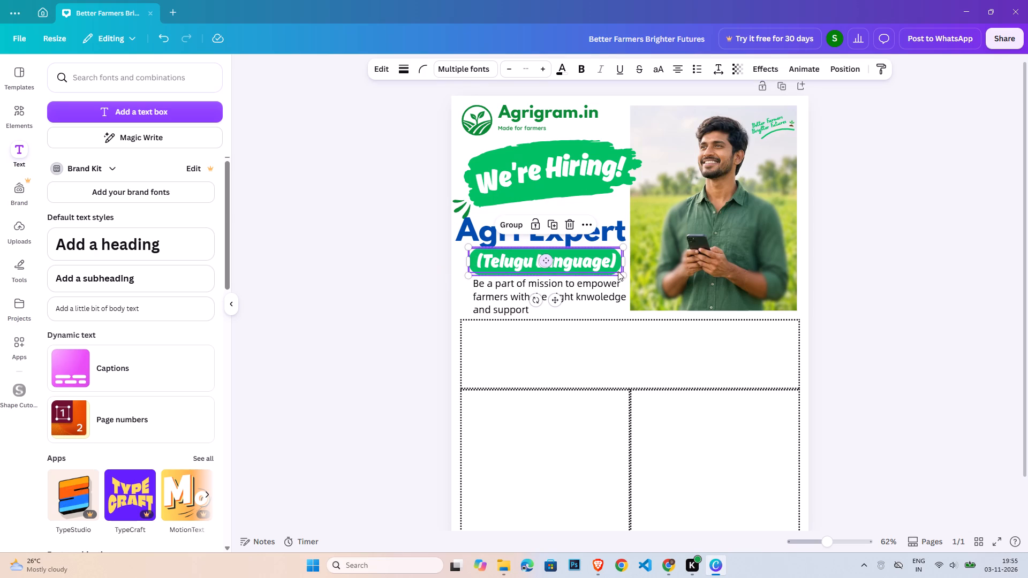
drag(621, 273, 609, 270)
drag(548, 299, 551, 299)
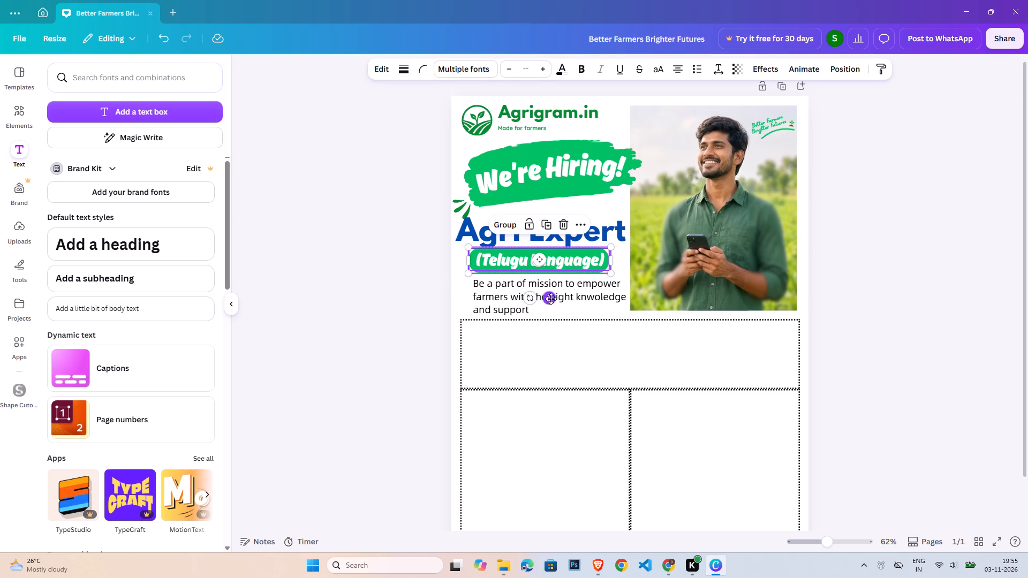
drag(551, 299, 551, 298)
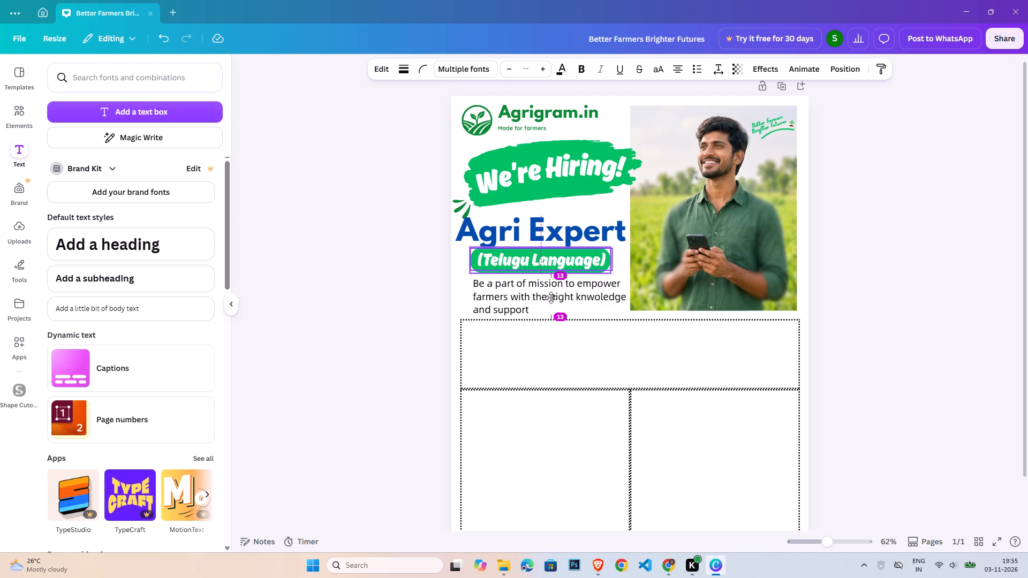
drag(551, 298, 553, 298)
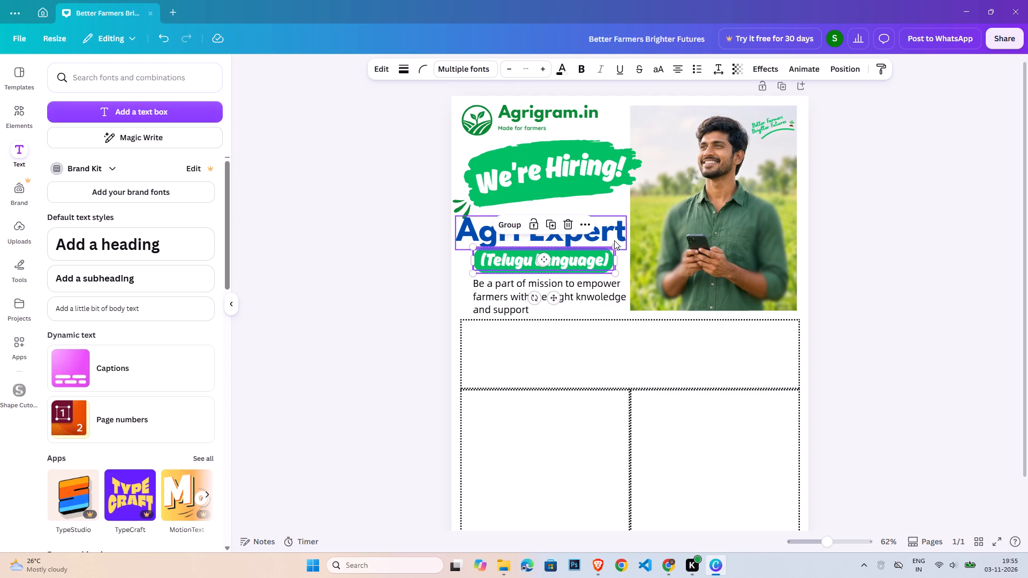
Align the "Agri Expert" heading's left edge with the green bar and scale it down to about size 57.3.
drag(614, 240, 634, 240)
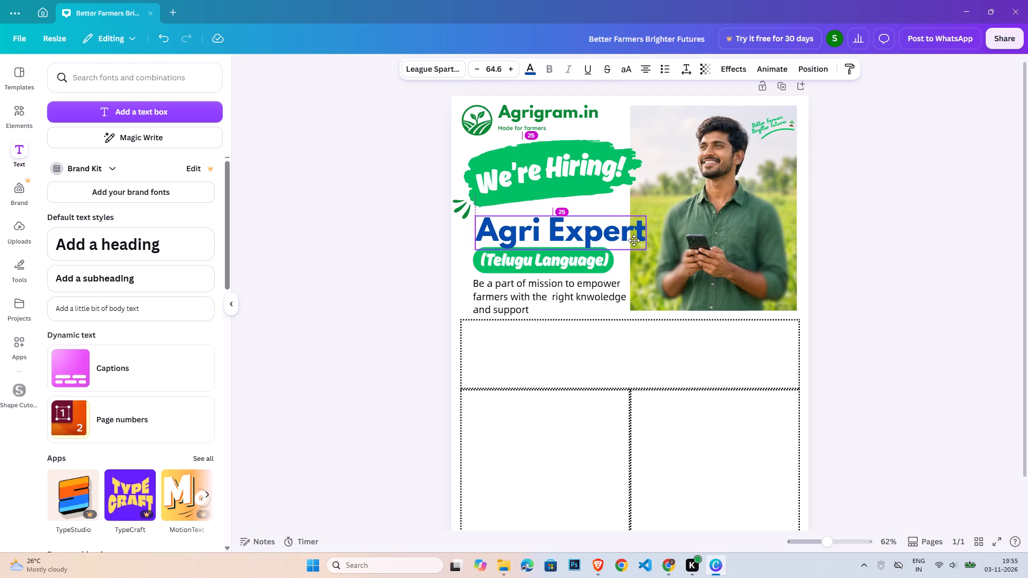
drag(634, 240, 632, 240)
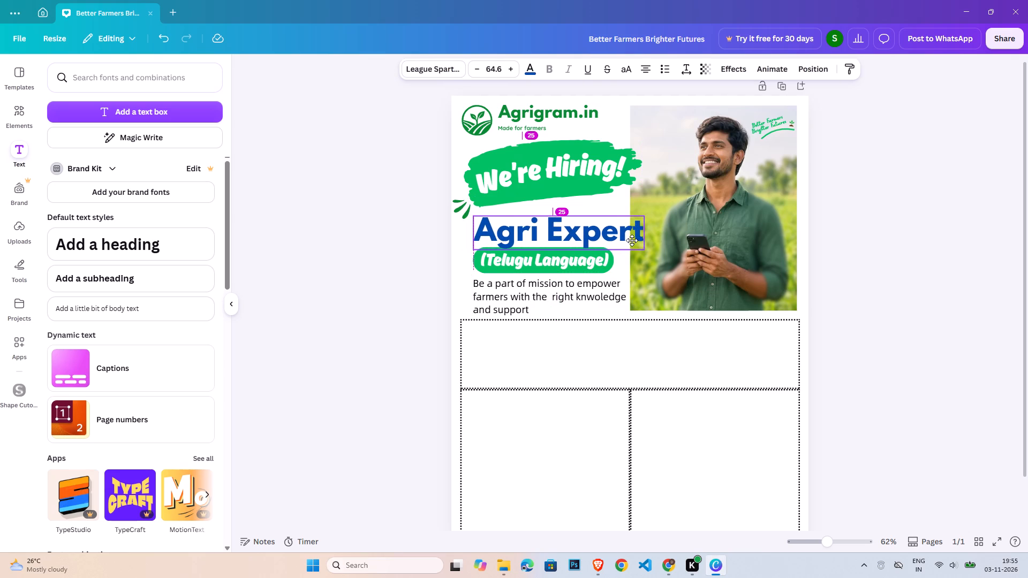
drag(632, 240, 631, 240)
drag(646, 252, 630, 251)
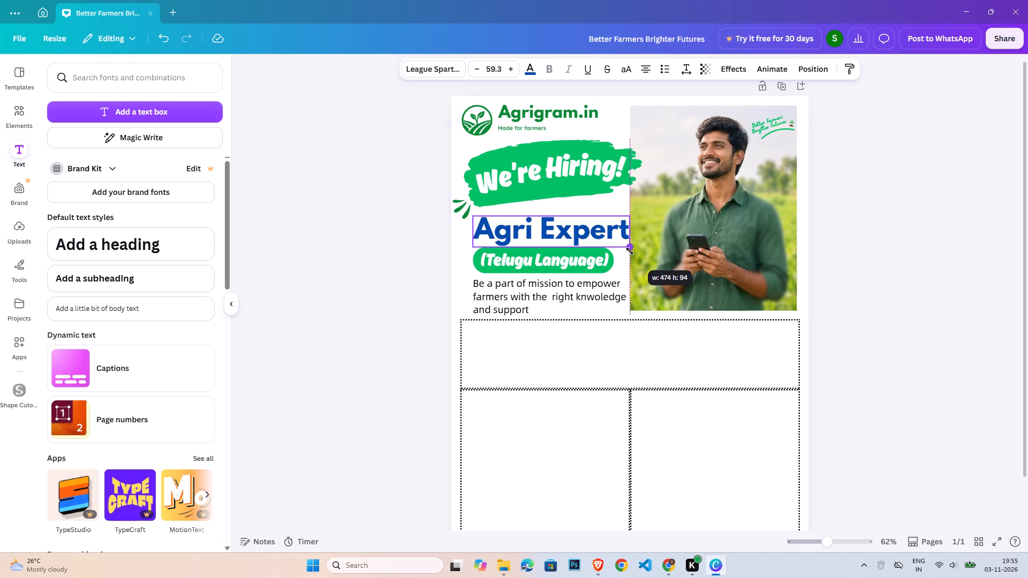
drag(630, 251, 626, 250)
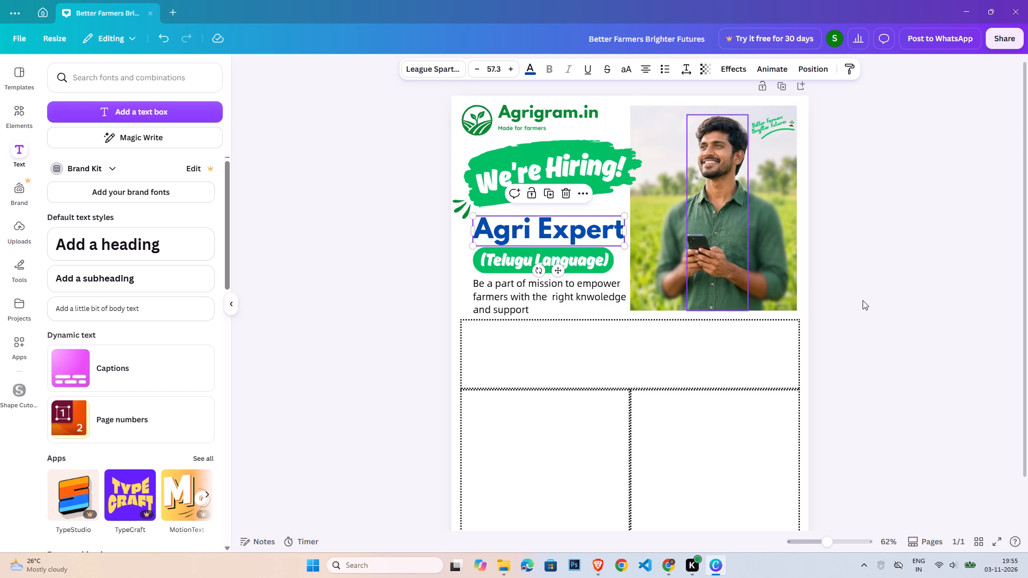
click(863, 300)
click(814, 288)
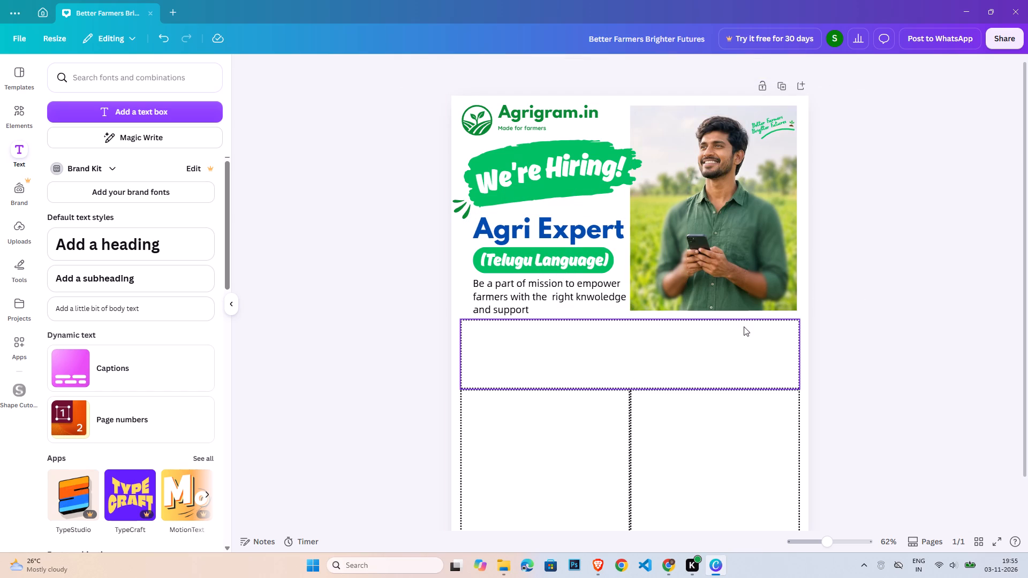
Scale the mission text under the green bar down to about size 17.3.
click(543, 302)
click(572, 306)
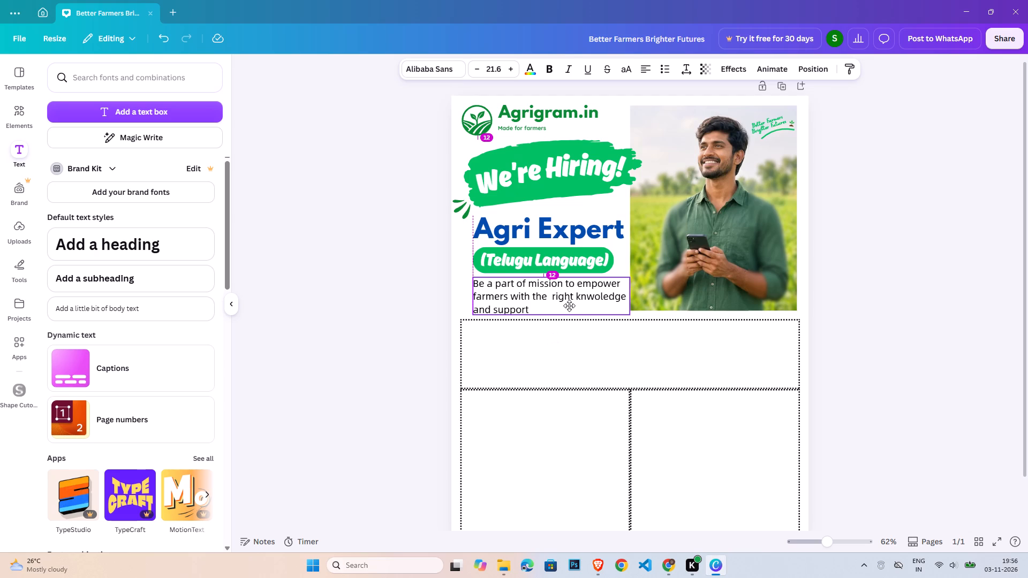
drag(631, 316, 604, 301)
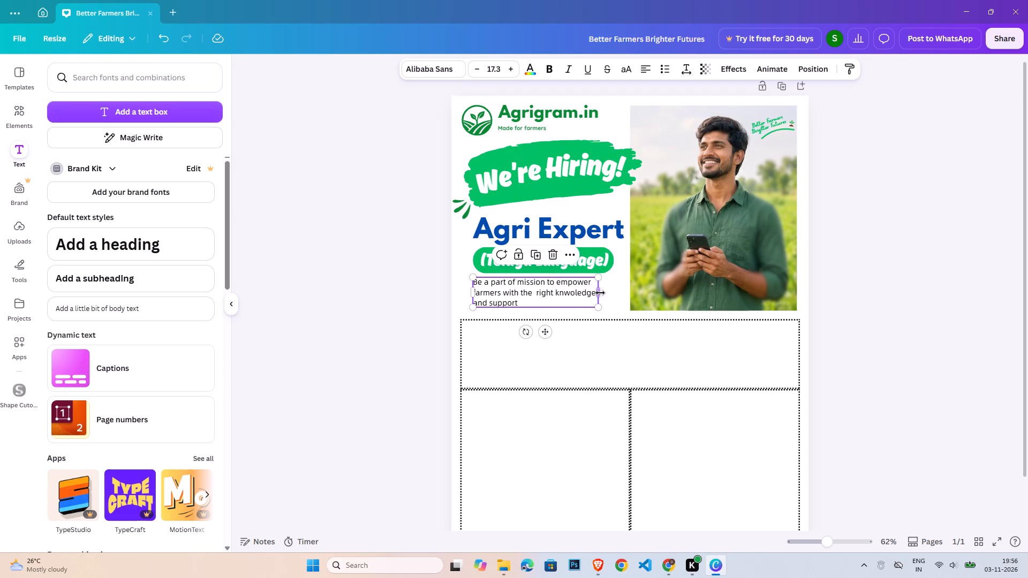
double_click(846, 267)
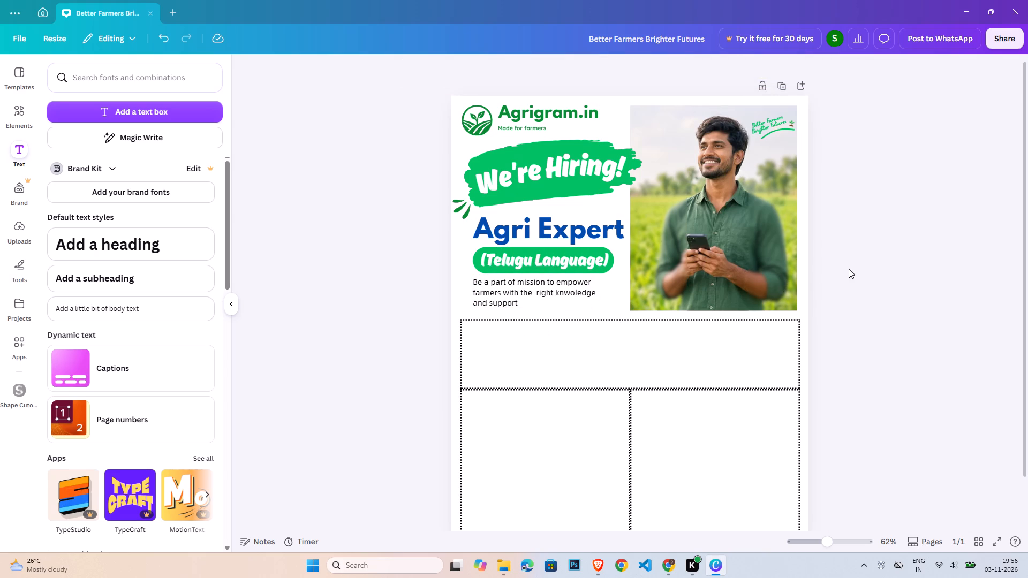
Insert a square from the basic shapes.
click(550, 328)
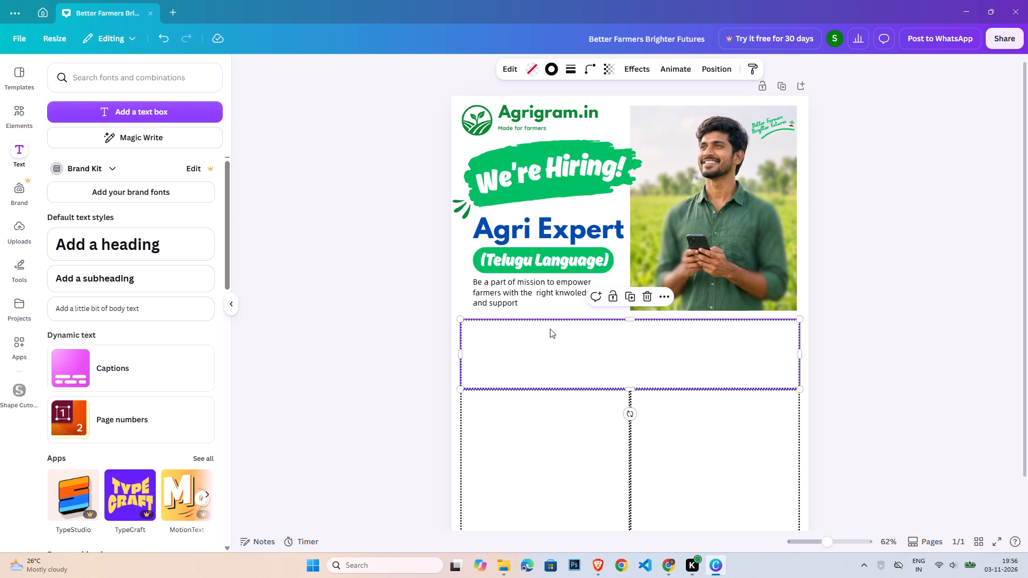
click(23, 116)
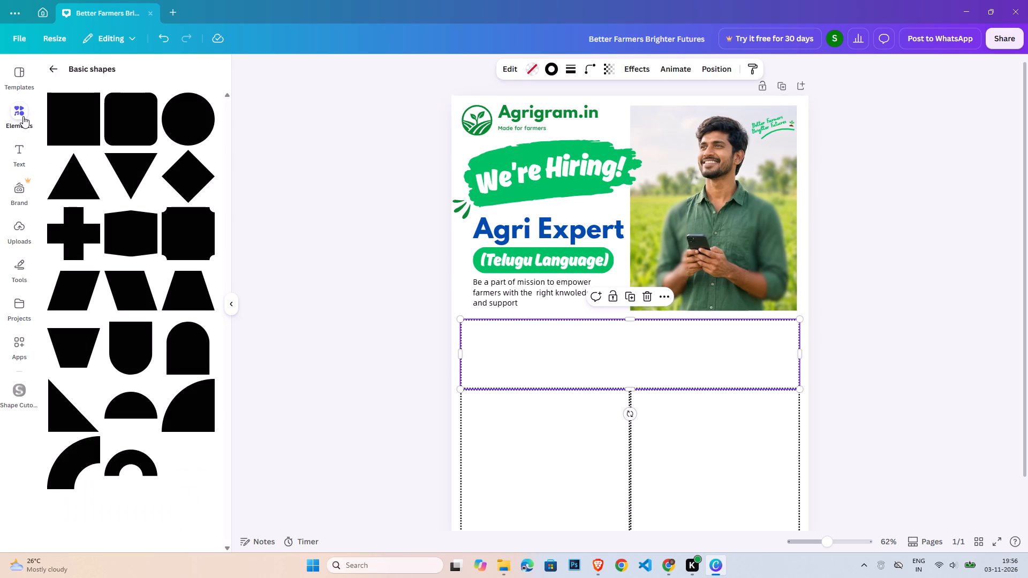
click(78, 119)
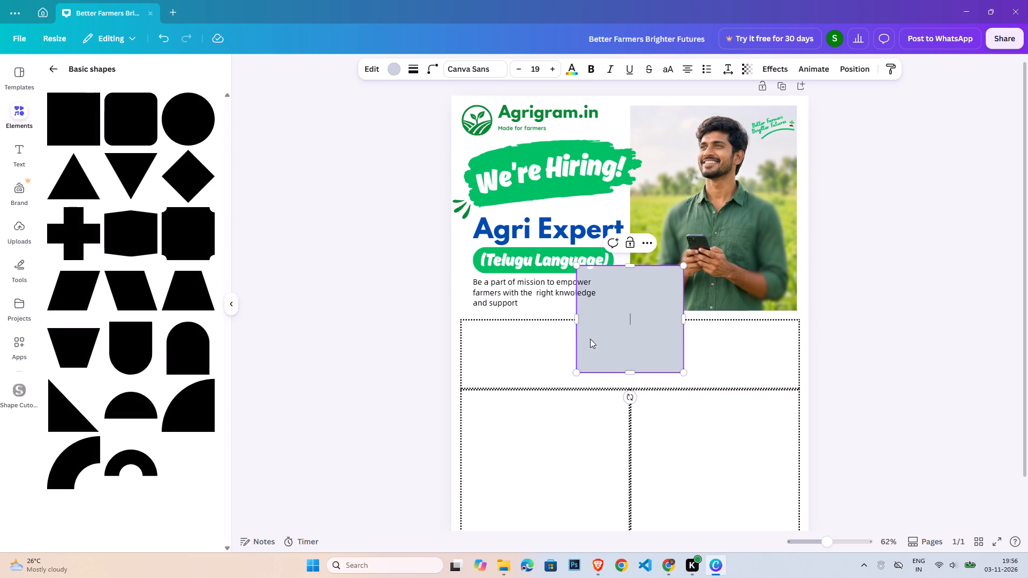
click(918, 318)
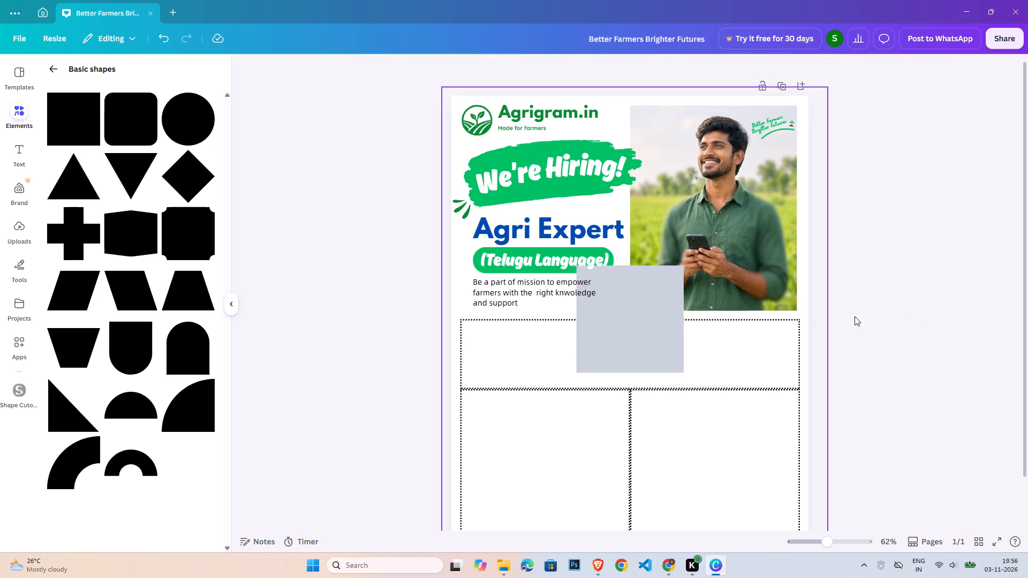
click(855, 316)
Move the grey square below the photo and stretch it sideways into a band spanning the full page width.
drag(634, 328, 623, 368)
drag(671, 364, 798, 362)
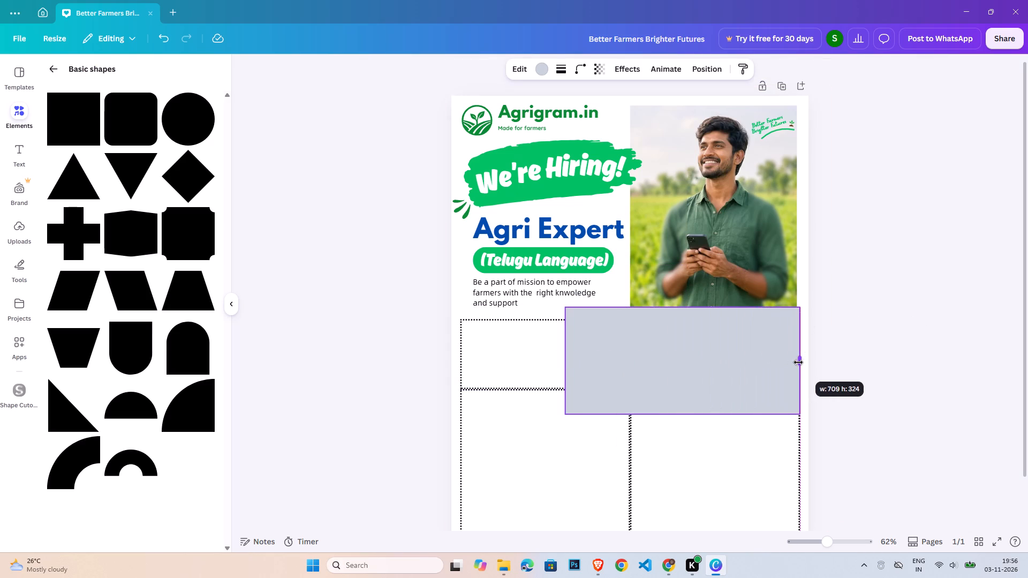
drag(798, 362, 808, 364)
drag(568, 363, 483, 368)
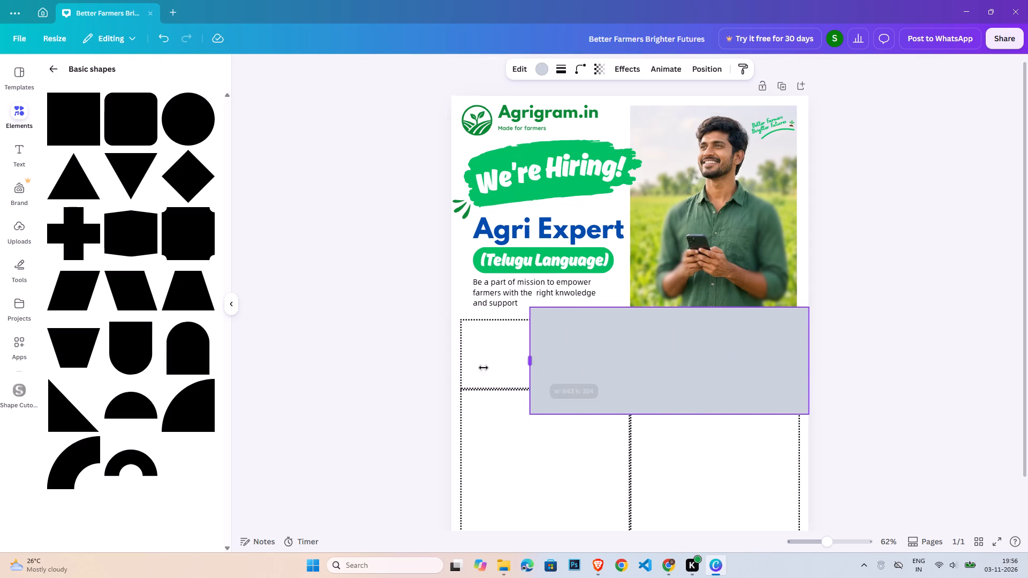
drag(483, 368, 435, 372)
click(623, 368)
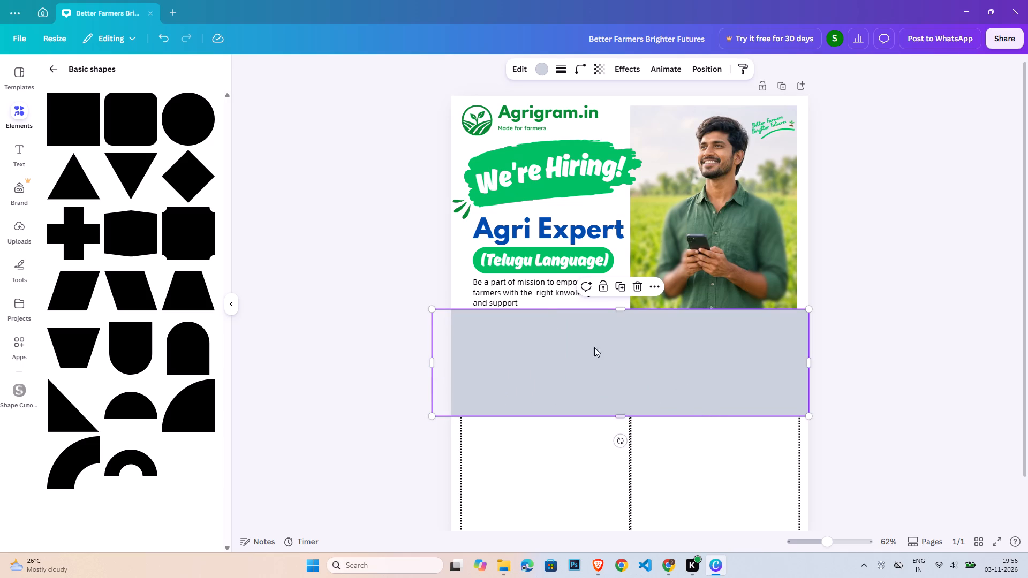
Scale the mission text down to about size 15.2 and widen its box to nearly the heading's right edge.
click(532, 284)
drag(601, 307, 587, 298)
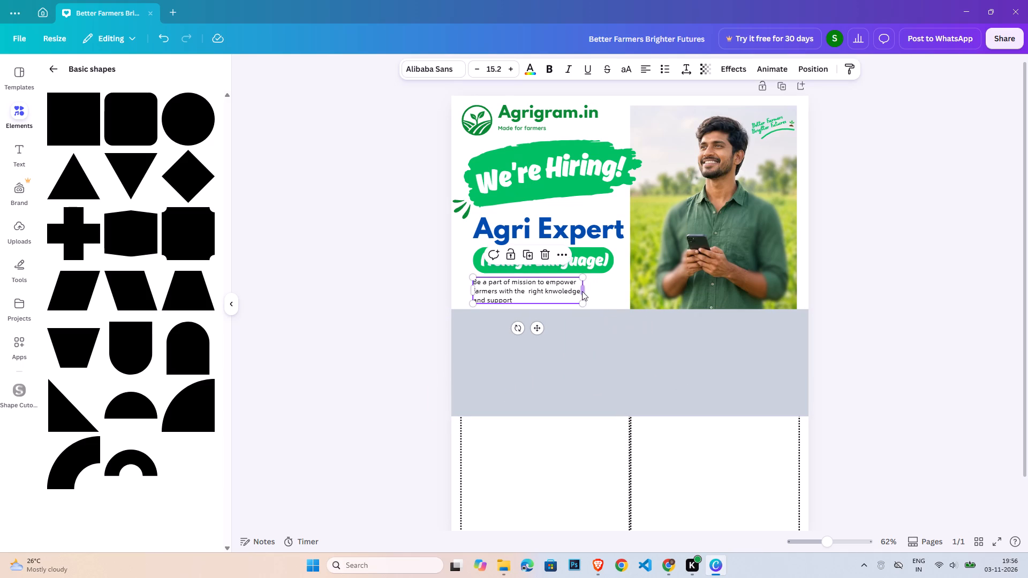
click(582, 291)
drag(584, 291, 626, 293)
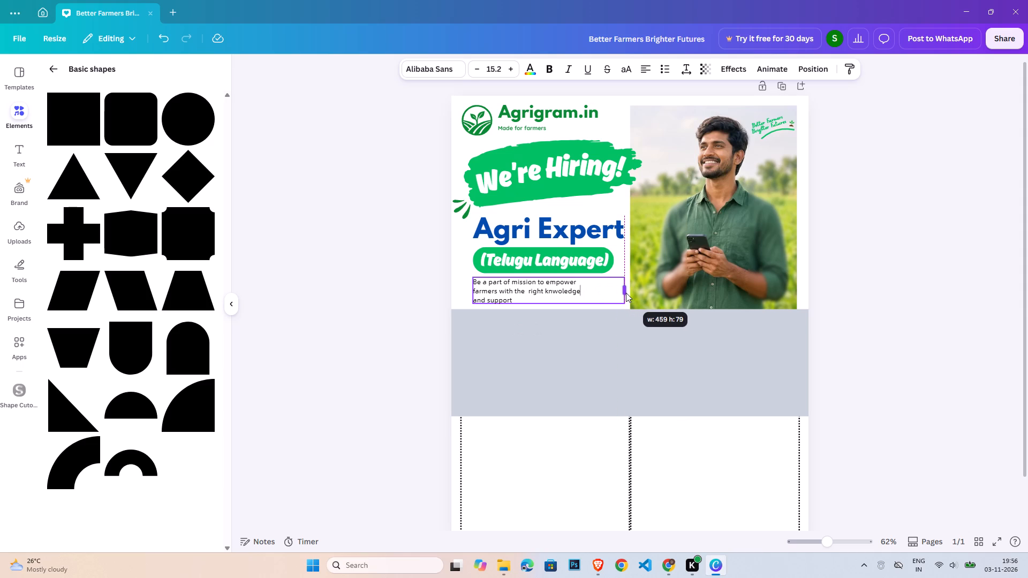
drag(626, 293, 621, 292)
Replace the mission text's line breaks before "farmers" and "and support" with spaces so it runs over two lines.
click(474, 291)
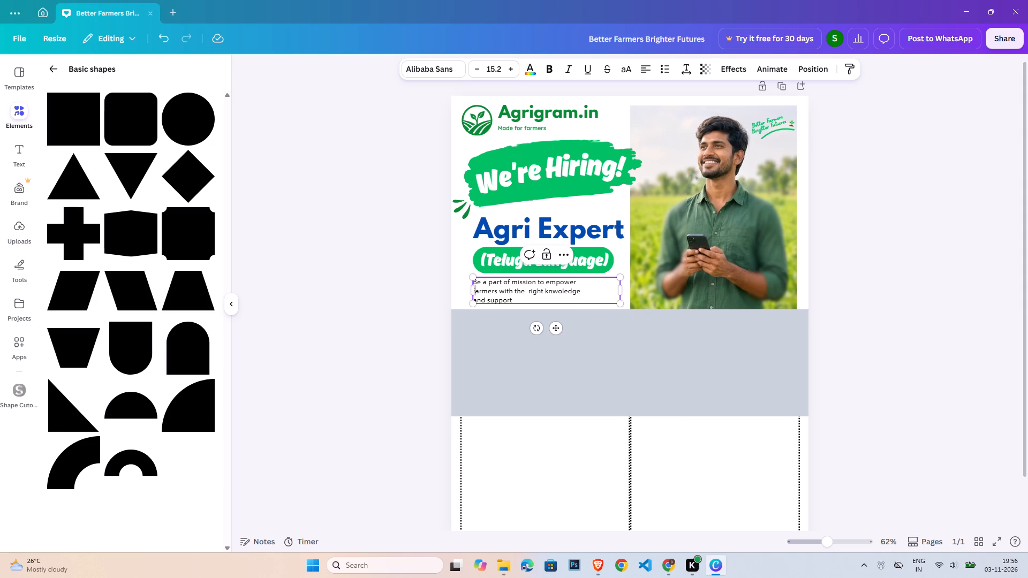
key(Left)
key(BackSpace)
key(space)
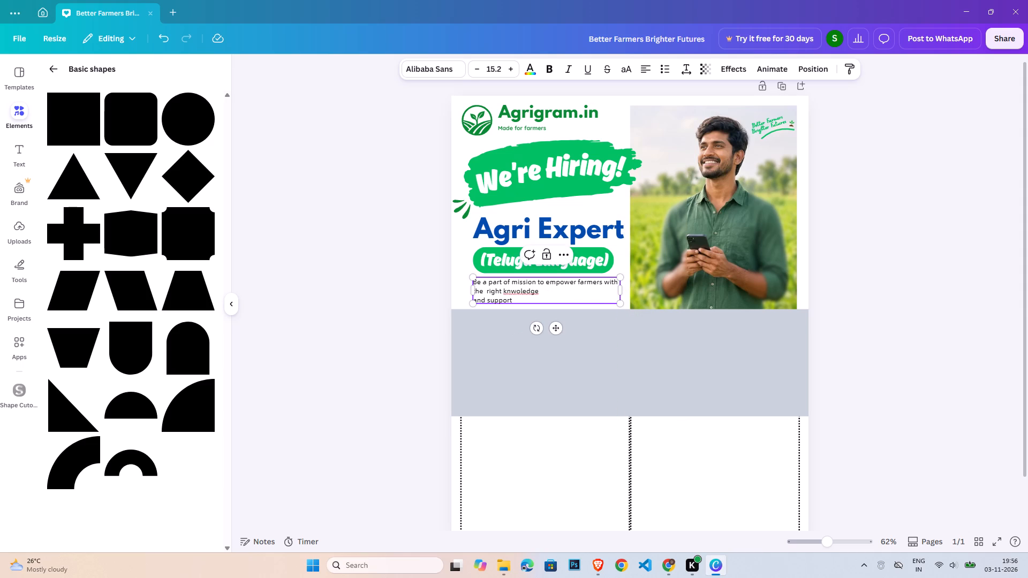
click(476, 300)
key(Left)
key(BackSpace)
key(space)
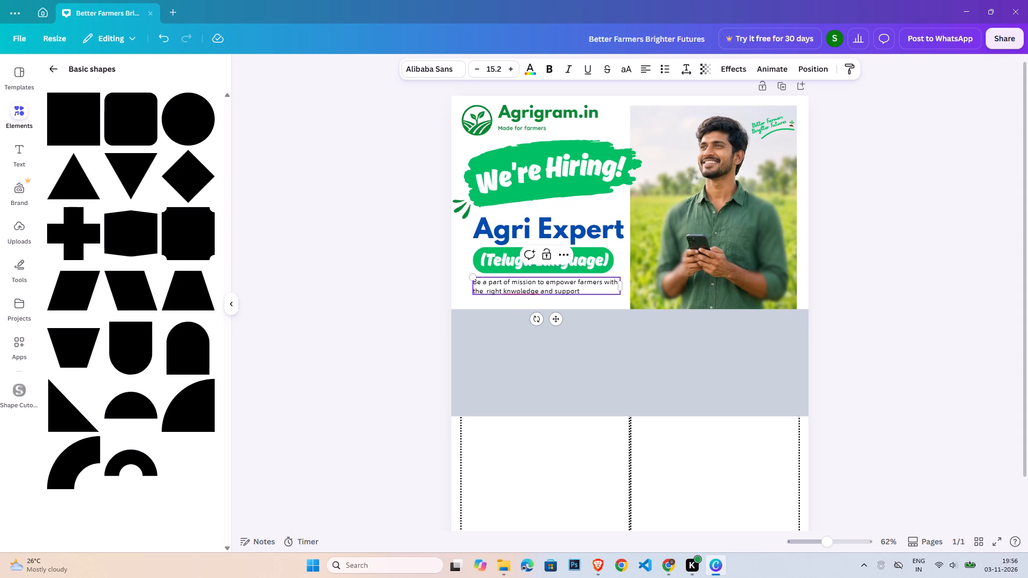
Correct the misspelled word in the mission text to "knowledge".
click(518, 290)
key(BackSpace)
key(Right)
key(w)
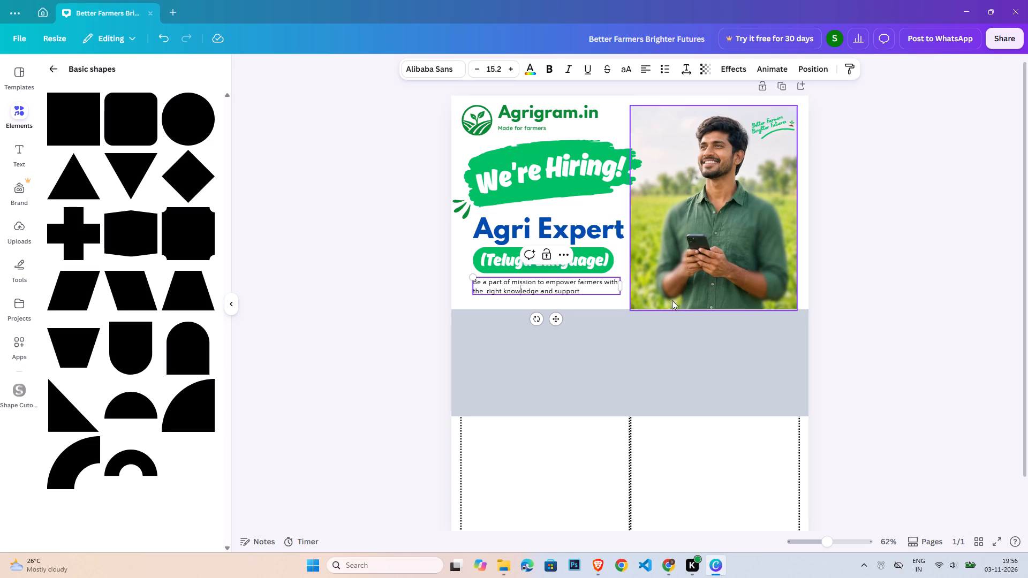
click(878, 280)
click(579, 287)
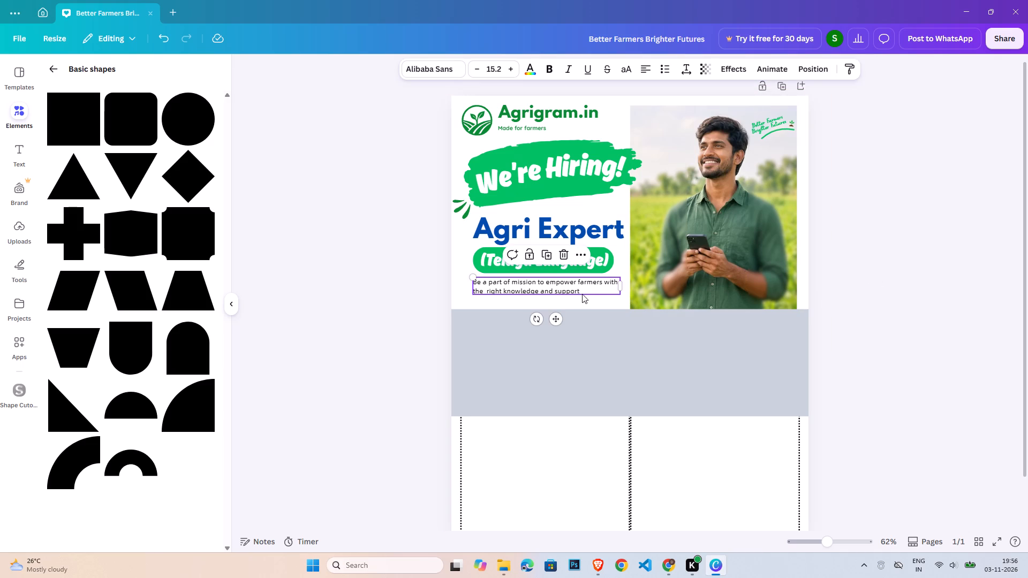
click(883, 248)
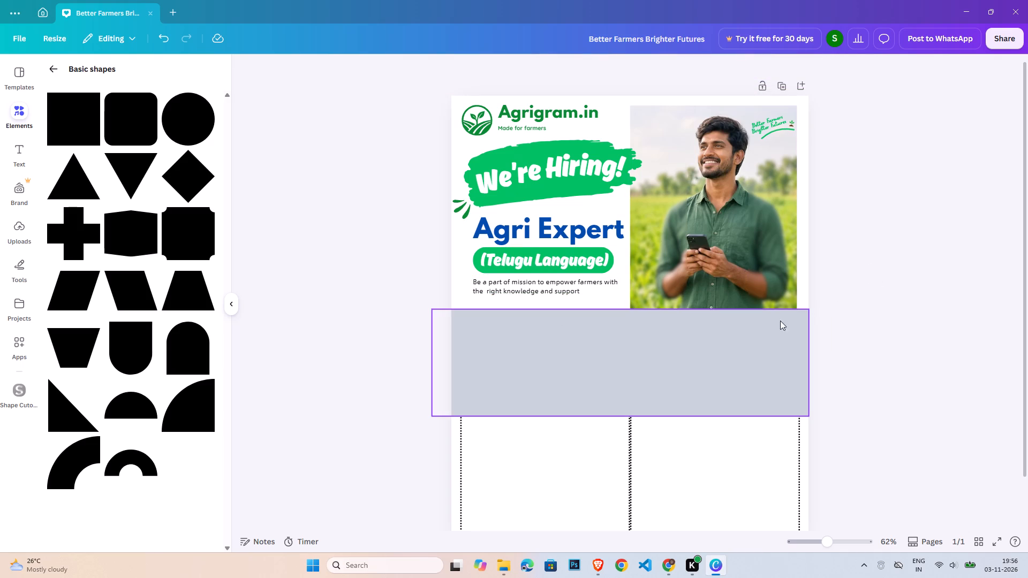
click(957, 325)
Shorten the grey band from below so its lower edge meets the top of the dotted boxes.
click(746, 382)
click(621, 402)
drag(618, 417, 624, 395)
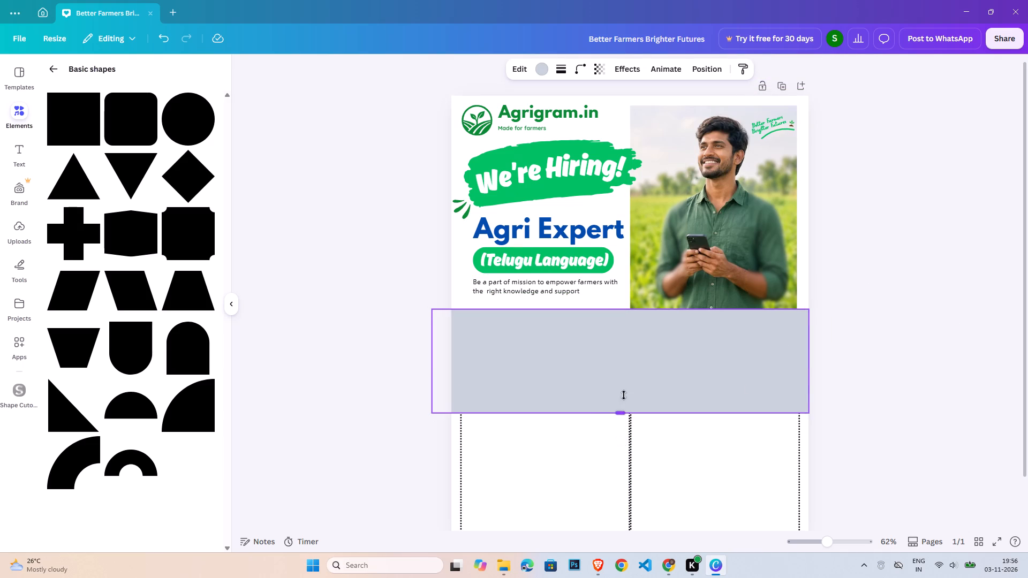
drag(624, 395, 628, 392)
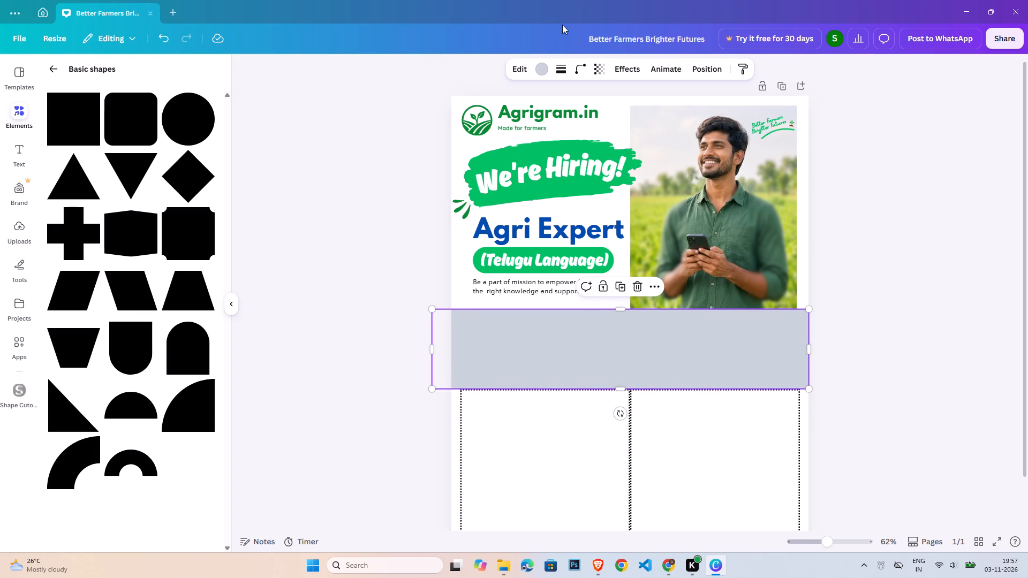
Recolour the grey band to a custom, very pale cyan.
click(546, 70)
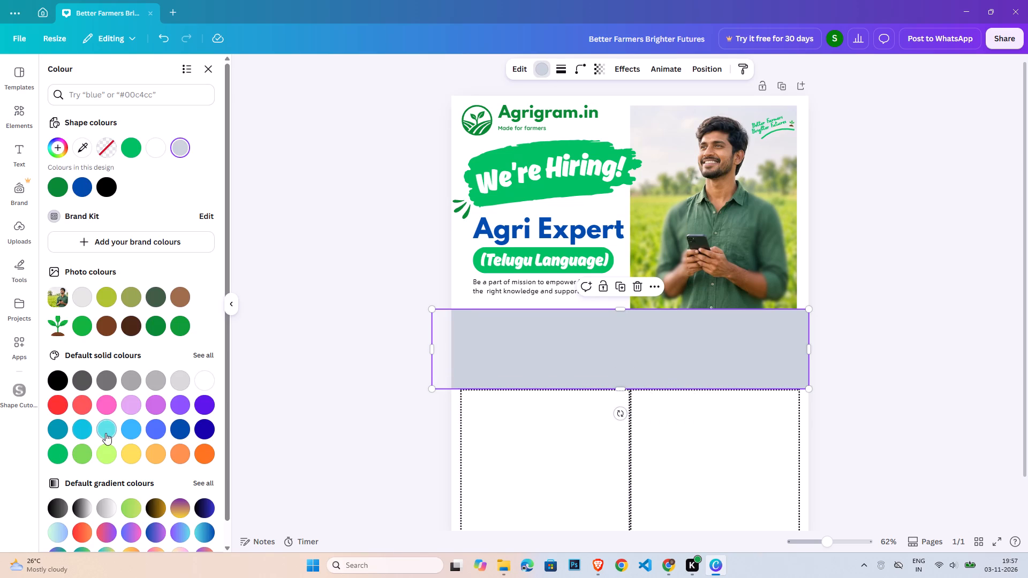
click(105, 433)
click(58, 147)
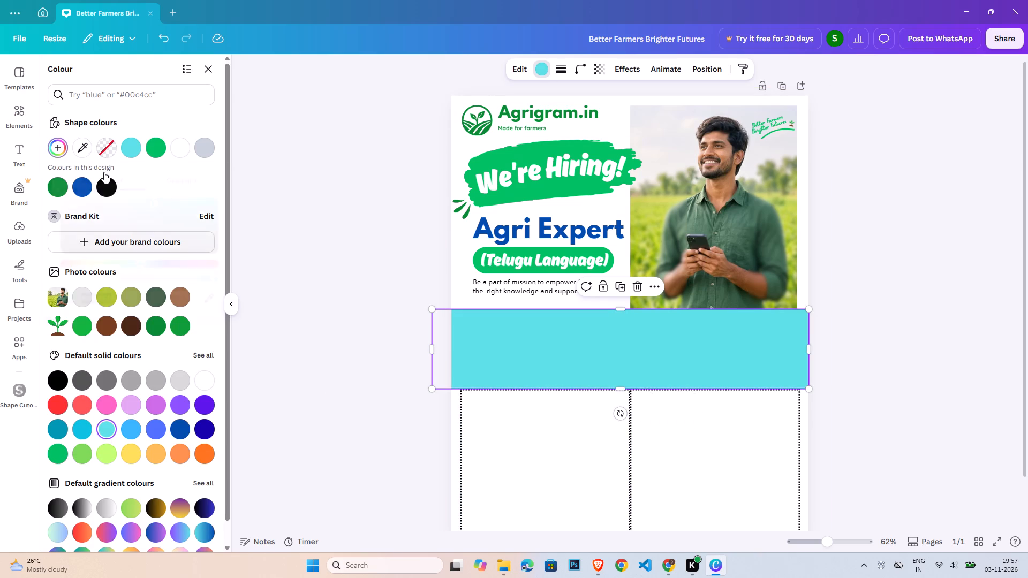
drag(153, 201, 115, 195)
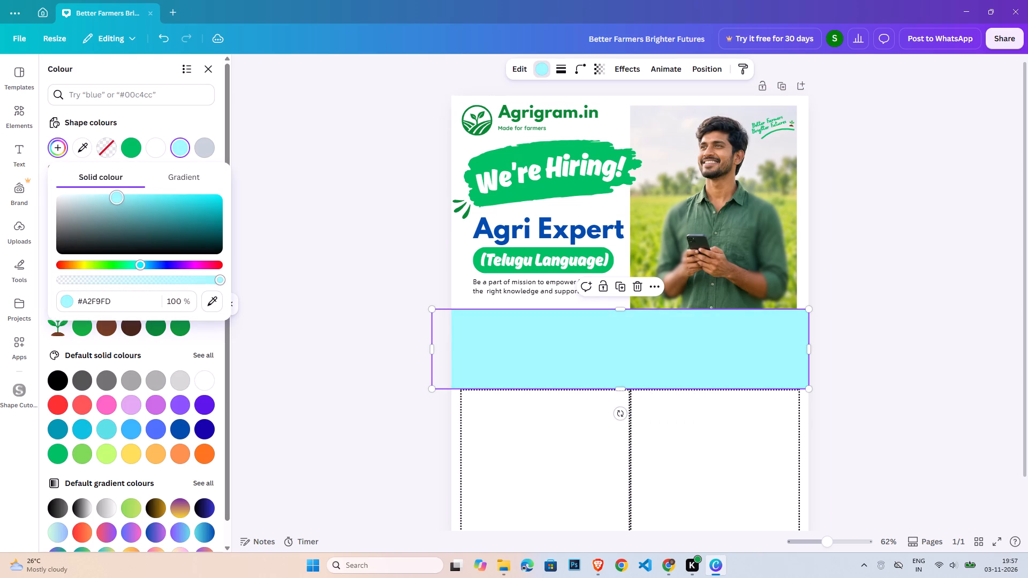
drag(115, 195, 83, 194)
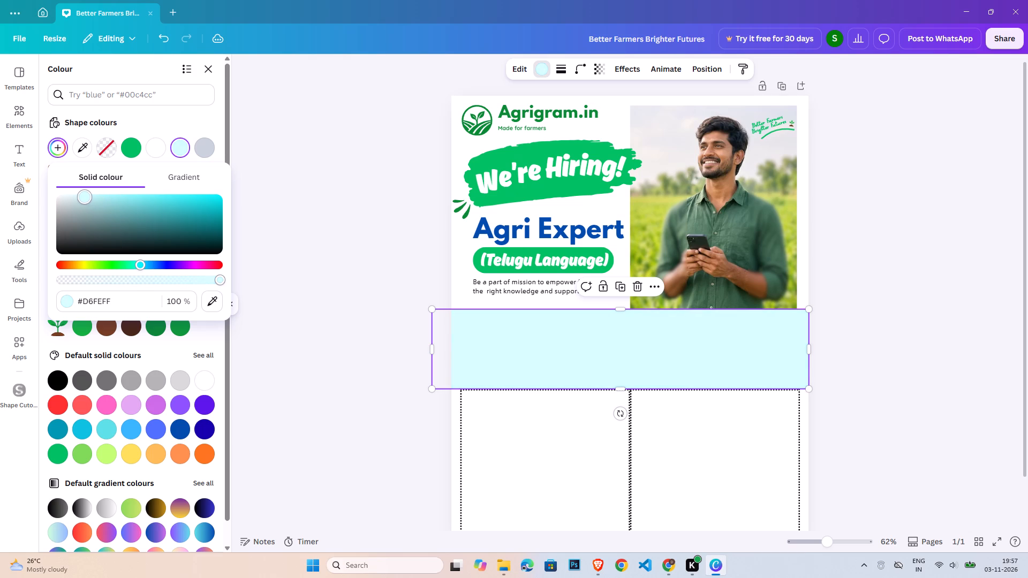
drag(83, 194, 71, 194)
drag(71, 194, 65, 194)
drag(65, 194, 69, 195)
double_click(328, 324)
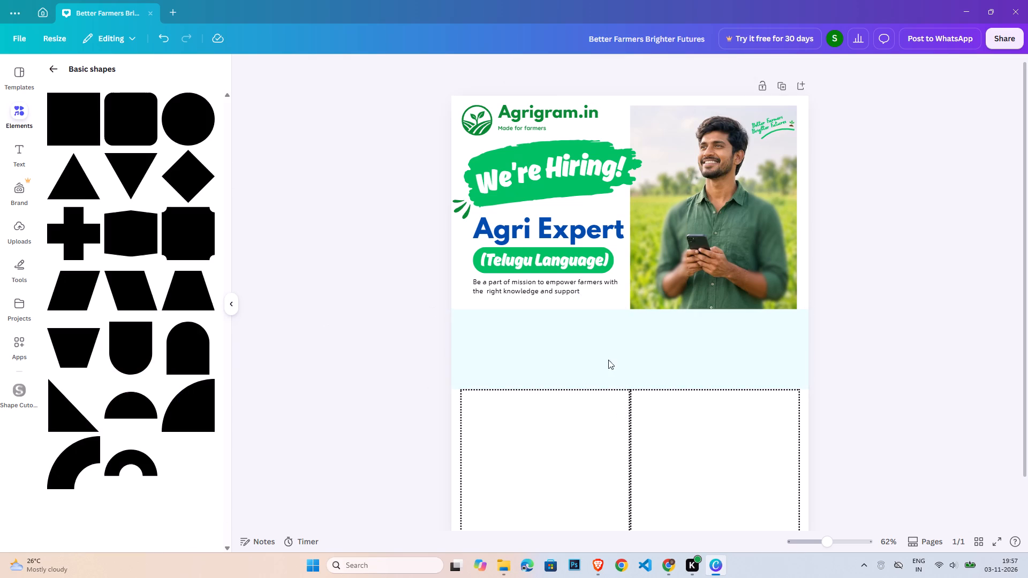
click(899, 321)
Widen the farmer photo so it reaches just past the page's right edge.
click(760, 242)
drag(800, 214, 811, 216)
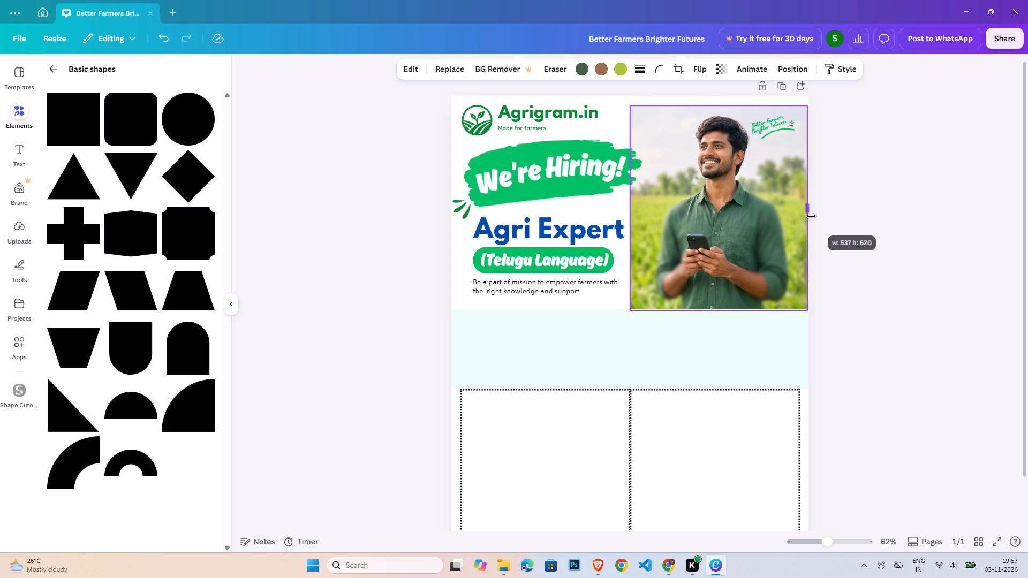
drag(811, 216, 817, 218)
click(843, 234)
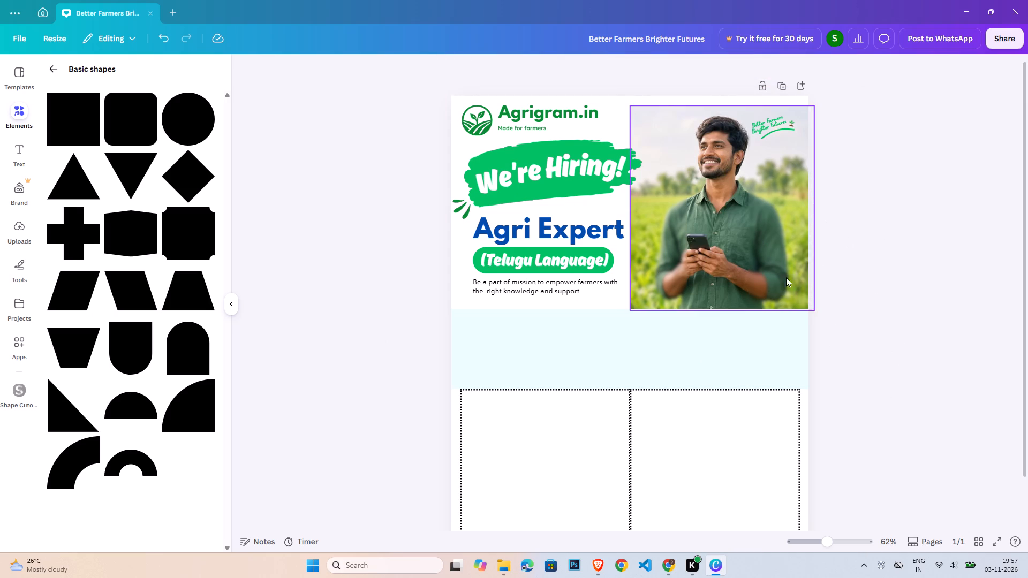
click(838, 287)
Enlarge the "Better Farmers Brighter Futures" tagline together with its underline and plant icon to about text size 18.5.
click(772, 120)
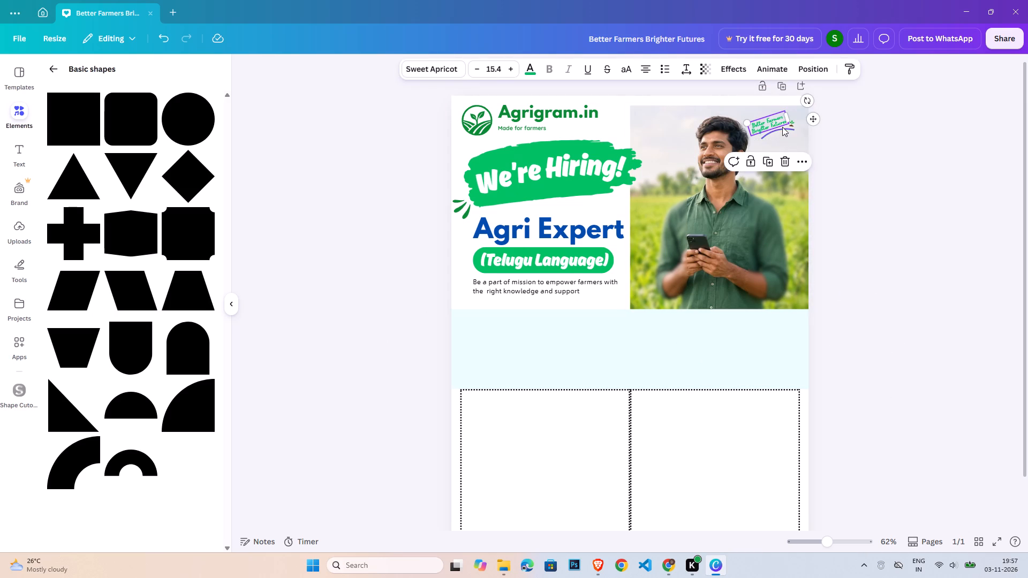
shift+click(782, 127)
click(855, 149)
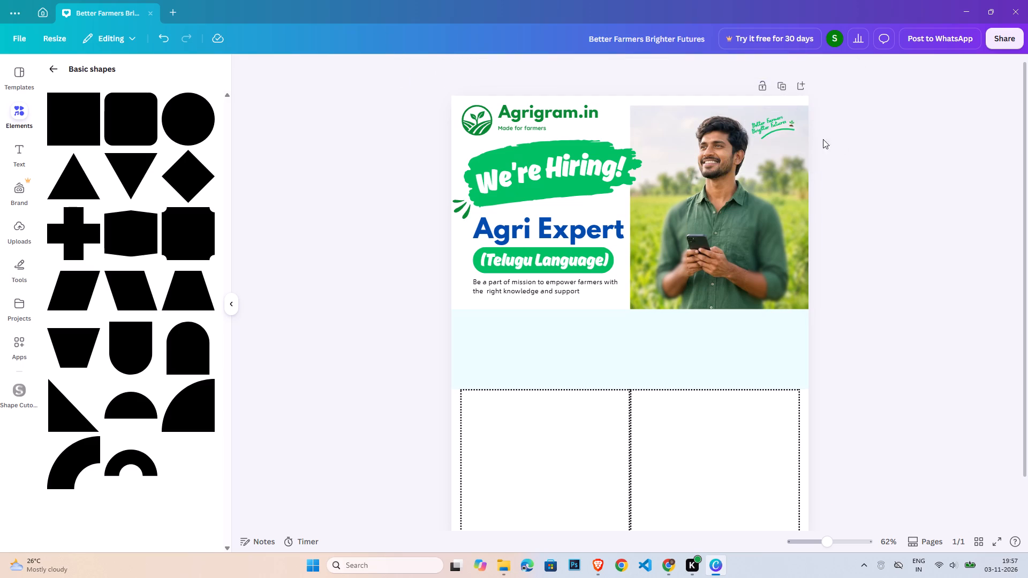
click(791, 121)
shift+click(763, 124)
shift+click(773, 131)
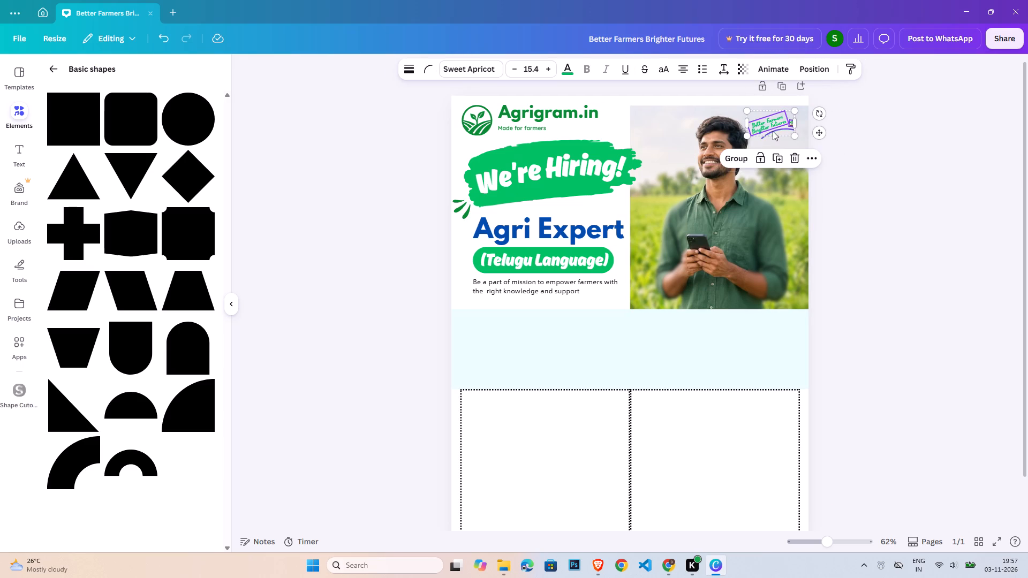
drag(793, 138, 803, 147)
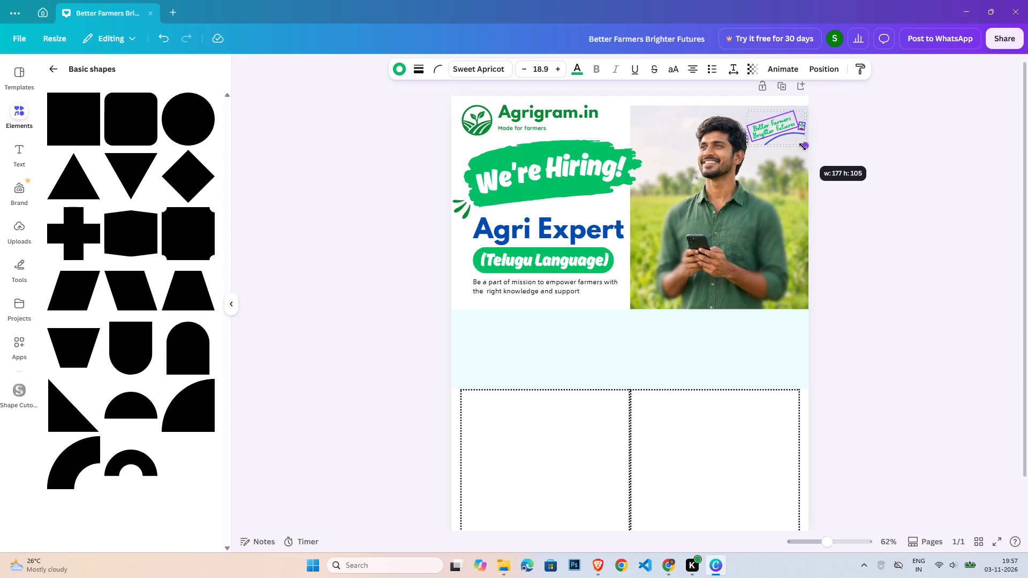
drag(803, 147, 801, 147)
click(855, 148)
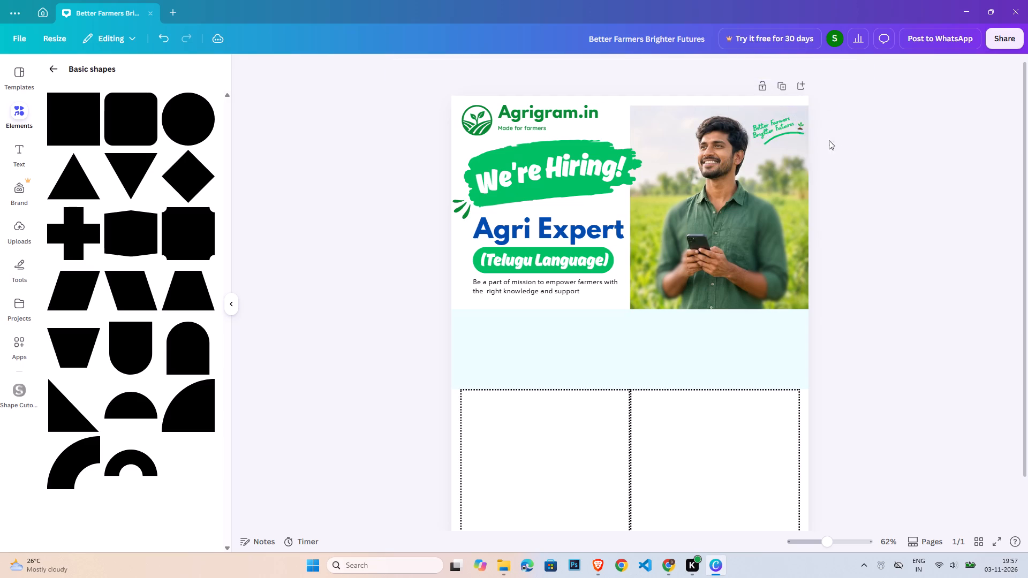
Stretch the farmer photo and the man's cutout upward together until the photo extends just past the page's top edge.
click(748, 113)
click(742, 107)
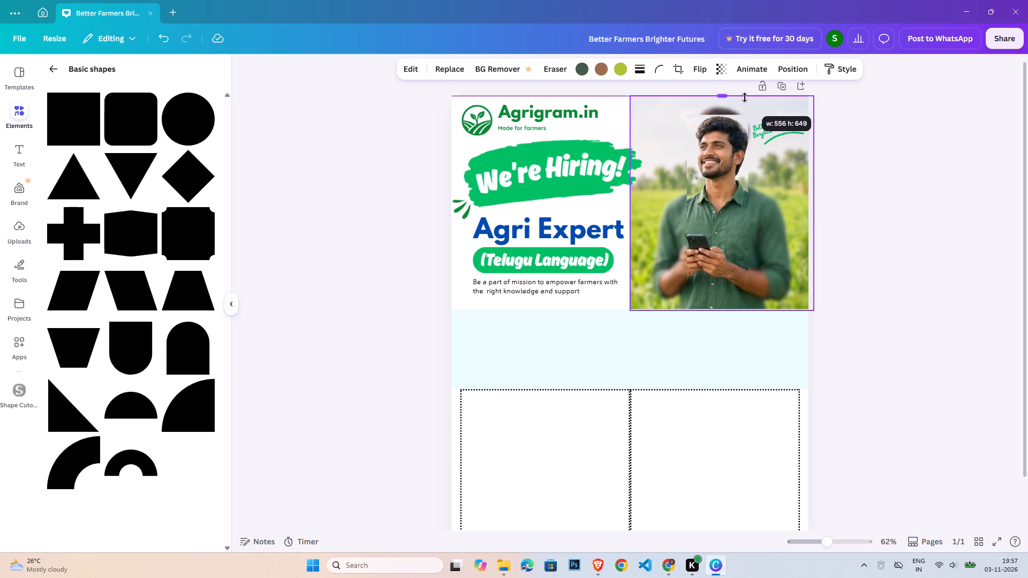
click(723, 126)
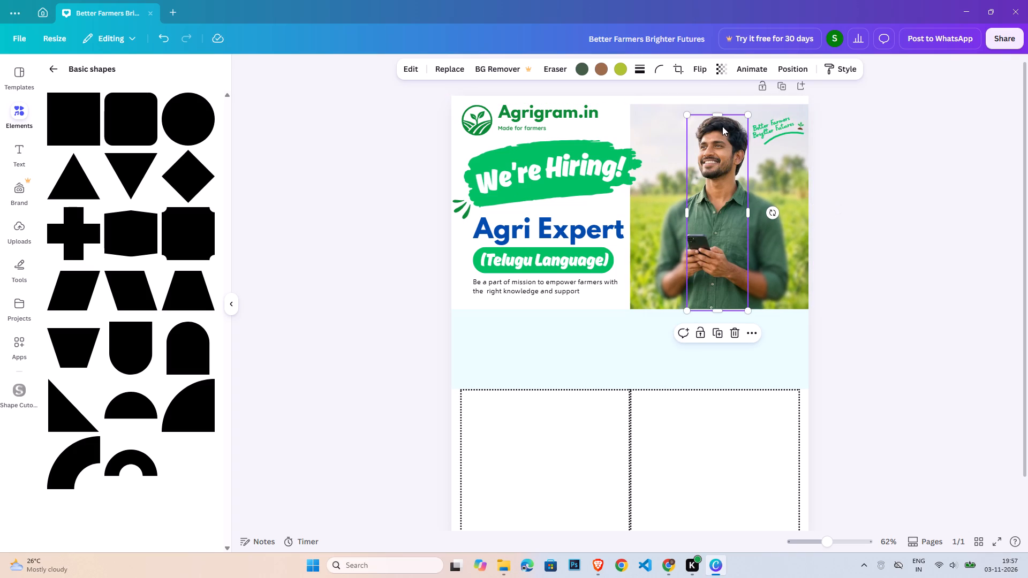
shift+click(678, 115)
drag(723, 103, 724, 99)
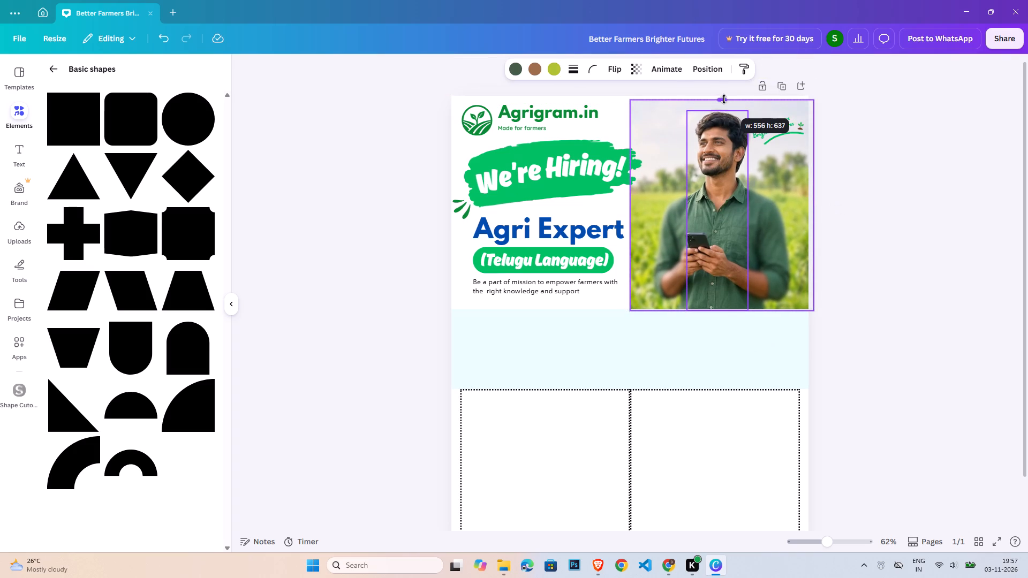
drag(724, 99, 725, 90)
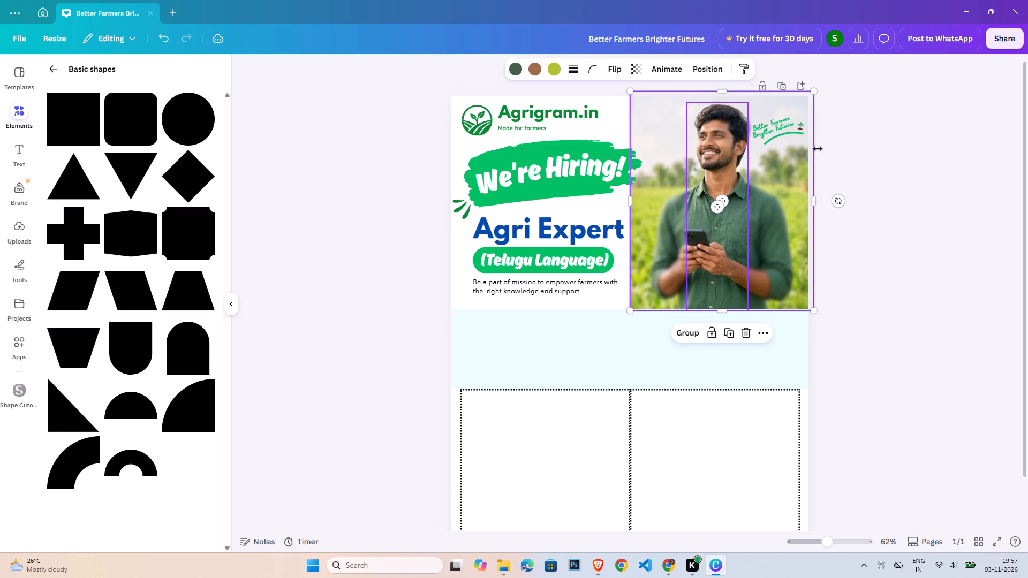
click(867, 166)
Enlarge the tagline, underline and plant icon together to about text size 20.7 and move them to the photo's upper-left corner.
click(767, 118)
shift+click(775, 136)
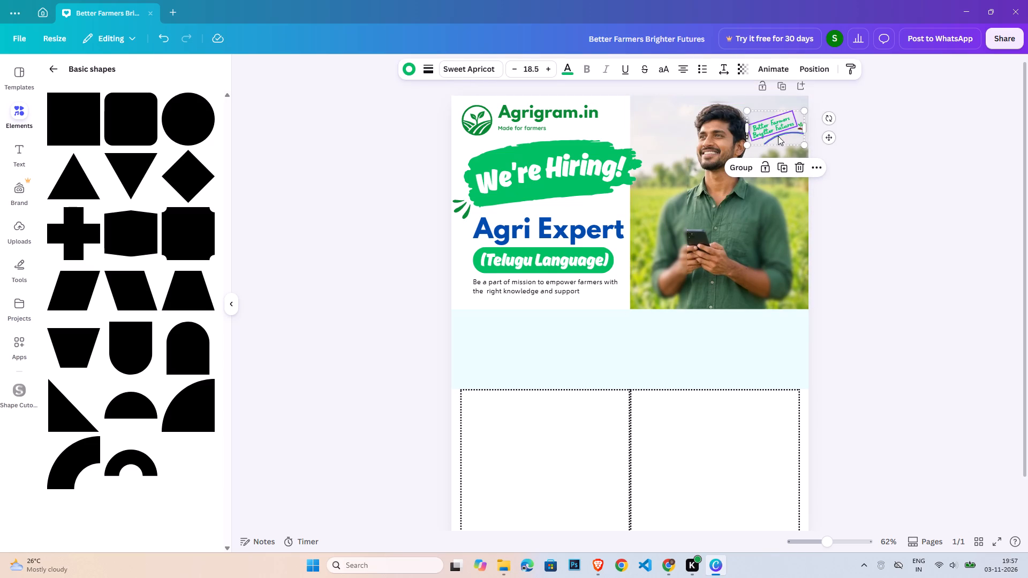
shift+click(798, 128)
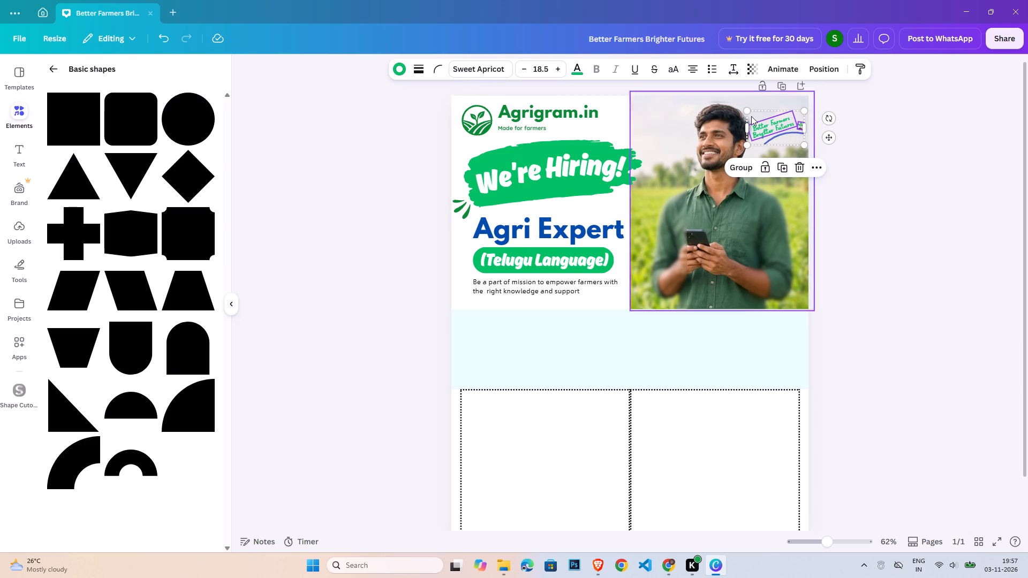
drag(749, 109, 743, 109)
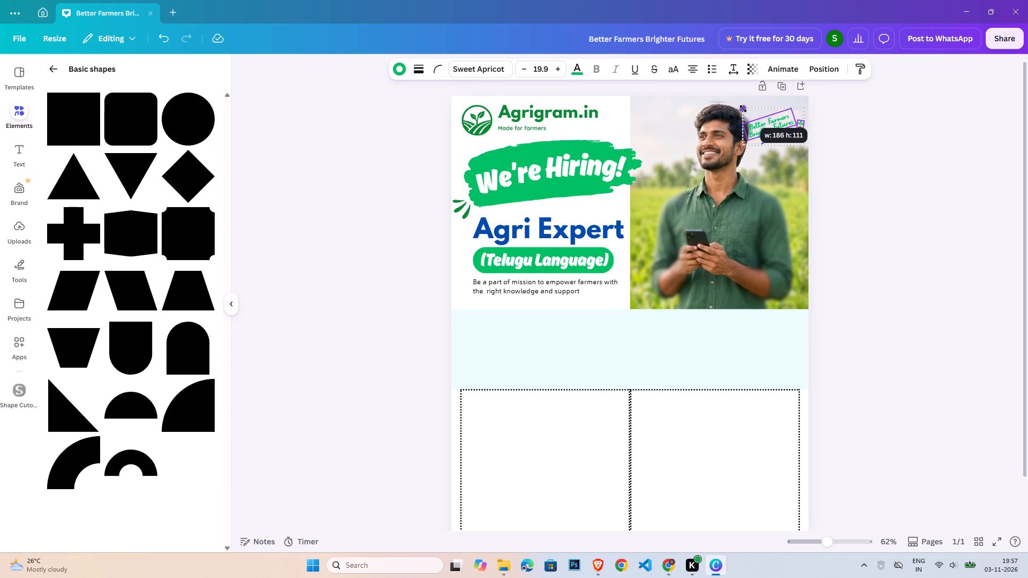
drag(743, 109, 740, 109)
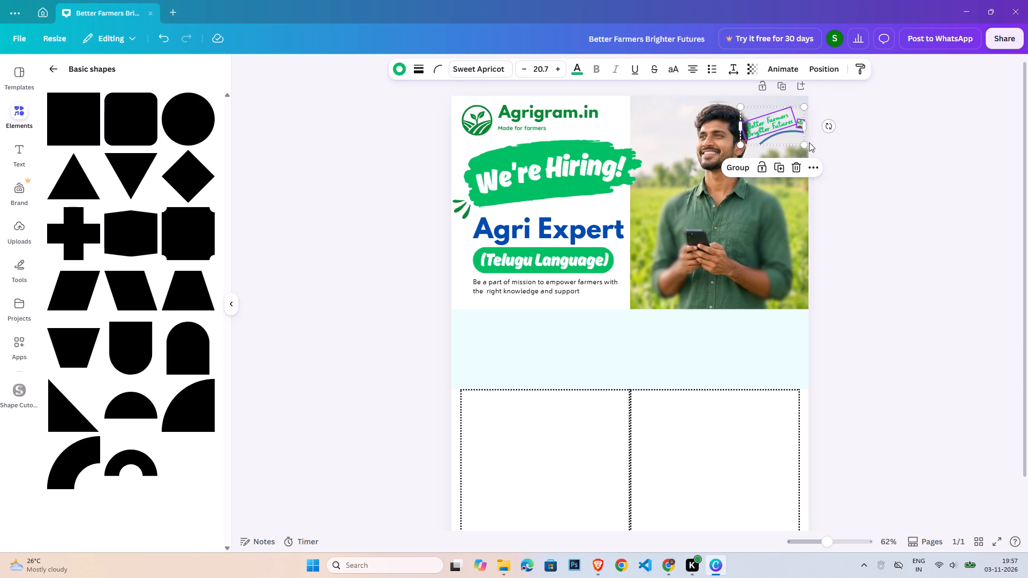
drag(832, 123, 832, 131)
drag(770, 123, 663, 117)
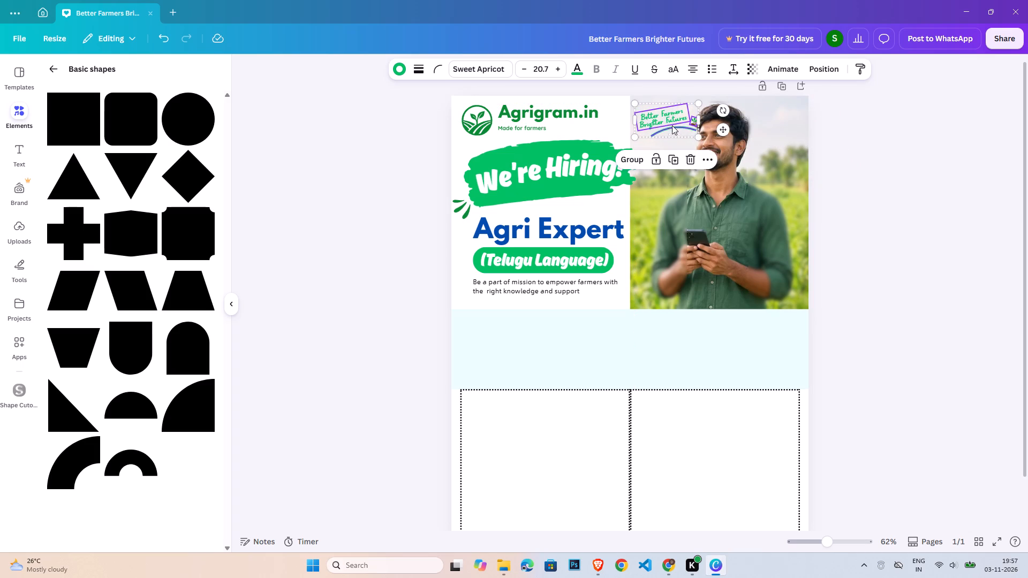
click(910, 162)
Delete the plant icon and the curved underline from the tagline, keeping only its text.
click(694, 123)
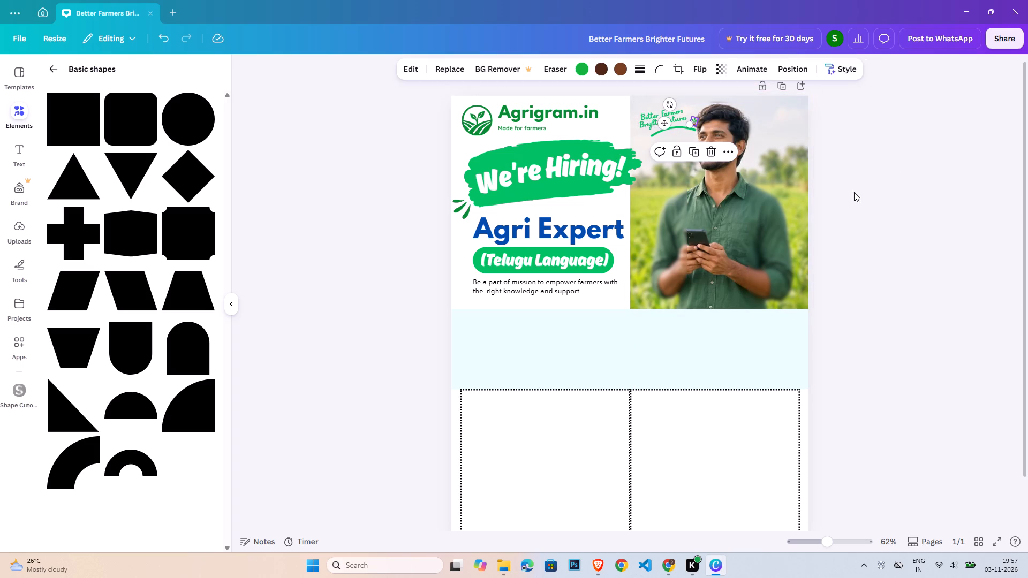
key(Delete)
click(677, 130)
key(Delete)
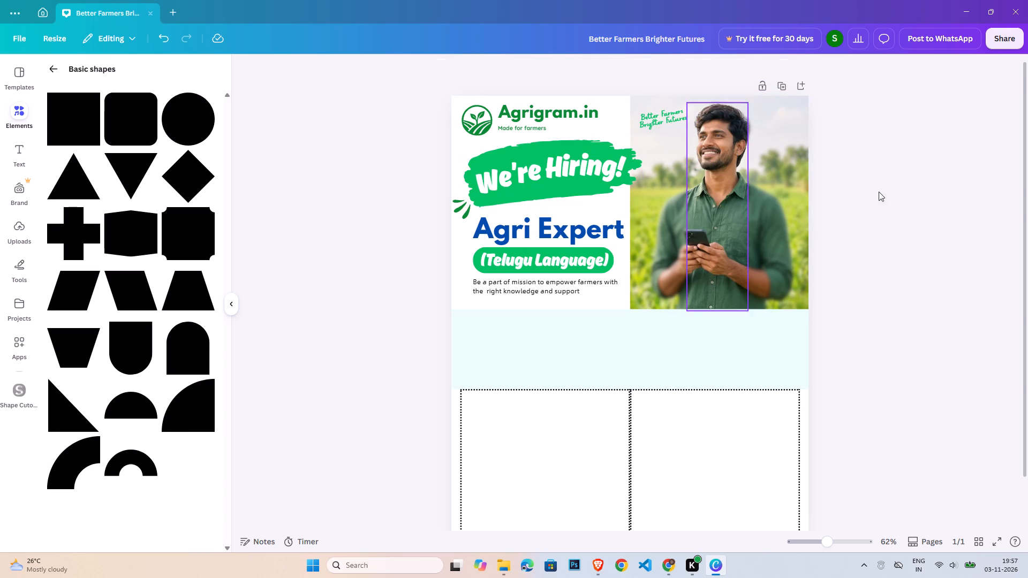
click(908, 201)
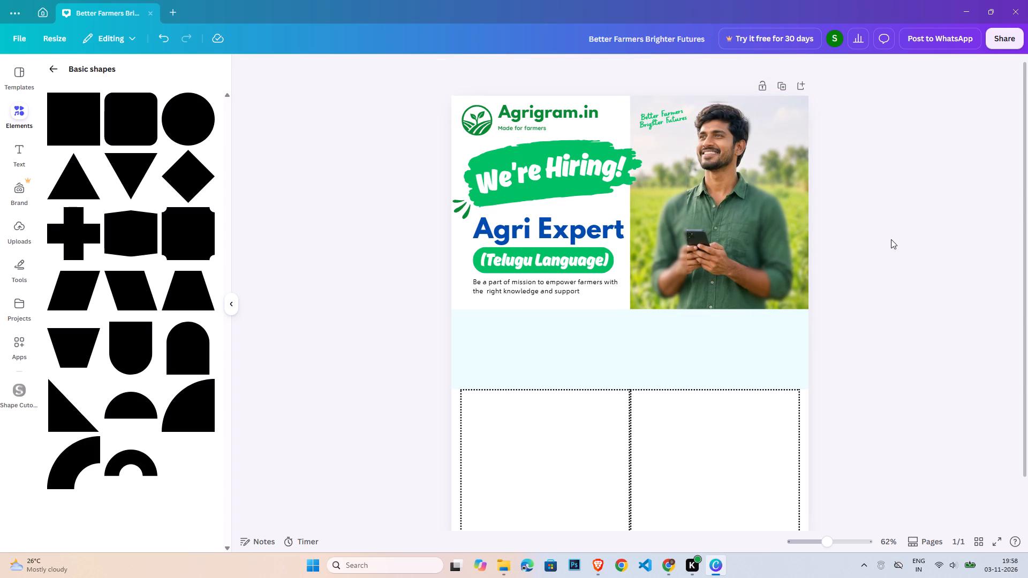
click(892, 241)
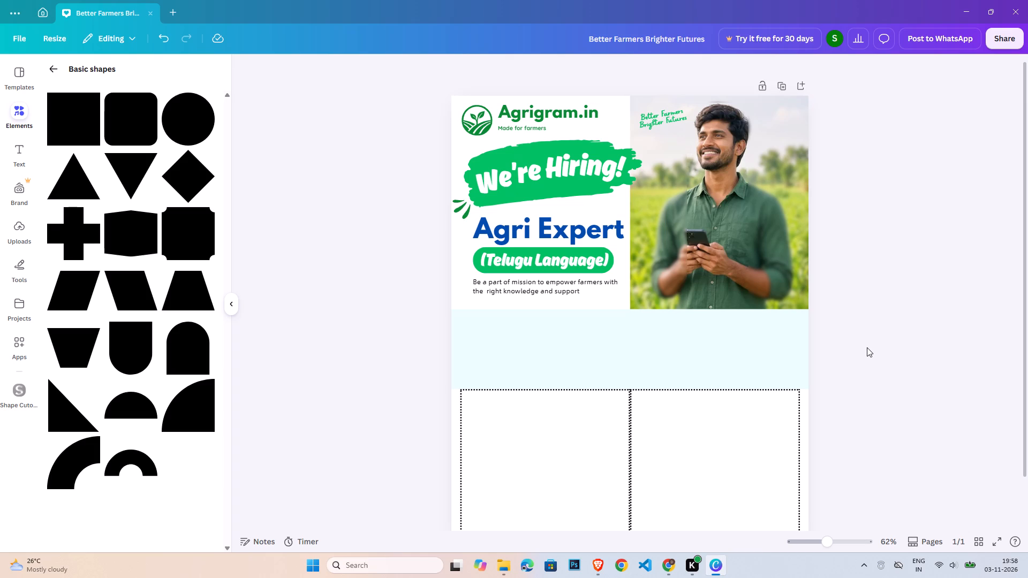
Add a square shape at the pale band's left end, resized to about 246 × 242 to match the band's height.
click(867, 349)
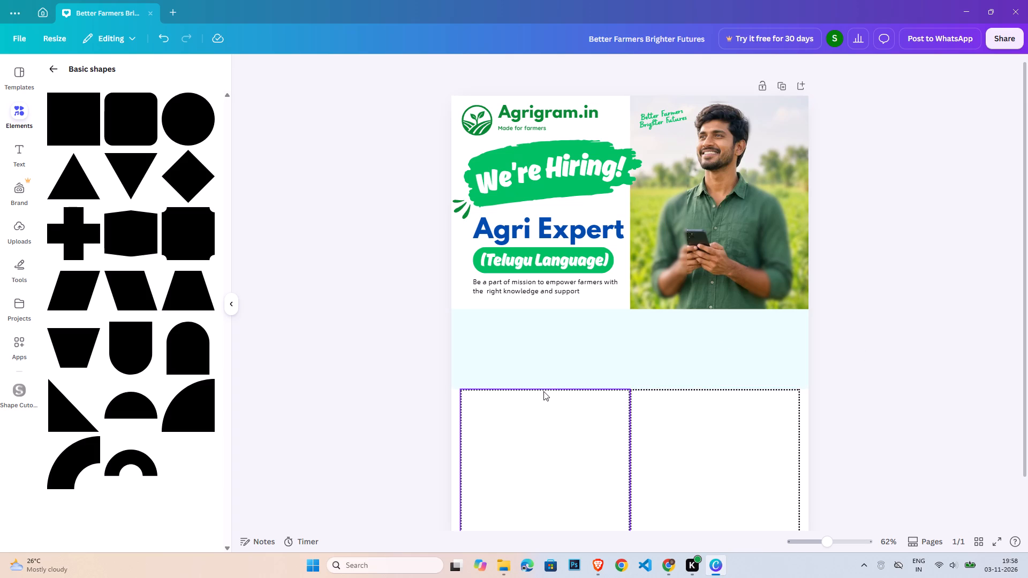
click(55, 66)
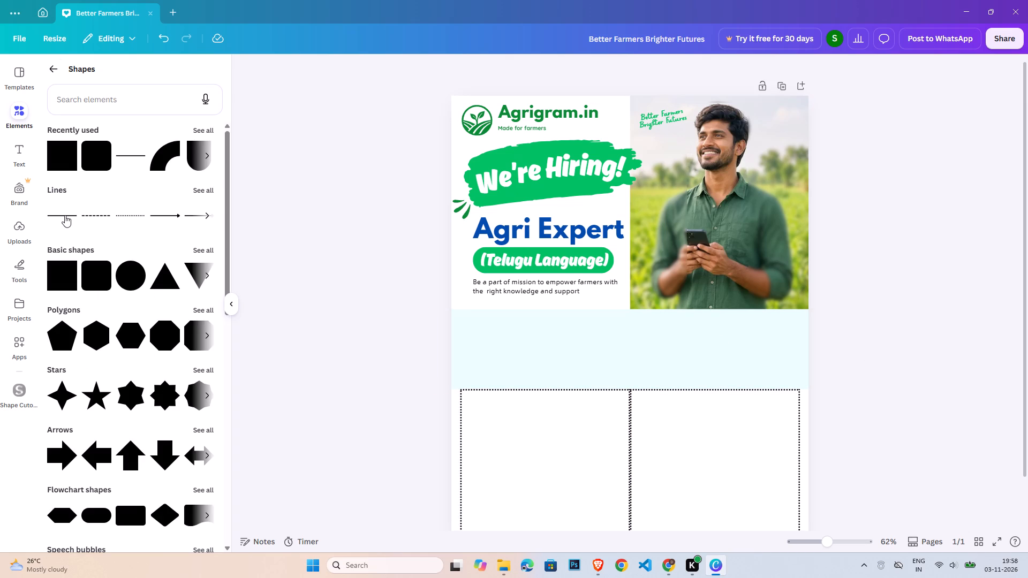
click(62, 163)
click(828, 313)
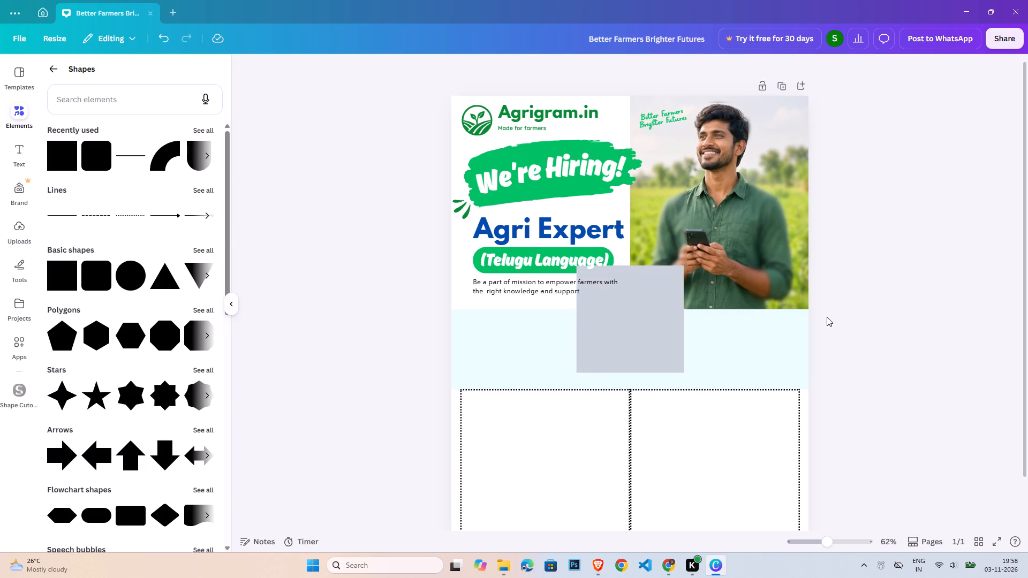
drag(637, 329, 508, 372)
click(511, 371)
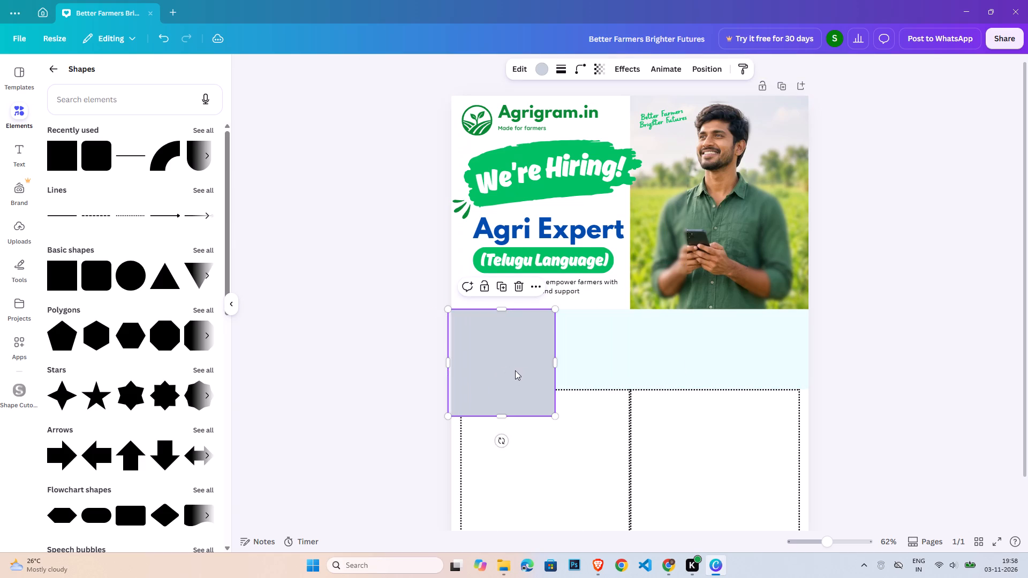
drag(501, 414, 511, 389)
drag(560, 348, 534, 354)
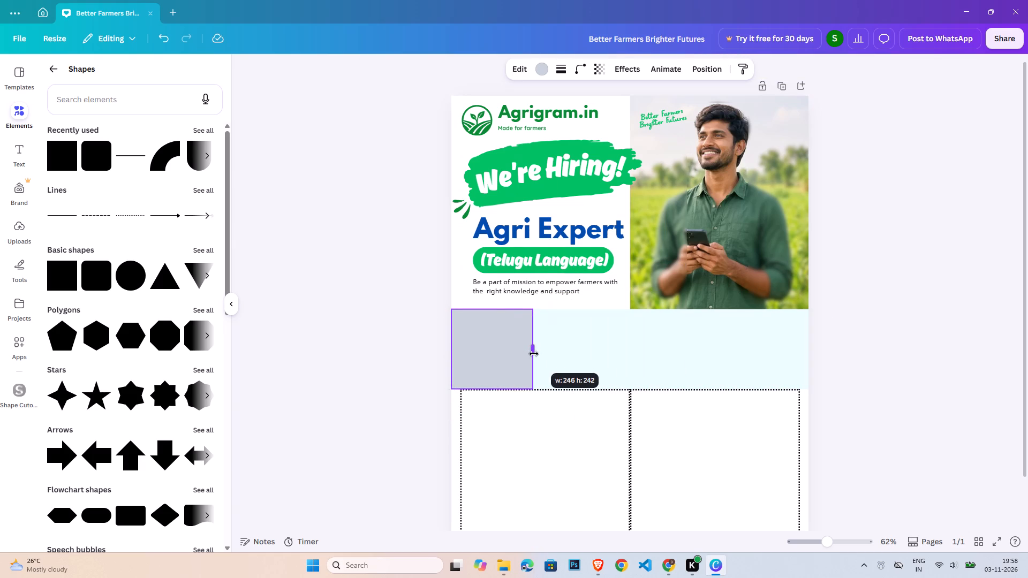
drag(534, 354, 533, 354)
Give the new square a dotted outline and remove its fill colour.
click(564, 73)
click(624, 103)
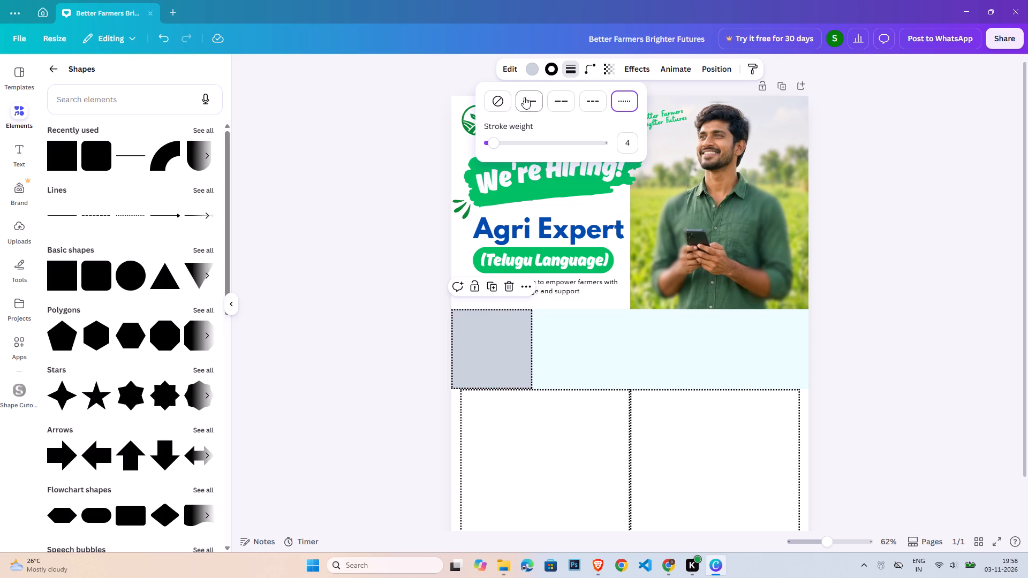
click(525, 68)
click(112, 143)
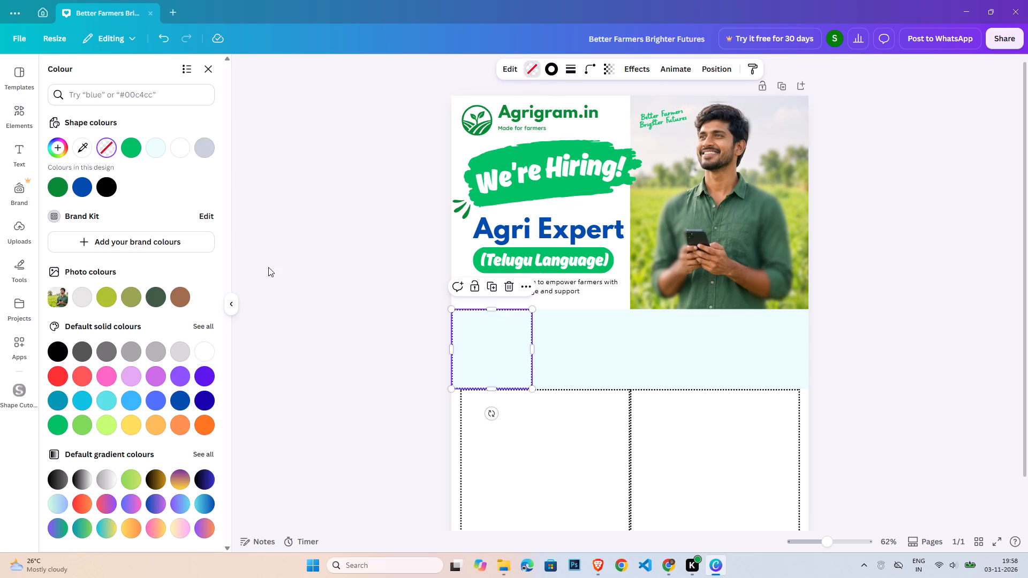
double_click(278, 273)
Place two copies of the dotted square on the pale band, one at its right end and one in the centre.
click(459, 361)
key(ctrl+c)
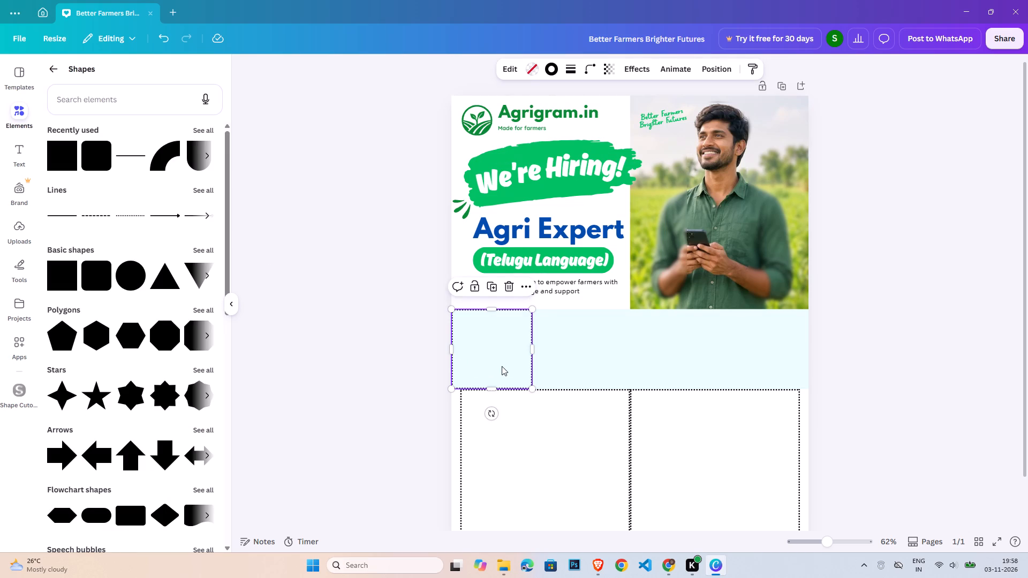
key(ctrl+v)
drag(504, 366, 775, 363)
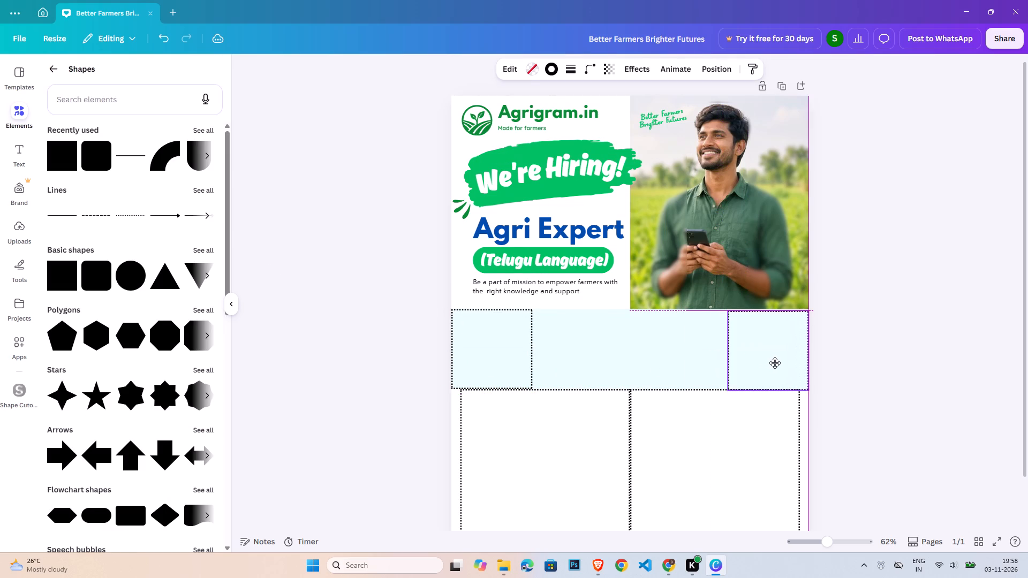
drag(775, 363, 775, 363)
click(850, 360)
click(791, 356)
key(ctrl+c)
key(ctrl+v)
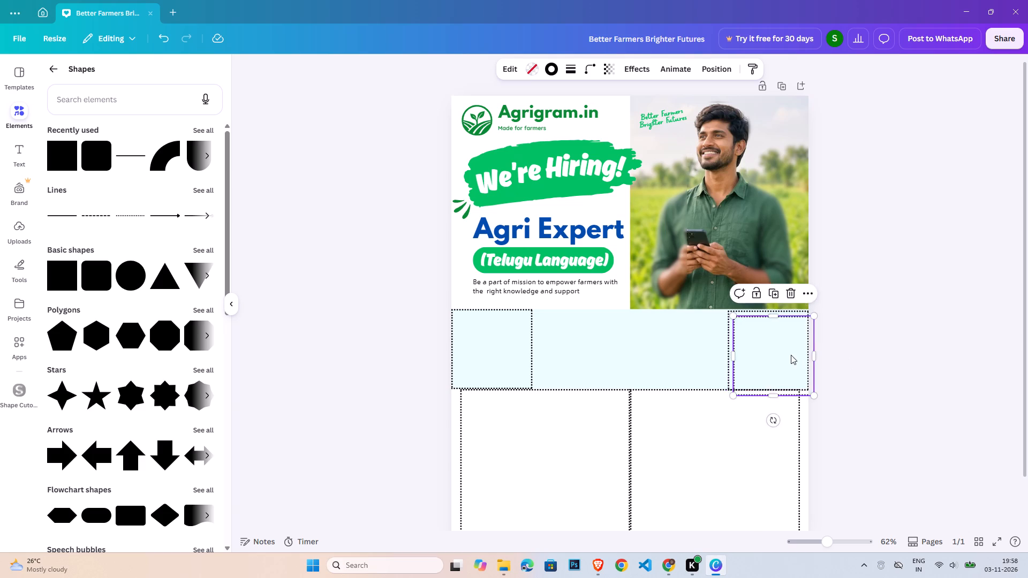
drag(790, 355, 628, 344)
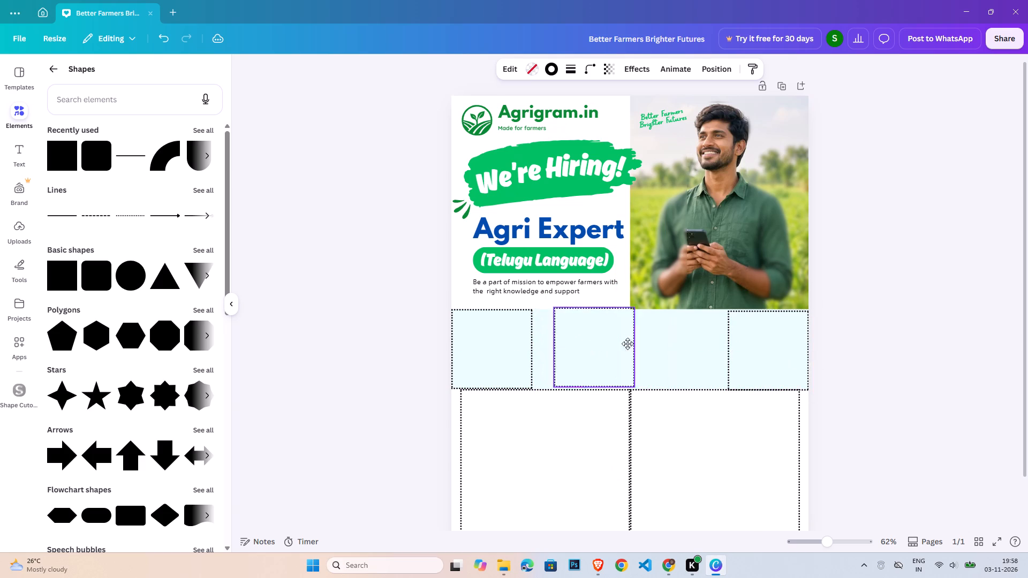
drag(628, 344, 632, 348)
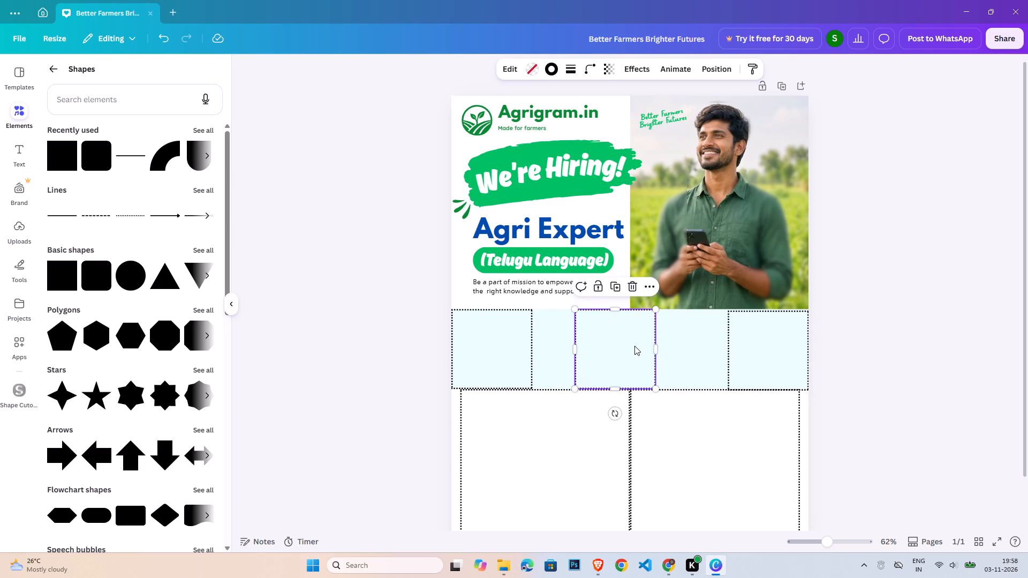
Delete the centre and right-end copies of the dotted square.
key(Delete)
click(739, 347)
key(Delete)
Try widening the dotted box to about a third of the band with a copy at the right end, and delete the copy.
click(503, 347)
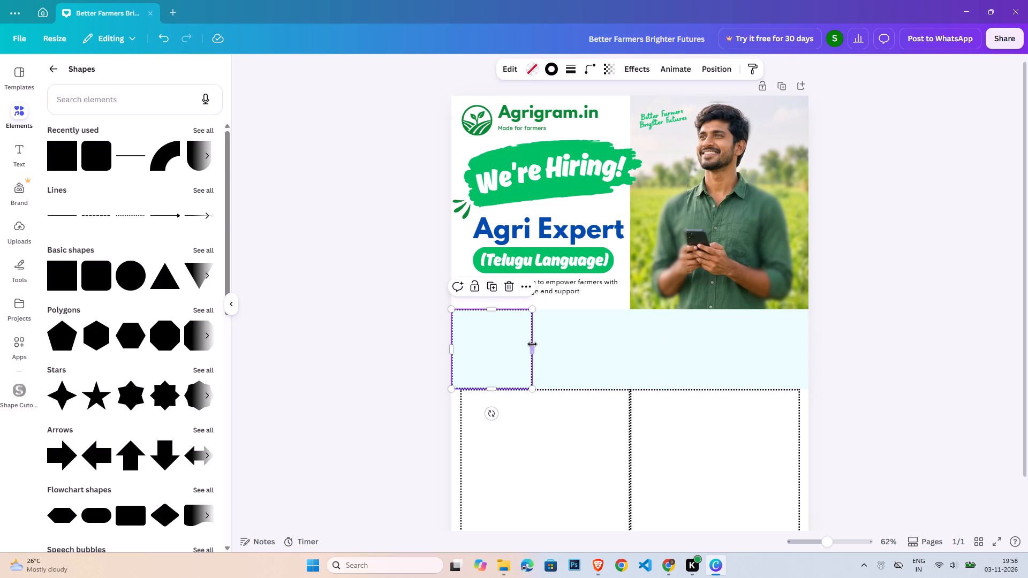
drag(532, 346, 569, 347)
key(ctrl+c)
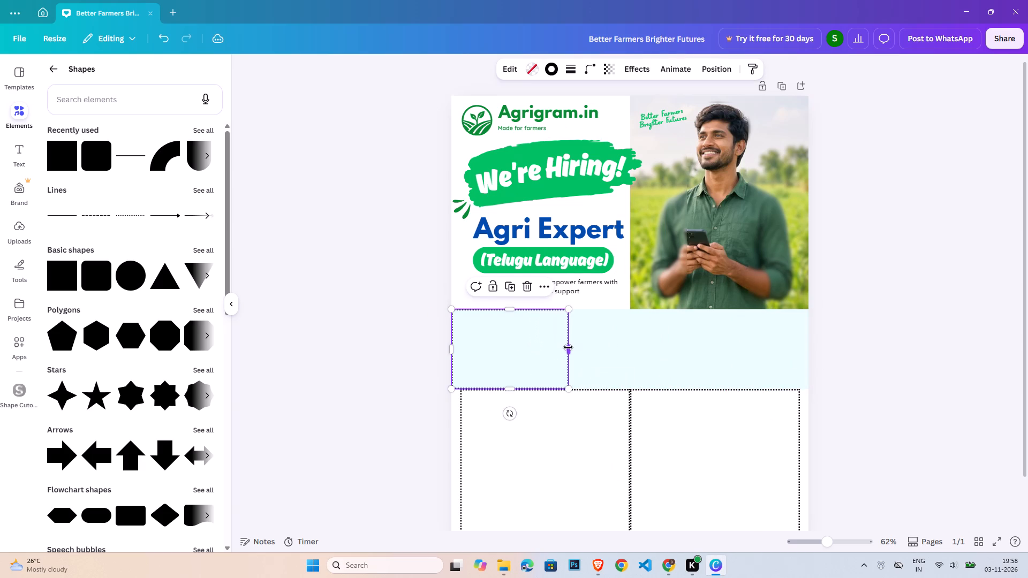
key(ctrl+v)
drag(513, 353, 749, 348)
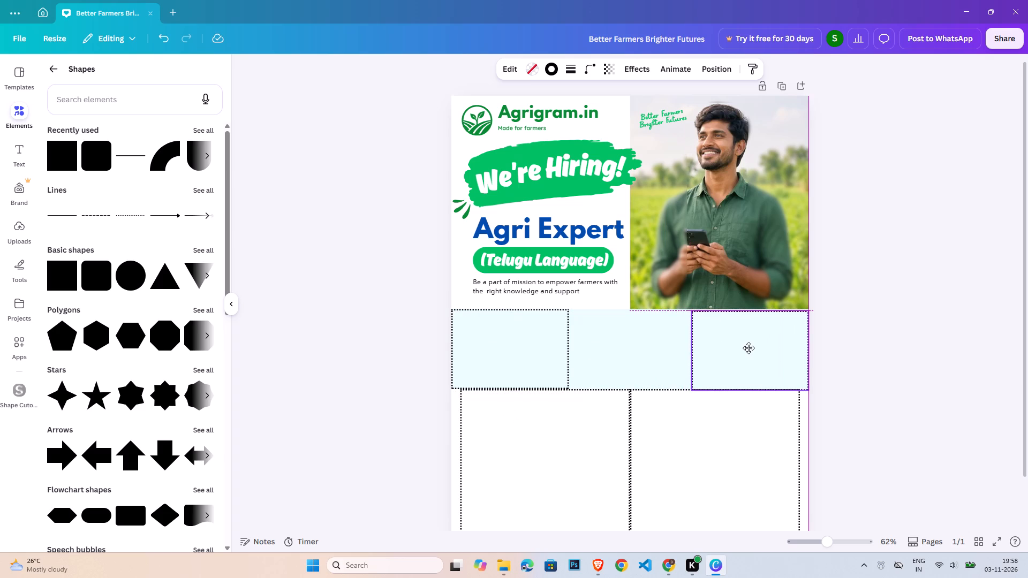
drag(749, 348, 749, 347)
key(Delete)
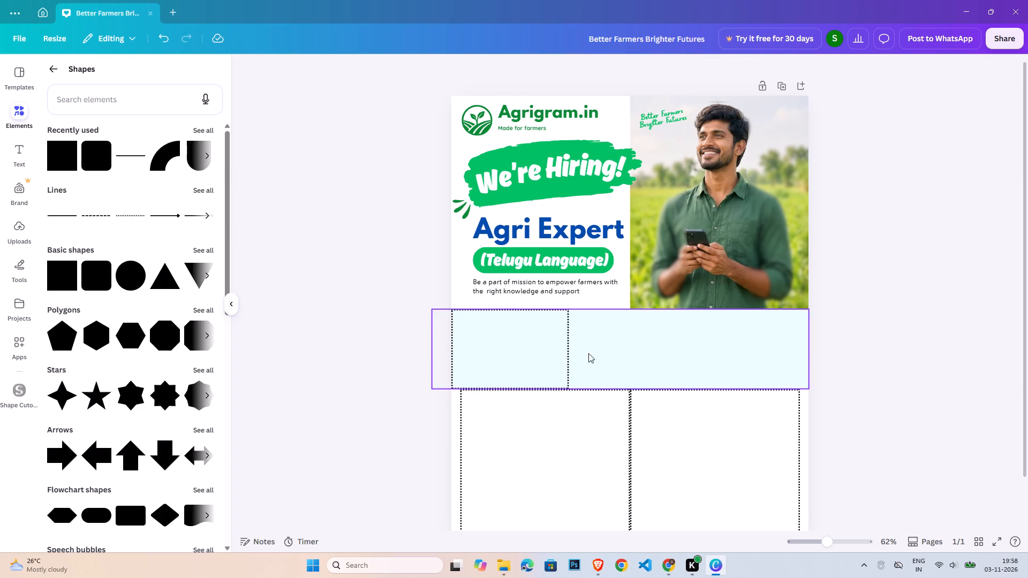
Align the dotted box with the page's left edge and narrow it to slightly under a third of the band.
click(527, 357)
drag(544, 358, 553, 357)
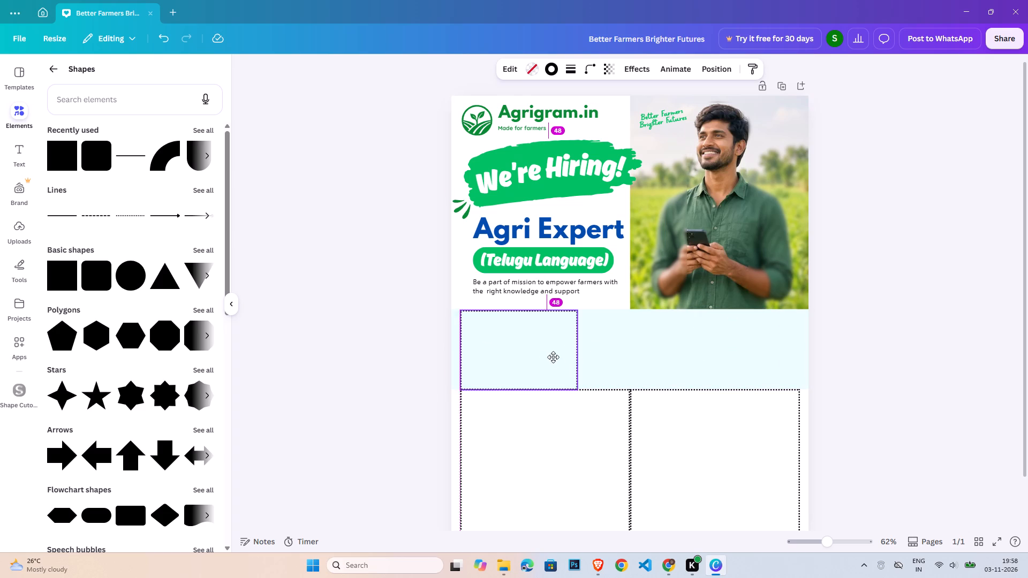
drag(553, 357, 550, 358)
drag(570, 352, 562, 352)
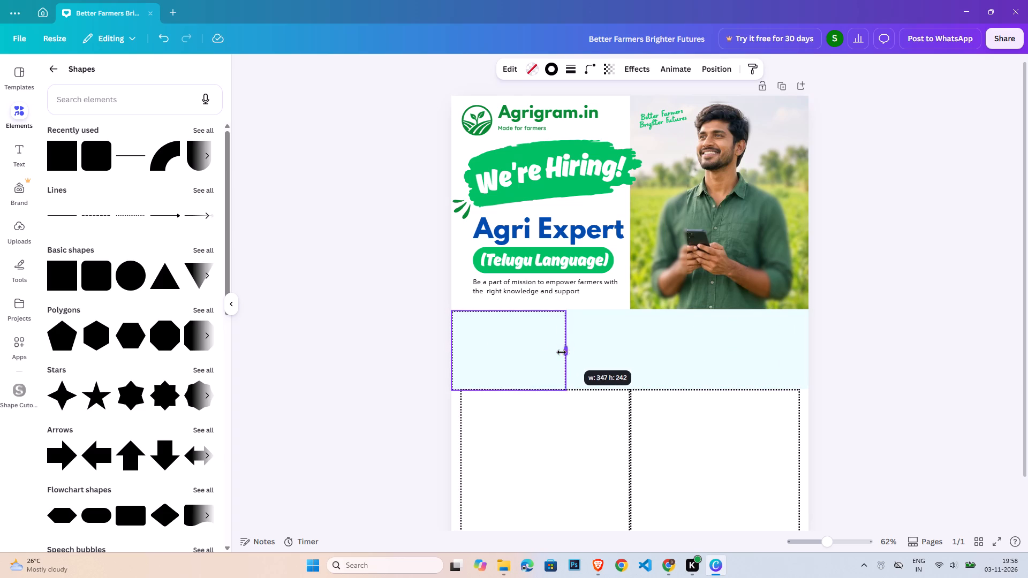
drag(562, 352, 562, 353)
click(526, 358)
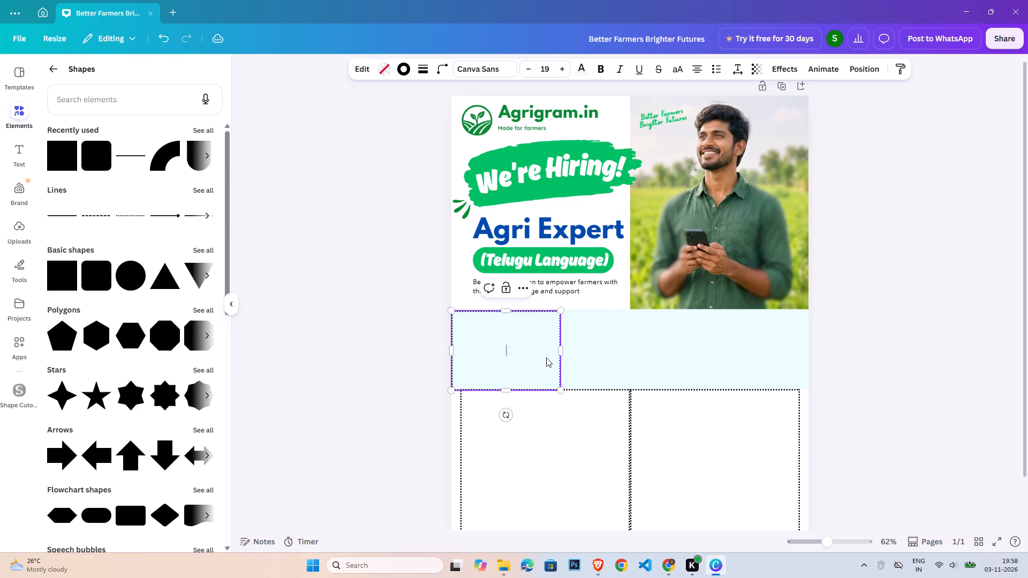
click(901, 341)
Duplicate the dotted box twice and line up the copies edge to edge, making a row of three.
click(533, 341)
key(ctrl+c)
key(ctrl+v)
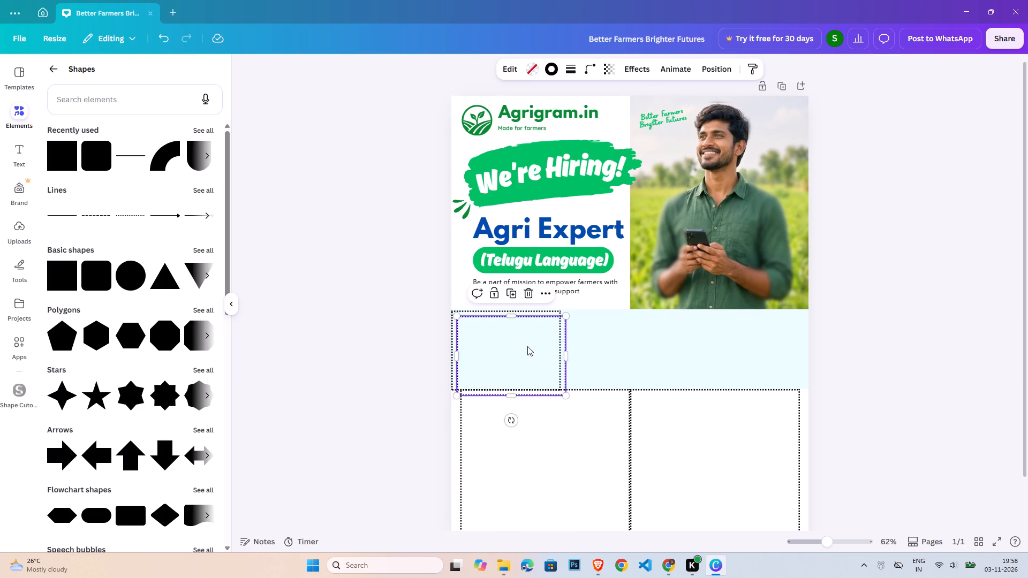
drag(527, 346, 633, 342)
click(634, 343)
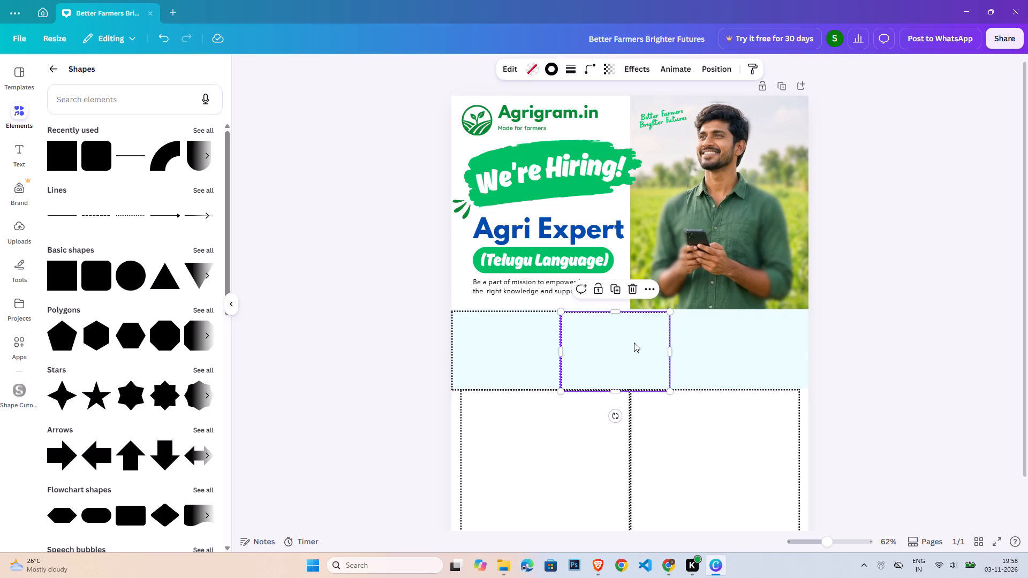
key(ctrl+c)
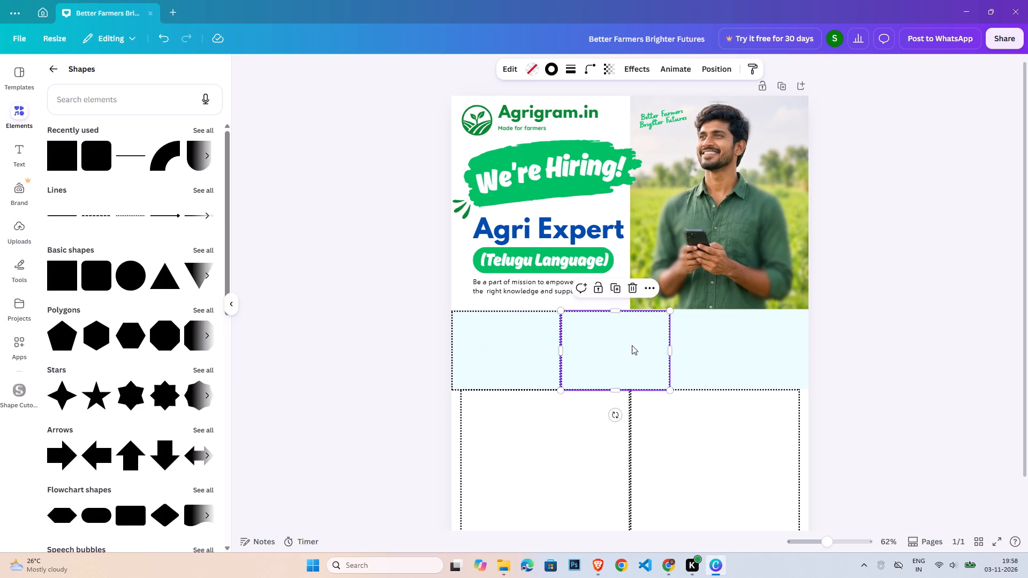
key(ctrl+v)
drag(623, 348, 727, 343)
Narrow the three dotted boxes together to about 800 wide in total, leaving room for a fourth.
click(531, 352)
shift+click(643, 349)
shift+click(721, 346)
drag(782, 347, 780, 347)
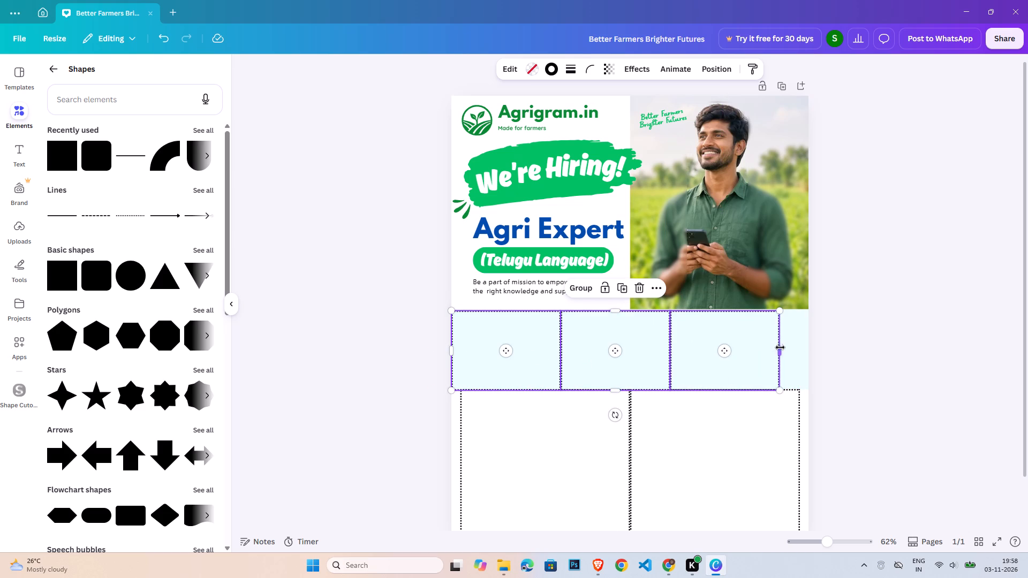
drag(780, 347, 717, 356)
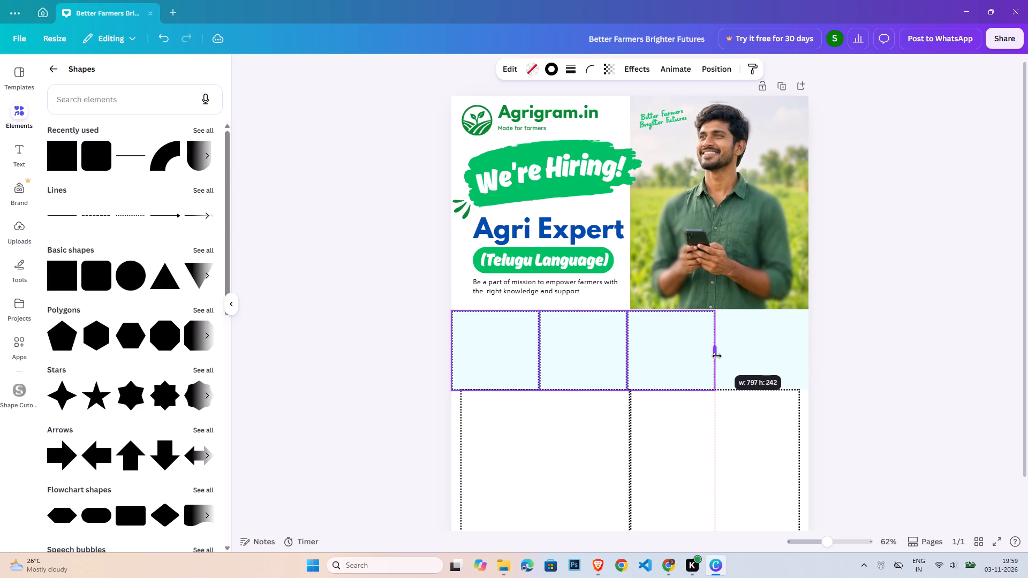
drag(717, 356, 719, 356)
click(847, 355)
Duplicate the third dotted box and place the copy against its right side as the fourth box.
click(674, 352)
key(ctrl+c)
key(ctrl+v)
drag(679, 357, 738, 353)
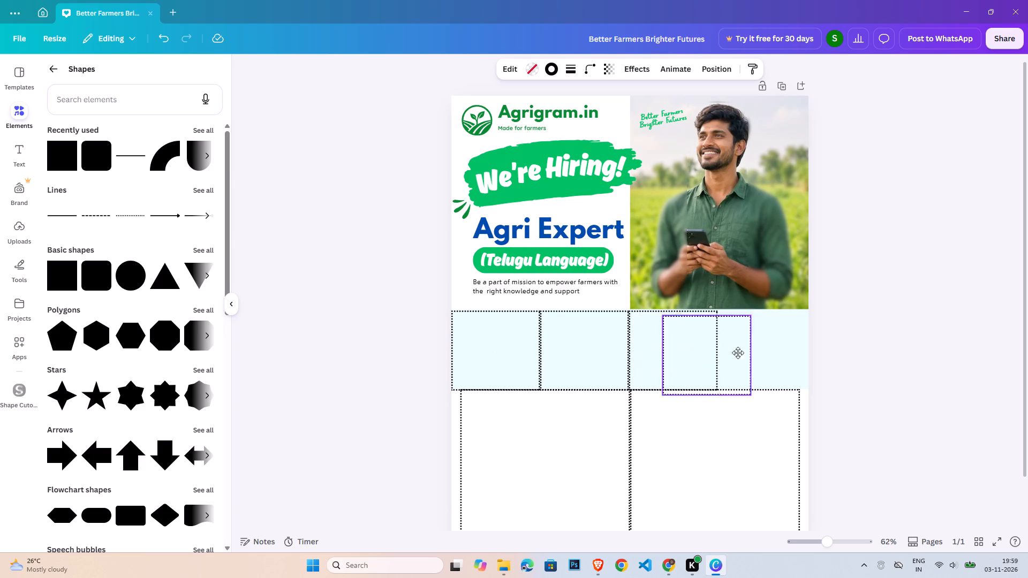
drag(738, 353, 762, 351)
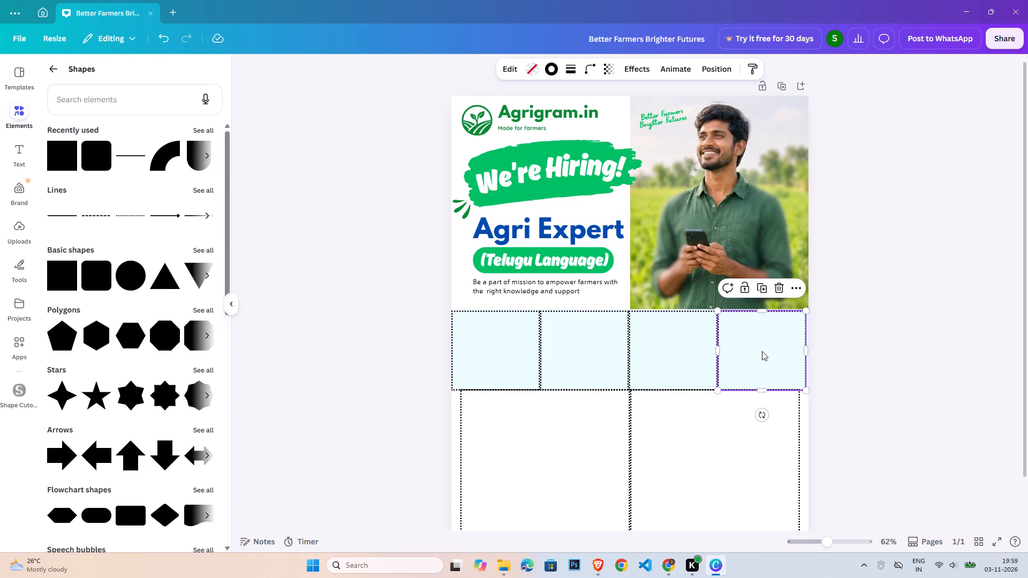
click(872, 357)
Stretch all four dotted boxes together so the row reaches the page's right edge.
click(527, 357)
shift+click(596, 356)
shift+click(656, 352)
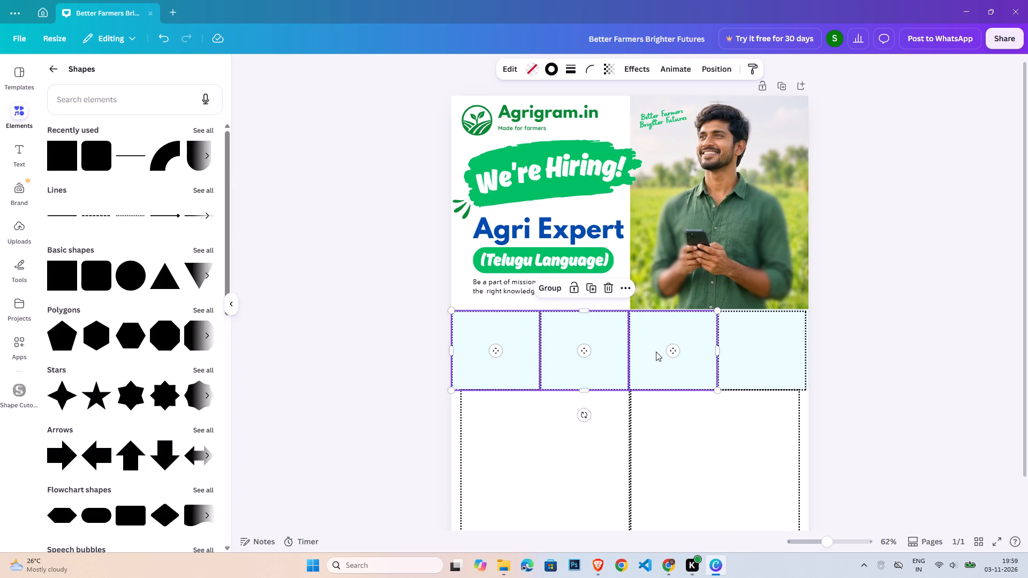
shift+click(742, 349)
click(806, 351)
click(839, 352)
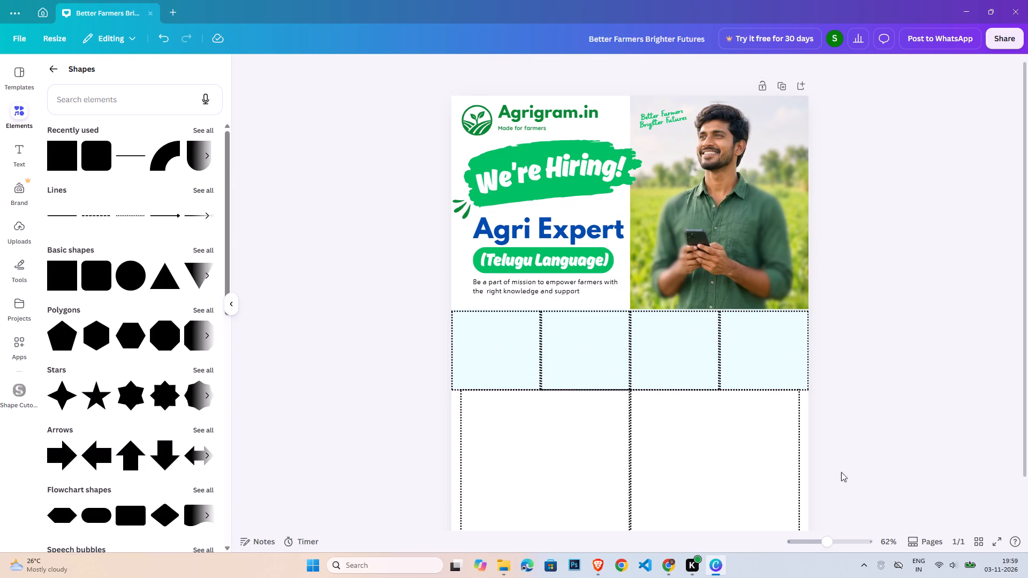
click(875, 393)
Group the four dotted boxes on the pale band.
click(412, 342)
click(460, 315)
click(395, 337)
drag(371, 301, 402, 336)
drag(402, 336, 439, 390)
drag(410, 282, 442, 393)
click(512, 368)
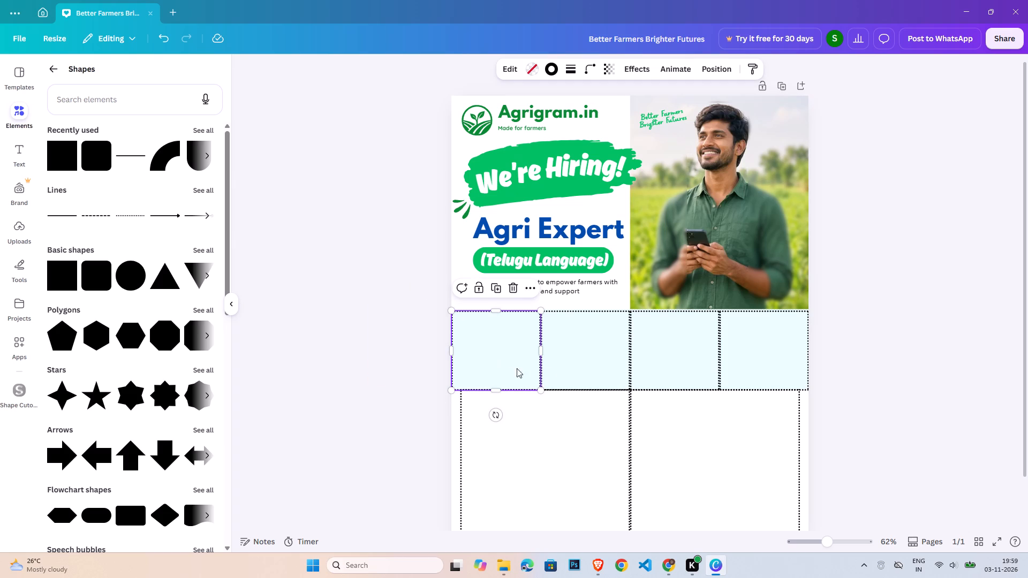
shift+click(570, 322)
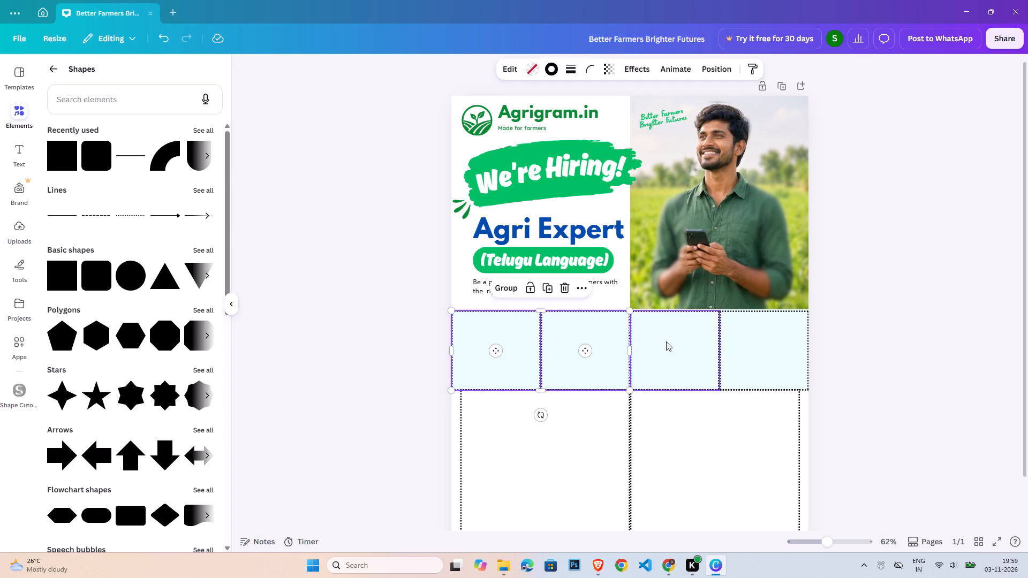
shift+click(669, 342)
shift+click(769, 344)
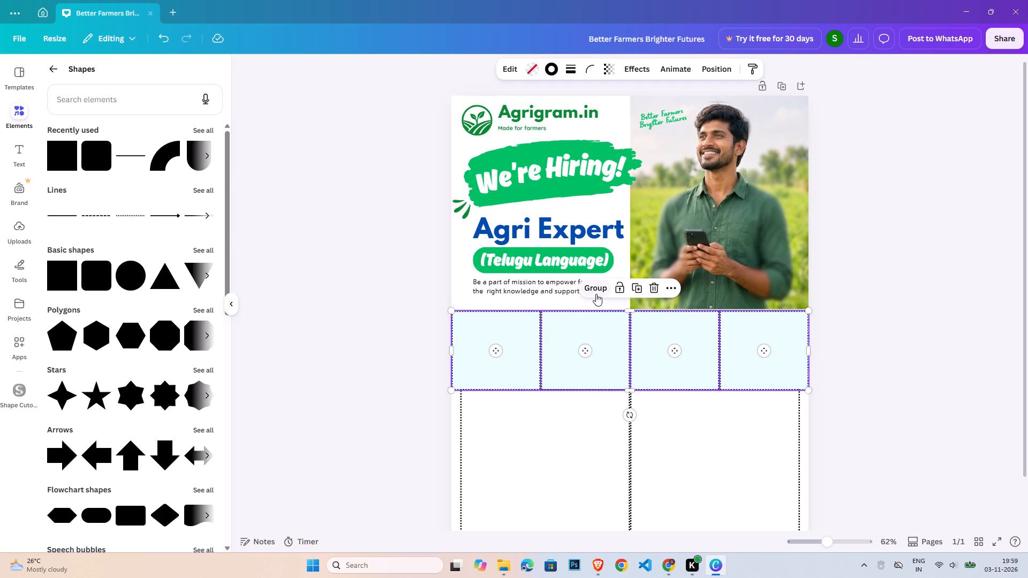
click(596, 294)
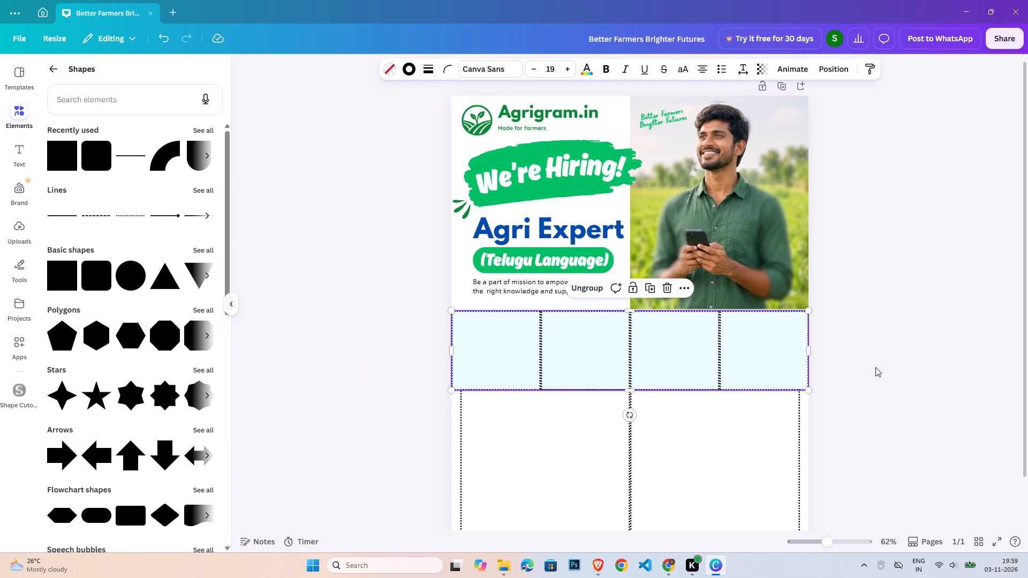
Move the grouped dotted boxes down to expose the pale band and lock the band in place.
click(875, 367)
click(743, 362)
drag(773, 355, 775, 361)
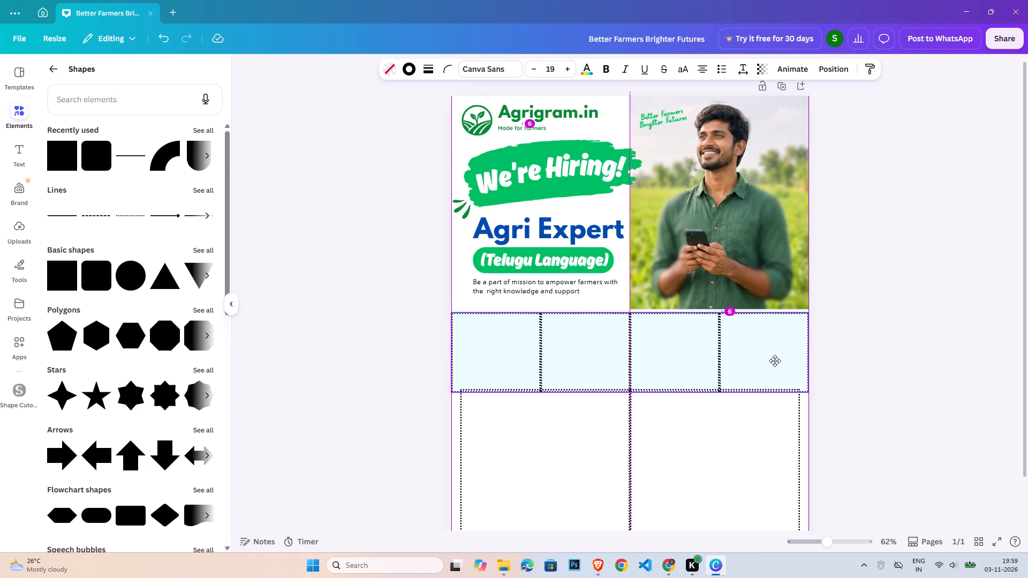
drag(775, 361, 775, 354)
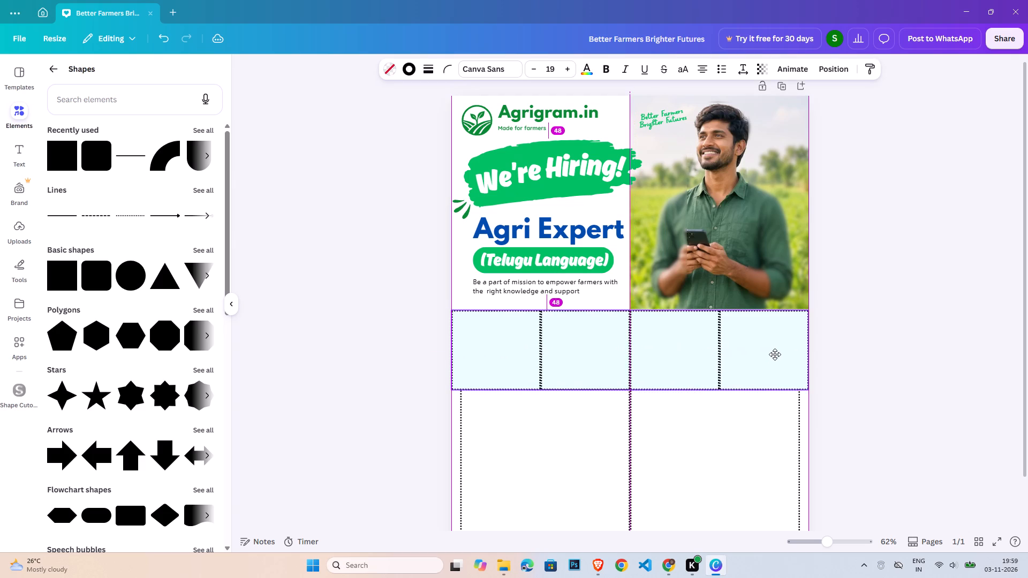
drag(775, 354, 775, 370)
click(787, 316)
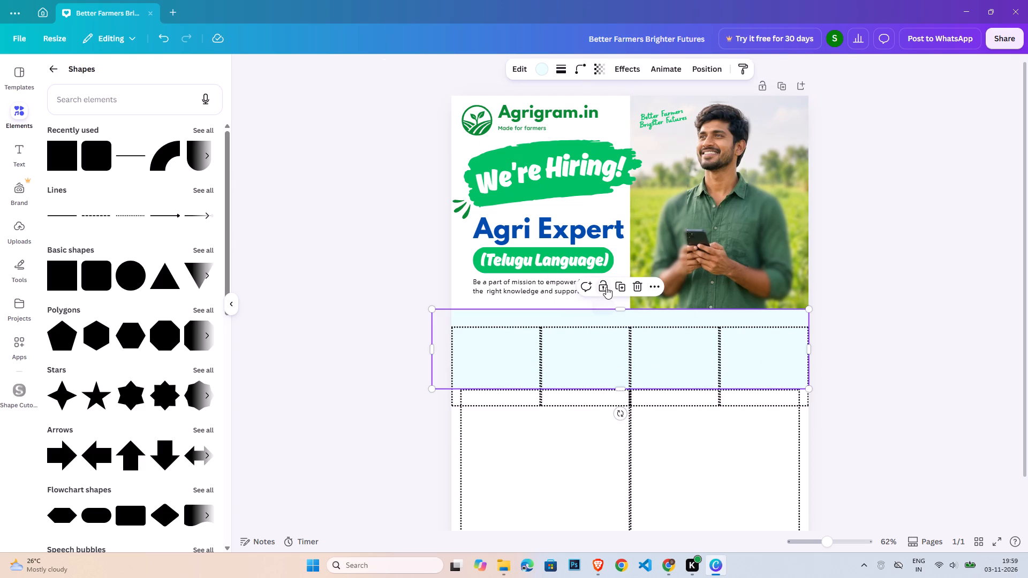
click(606, 287)
click(917, 378)
Move the dotted box group back up over the pale band, flush with the photo's lower edge.
drag(765, 371, 764, 354)
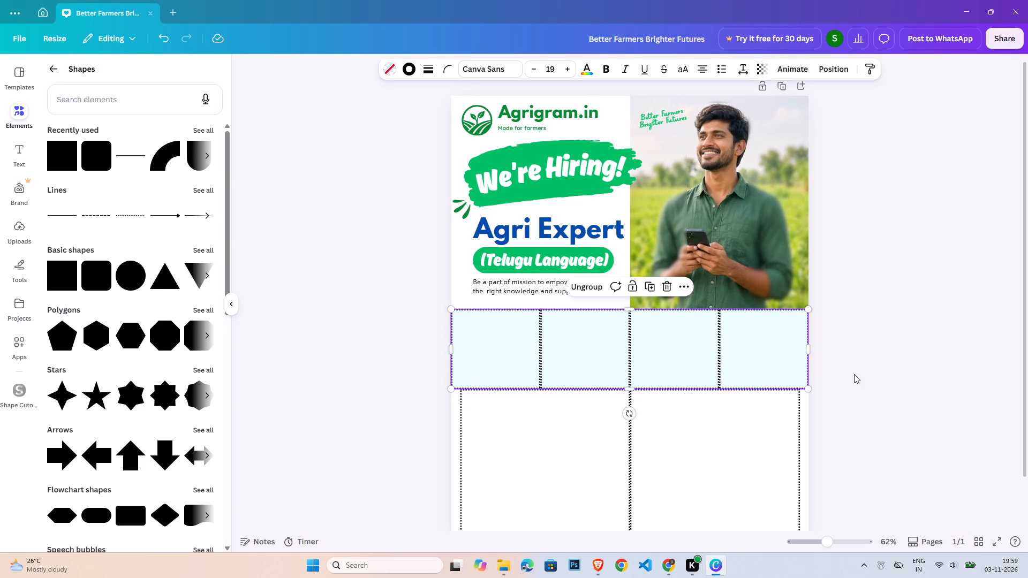
click(879, 382)
Ungroup the four dotted boxes on the pale band.
click(655, 369)
click(284, 273)
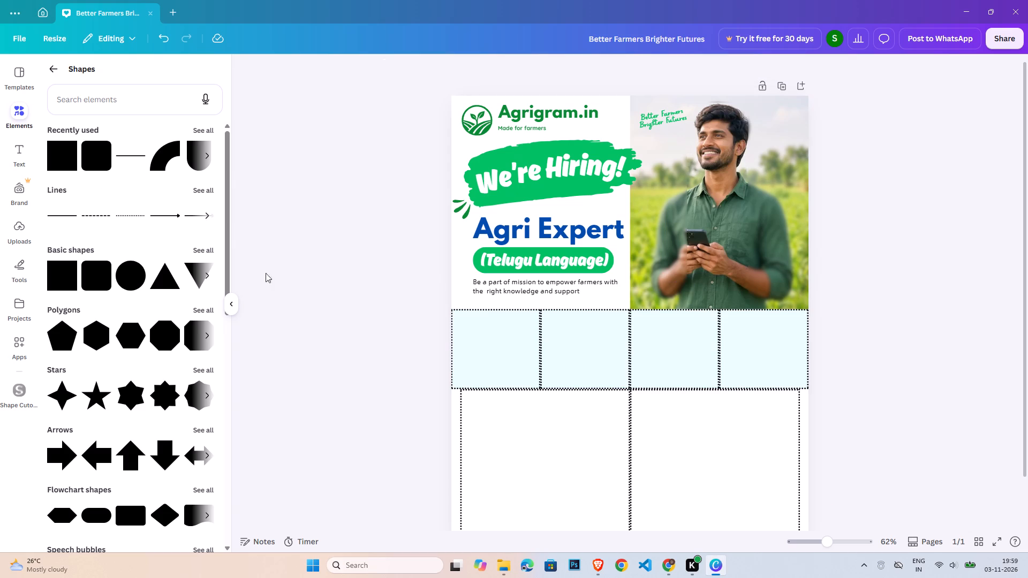
click(134, 272)
click(316, 325)
click(545, 351)
click(585, 291)
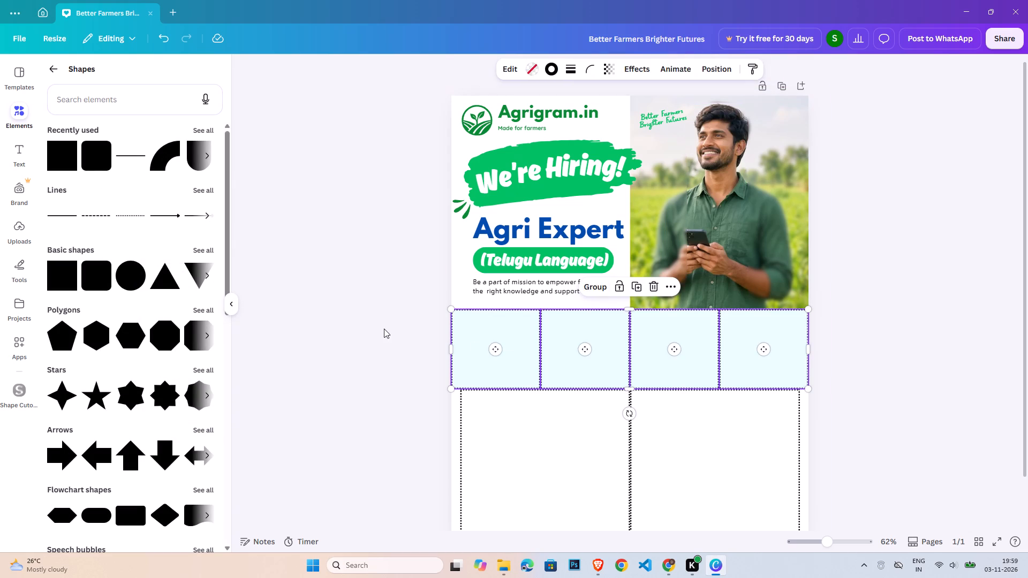
click(384, 329)
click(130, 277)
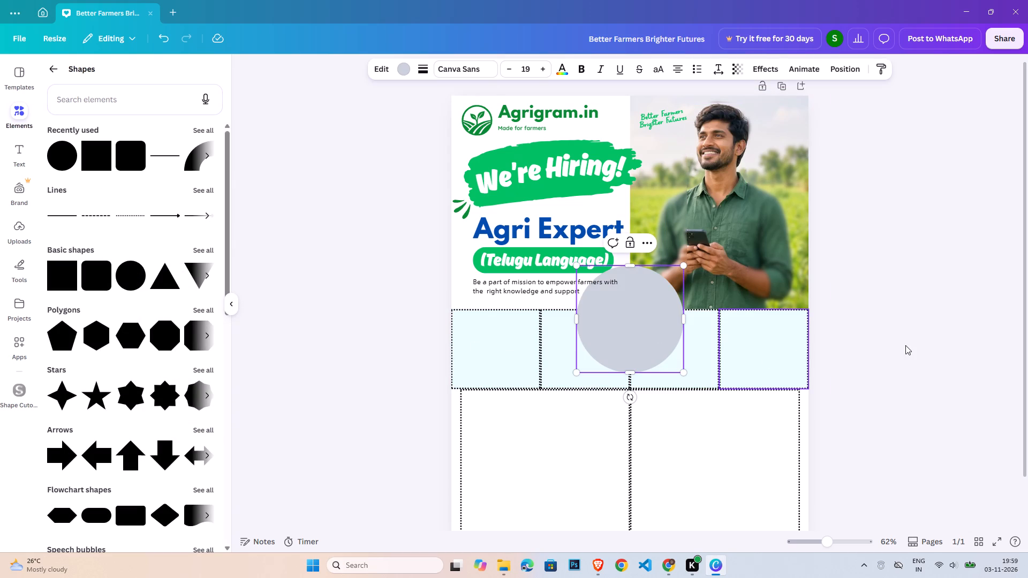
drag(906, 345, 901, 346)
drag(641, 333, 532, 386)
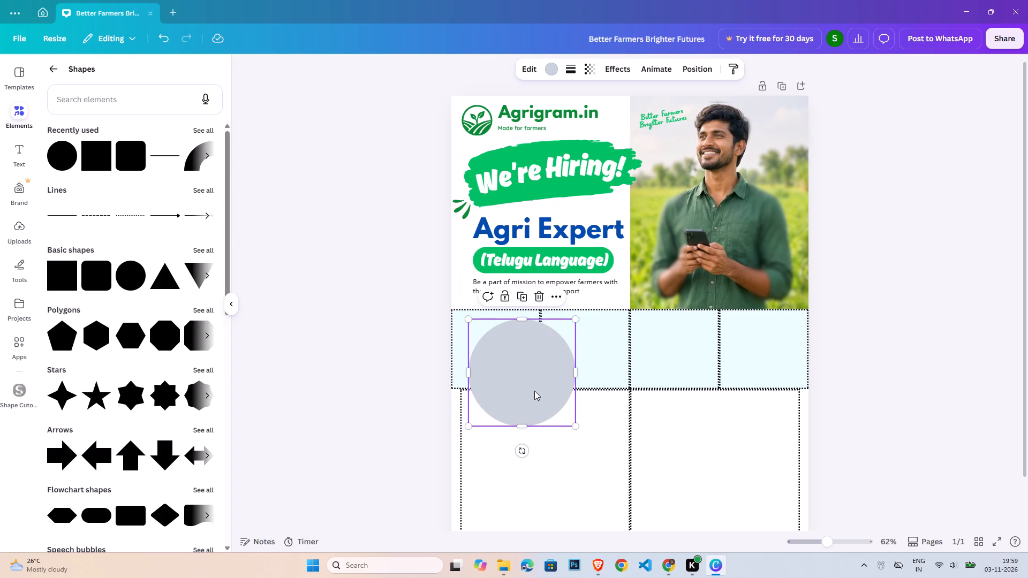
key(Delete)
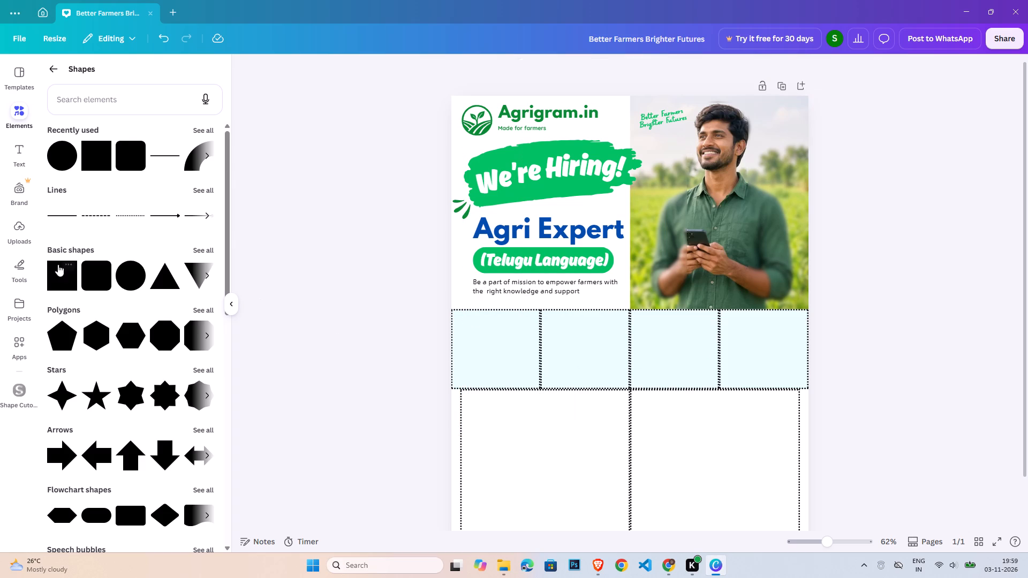
Add a rounded square and shrink it to fit inside the top of the first dotted box.
click(102, 282)
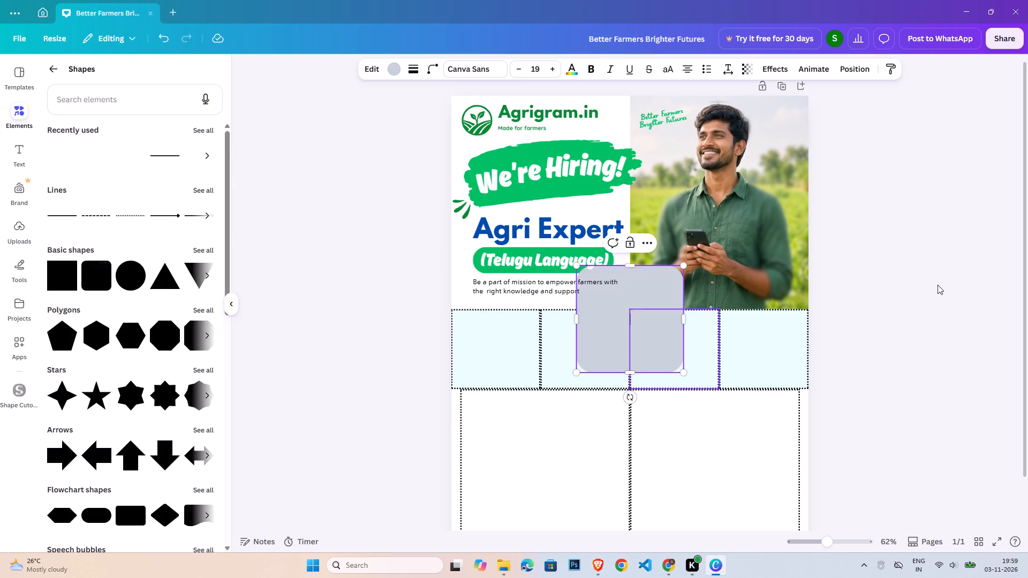
drag(938, 284, 931, 285)
drag(610, 329, 483, 375)
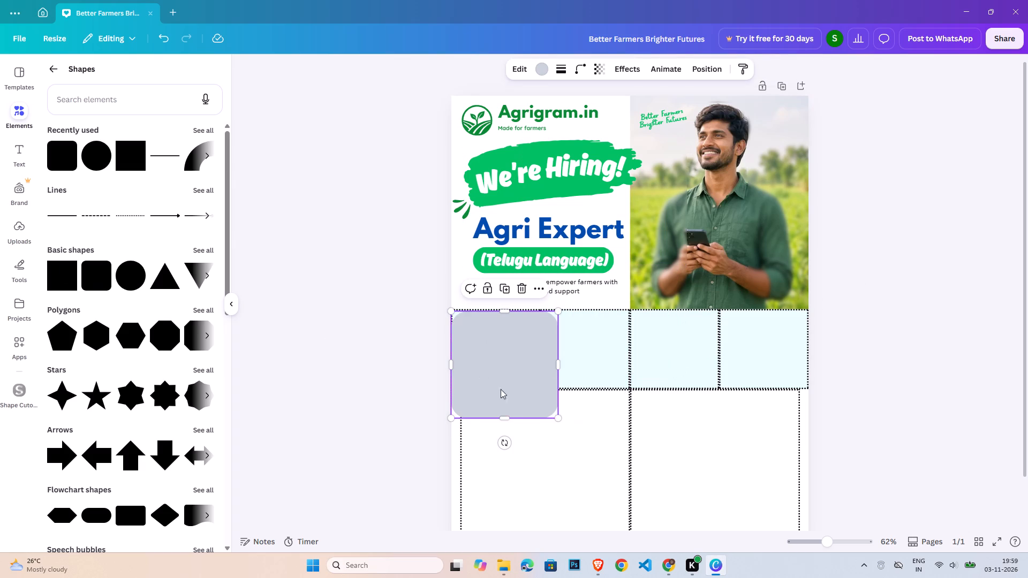
drag(558, 417, 513, 359)
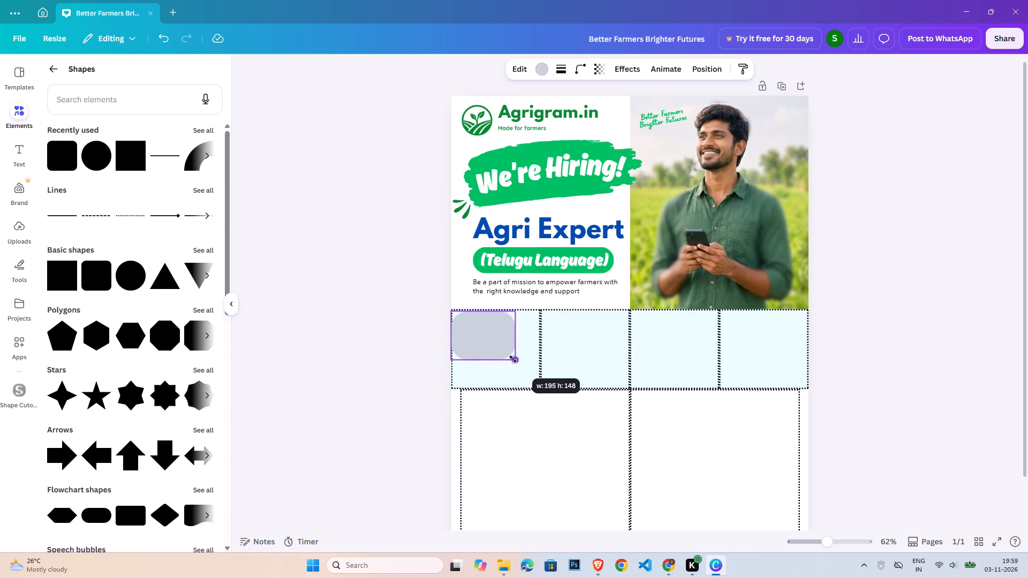
drag(513, 359, 507, 351)
Centre the small rounded shape horizontally within the first dotted box.
drag(491, 332, 510, 333)
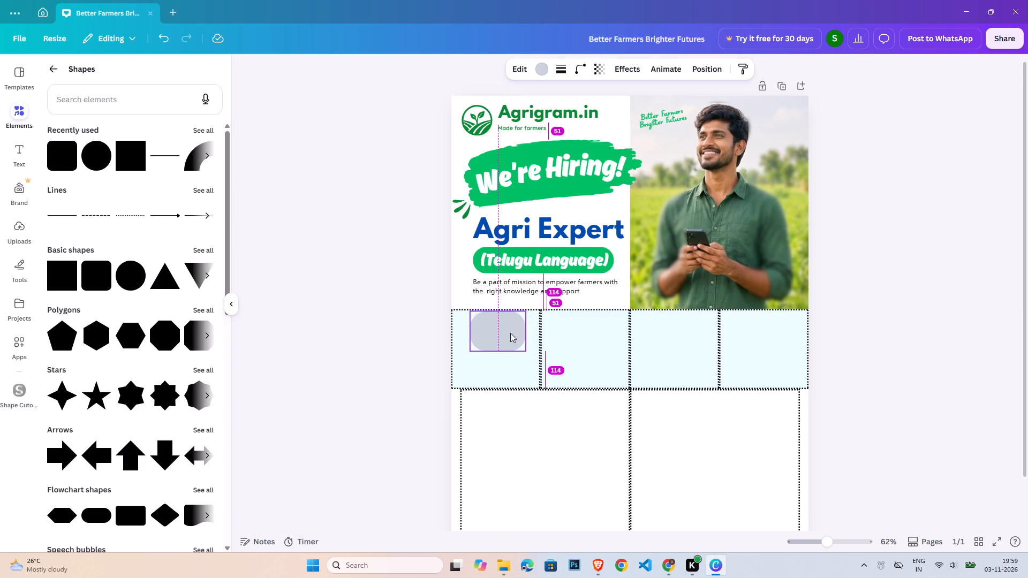
click(533, 343)
shift+click(512, 339)
click(715, 62)
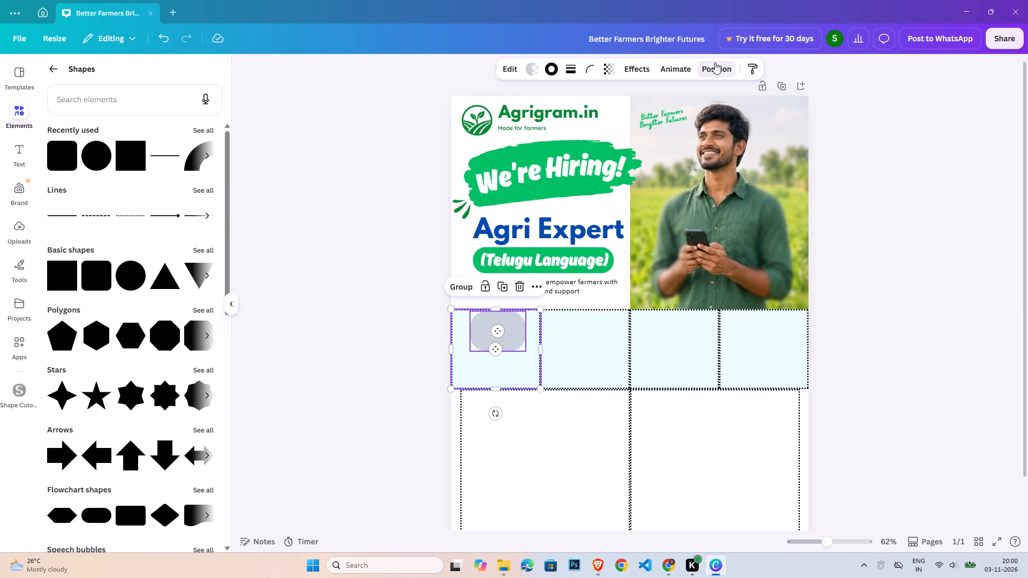
click(193, 226)
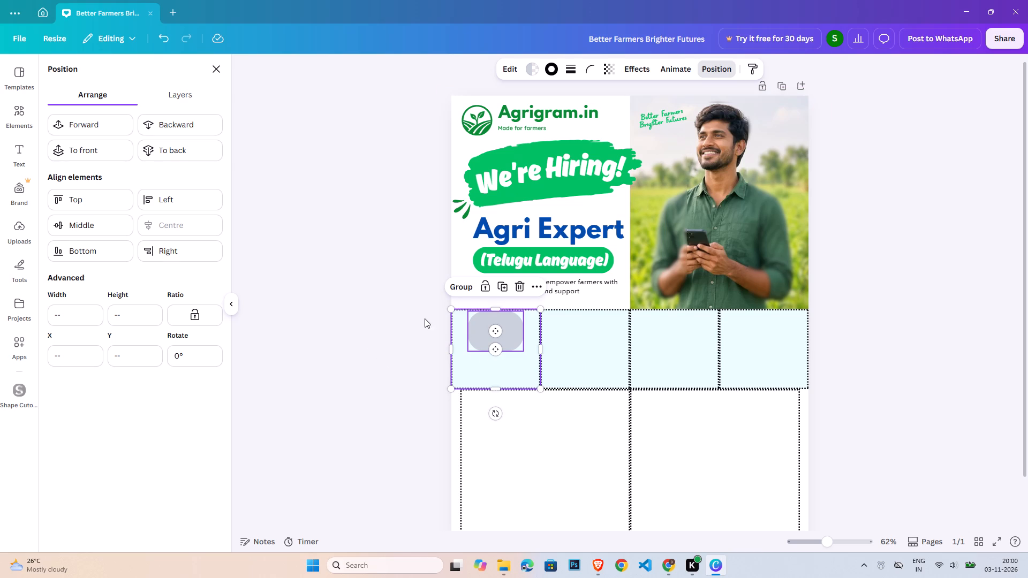
Give the first rounded shape and its box a dotted outline of stroke weight 4 and no fill.
click(575, 69)
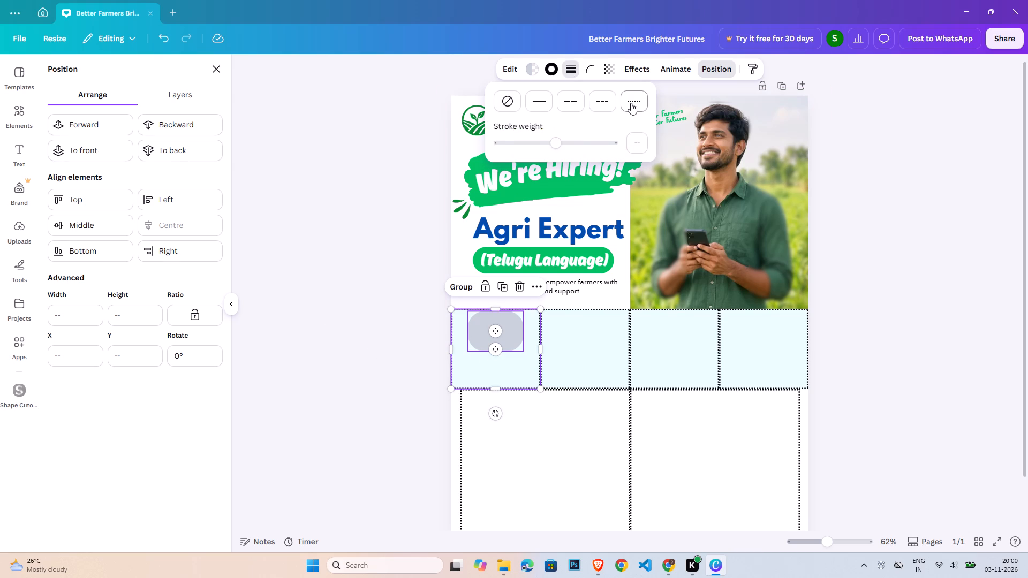
click(633, 102)
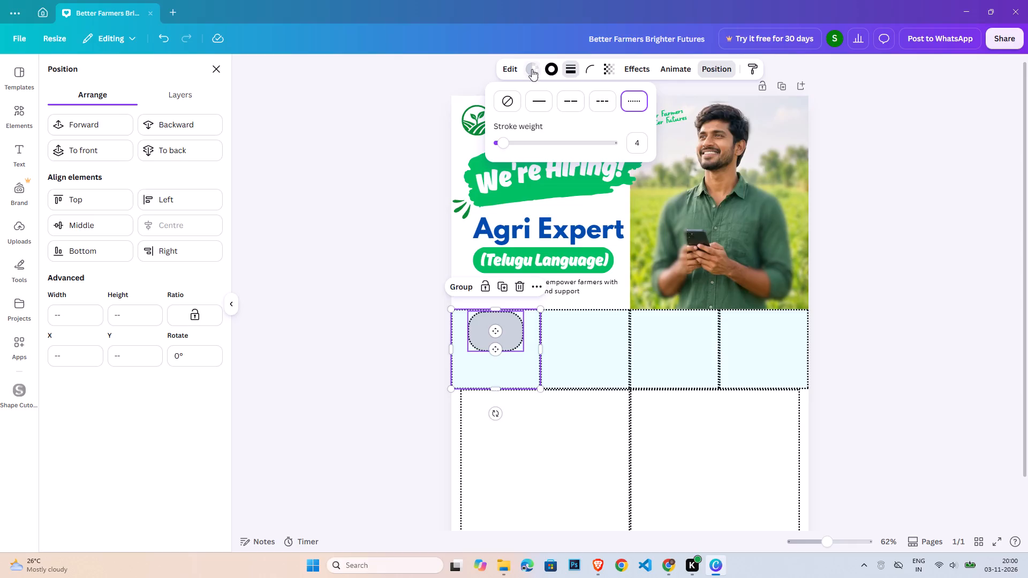
click(532, 69)
click(108, 144)
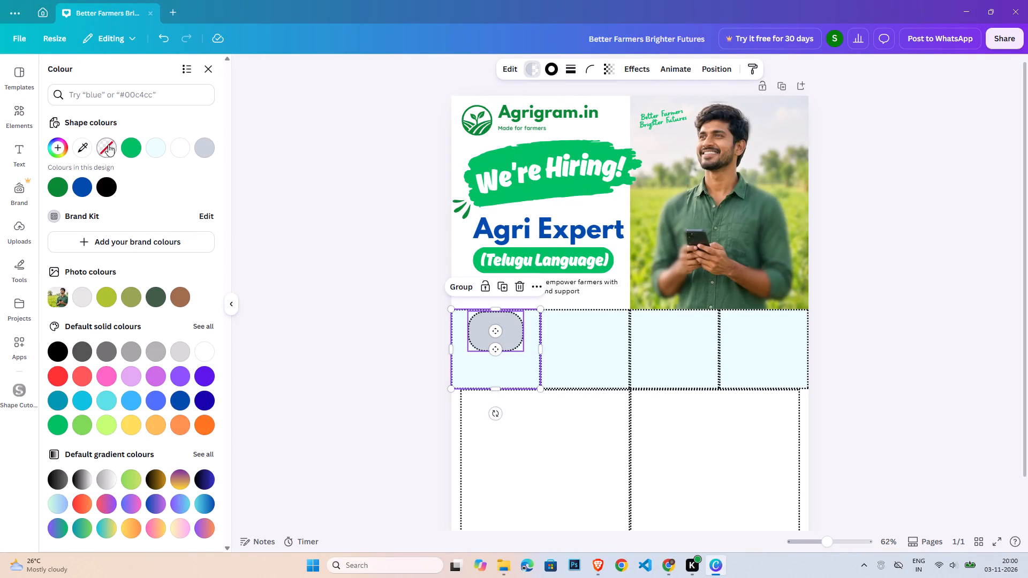
double_click(374, 275)
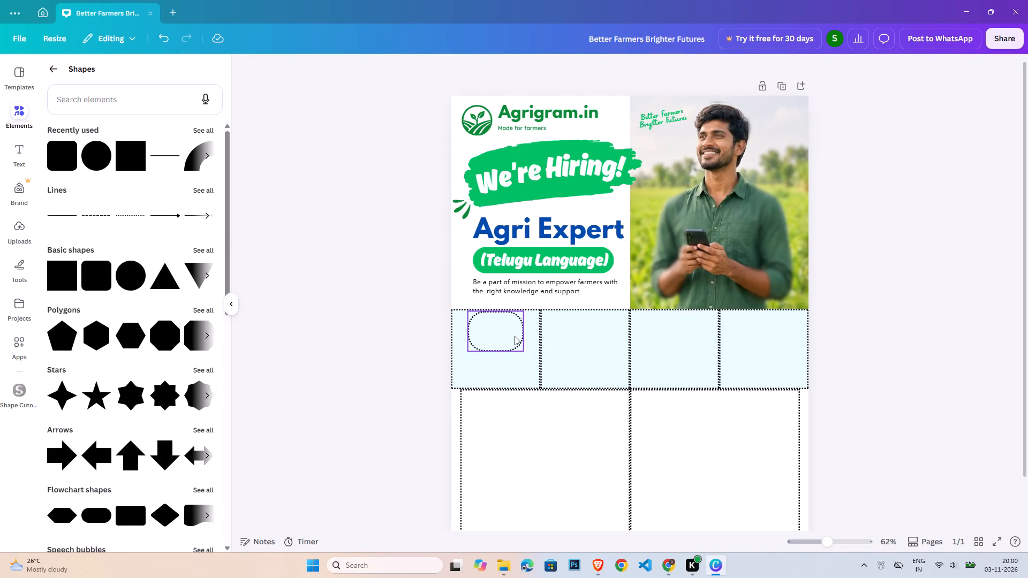
Copy the dotted rounded shape into the second box and centre it horizontally there.
click(515, 336)
key(ctrl+c)
key(ctrl+v)
drag(505, 340, 591, 334)
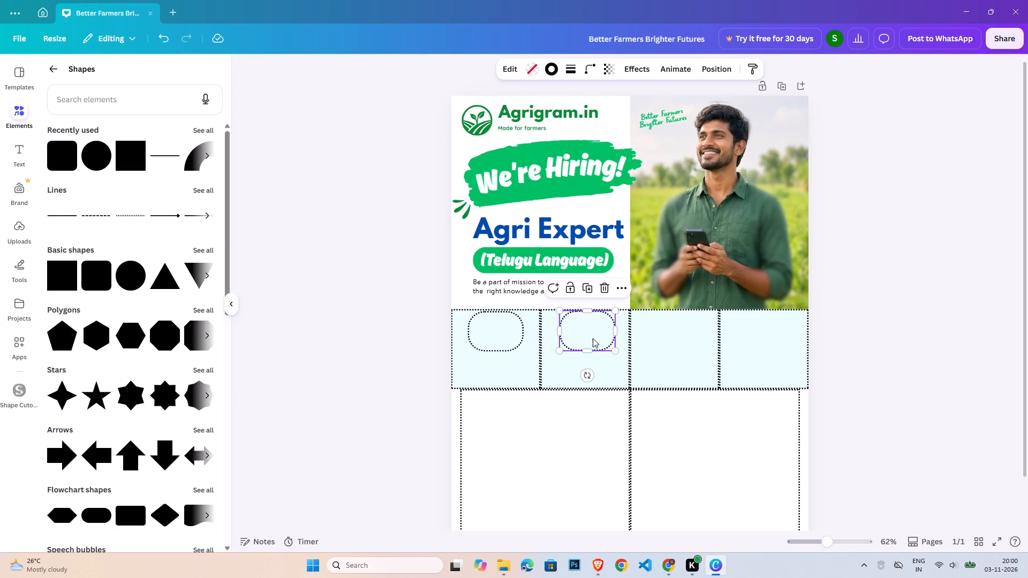
click(598, 360)
shift+click(599, 336)
click(715, 67)
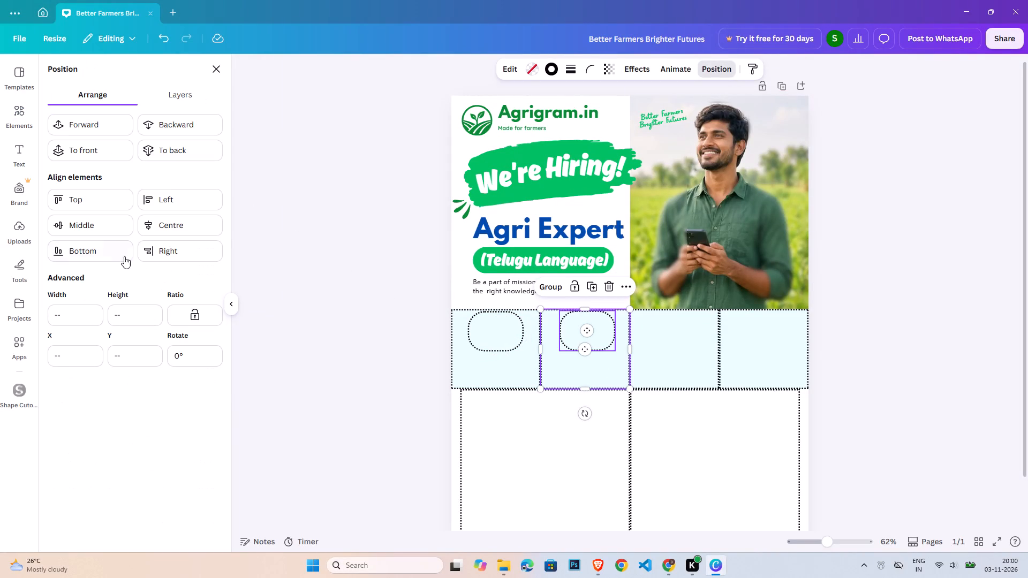
click(157, 230)
double_click(377, 368)
Copy the first two dotted rounded shapes together and place the copies at the top of the third and fourth boxes.
click(573, 309)
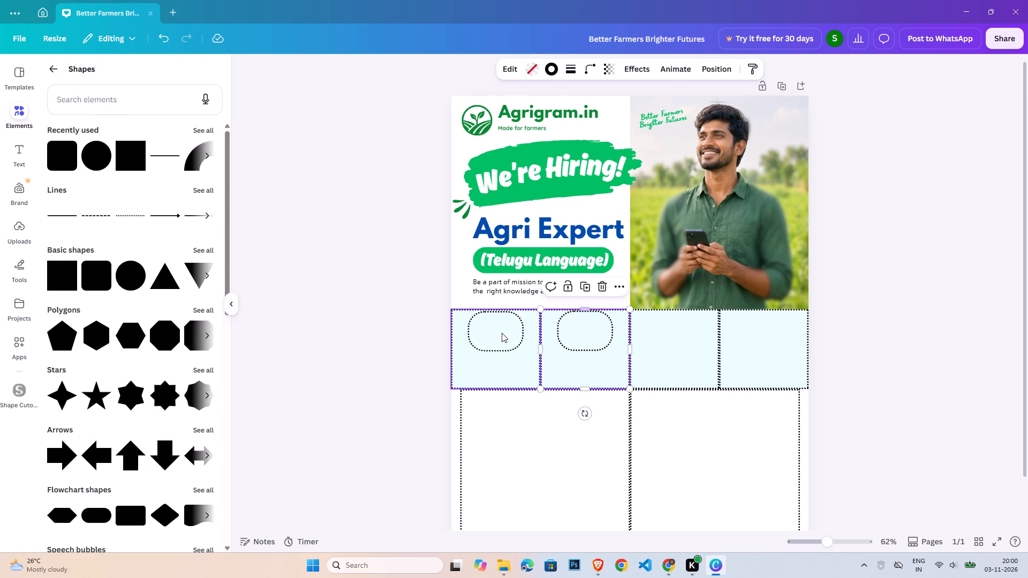
click(498, 333)
shift+click(604, 332)
key(ctrl+c)
key(ctrl+v)
drag(571, 344, 585, 346)
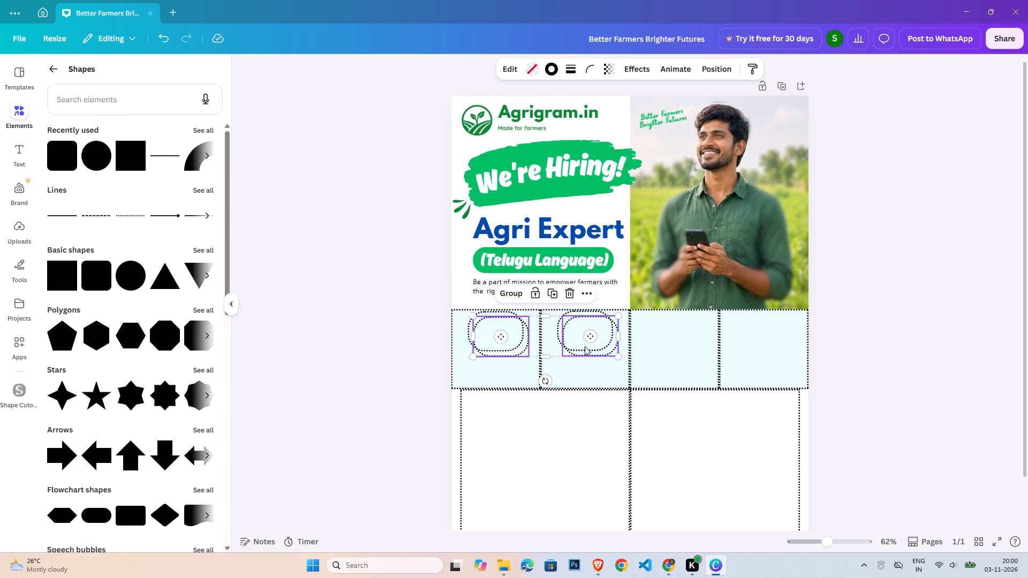
drag(585, 346, 745, 338)
click(841, 383)
Centre the third and fourth rounded shapes horizontally within their own dotted boxes.
click(654, 376)
shift+click(661, 335)
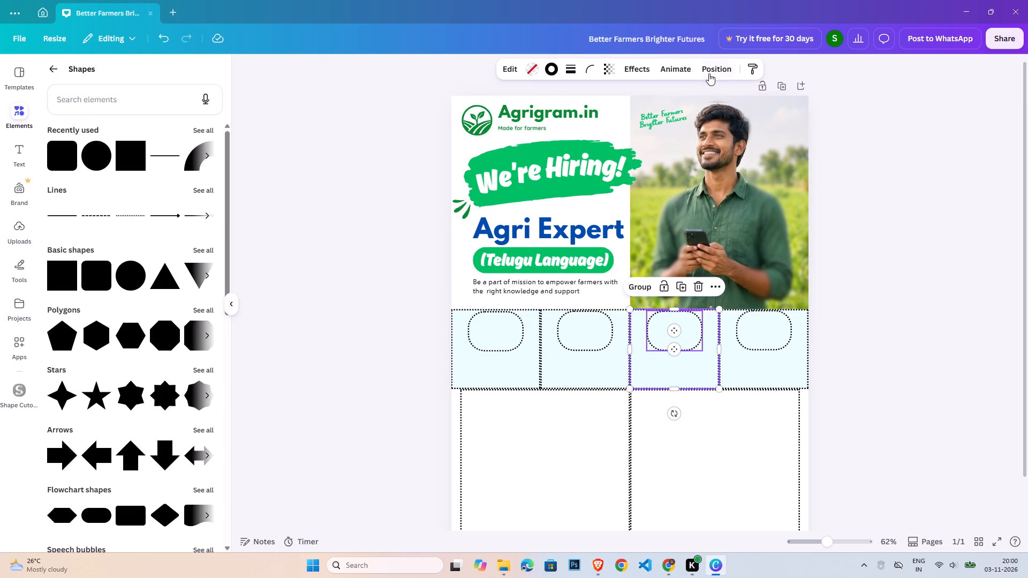
click(710, 72)
click(190, 232)
click(825, 327)
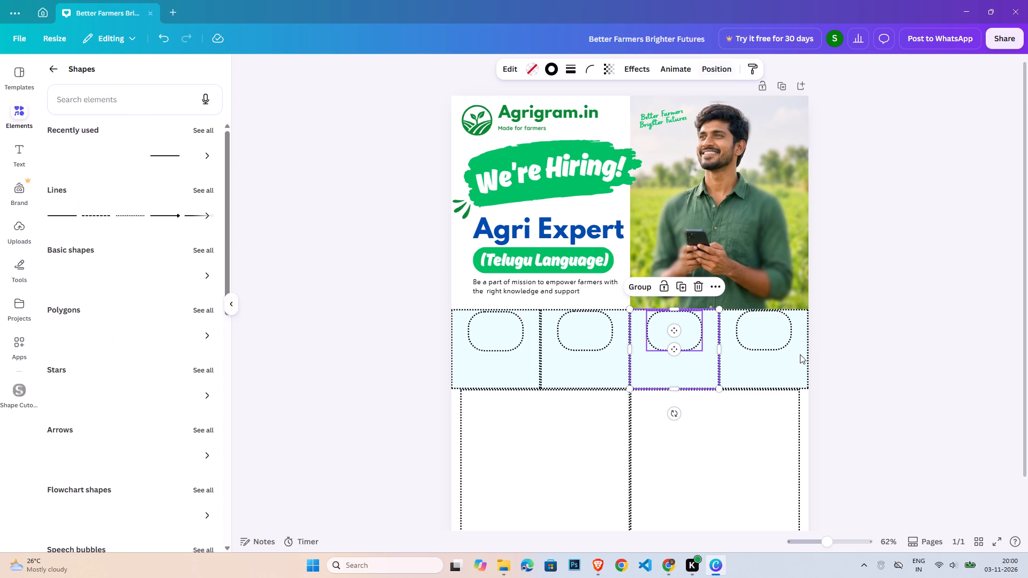
click(835, 364)
click(783, 367)
shift+click(772, 341)
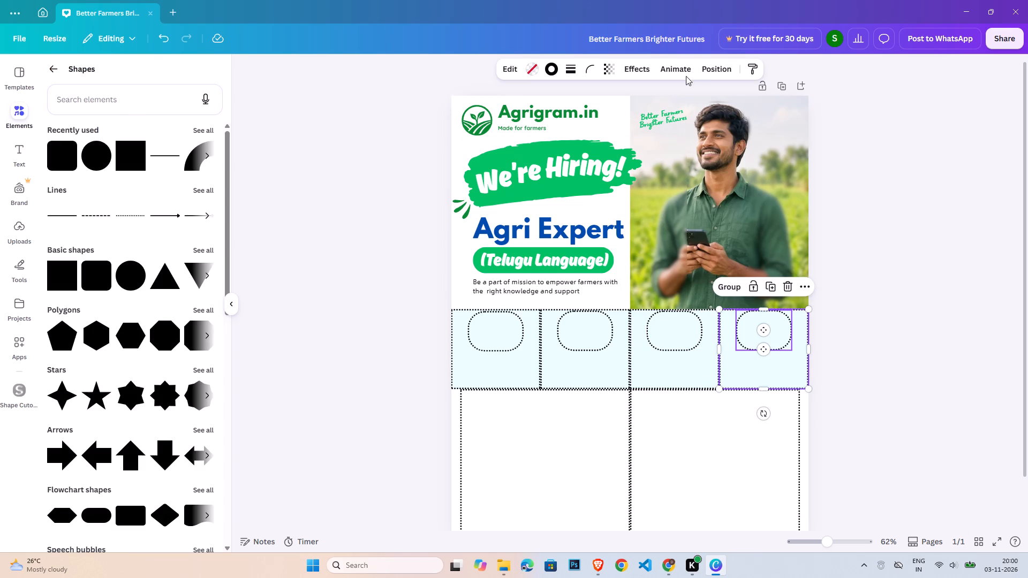
click(702, 67)
click(191, 223)
double_click(887, 341)
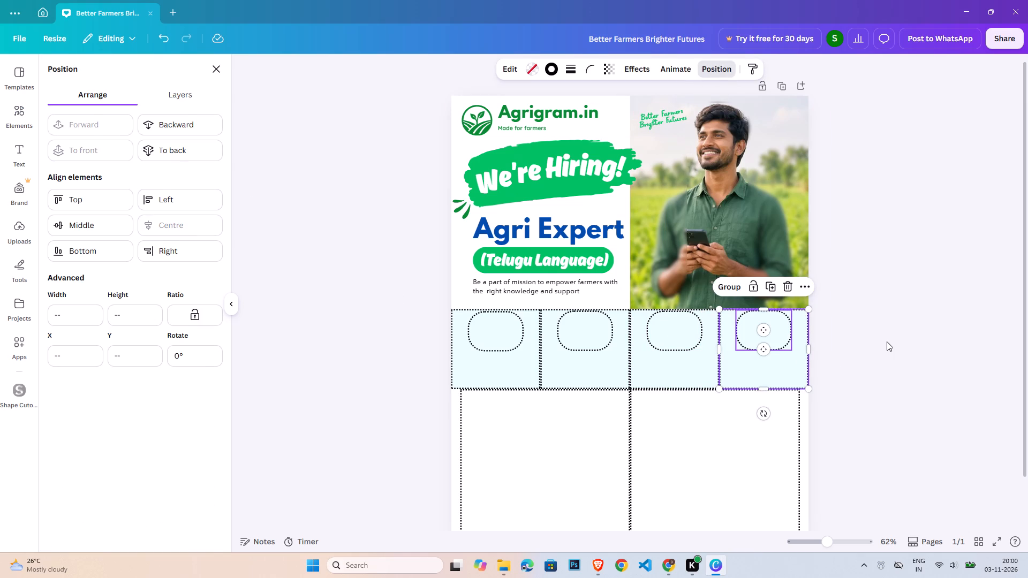
click(900, 369)
Stretch all four dotted rounded shapes downward together to make them slightly taller.
click(493, 341)
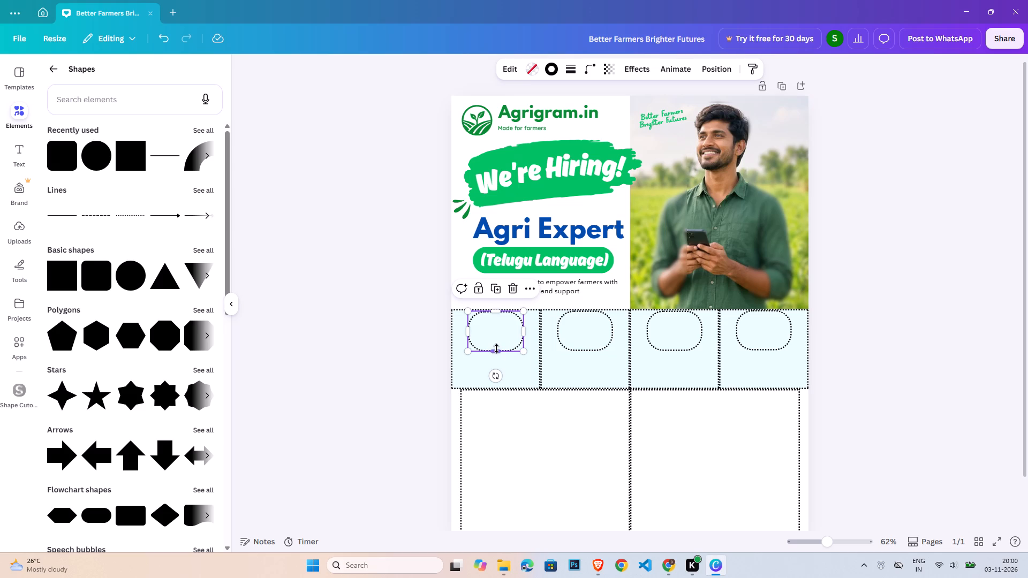
click(508, 349)
shift+click(564, 337)
shift+click(673, 334)
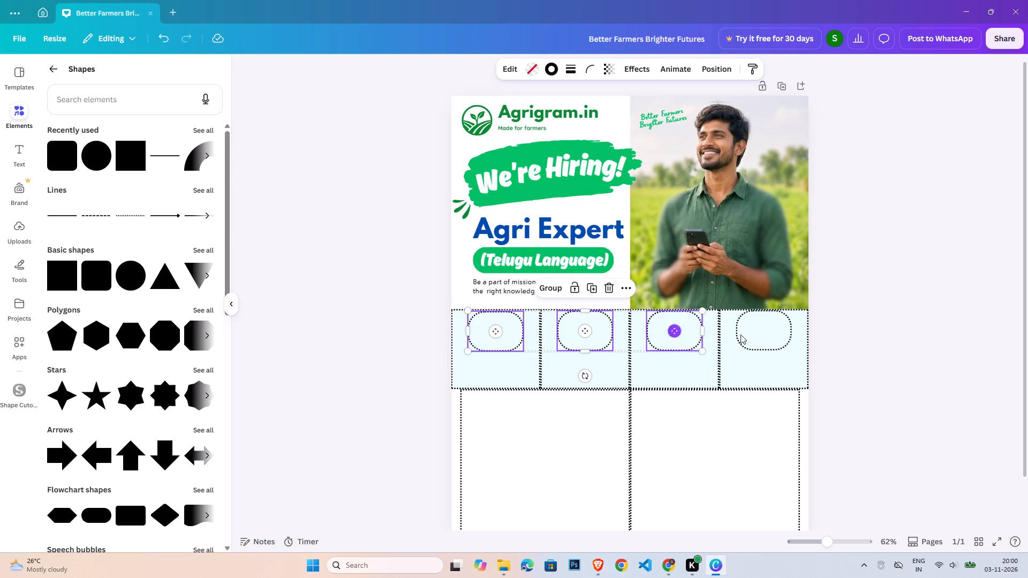
shift+click(762, 333)
drag(767, 349, 767, 355)
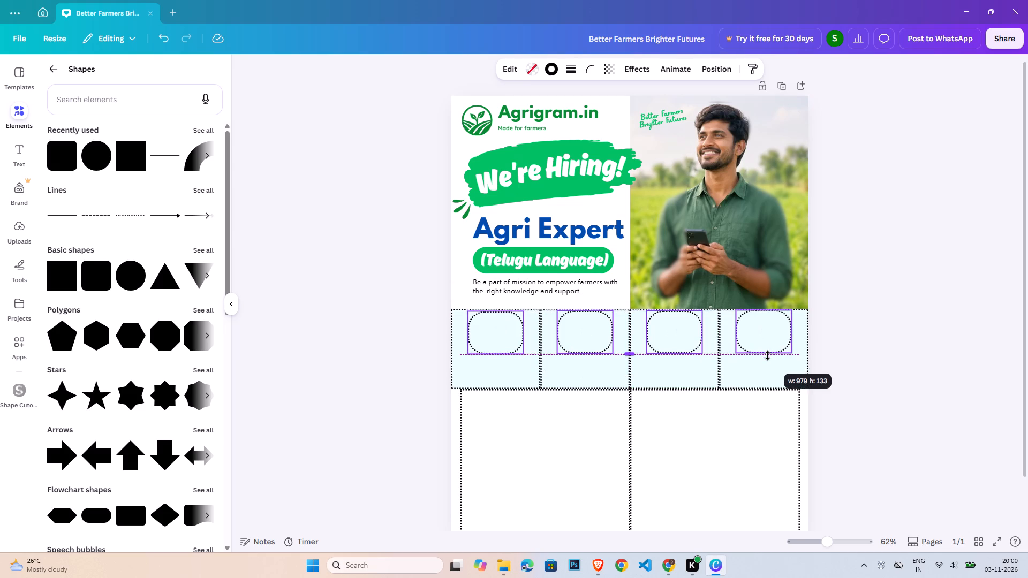
drag(767, 355, 769, 356)
click(859, 343)
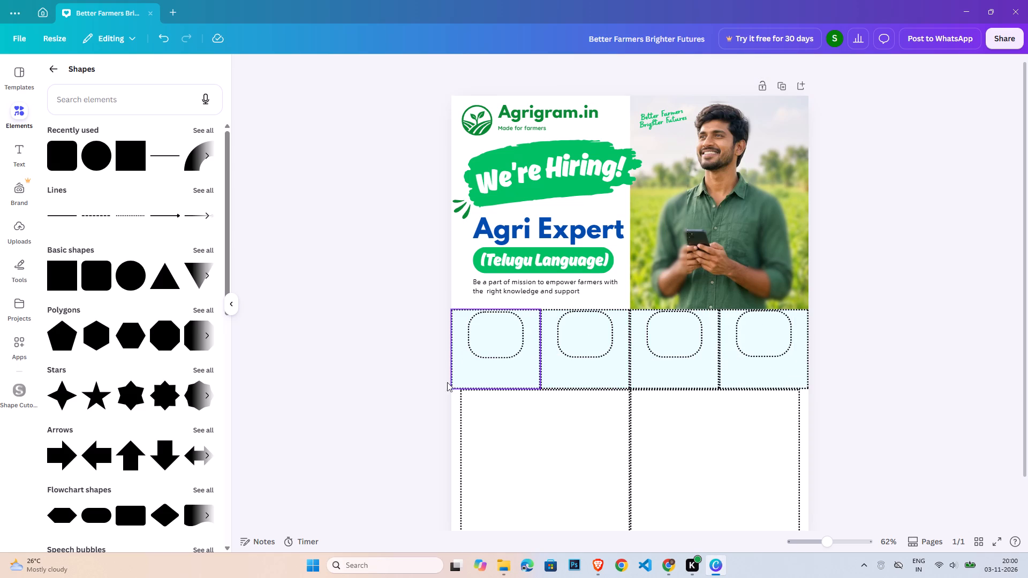
Group the four dotted boxes with their rounded shapes and shift the group down below the pale band's top edge.
click(394, 366)
click(496, 338)
click(385, 332)
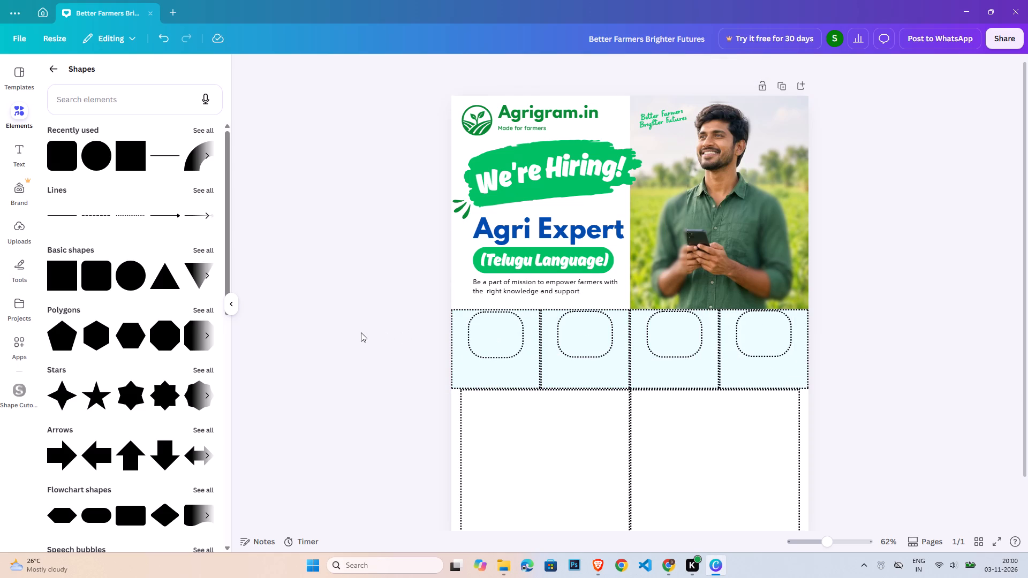
drag(350, 343, 880, 366)
click(590, 288)
drag(609, 354, 610, 377)
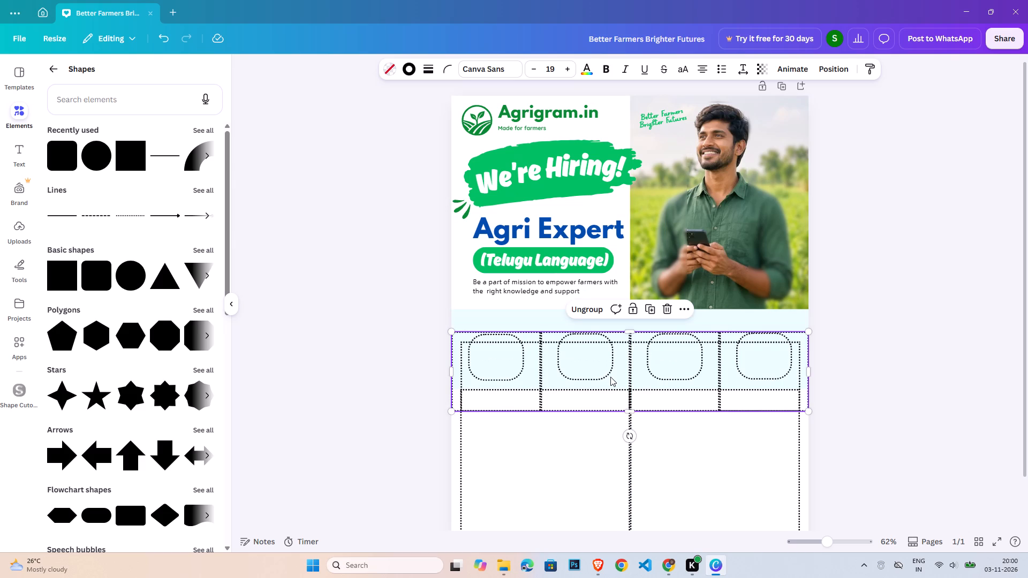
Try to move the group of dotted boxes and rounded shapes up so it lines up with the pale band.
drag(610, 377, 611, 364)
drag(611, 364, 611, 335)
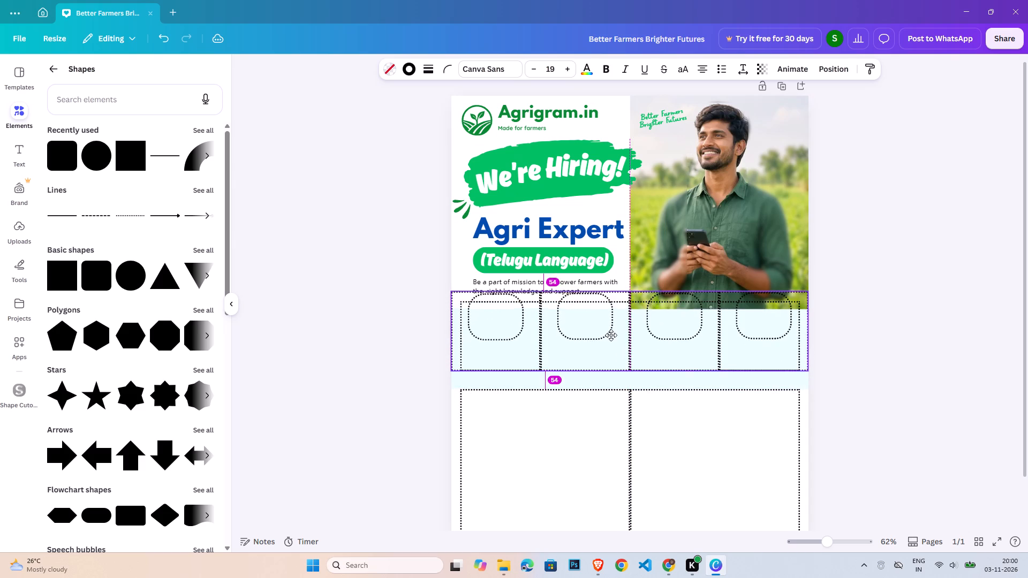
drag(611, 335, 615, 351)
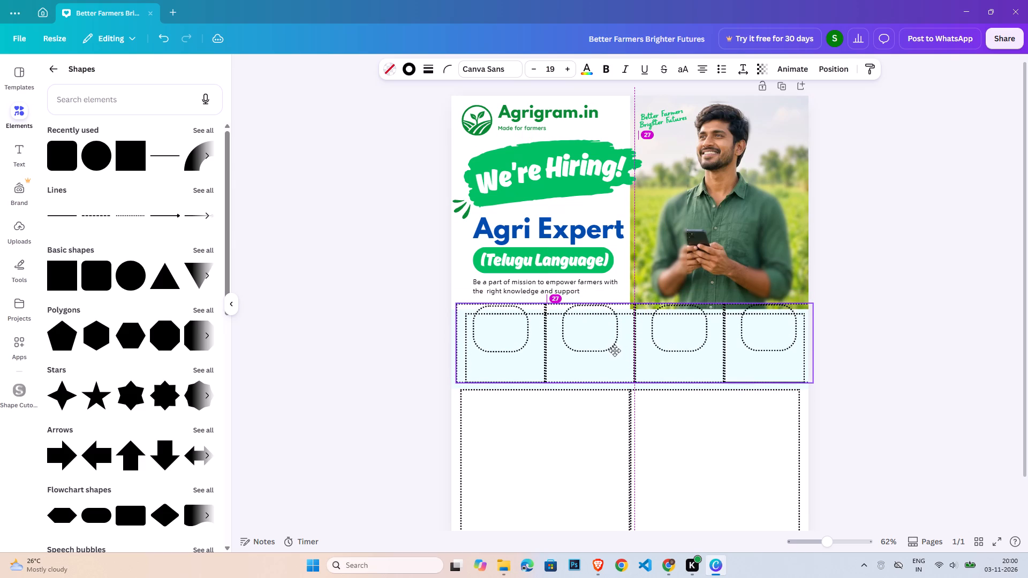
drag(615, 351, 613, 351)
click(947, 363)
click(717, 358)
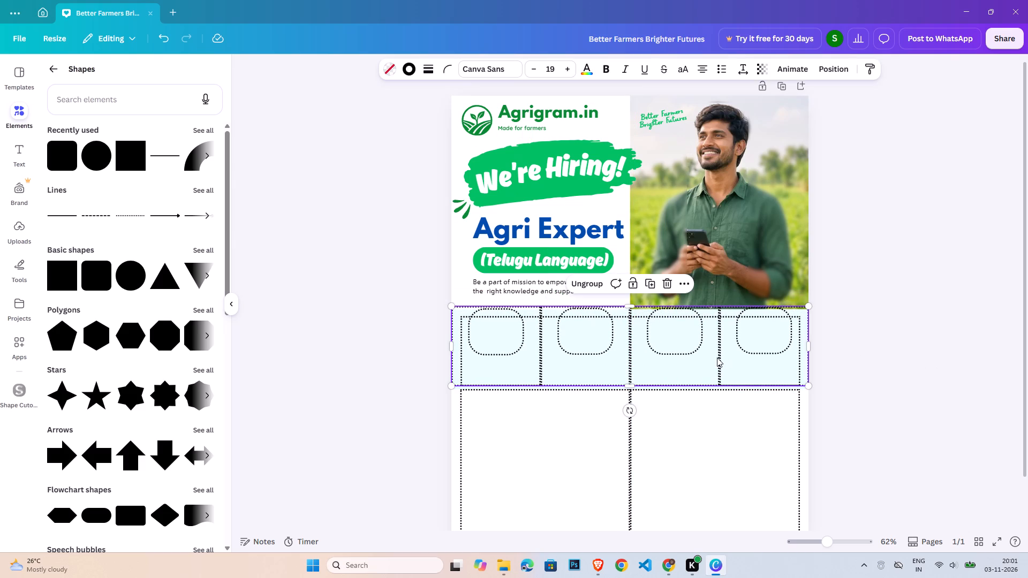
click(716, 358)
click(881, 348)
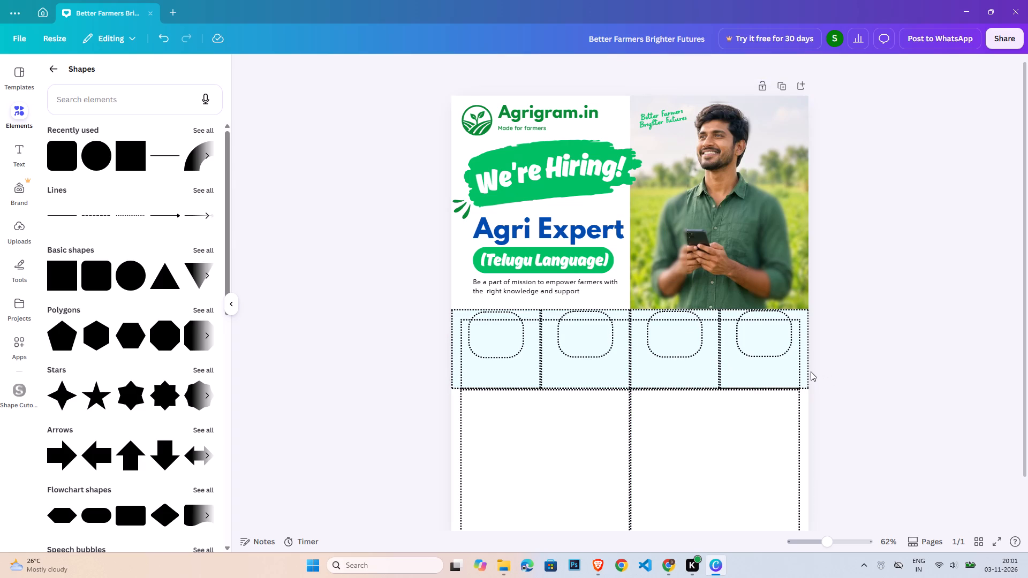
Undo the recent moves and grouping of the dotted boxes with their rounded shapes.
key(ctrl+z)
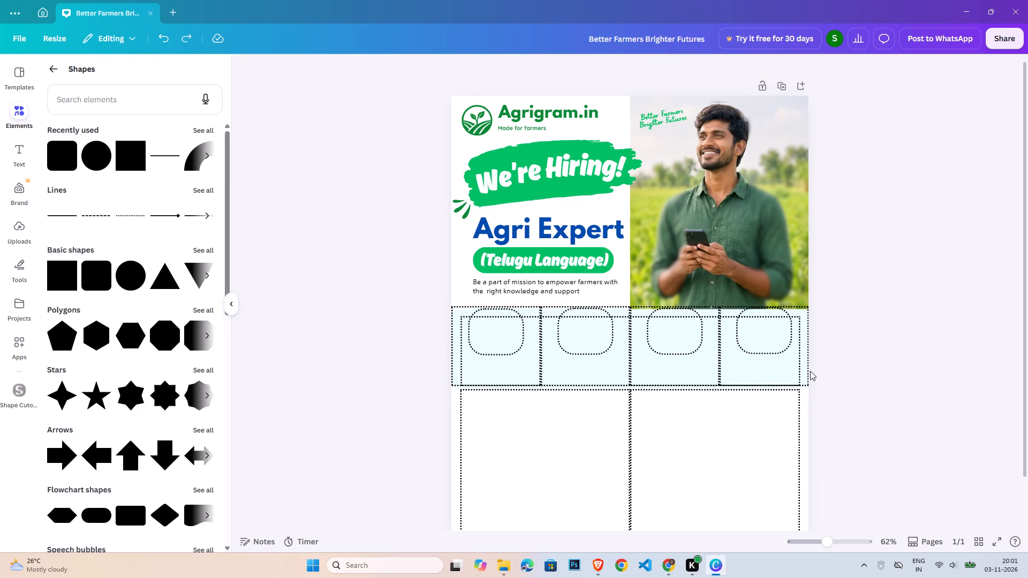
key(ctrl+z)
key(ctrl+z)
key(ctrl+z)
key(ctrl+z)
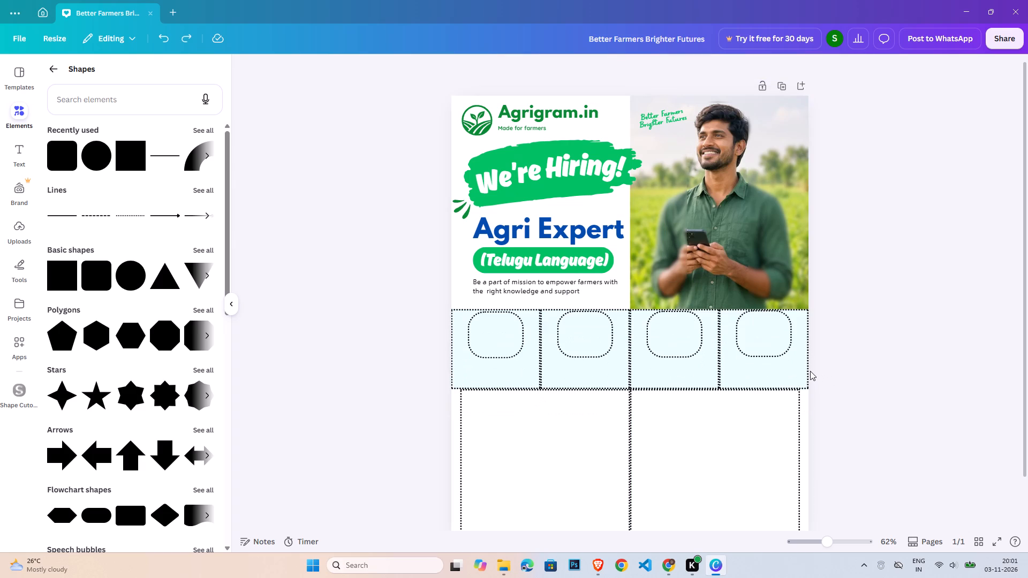
Group the four dotted boxes on the pale band with their rounded shapes and nudge the group slightly down, within the page width.
click(856, 372)
click(453, 345)
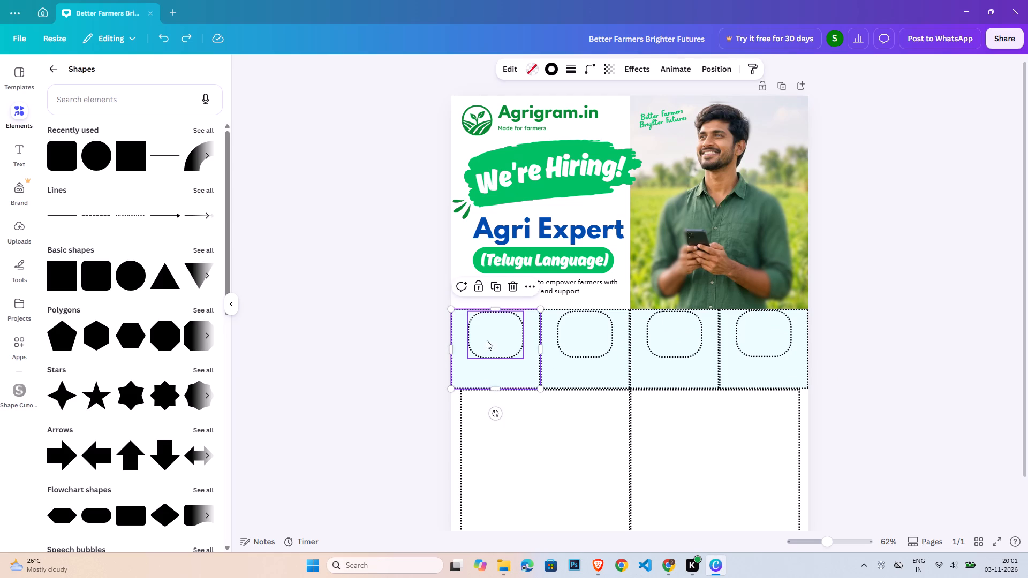
shift+click(487, 340)
shift+click(569, 337)
shift+click(625, 348)
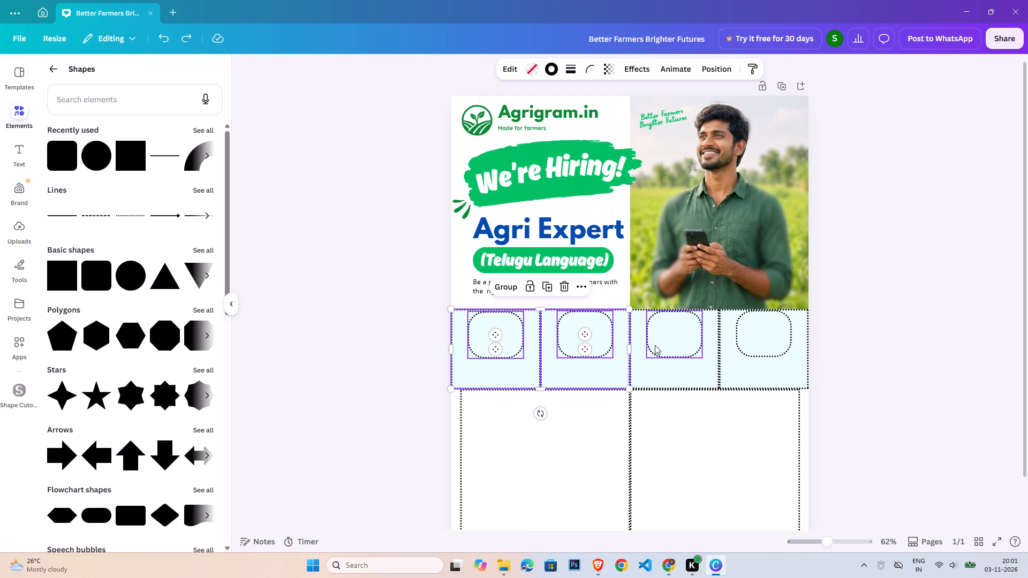
shift+click(655, 345)
shift+click(665, 372)
shift+click(761, 345)
shift+click(758, 374)
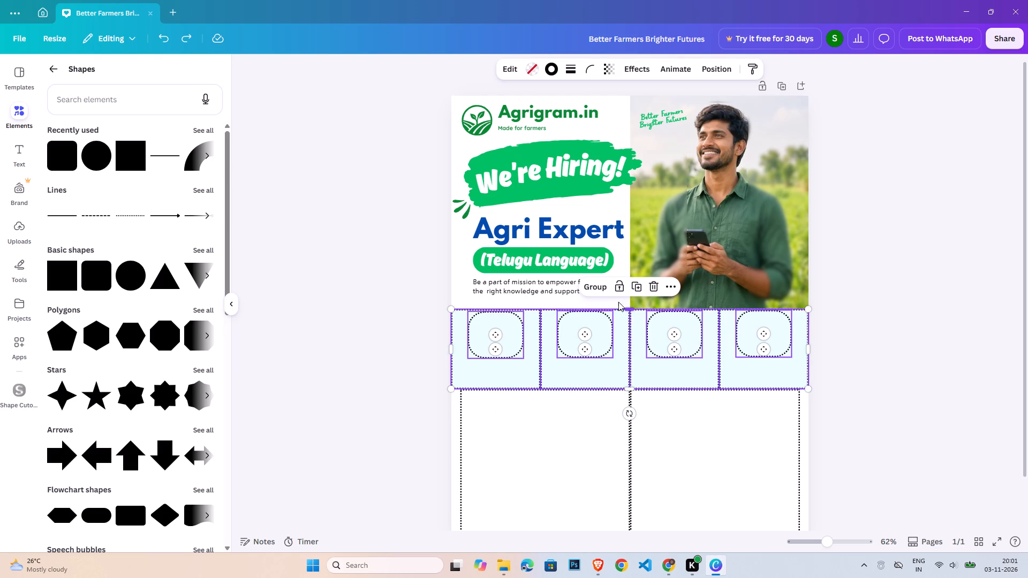
click(599, 291)
click(682, 345)
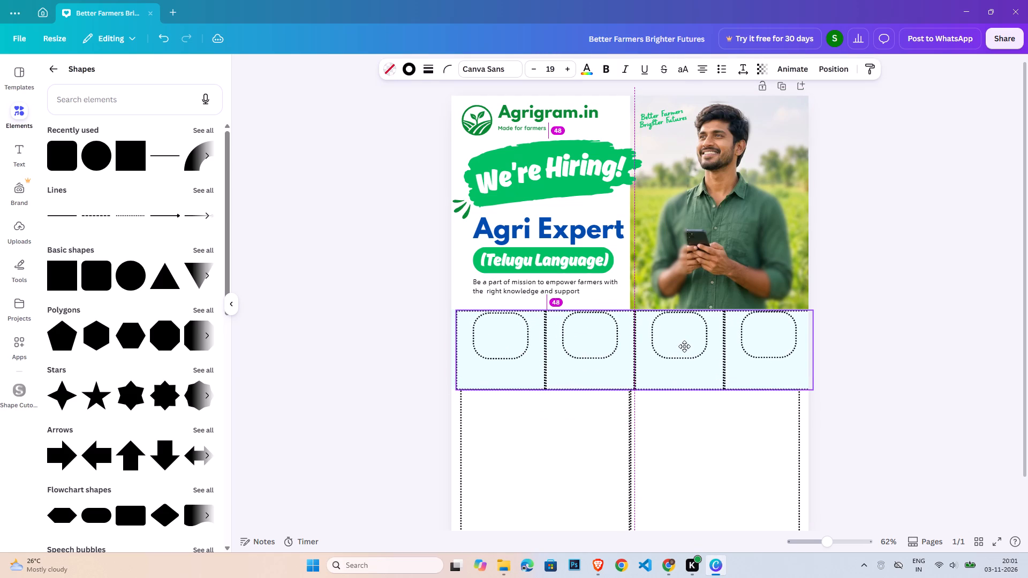
click(906, 354)
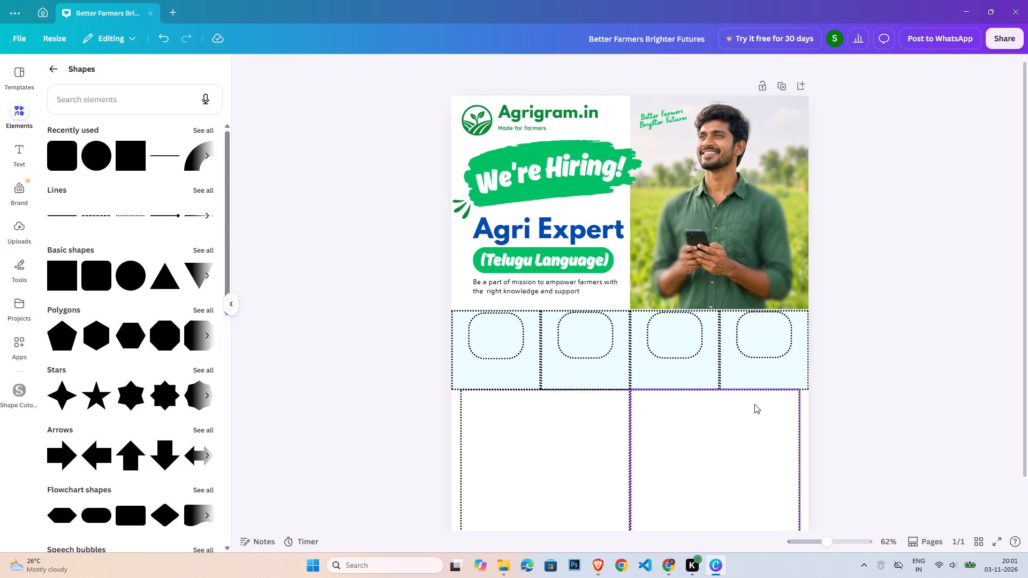
click(315, 366)
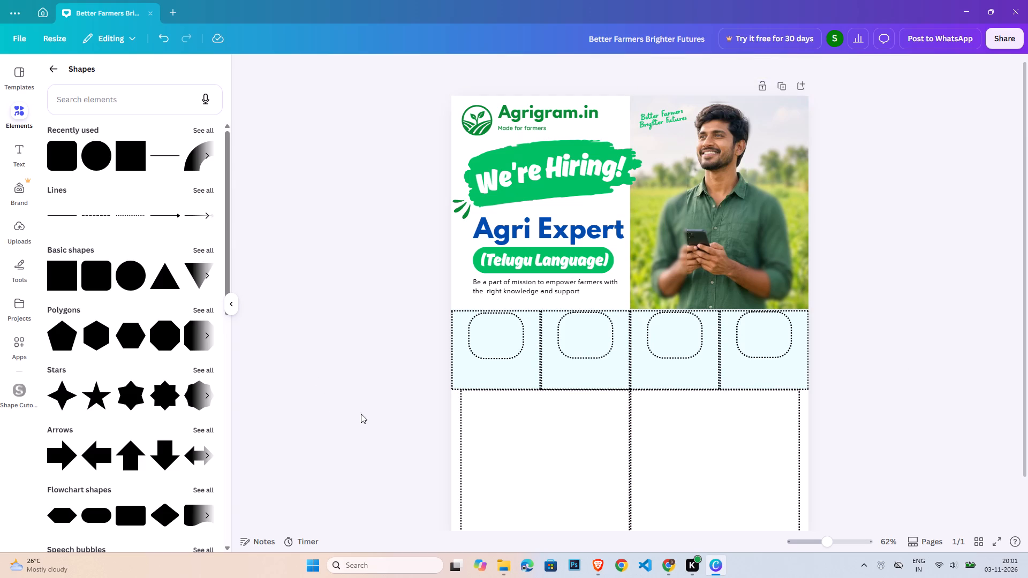
Add a circle and scale it down to fit centred inside the first box's dotted rounded shape.
click(13, 152)
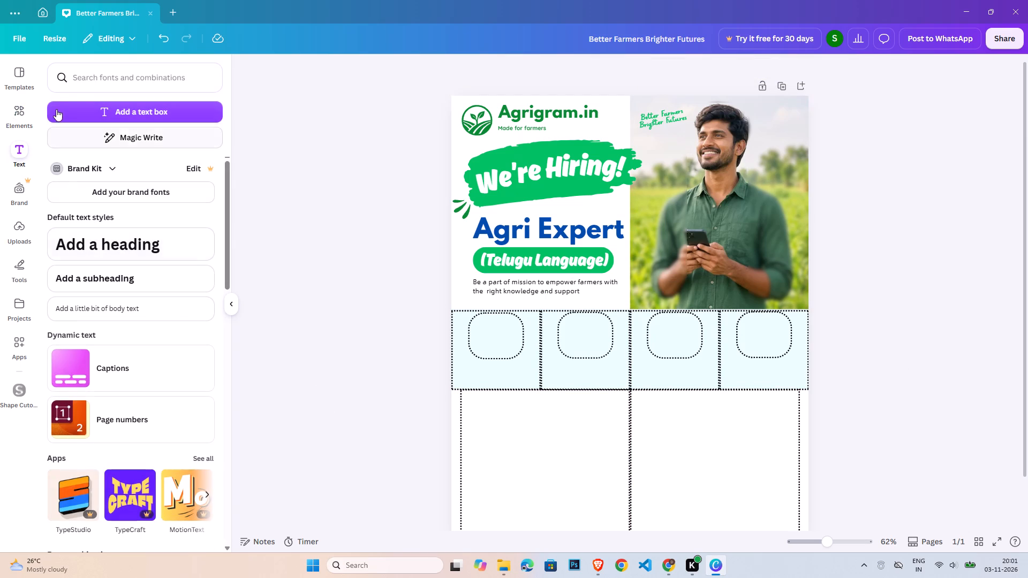
click(21, 117)
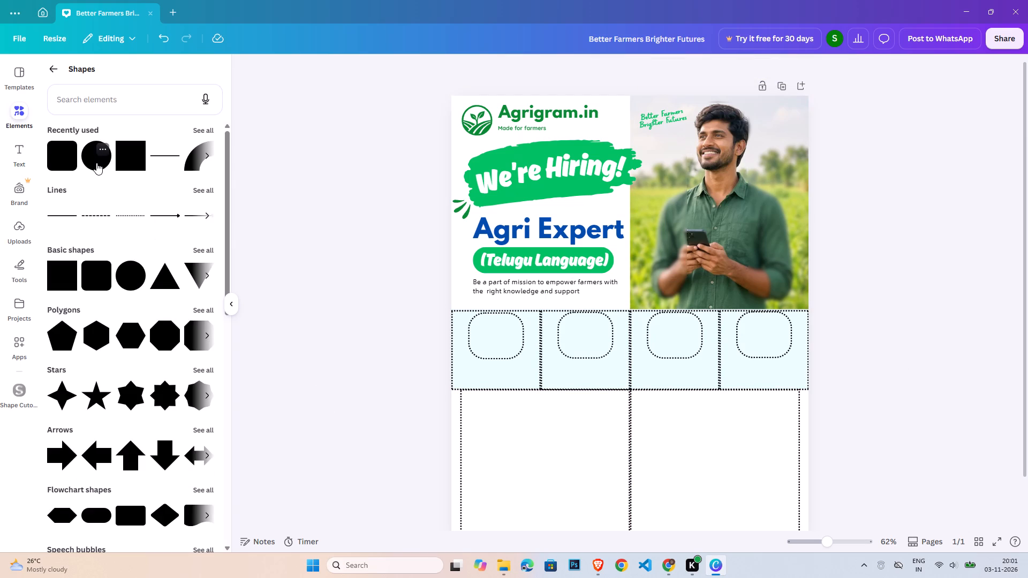
click(96, 163)
click(664, 306)
click(971, 339)
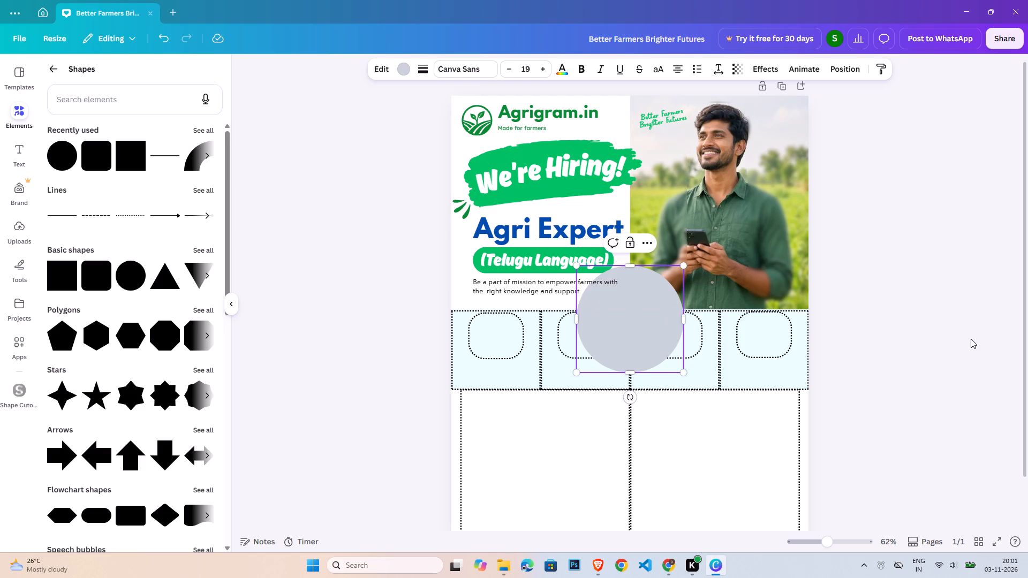
drag(653, 323, 551, 371)
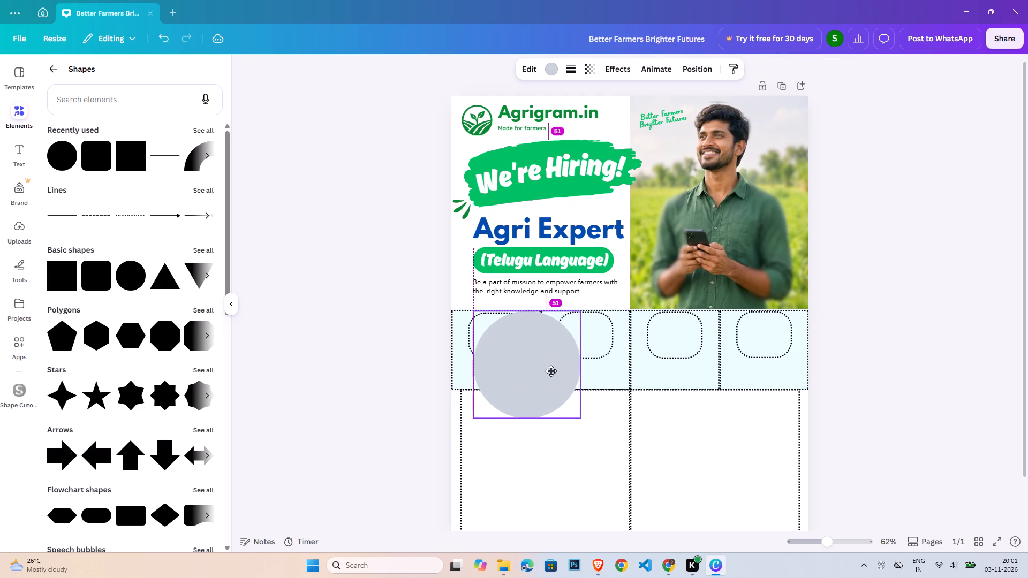
drag(551, 371, 547, 371)
drag(577, 419, 524, 348)
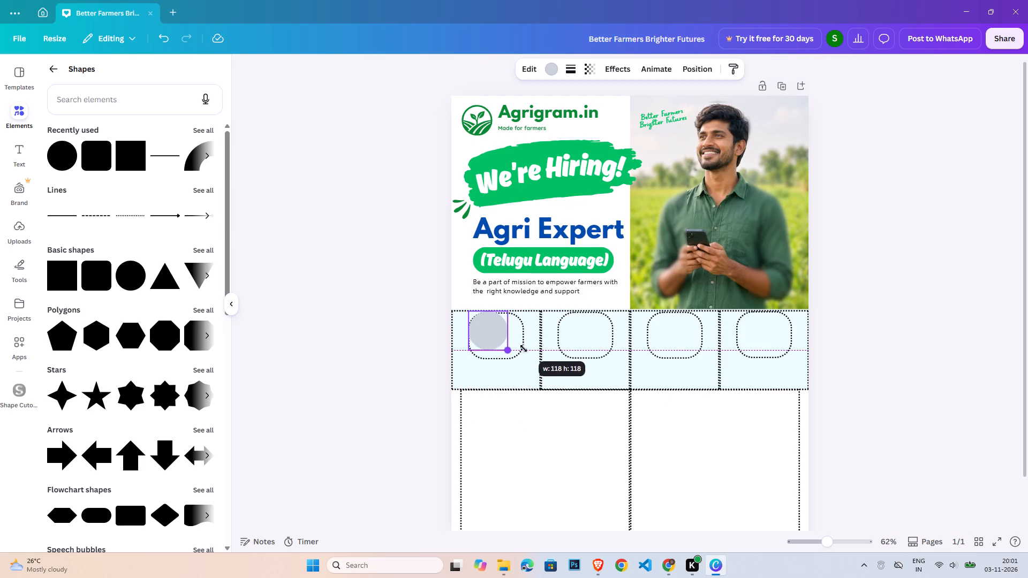
drag(524, 348, 526, 352)
click(501, 338)
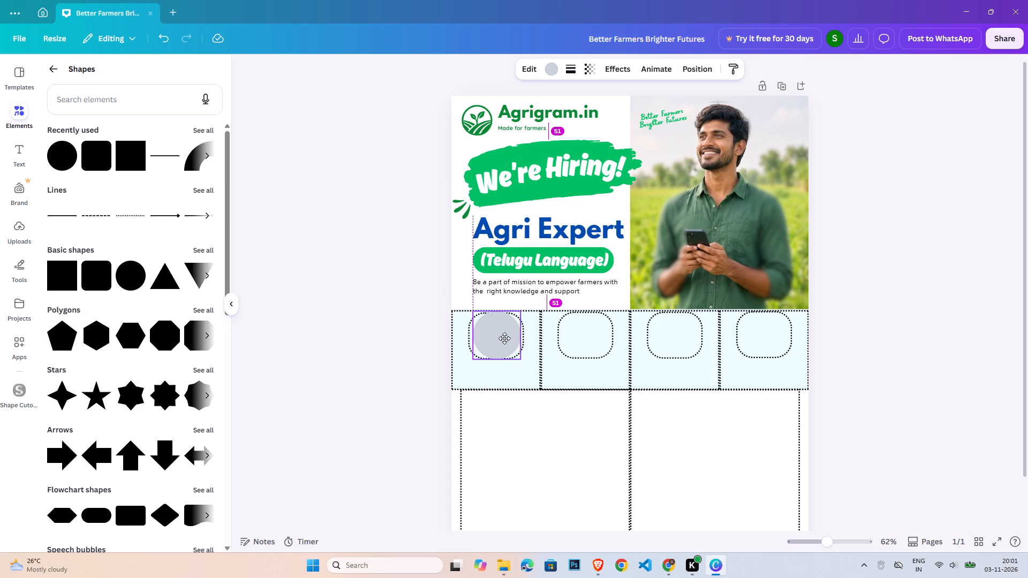
key(ctrl+c)
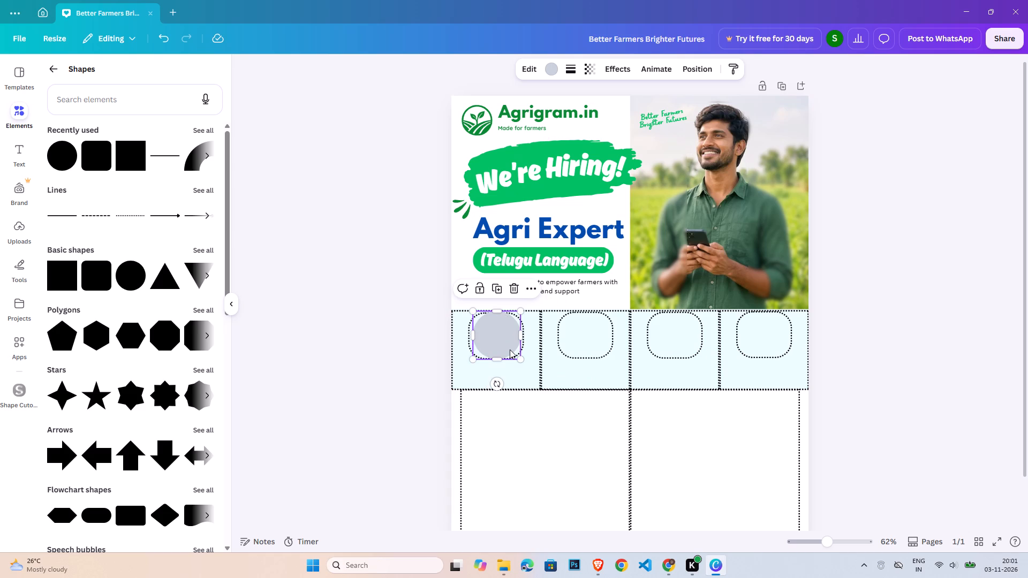
Fill the circle in the first box with the dark blue of the Agri Expert heading.
click(545, 66)
click(180, 404)
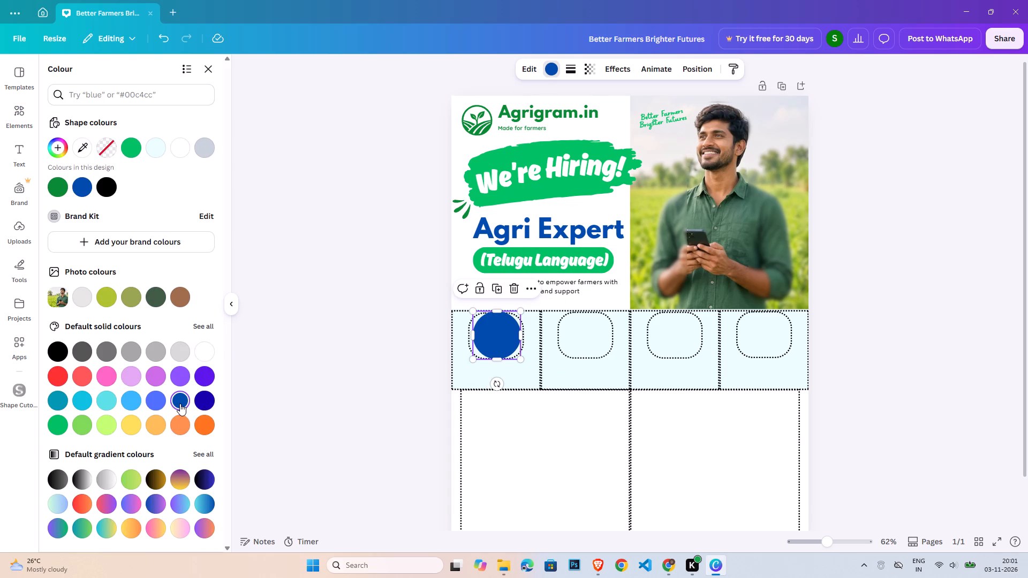
click(353, 344)
click(350, 345)
Copy the blue circle into the rounded shapes of the second, third and fourth dotted boxes.
click(511, 333)
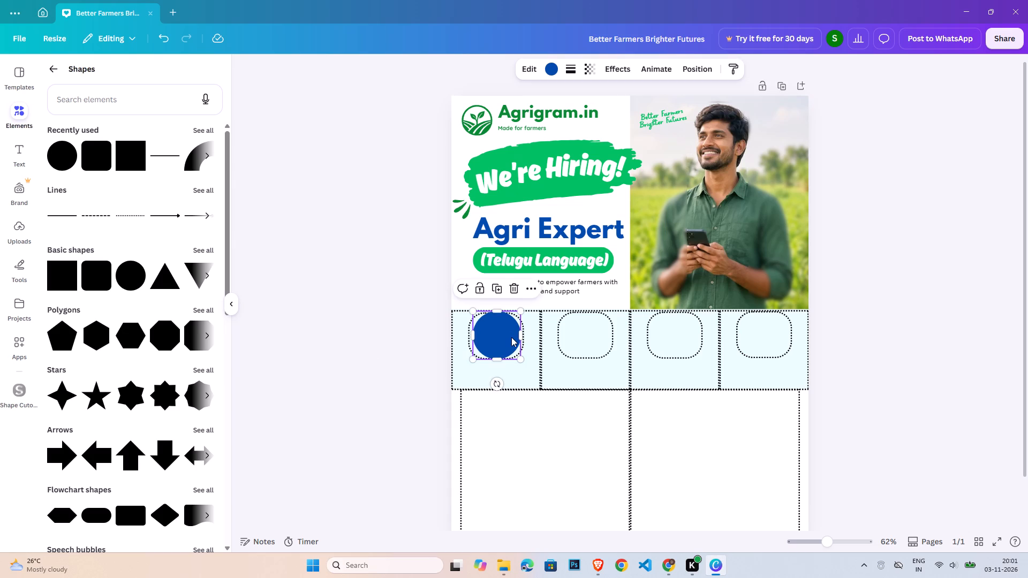
key(ctrl+c)
key(ctrl+v)
drag(506, 338, 589, 335)
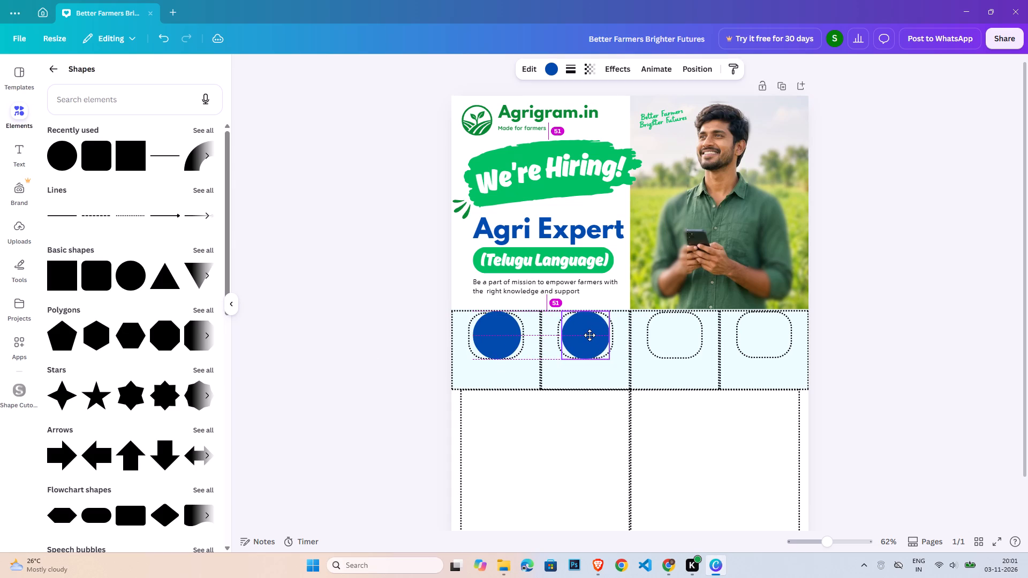
drag(589, 335, 589, 334)
key(ctrl+c)
key(ctrl+v)
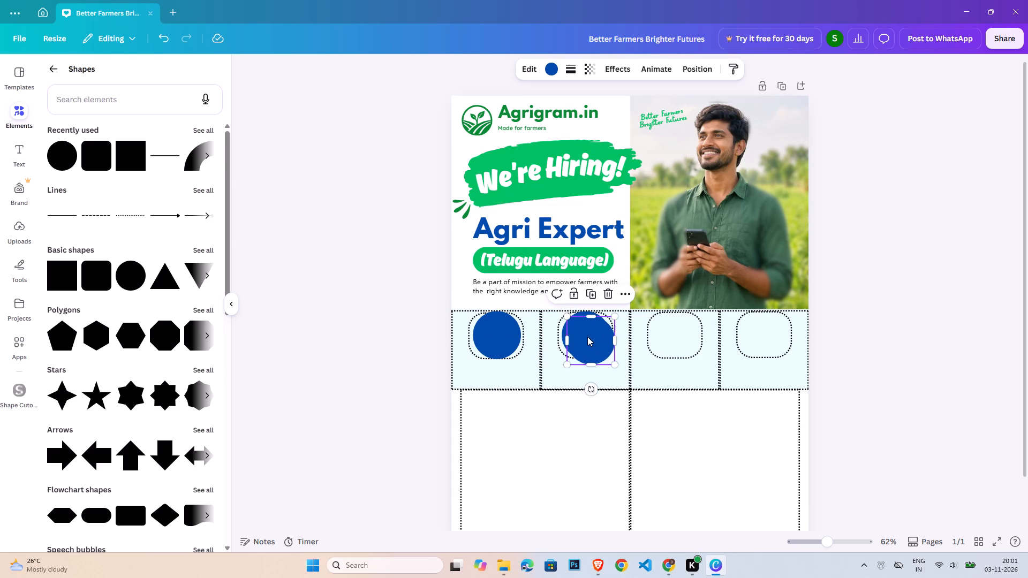
drag(587, 337, 671, 331)
key(ctrl+c)
key(ctrl+v)
drag(672, 333, 757, 326)
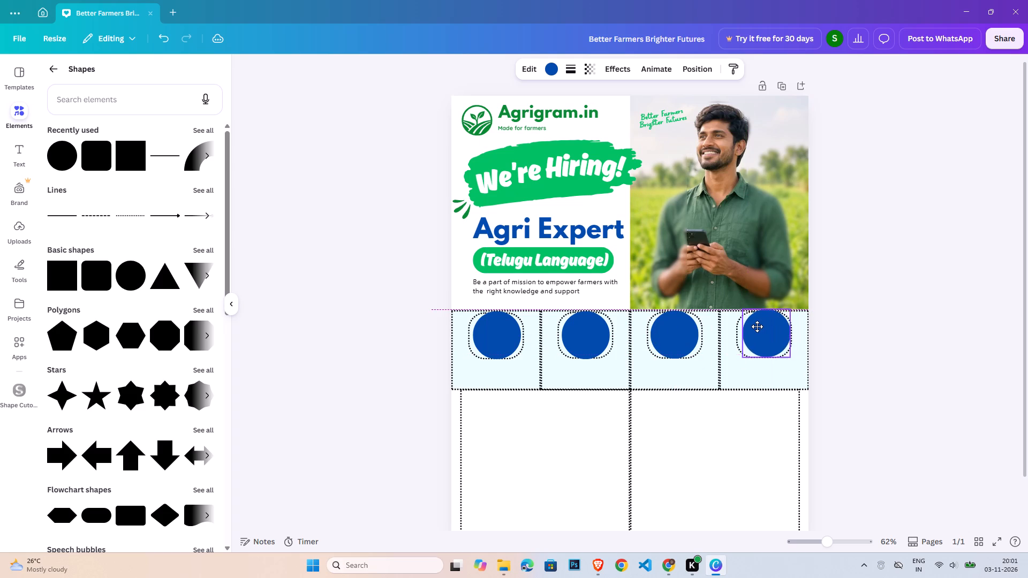
drag(757, 326, 758, 326)
click(841, 355)
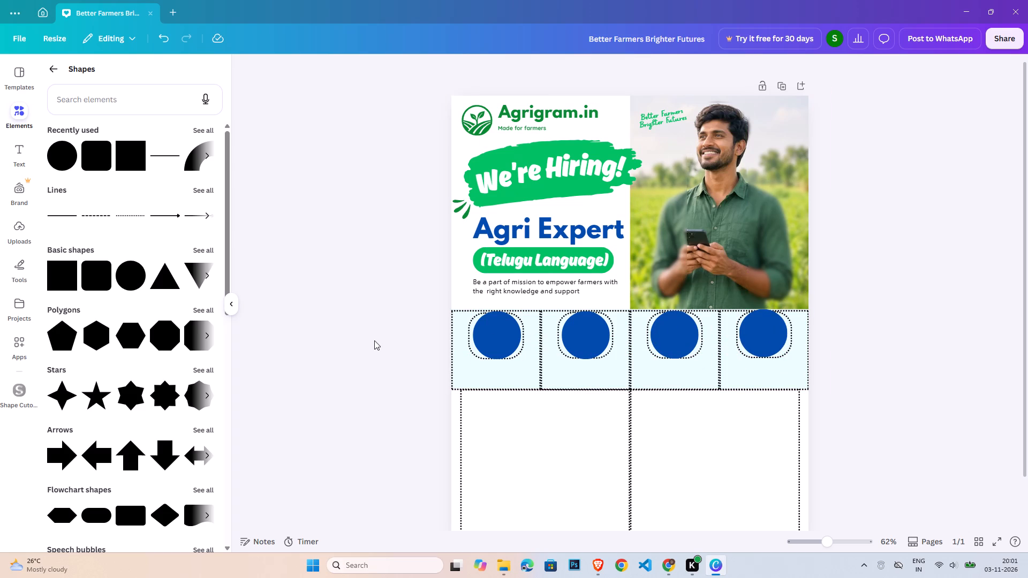
Search the elements library for "paper" and limit the search to graphics.
click(46, 69)
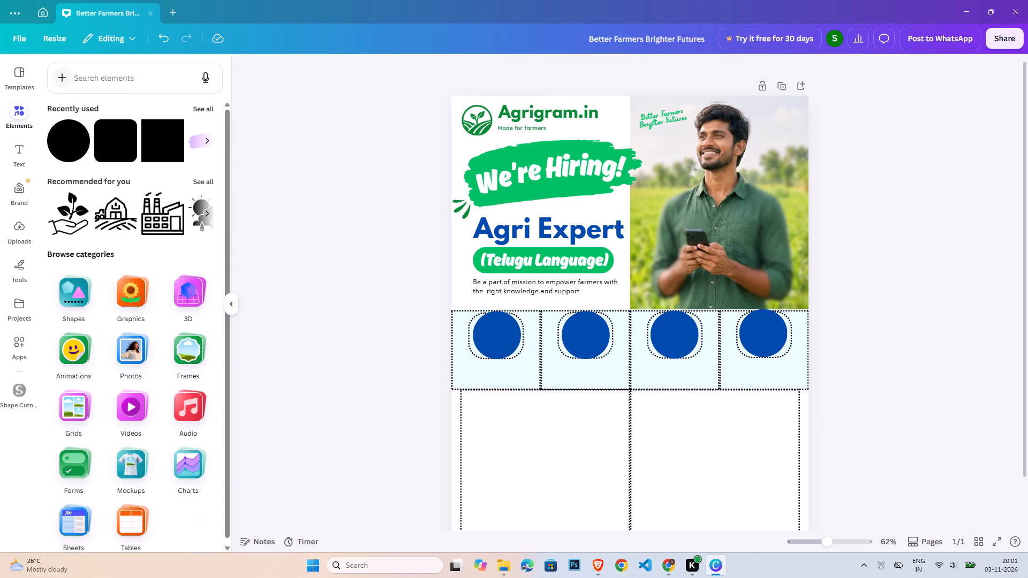
click(96, 79)
text(paper)
key(Return)
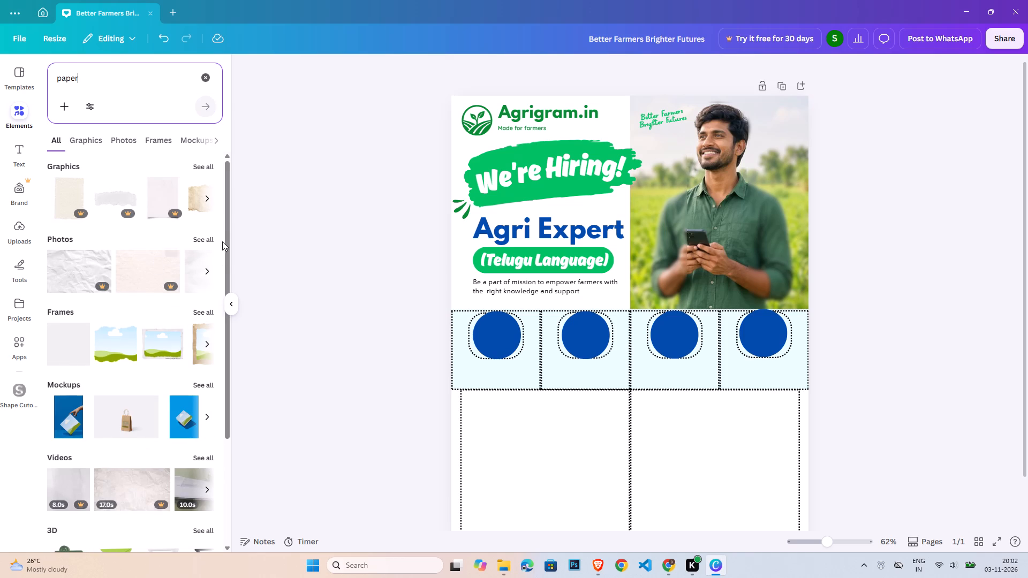
click(96, 143)
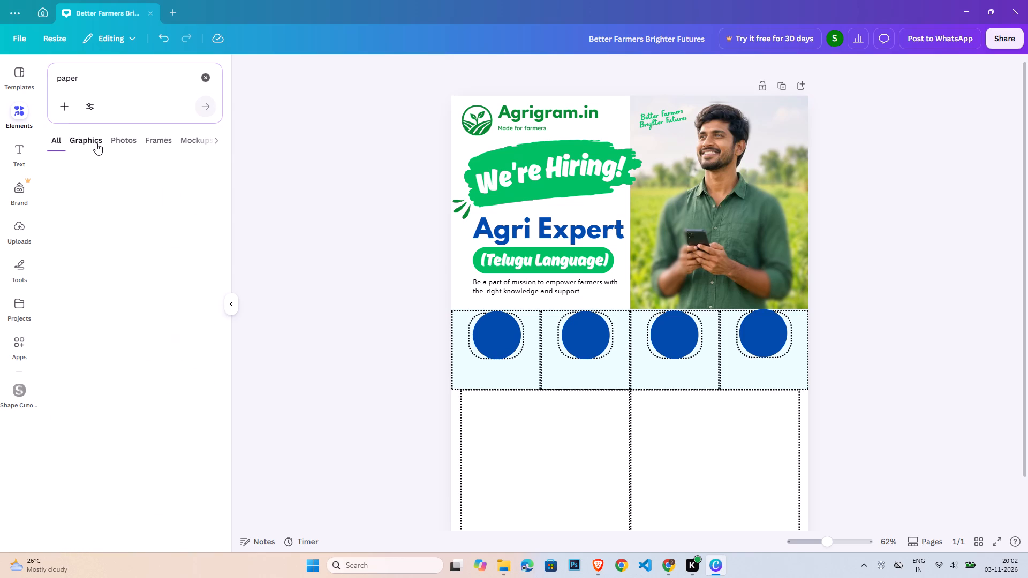
Search the graphics for "document" and add the outlined page icon with text lines and a folded corner.
click(131, 68)
double_click(126, 77)
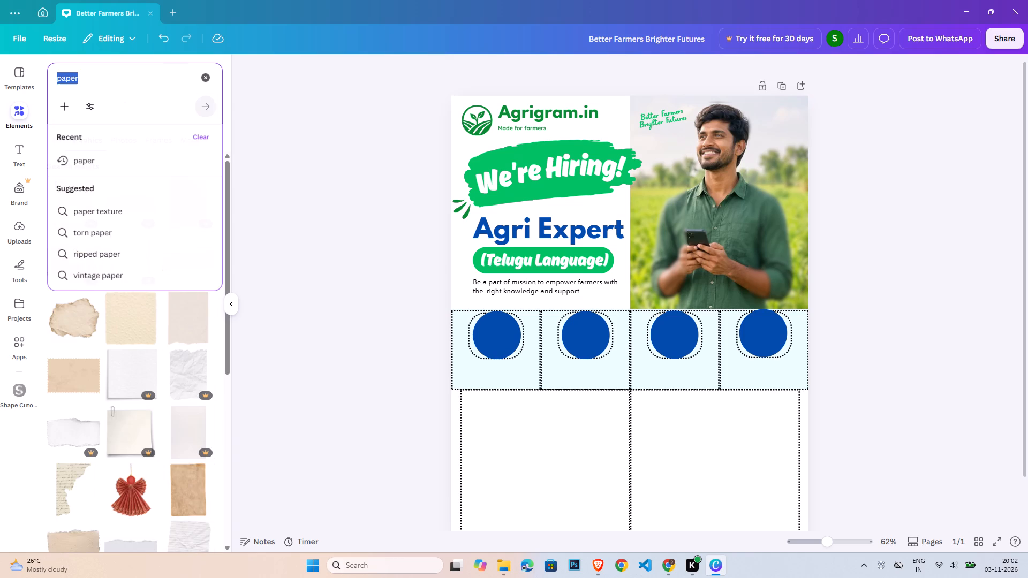
text(document)
key(Return)
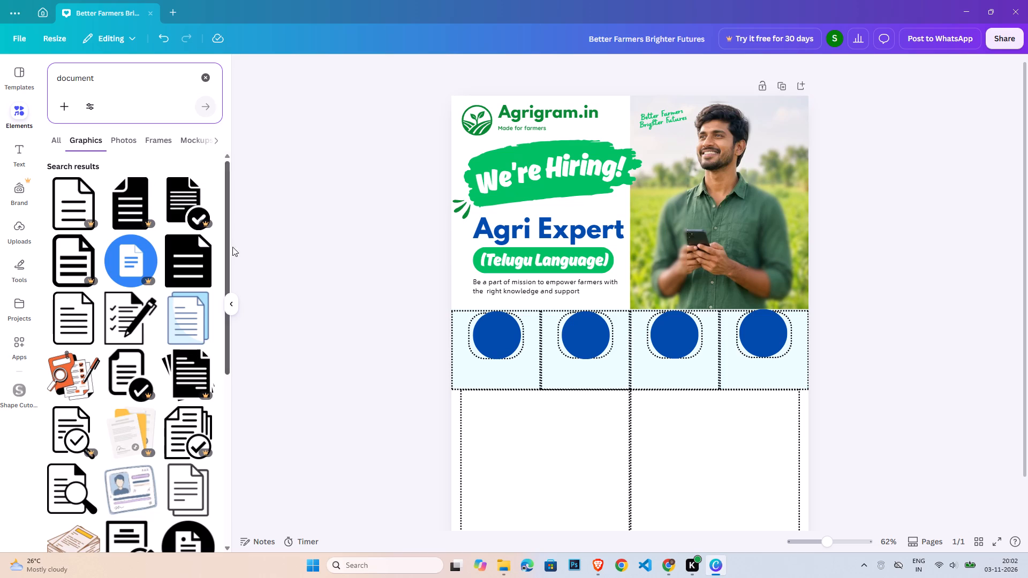
click(89, 324)
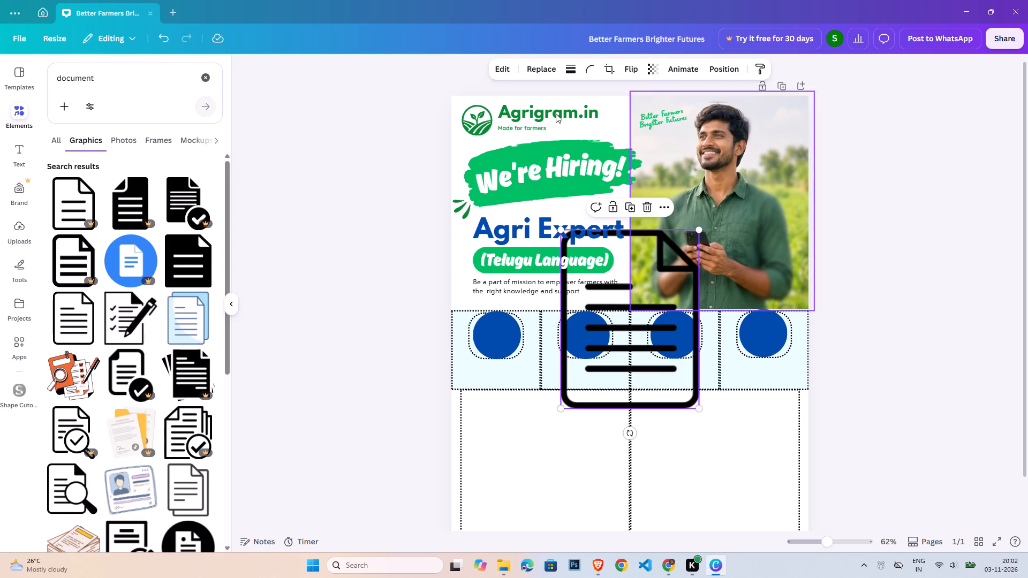
Recolour the document icon white.
click(545, 73)
click(218, 356)
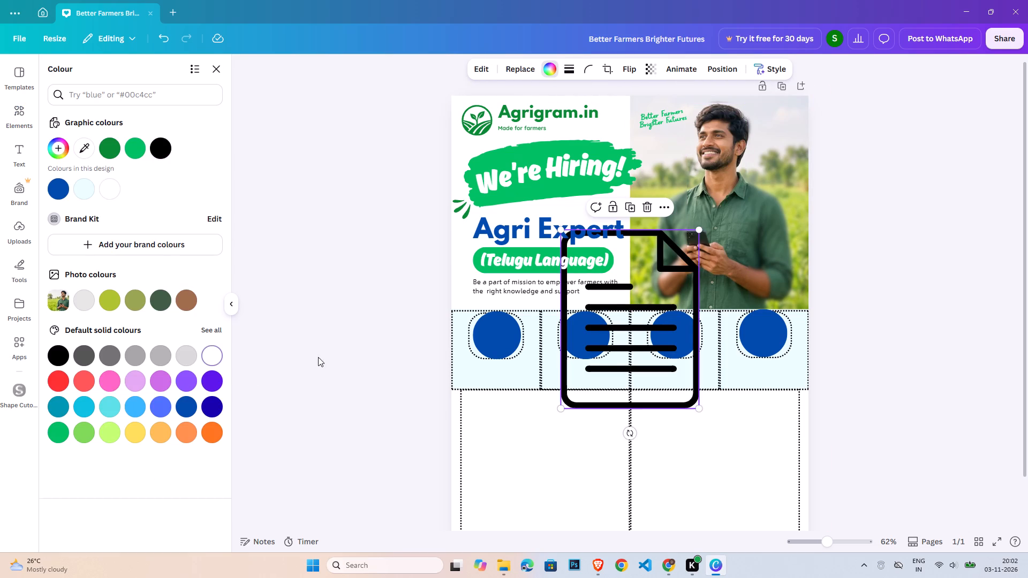
Shrink the document icon and centre it inside the blue circle of the first dotted box.
drag(698, 229, 585, 381)
drag(573, 399, 497, 337)
drag(509, 347, 513, 351)
click(505, 339)
click(478, 339)
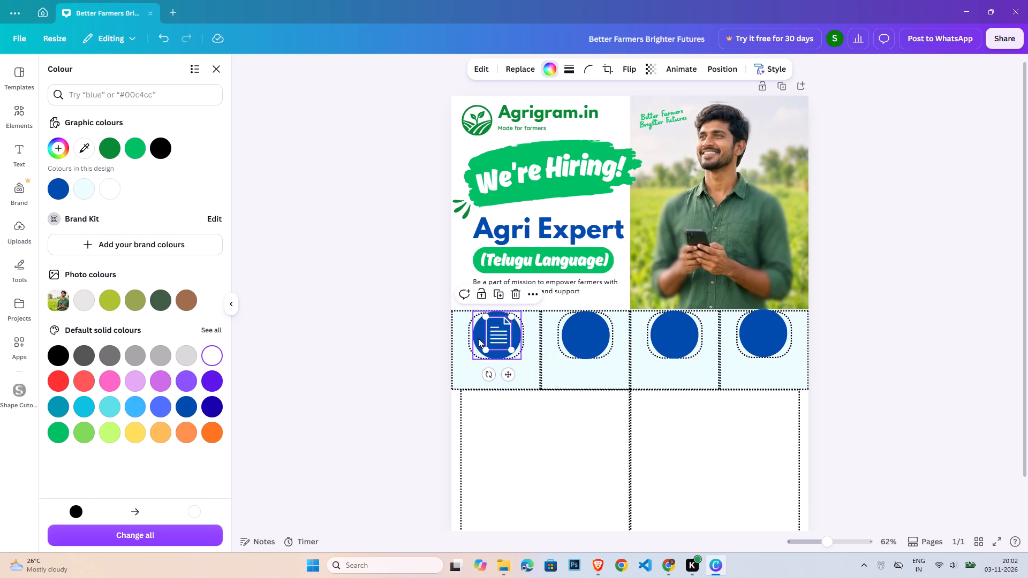
Align the document icon and its blue circle to each other, both centre and middle.
shift+click(505, 337)
click(811, 65)
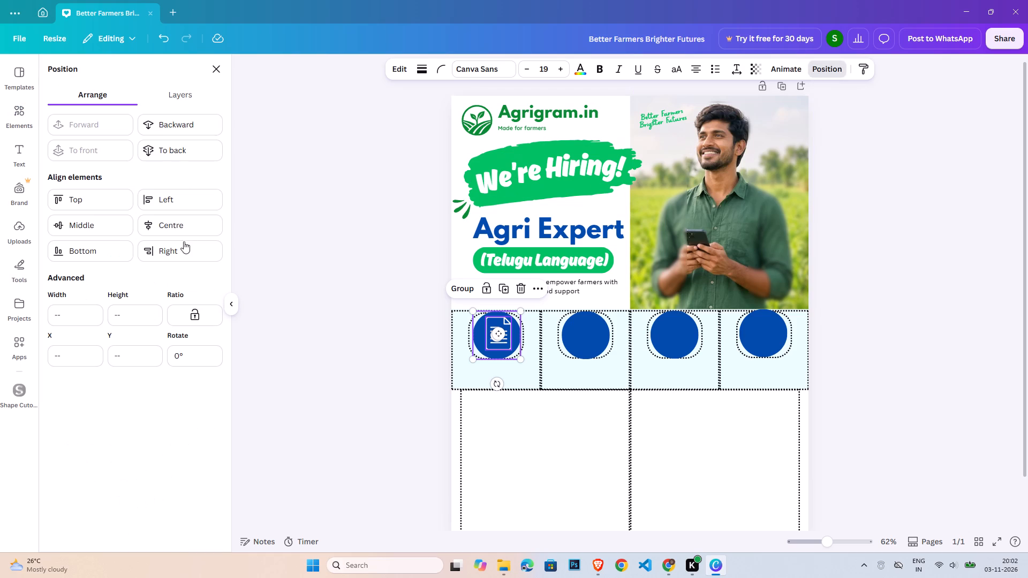
click(181, 223)
click(109, 230)
double_click(944, 330)
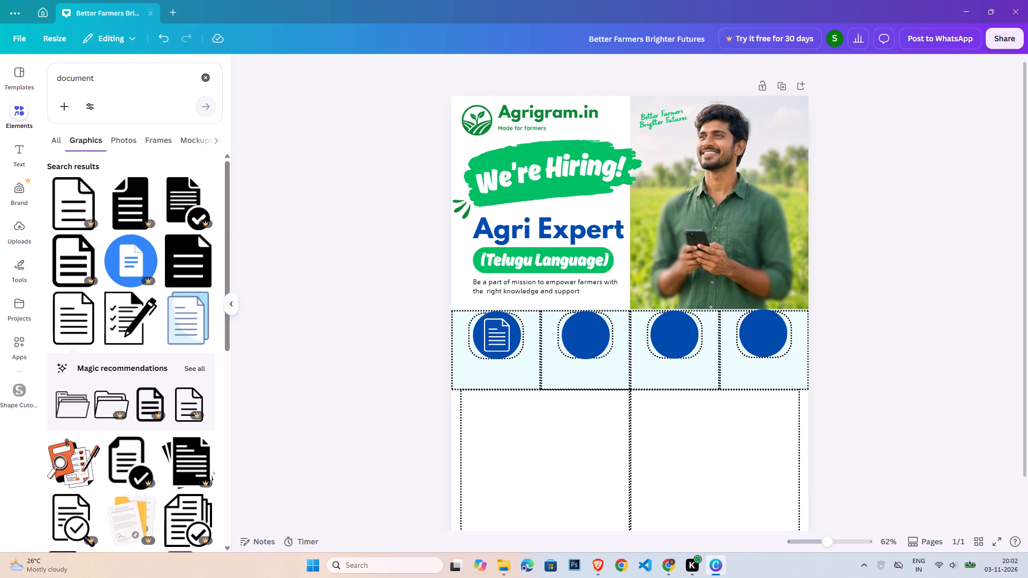
Search the graphics for "communication" and add the solid black pair of speech bubbles with text lines.
triple_click(126, 80)
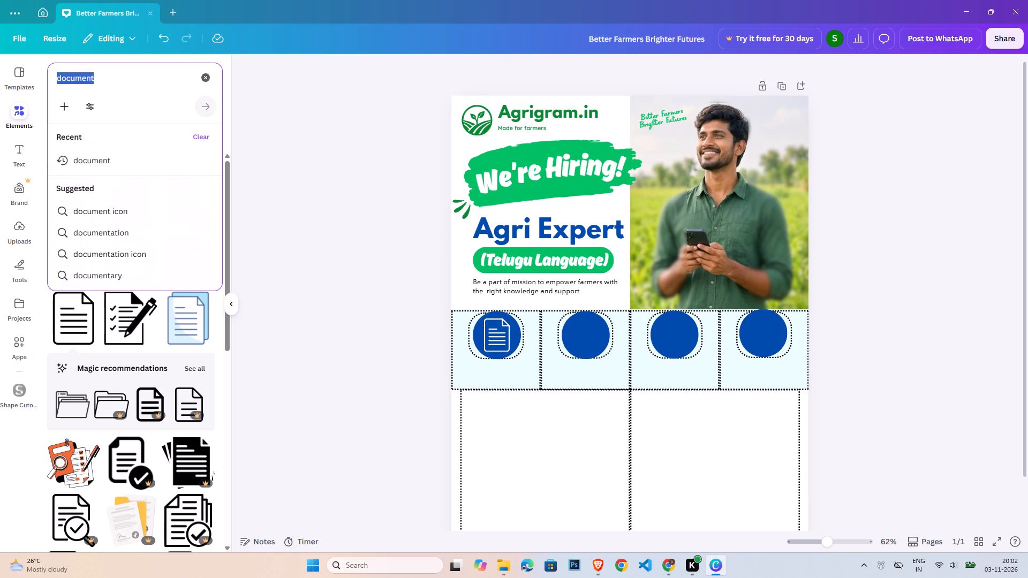
text(communication)
key(Return)
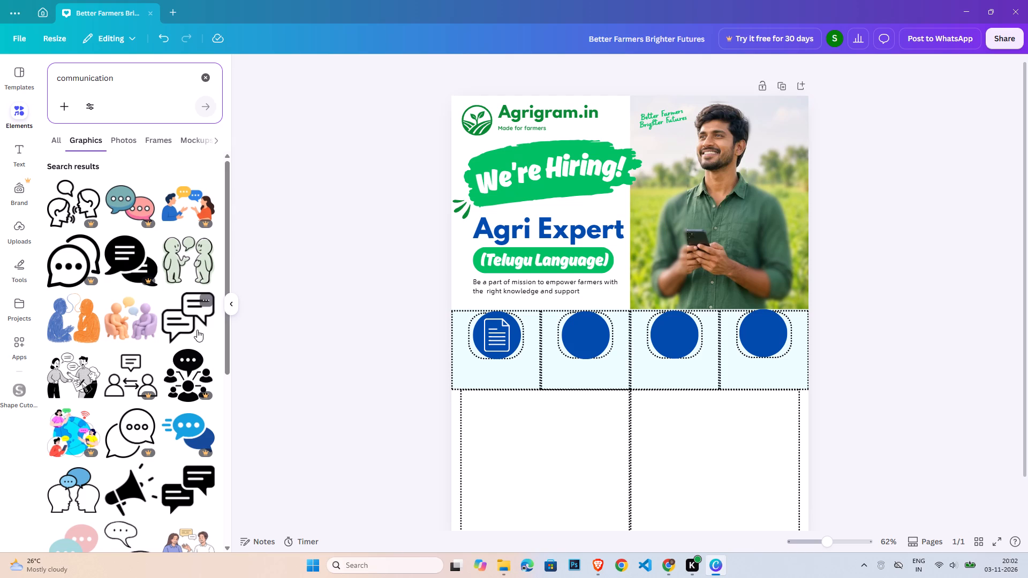
click(179, 491)
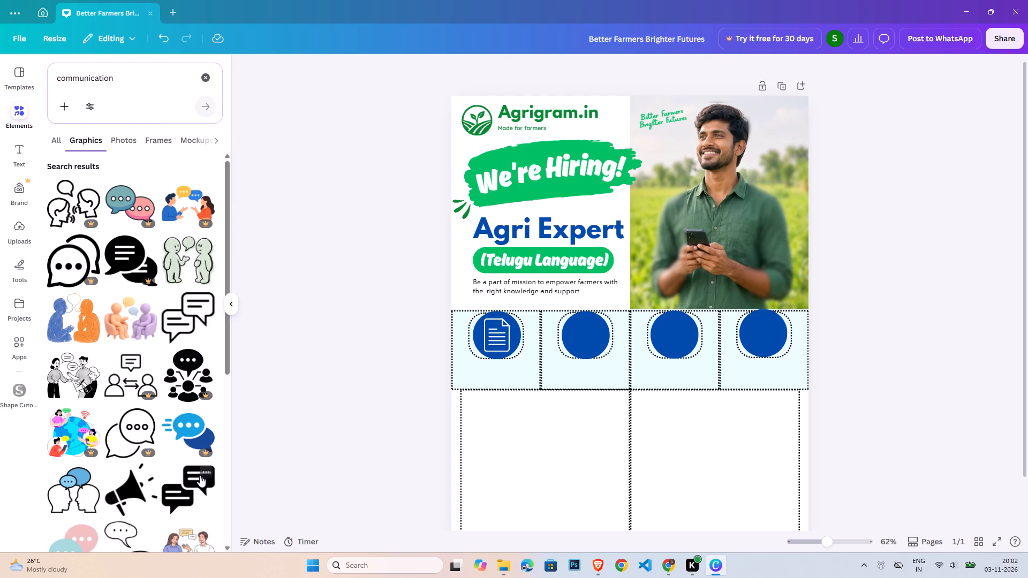
Shrink the speech-bubble icon and place it inside the blue circle of the second dotted box.
drag(702, 250, 638, 321)
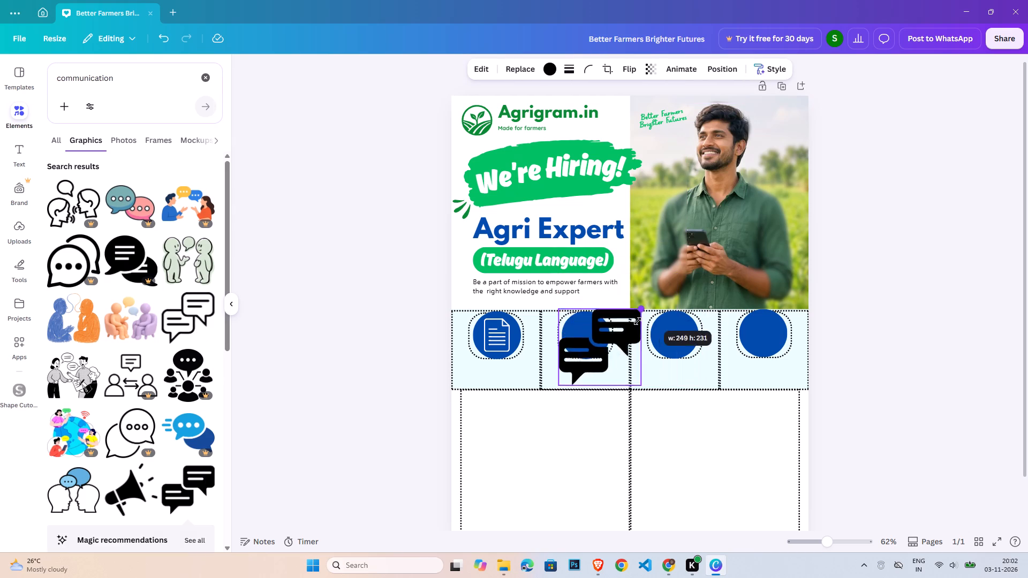
drag(638, 321, 592, 357)
drag(568, 379, 583, 344)
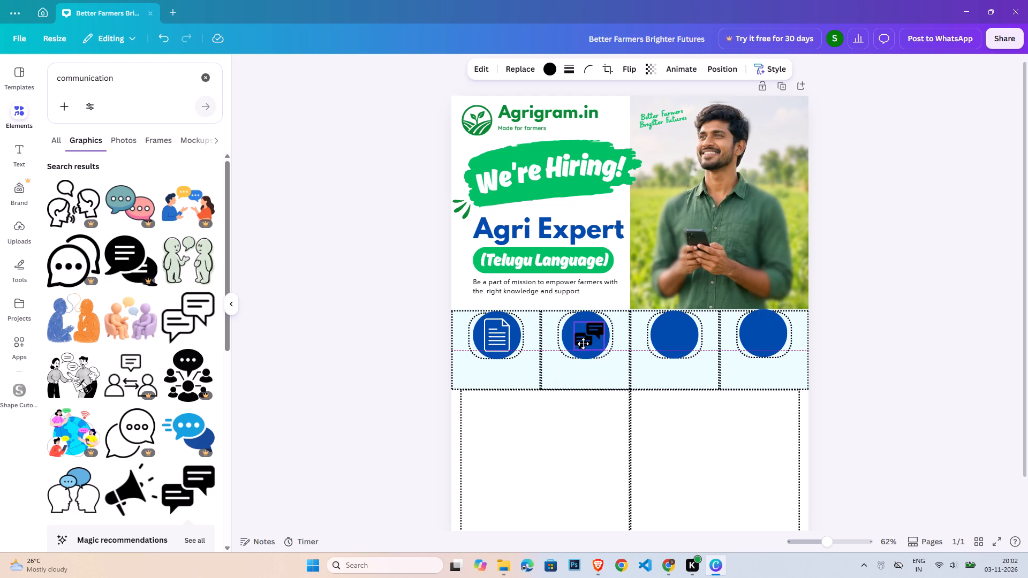
drag(583, 344, 583, 343)
Recolour the speech-bubble icon white.
click(549, 67)
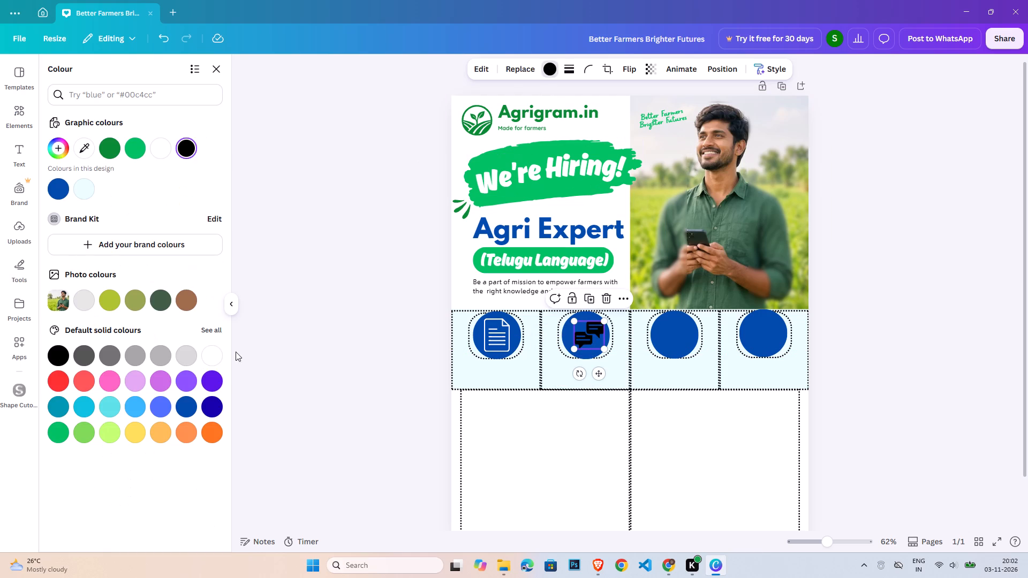
click(215, 362)
Enlarge the speech-bubble icon to fill more of the second blue circle and recentre it there.
click(846, 542)
scroll(611, 399, down, 2)
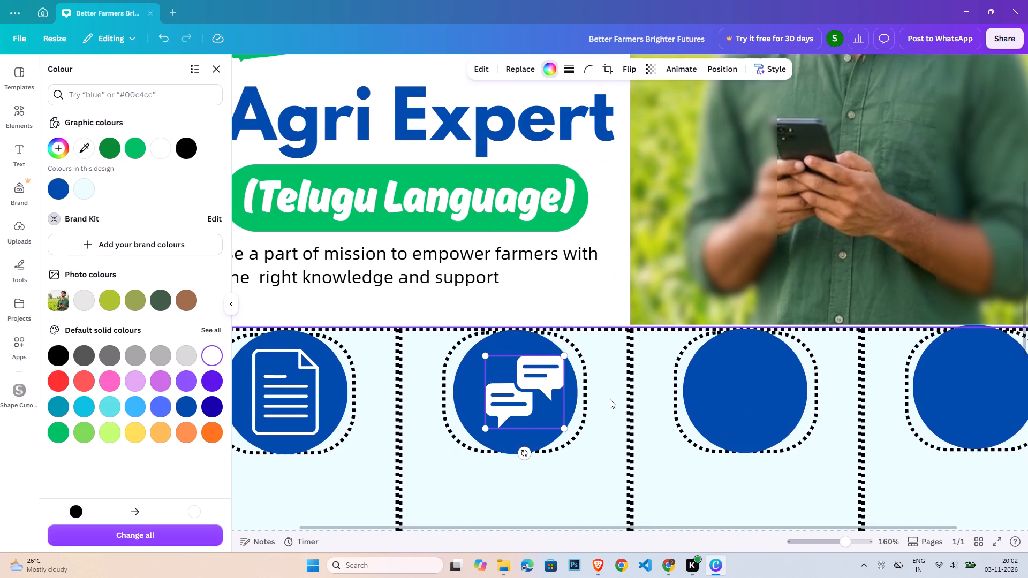
drag(520, 296, 501, 296)
drag(544, 315, 548, 320)
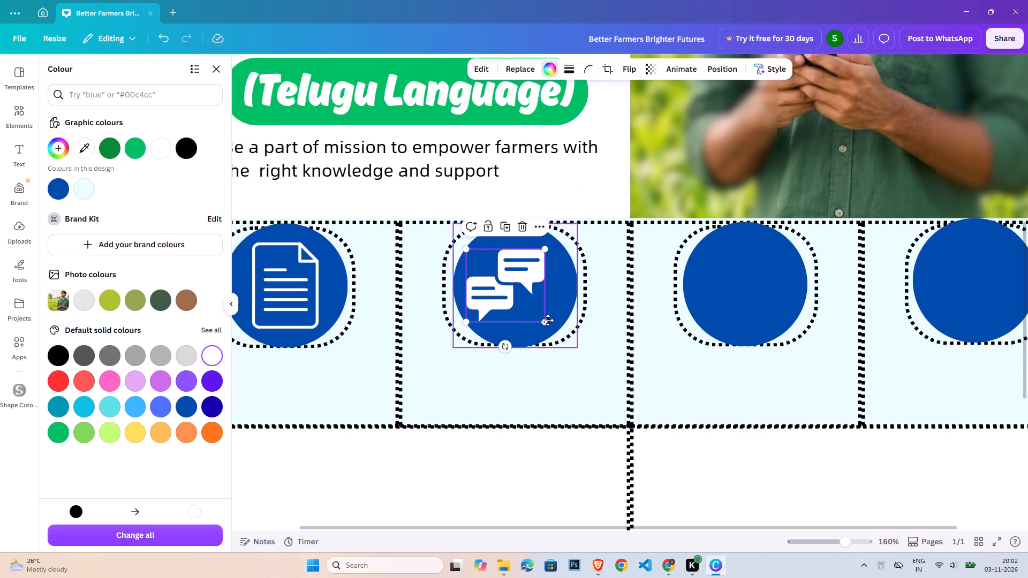
drag(548, 320, 548, 320)
drag(536, 306, 530, 300)
drag(542, 317, 570, 337)
drag(538, 299, 540, 292)
drag(569, 240, 556, 245)
click(535, 270)
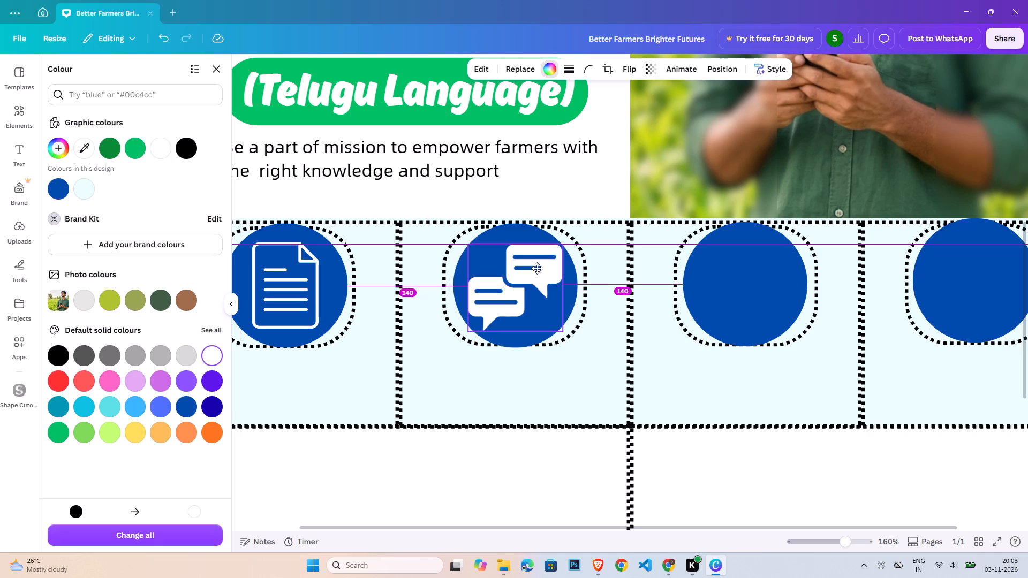
key(Left)
key(Left)
click(564, 491)
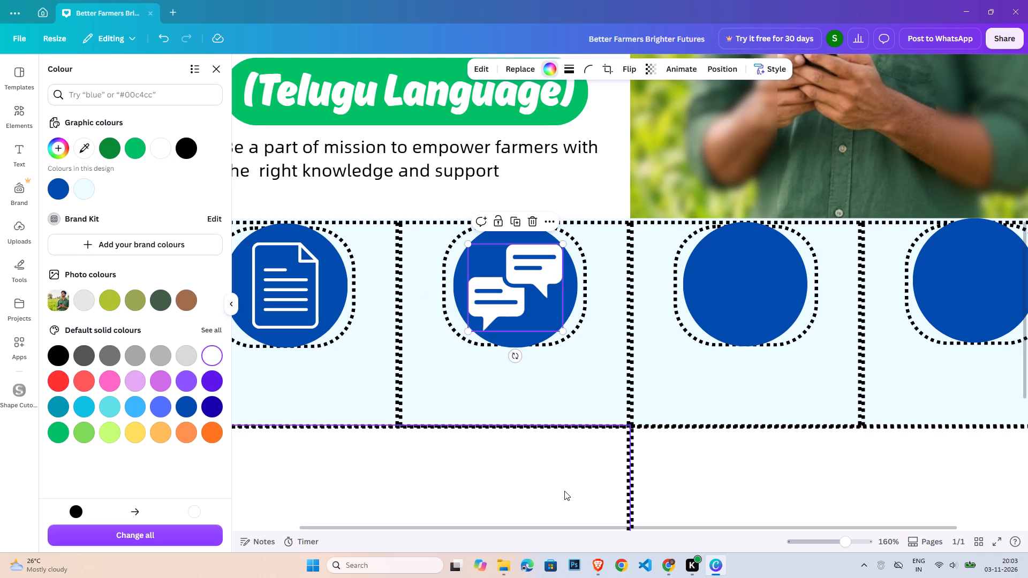
Fine-tune the speech-bubble icon's size and nudge it into balance inside the second blue circle.
click(534, 294)
key(Left)
key(Left)
key(Left)
key(Left)
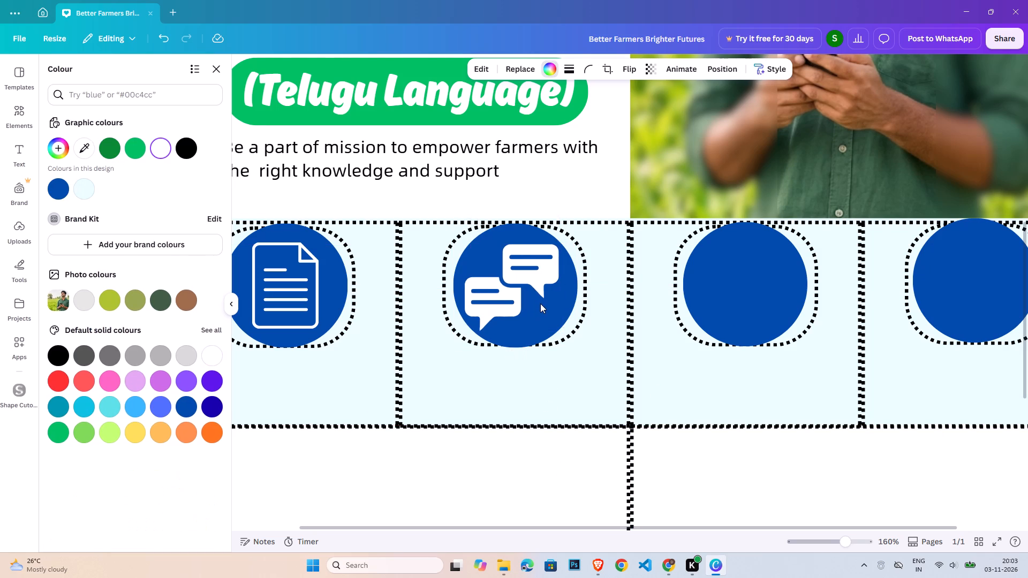
click(541, 261)
click(557, 242)
click(539, 267)
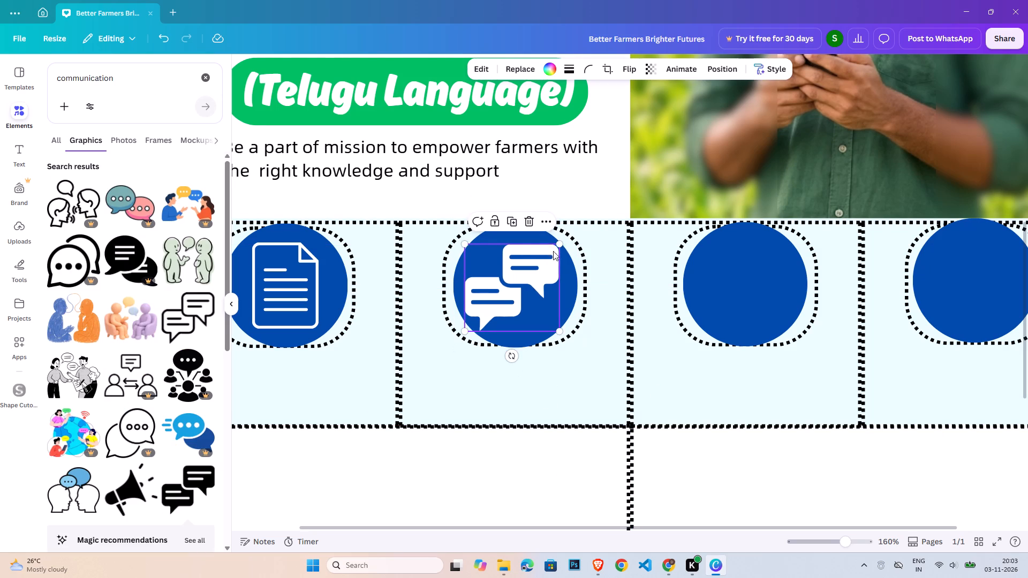
click(560, 242)
click(557, 261)
click(650, 470)
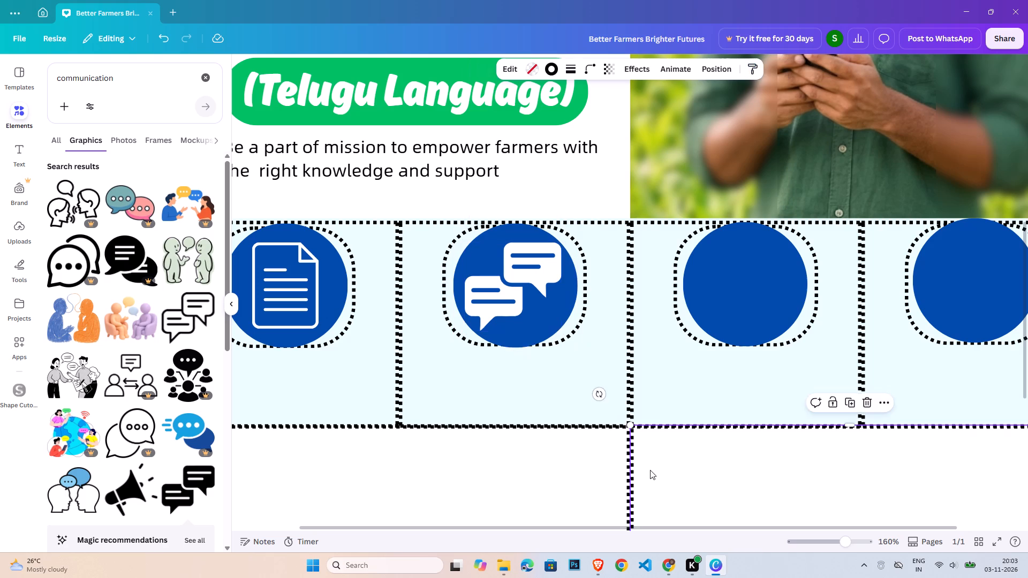
click(540, 290)
key(Left)
key(Left)
key(Down)
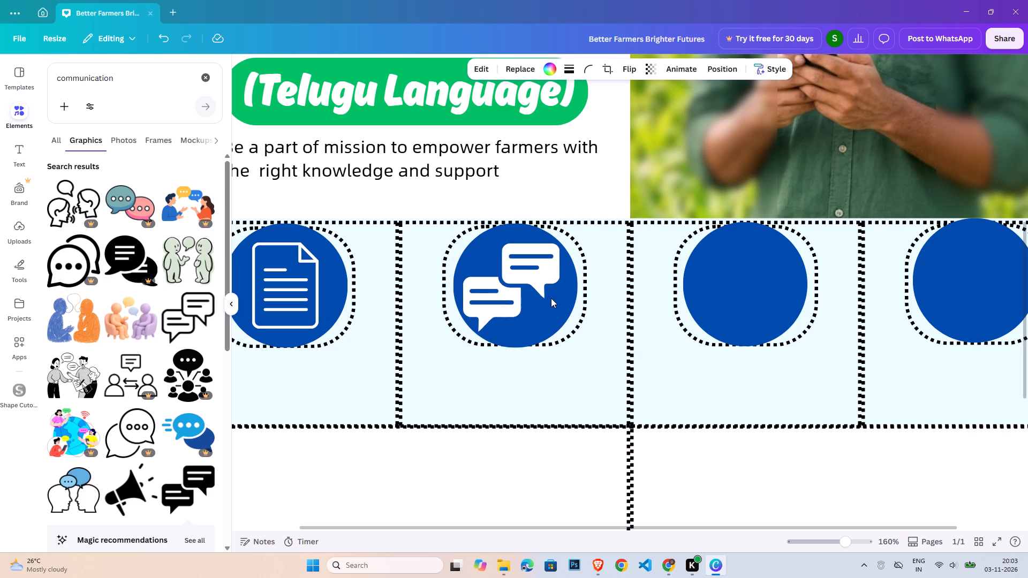
key(Right)
key(Left)
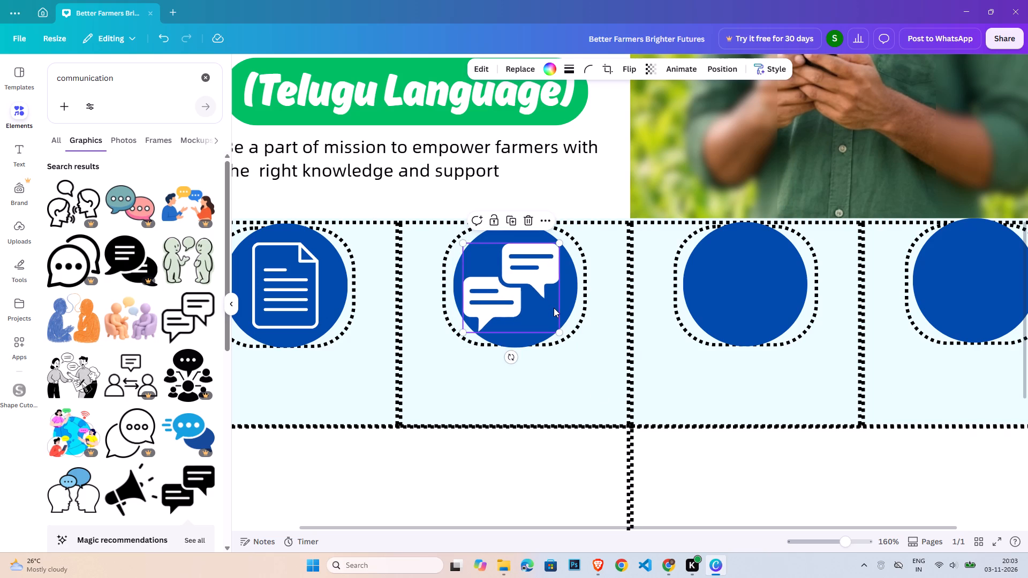
key(Right)
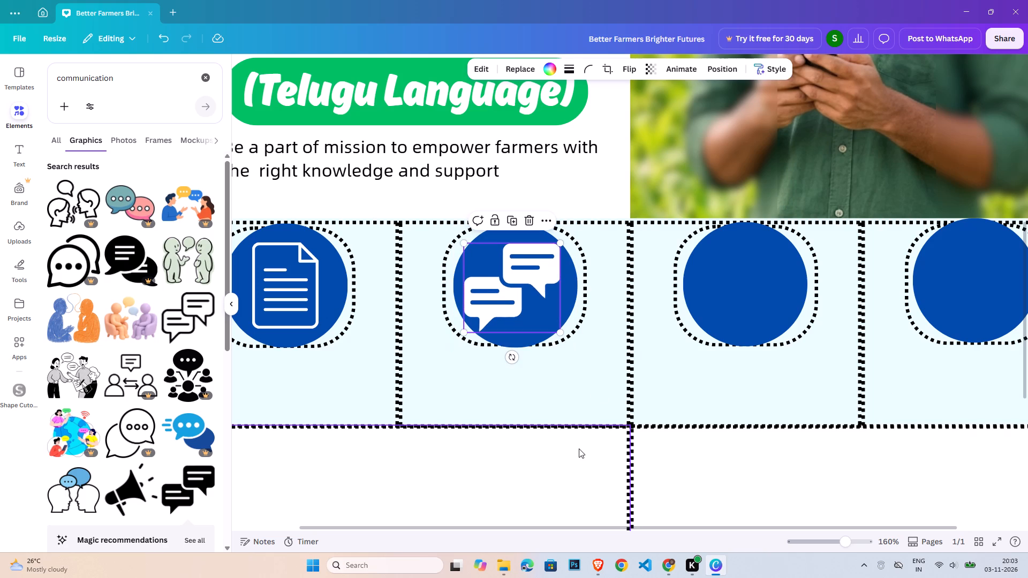
Search the graphics for "home" and add the solid black house with a separate roof line and chimney.
double_click(175, 77)
text(home)
key(Return)
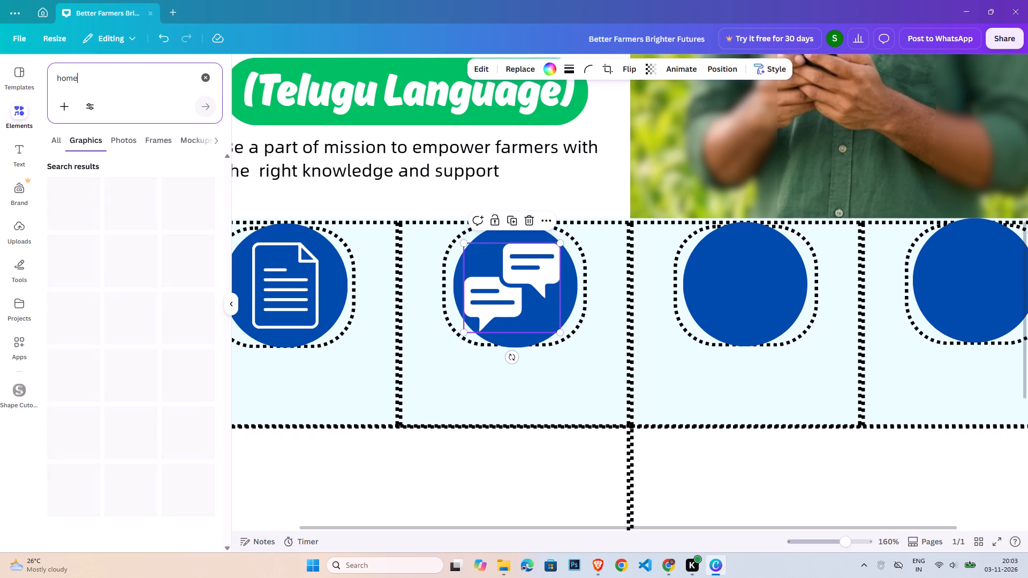
click(189, 275)
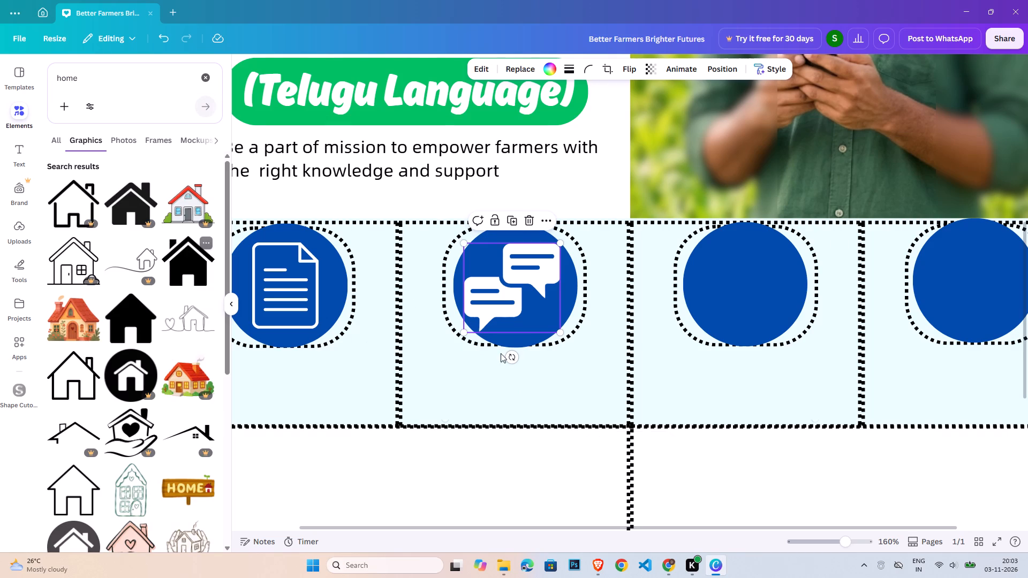
Shrink the house icon and centre it inside the blue circle of the third dotted box.
drag(445, 66, 551, 157)
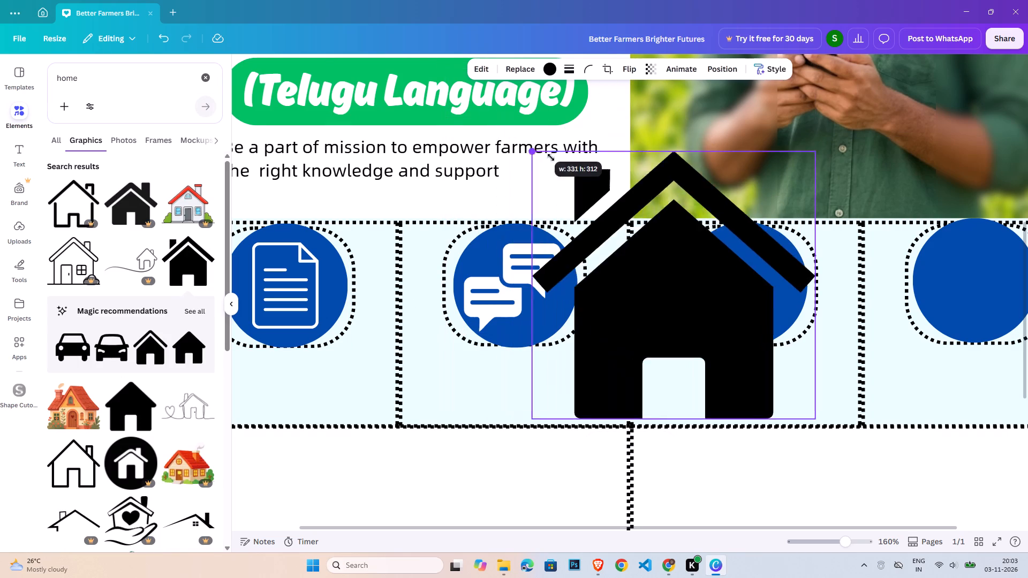
drag(551, 157, 677, 326)
drag(751, 375, 744, 300)
drag(808, 230, 795, 247)
drag(752, 290, 759, 274)
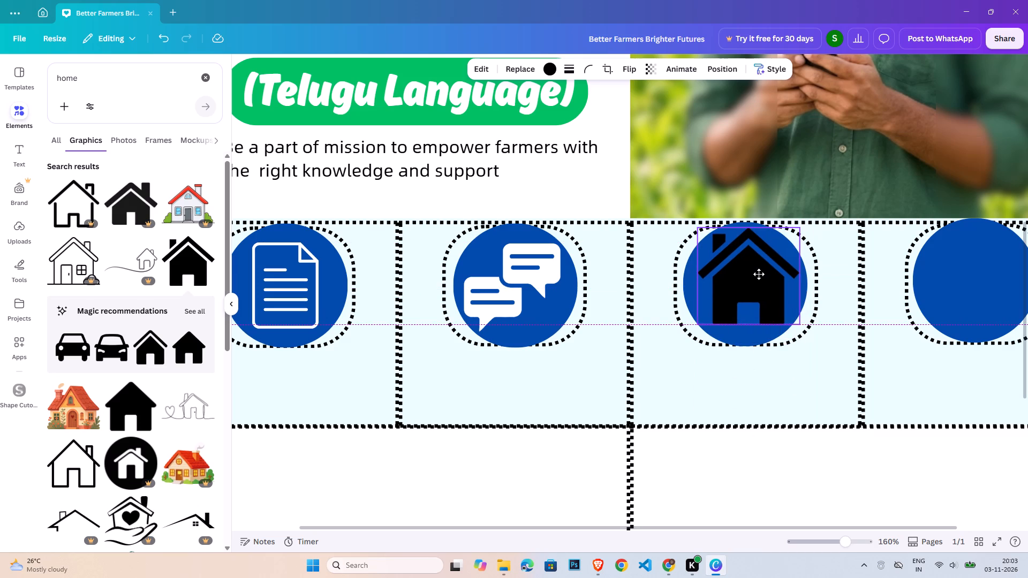
drag(759, 274, 758, 277)
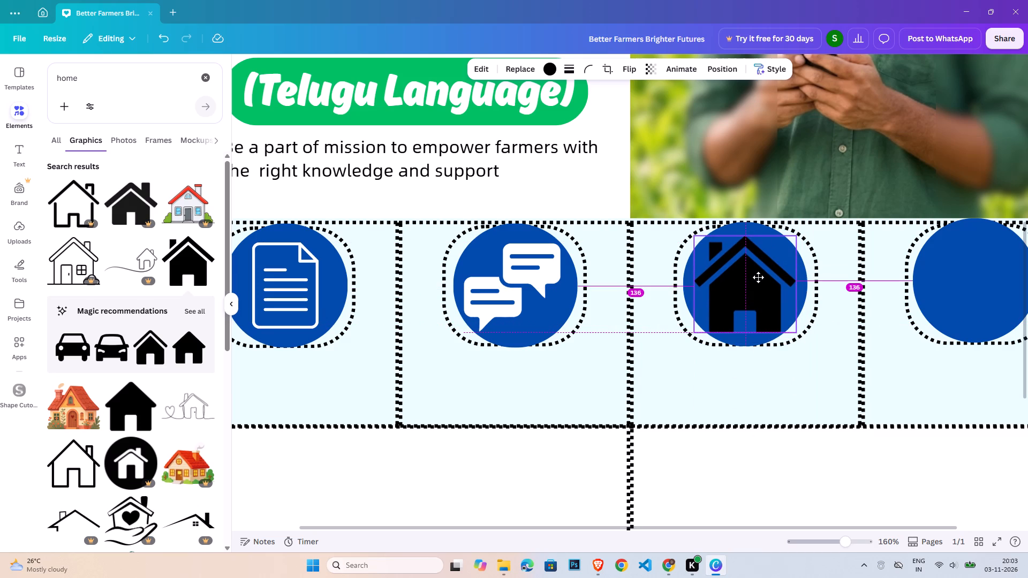
drag(758, 277, 759, 277)
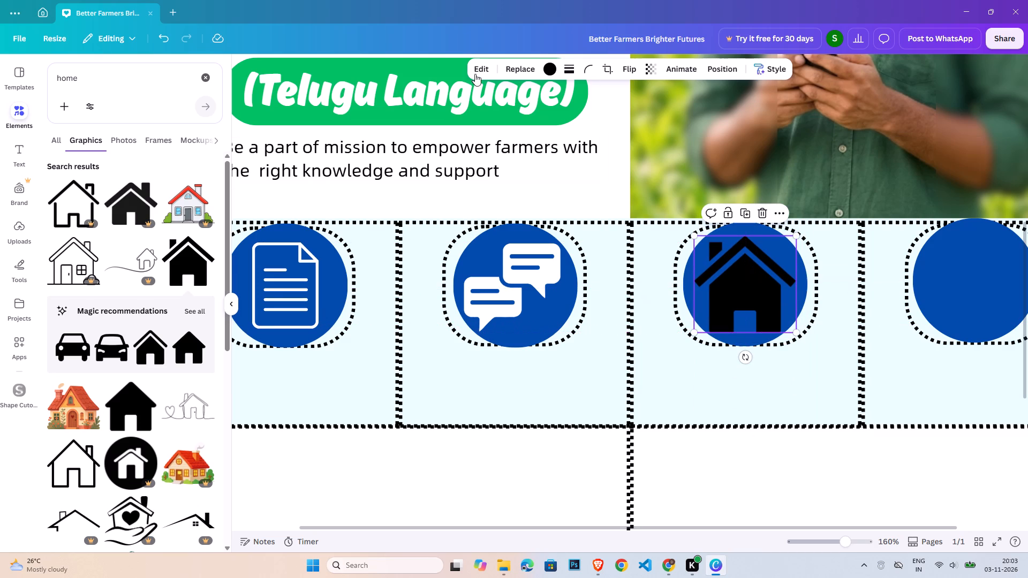
Recolour the house icon white.
click(548, 69)
click(207, 351)
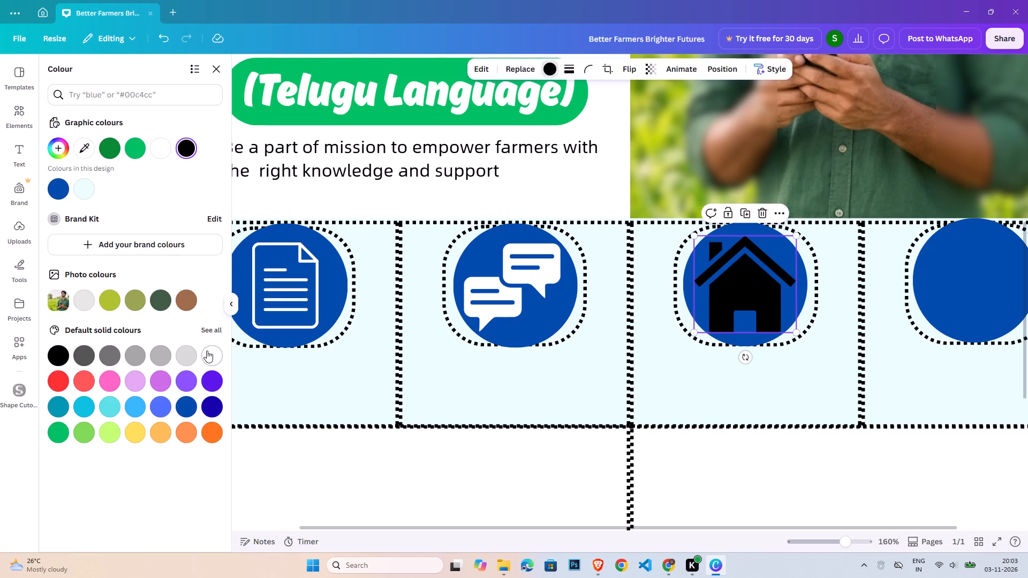
Make the house icon slightly smaller and recentre it in the third blue circle.
drag(757, 530, 854, 524)
click(817, 497)
click(697, 310)
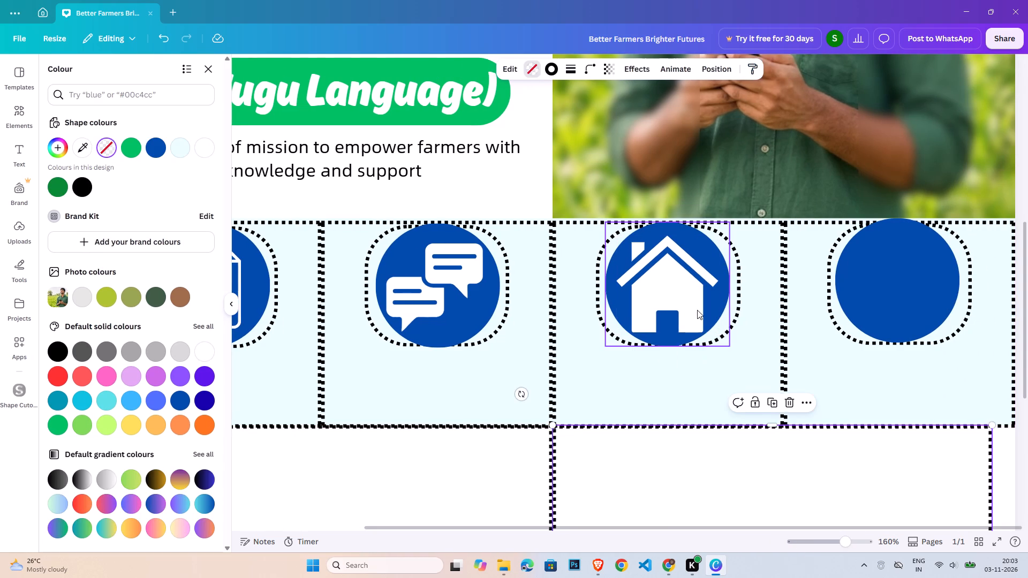
click(720, 332)
click(686, 301)
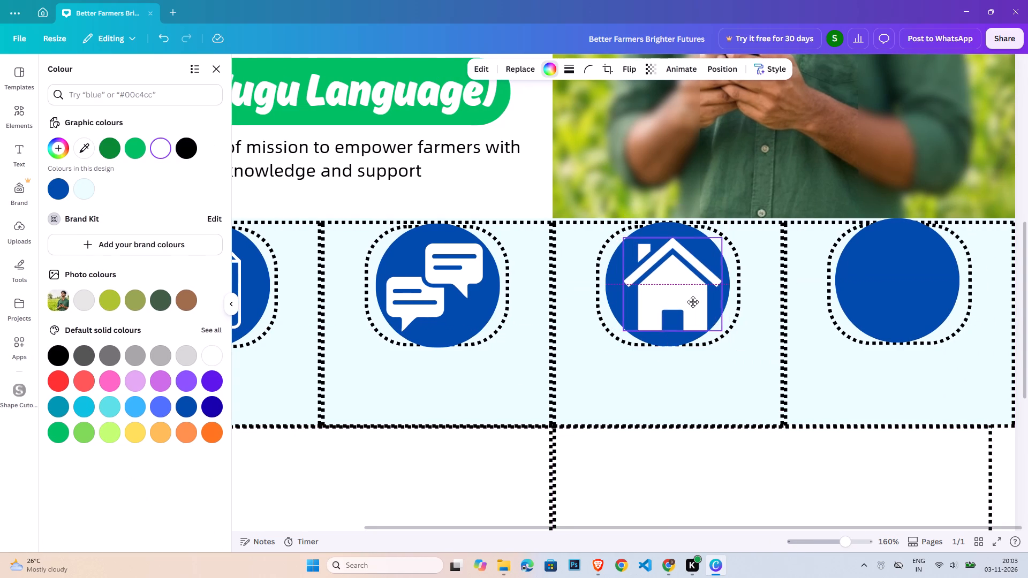
click(727, 427)
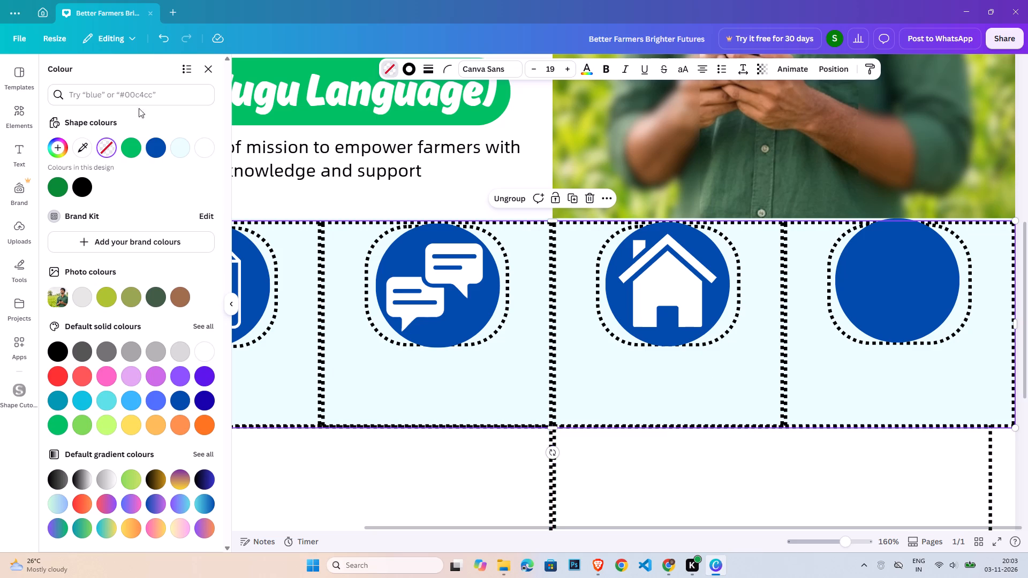
Search the graphics for "document" and add the black checklist page with a pen.
click(25, 109)
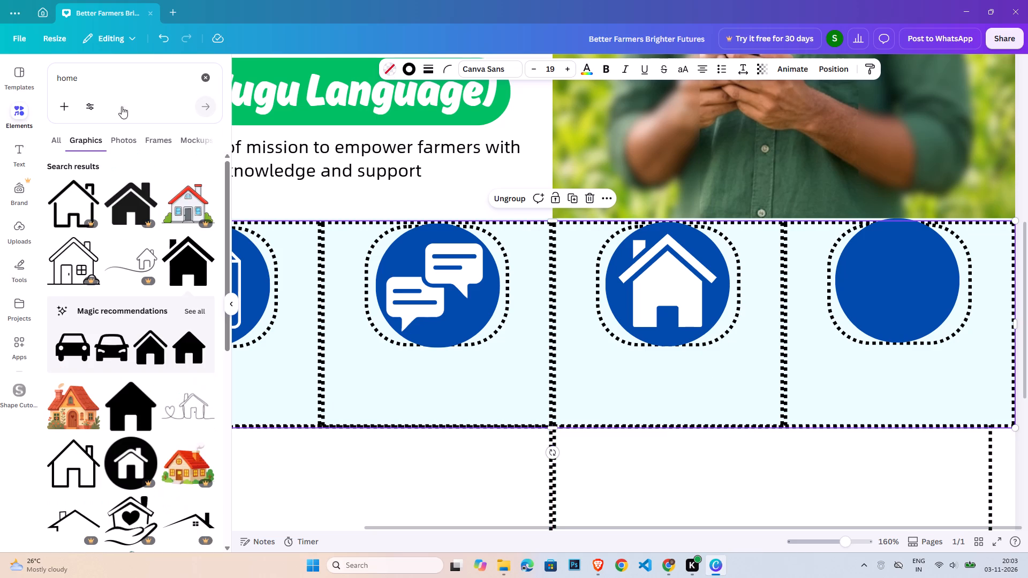
double_click(118, 82)
text(document)
key(Return)
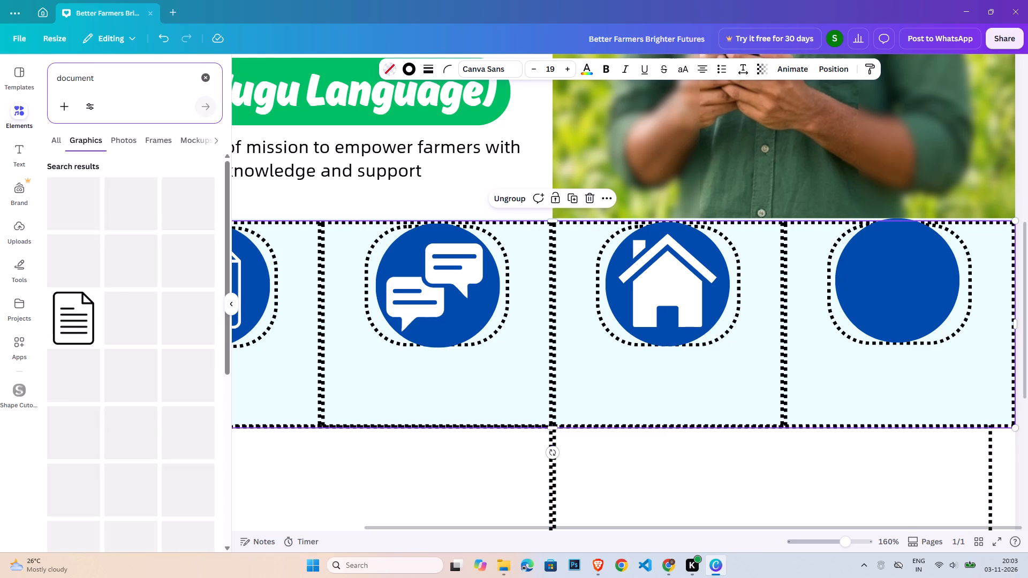
click(127, 330)
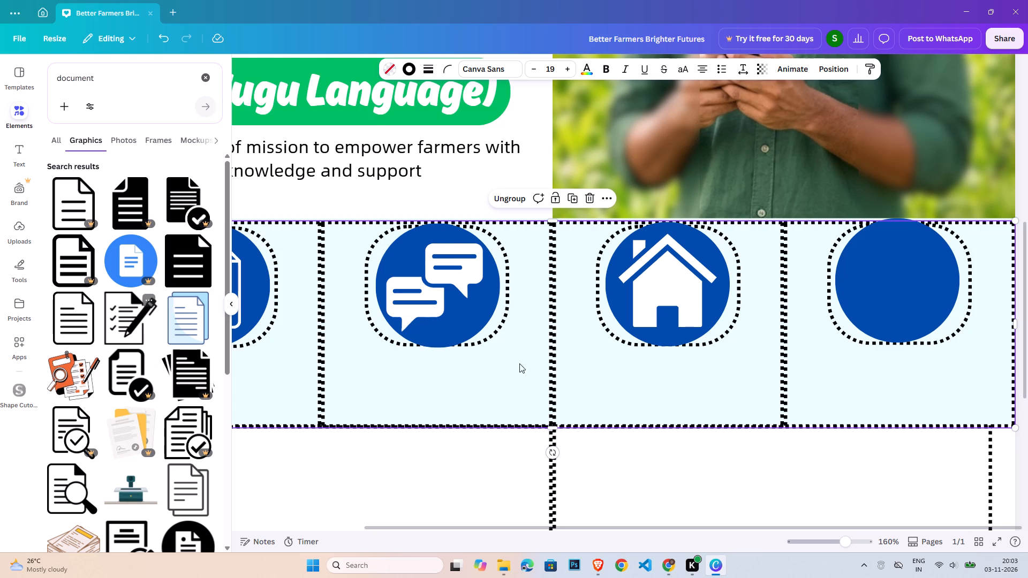
Shrink the checklist-and-pen icon and place it inside the blue circle of the fourth dotted box.
drag(369, 59, 629, 332)
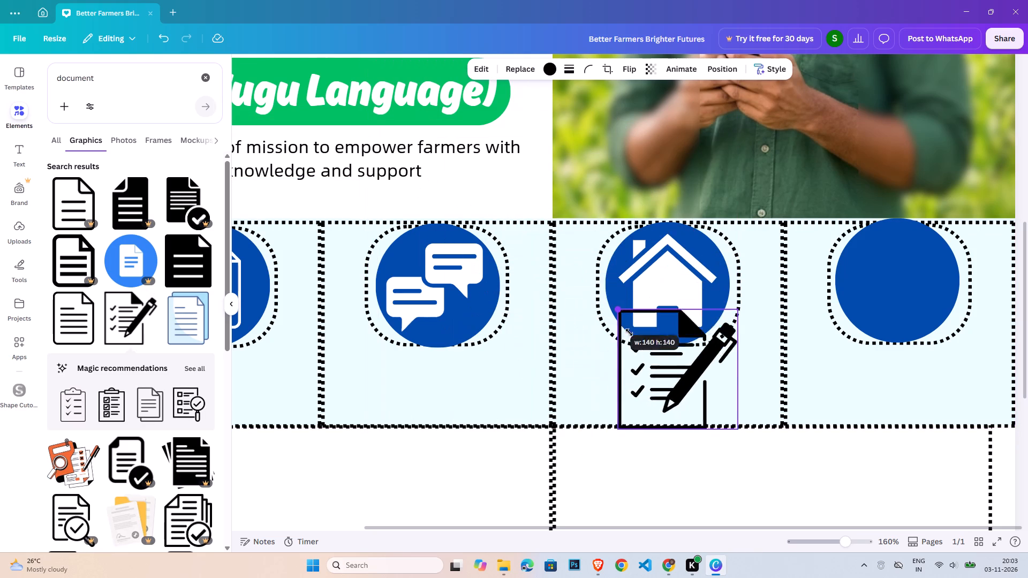
drag(629, 332, 649, 361)
drag(692, 405, 886, 290)
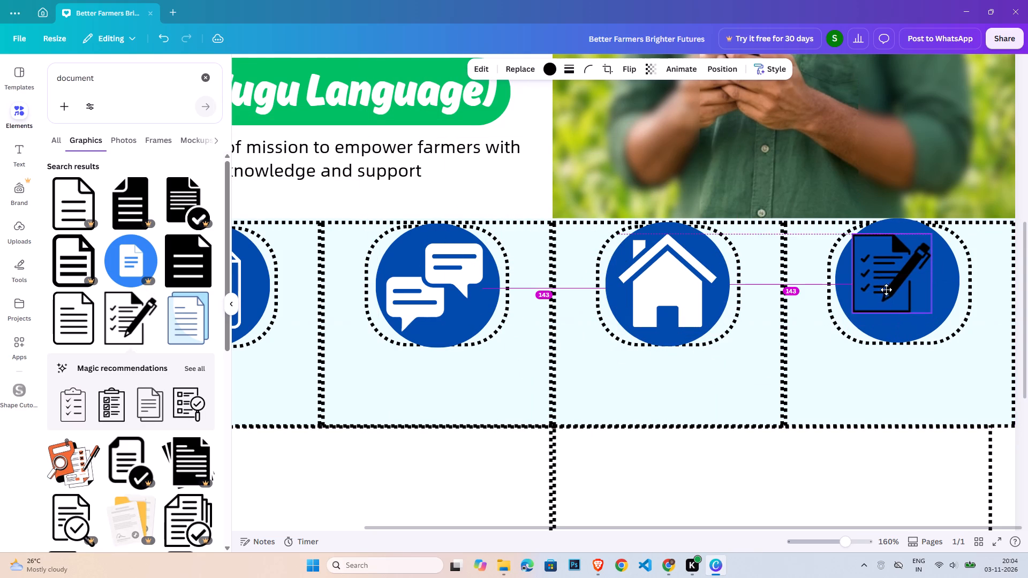
drag(886, 290, 885, 295)
drag(933, 316, 941, 313)
drag(895, 294, 905, 291)
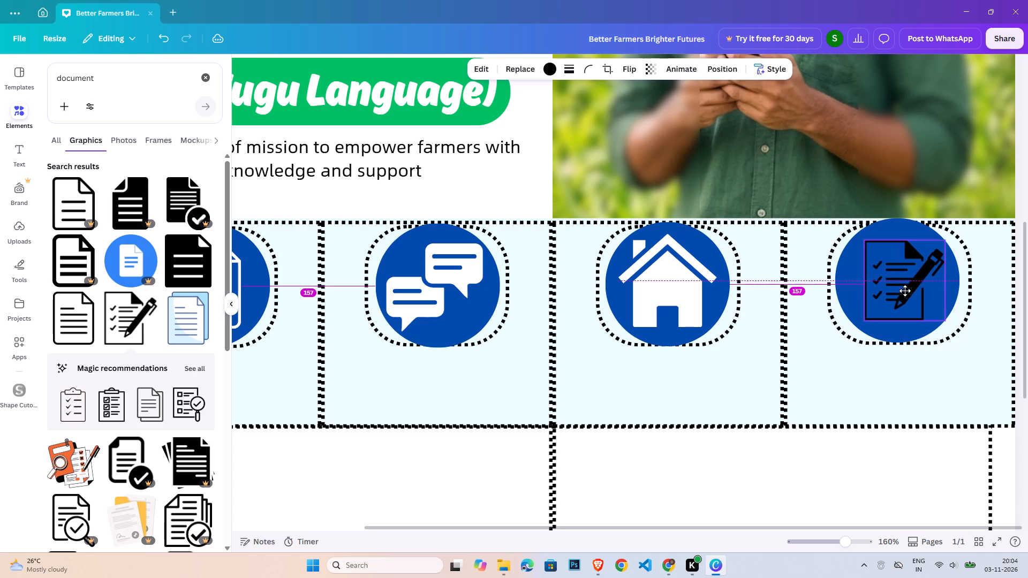
drag(905, 291, 907, 288)
Fine-tune the checklist icon's size and nudge it to the centre of the fourth blue circle.
drag(860, 235, 844, 231)
drag(891, 248, 895, 257)
drag(947, 232, 943, 237)
click(915, 259)
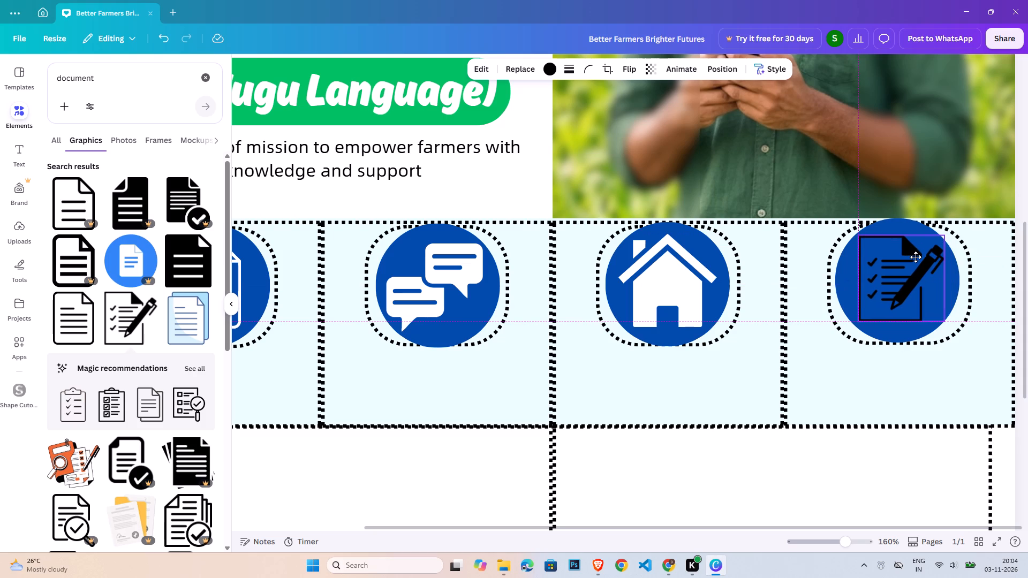
key(Down)
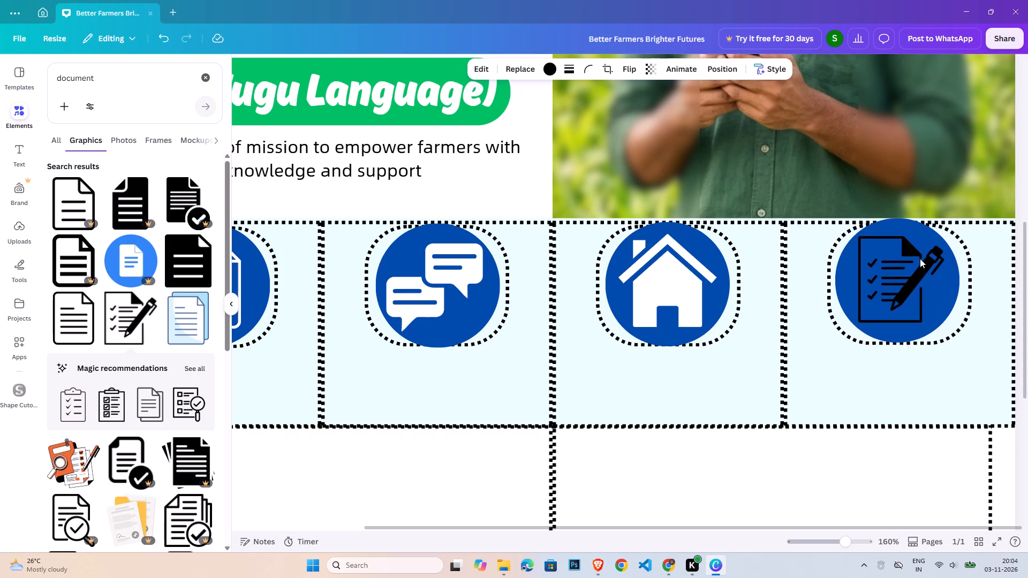
key(Down)
key(Down)
key(Right)
key(Right)
key(Down)
key(Right)
key(Right)
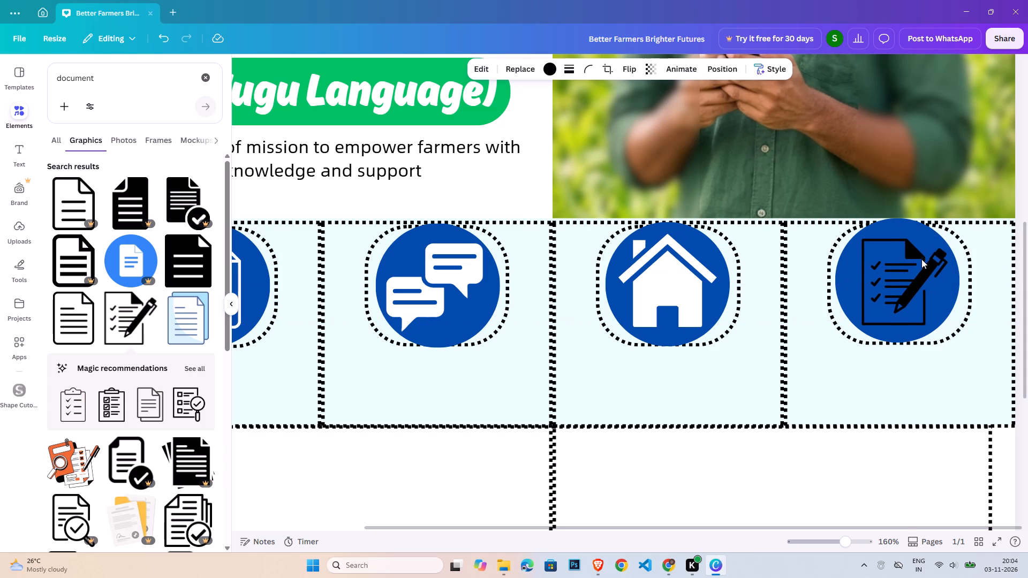
key(Right)
Recolour the checklist icon white.
click(553, 65)
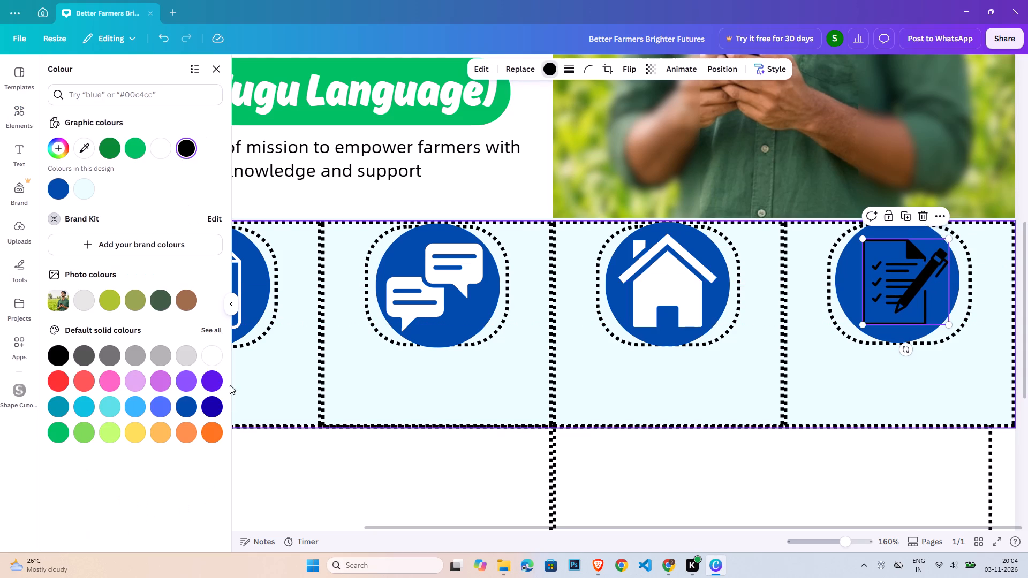
click(216, 351)
click(837, 544)
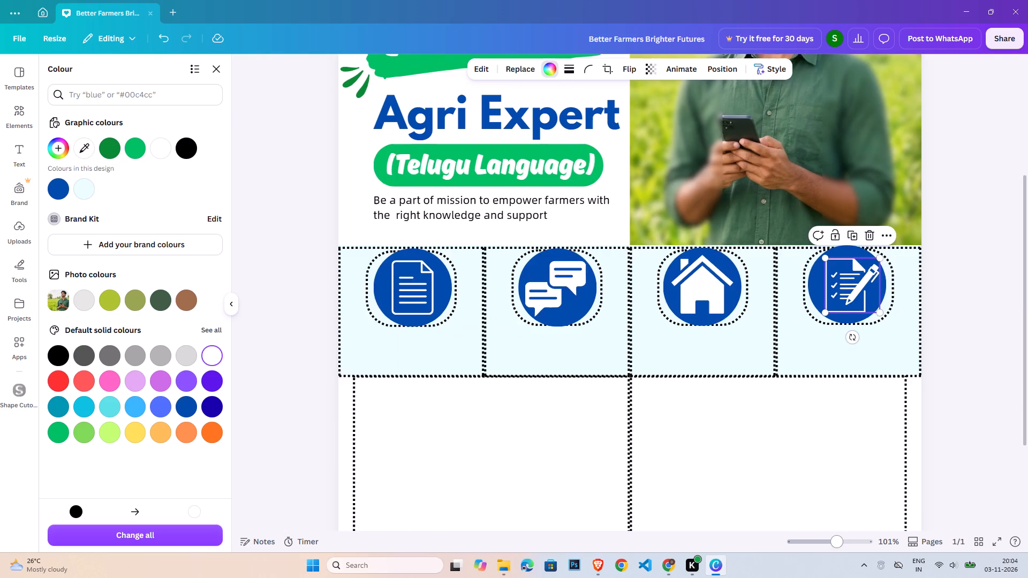
click(832, 546)
double_click(932, 412)
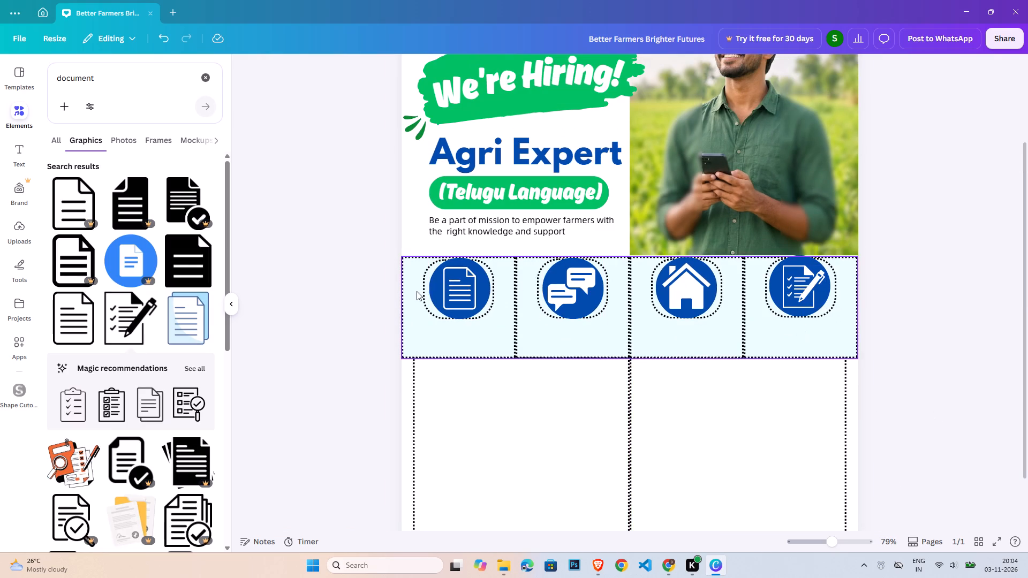
Group each of the four white icons with its own blue circle.
click(433, 292)
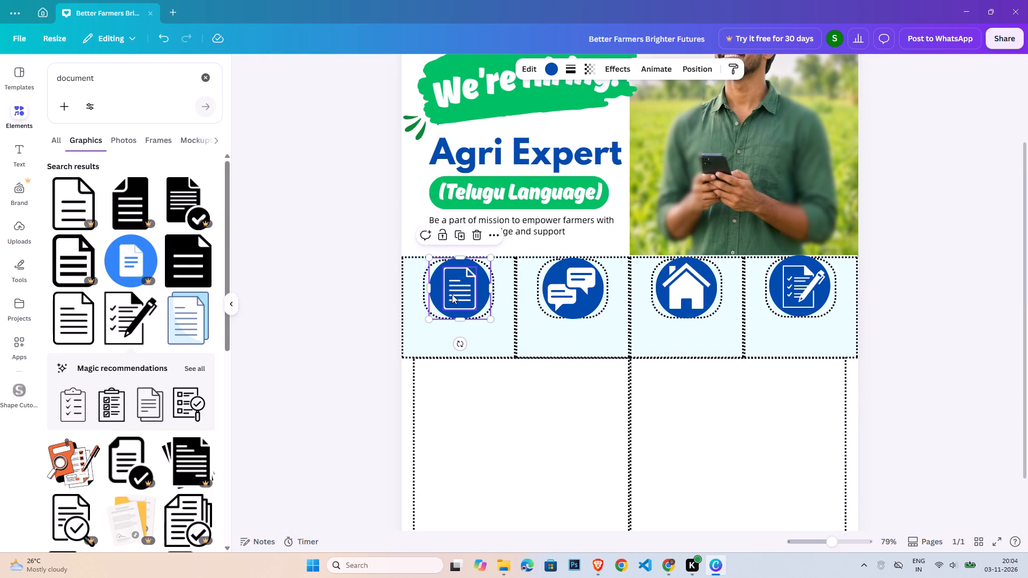
shift+click(452, 294)
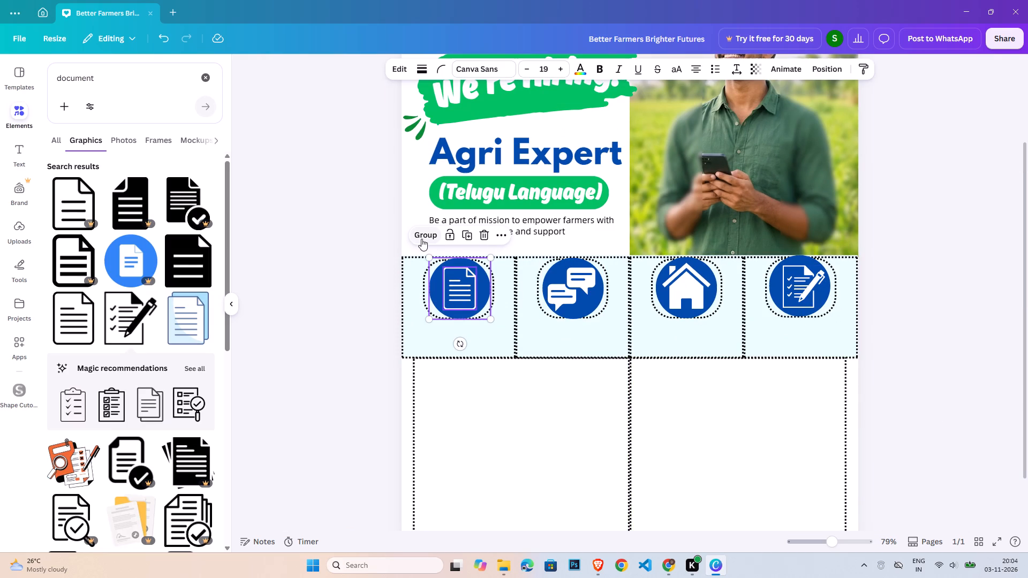
click(421, 239)
click(568, 260)
shift+click(581, 283)
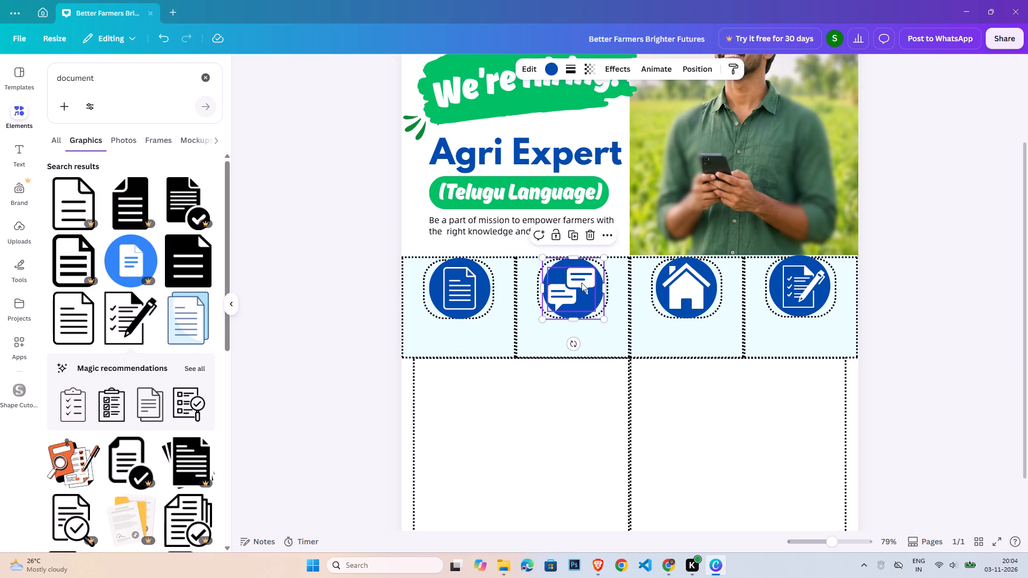
click(544, 241)
click(699, 260)
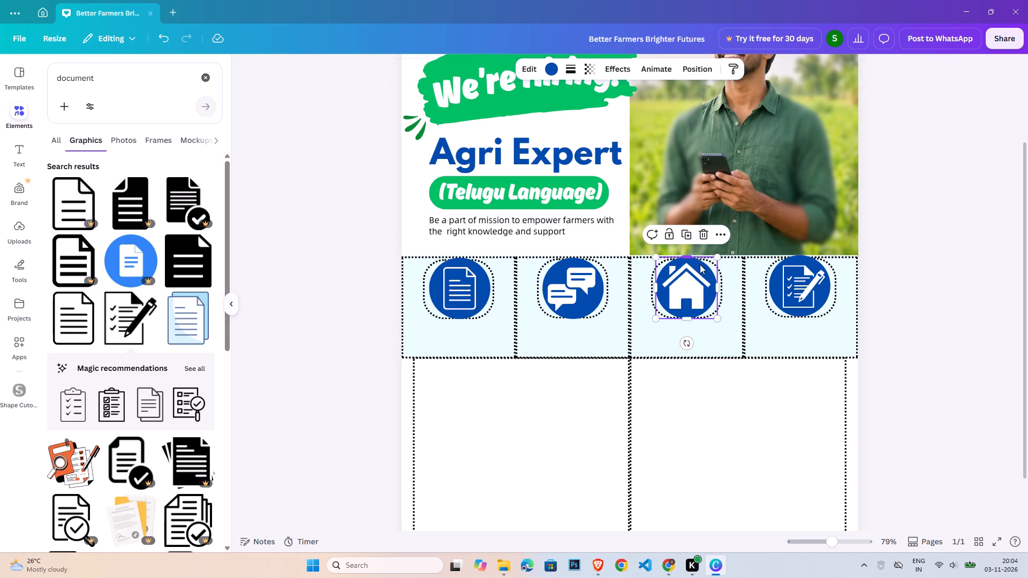
shift+click(692, 282)
click(657, 237)
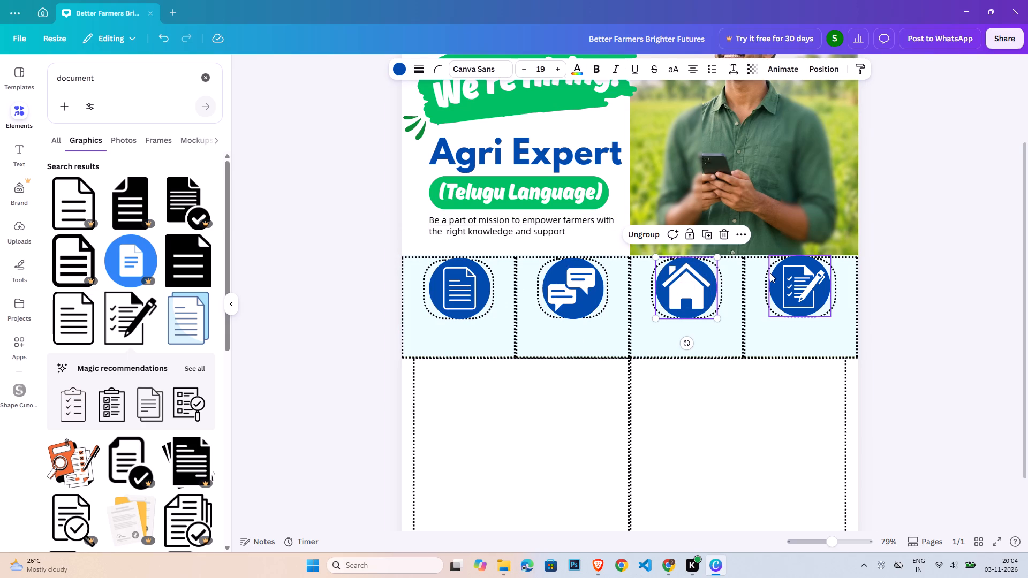
click(770, 273)
shift+click(799, 279)
click(768, 236)
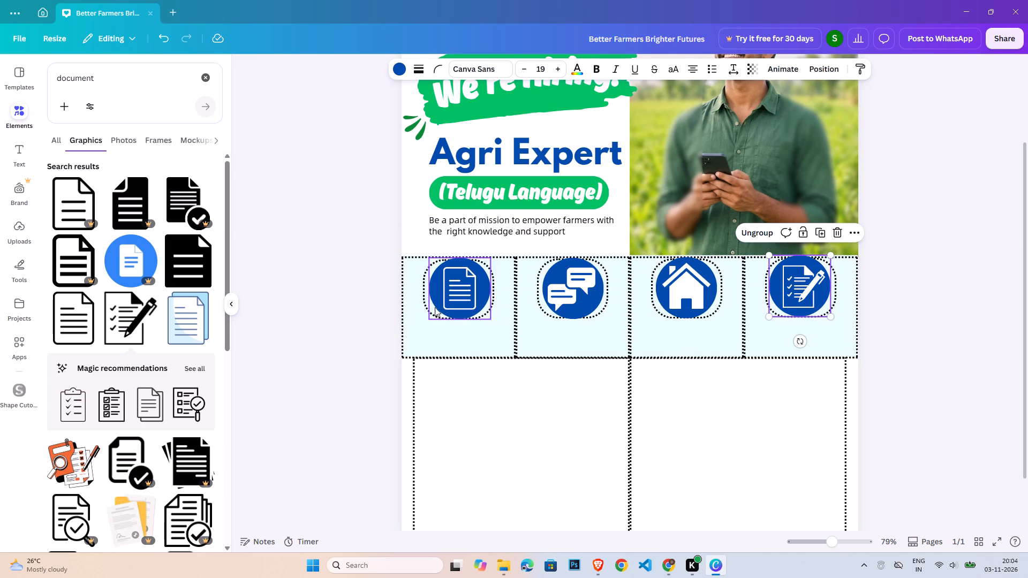
Scale the four circle-and-icon groups down together to about 115 px each and shift them slightly within the band.
click(443, 287)
shift+click(545, 296)
shift+click(671, 288)
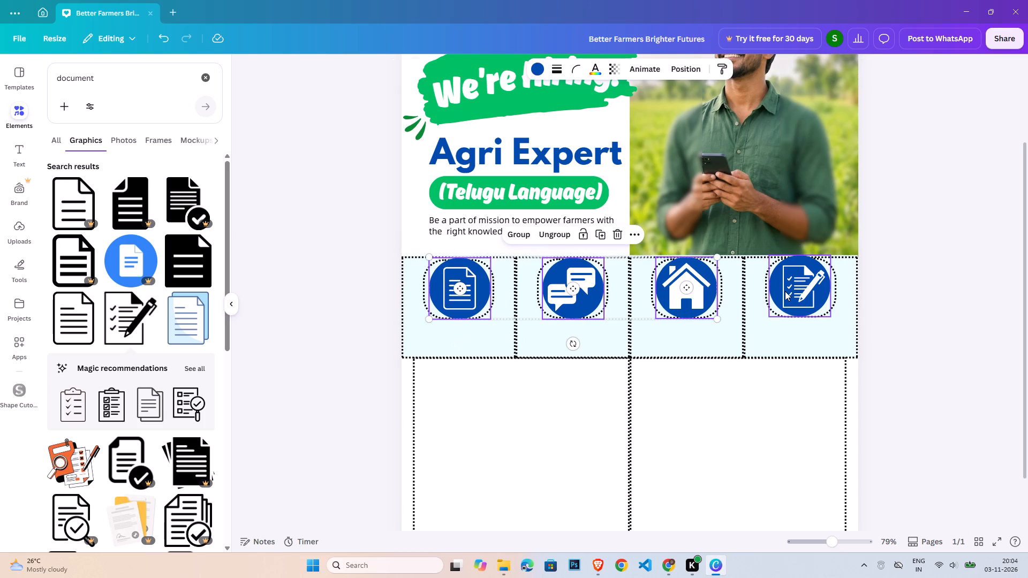
shift+click(785, 291)
drag(833, 318, 786, 298)
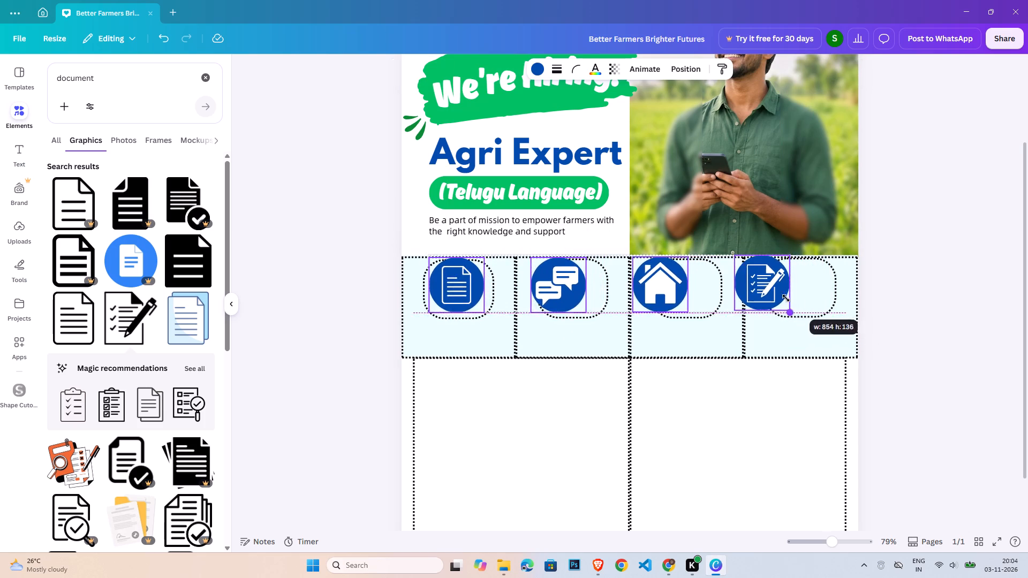
drag(786, 298, 750, 291)
drag(702, 289, 707, 294)
click(921, 326)
Move the checklist circle group into the centre of the fourth rounded dotted frame.
drag(735, 292, 742, 292)
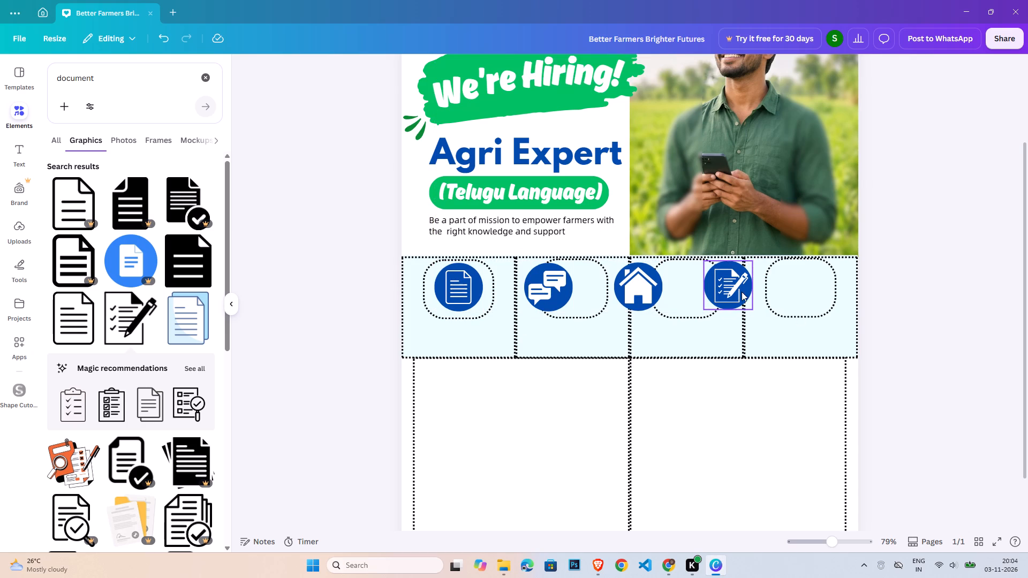
drag(742, 292, 807, 294)
Space the four circle-and-icon groups evenly across the band with Tidy up.
click(474, 292)
shift+click(543, 292)
shift+click(668, 290)
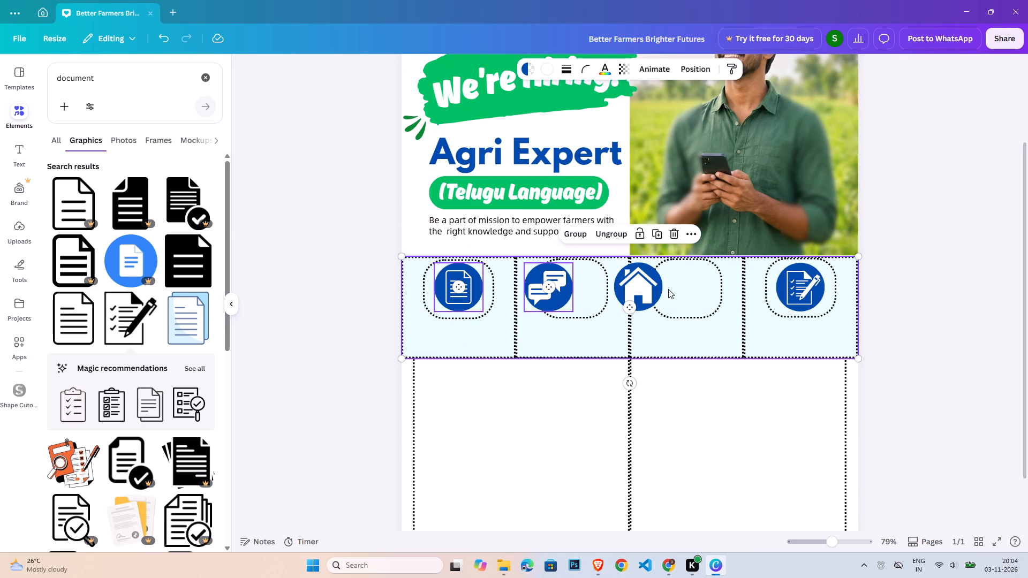
click(320, 322)
click(470, 288)
shift+click(551, 290)
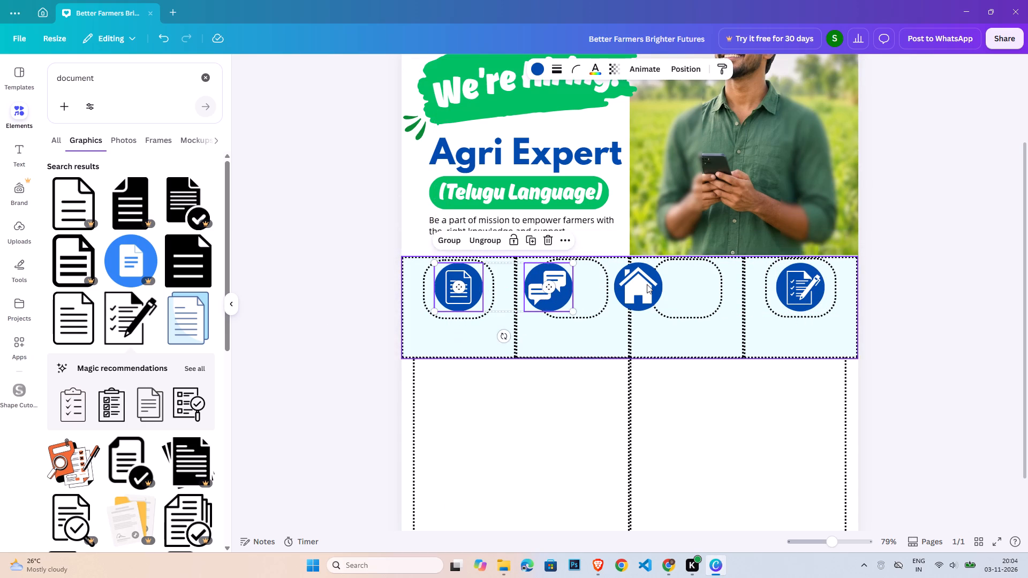
shift+click(647, 284)
shift+click(795, 280)
click(691, 65)
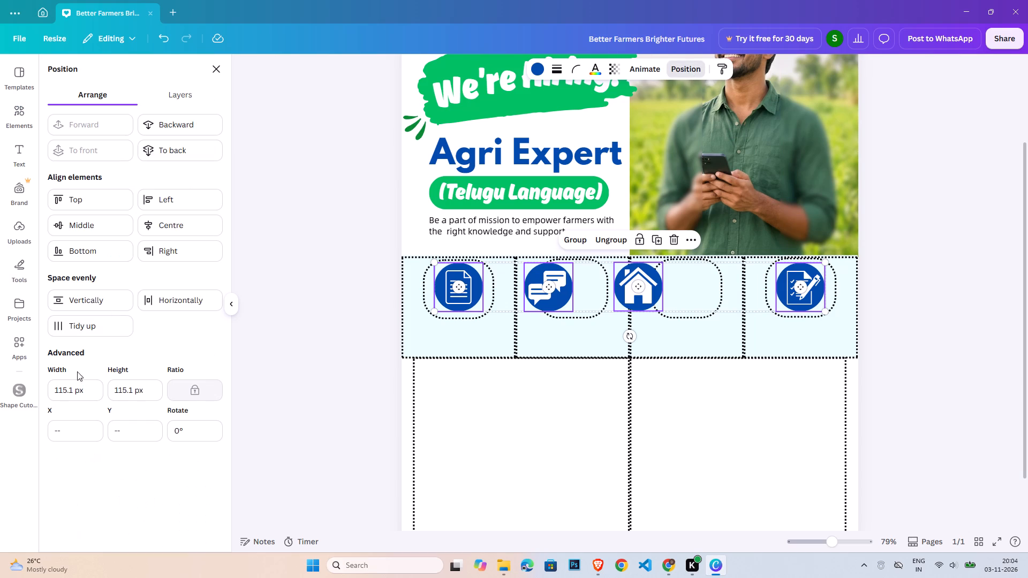
click(93, 324)
double_click(909, 332)
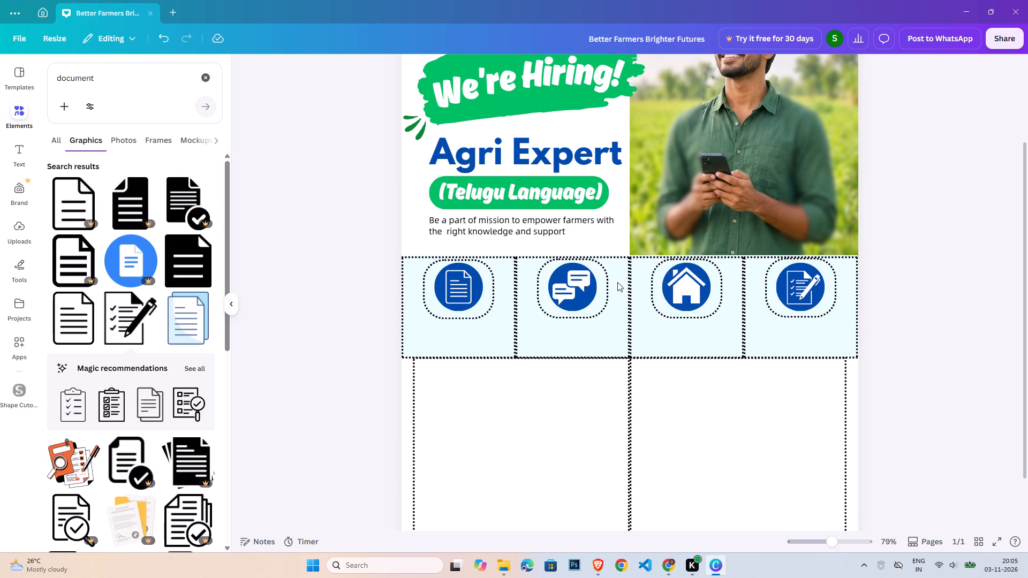
Ungroup all four circle-and-icon groups so the icons can be edited separately from their circles.
click(455, 292)
click(428, 241)
click(371, 277)
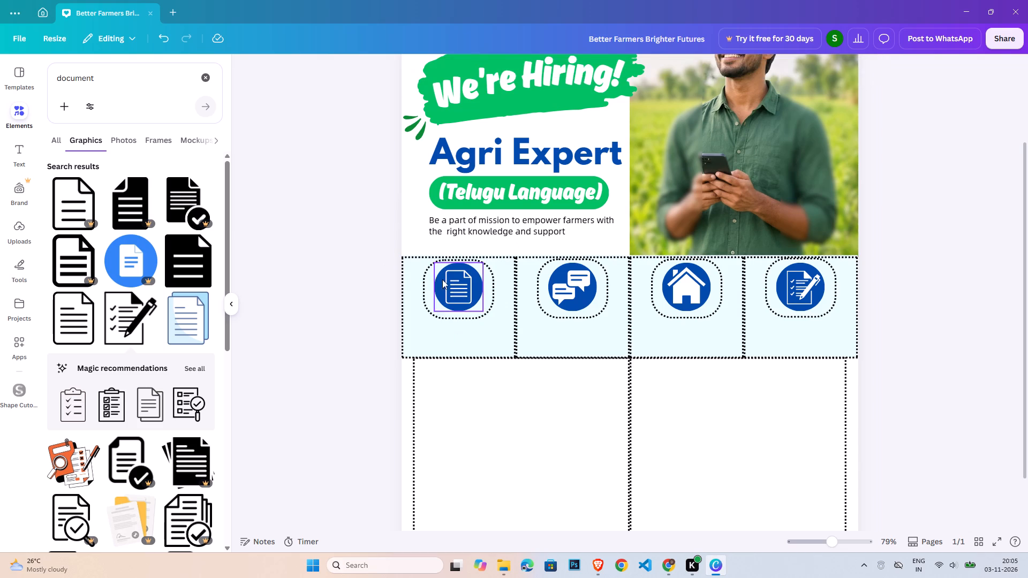
click(449, 283)
click(568, 282)
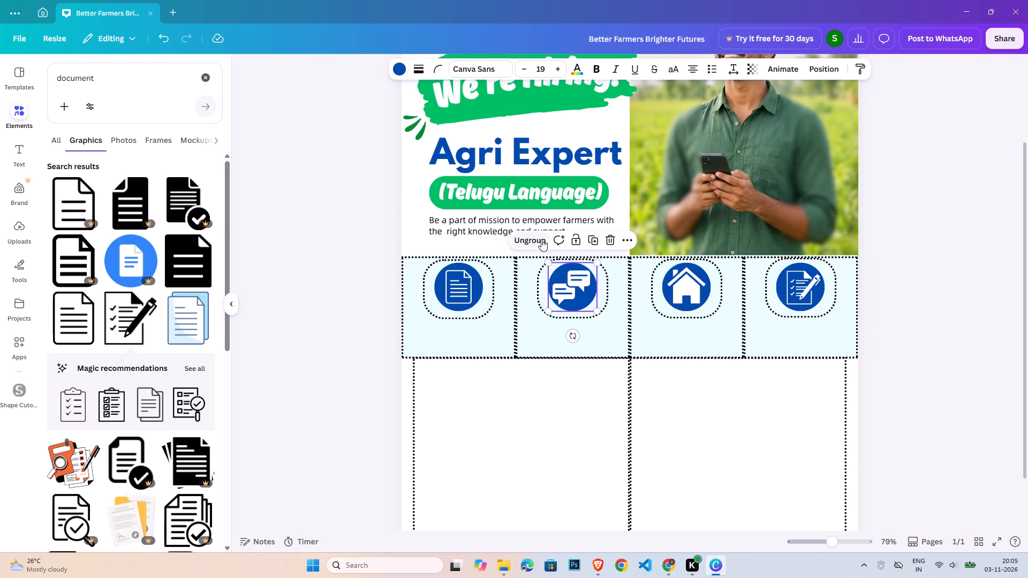
click(541, 239)
click(706, 276)
click(645, 234)
click(826, 295)
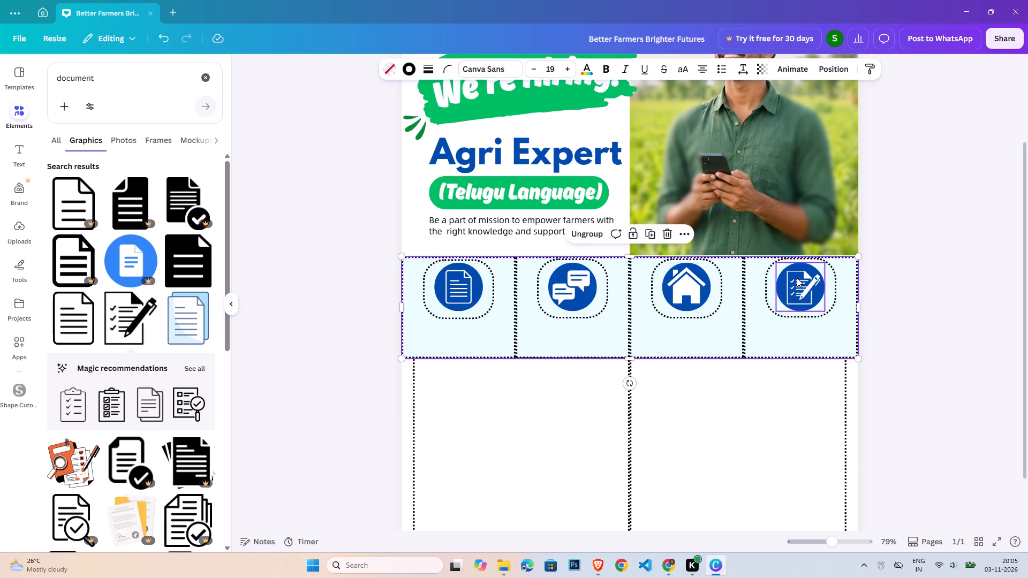
click(798, 277)
click(753, 241)
Scale down the document, chat, house and checklist icons together without resizing their blue circles.
click(455, 282)
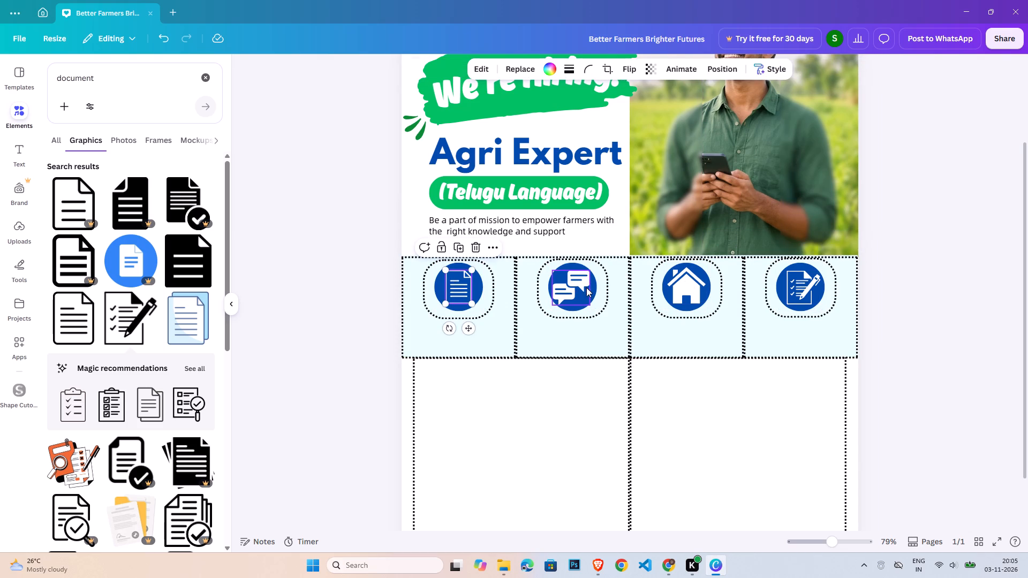
shift+click(583, 284)
shift+click(696, 286)
shift+click(793, 288)
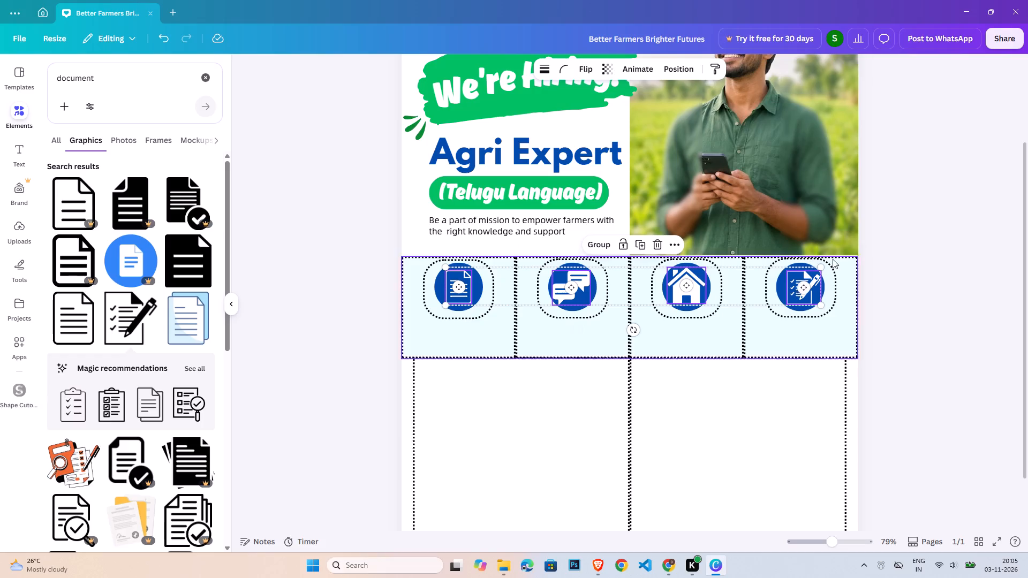
drag(824, 265, 753, 293)
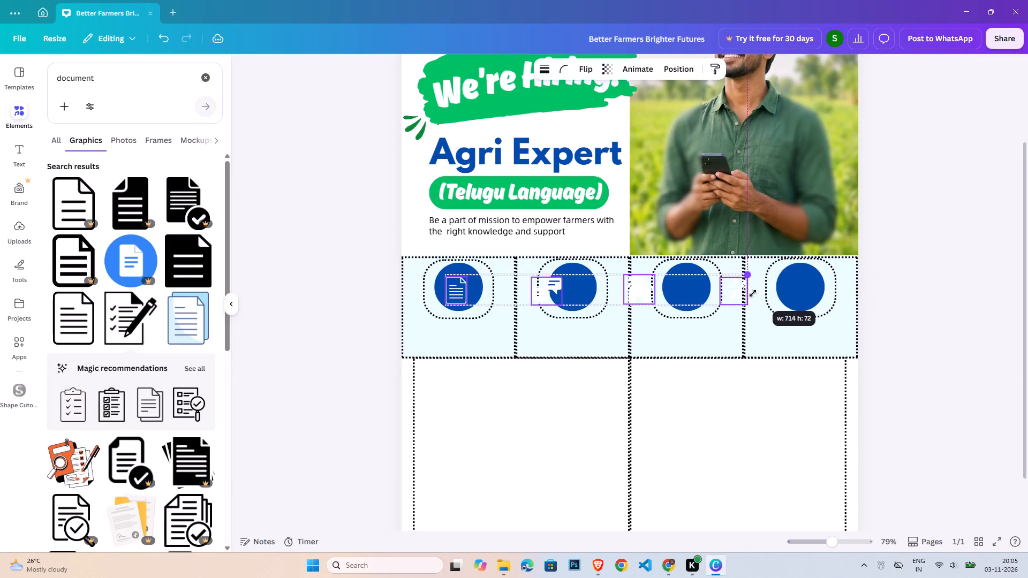
drag(753, 293, 750, 295)
click(611, 330)
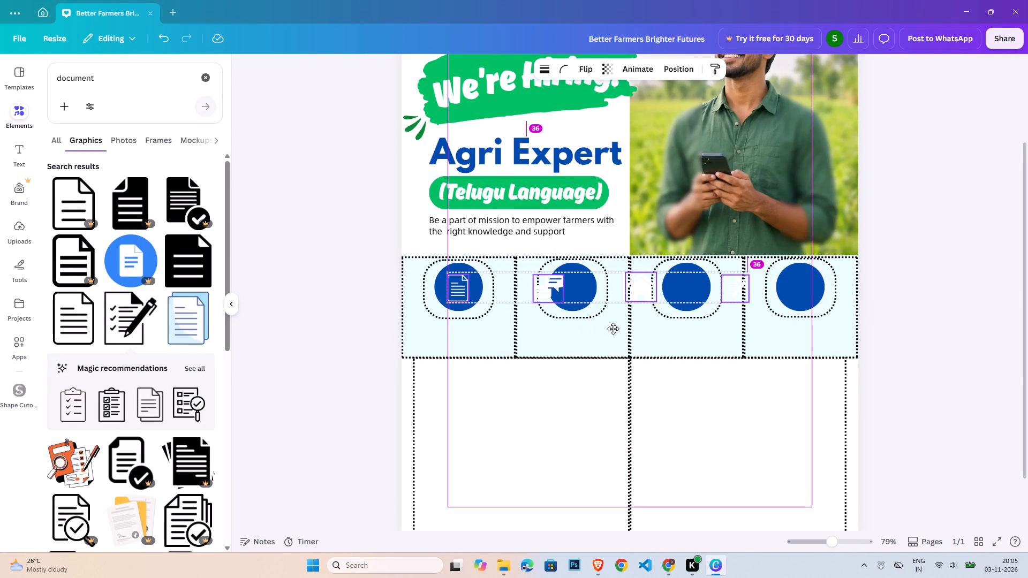
click(886, 331)
Move the shrunken checklist icon onto the fourth blue circle.
click(732, 290)
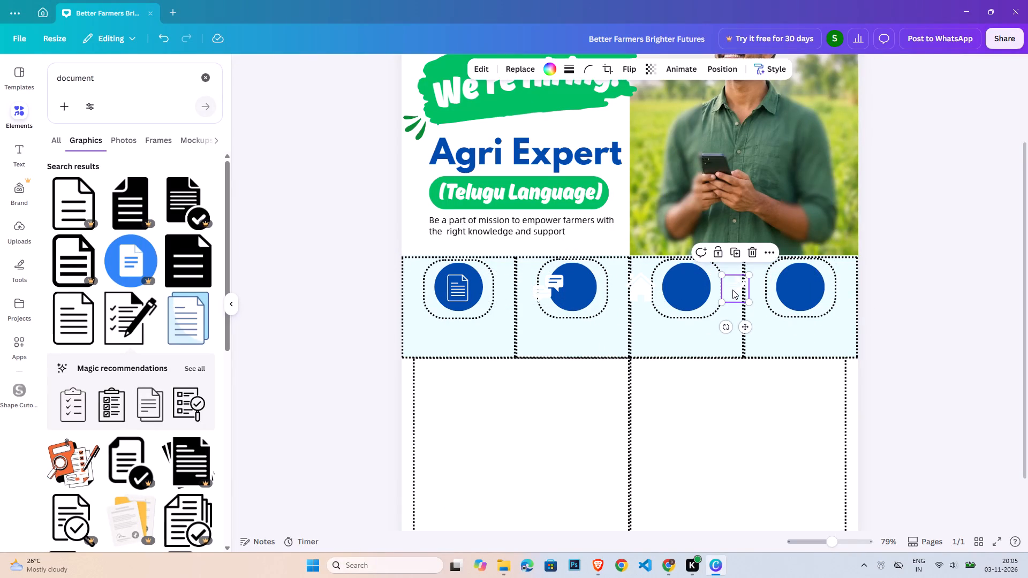
drag(732, 290, 799, 287)
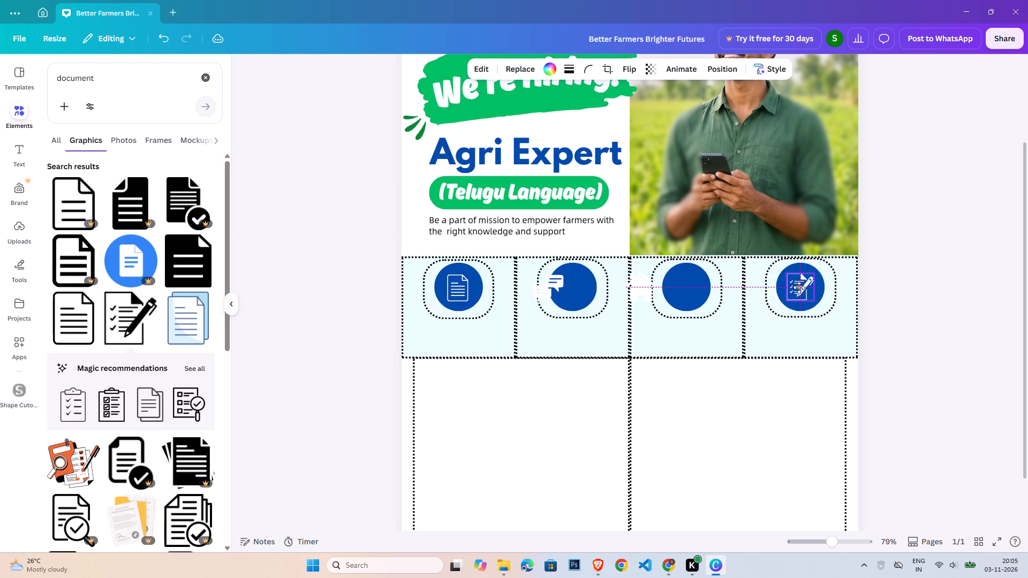
drag(799, 287, 799, 287)
click(895, 317)
Space the four white icons evenly with Tidy up so each sits on its blue circle.
click(806, 285)
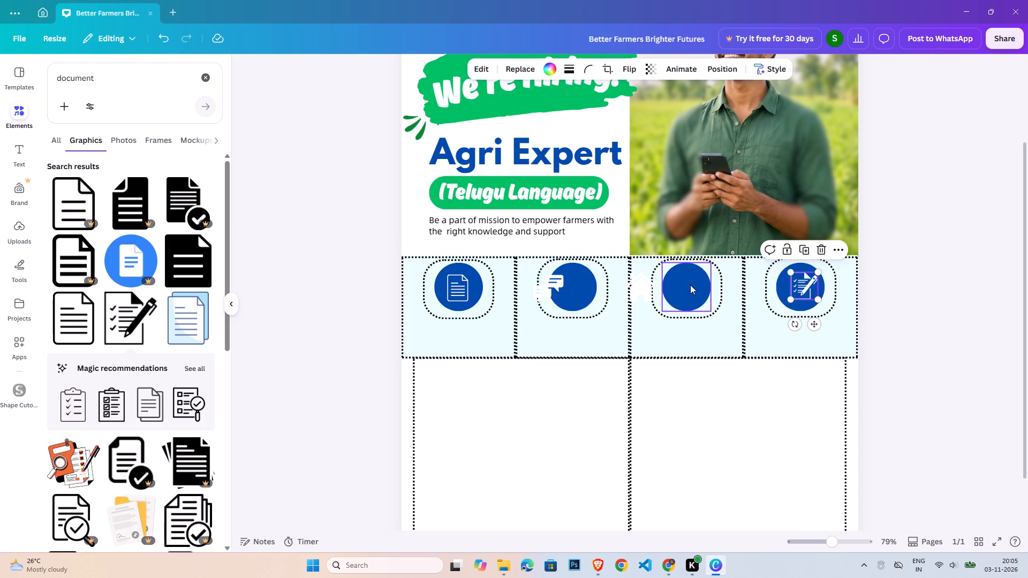
shift+click(639, 291)
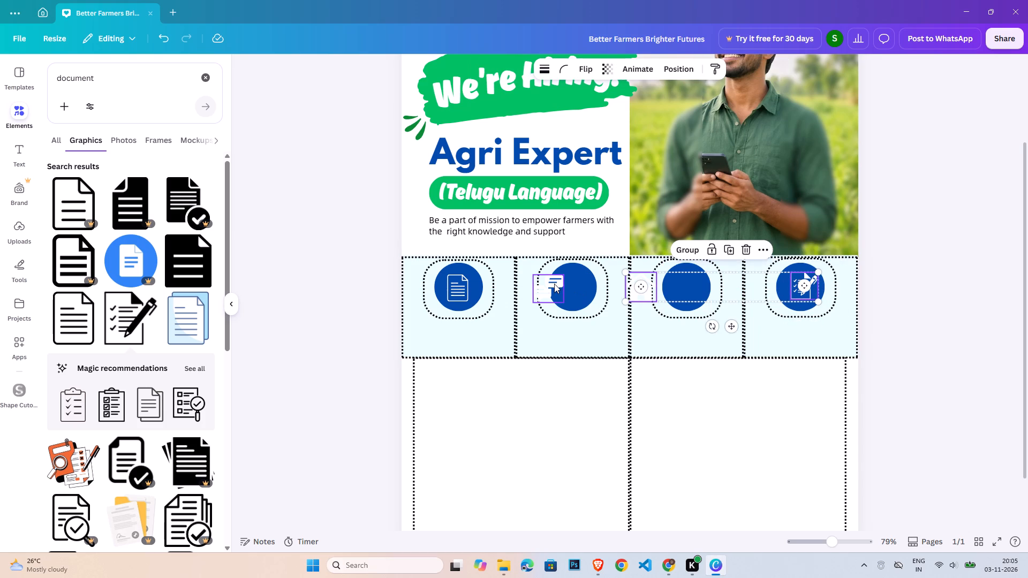
shift+click(554, 284)
shift+click(460, 287)
click(675, 69)
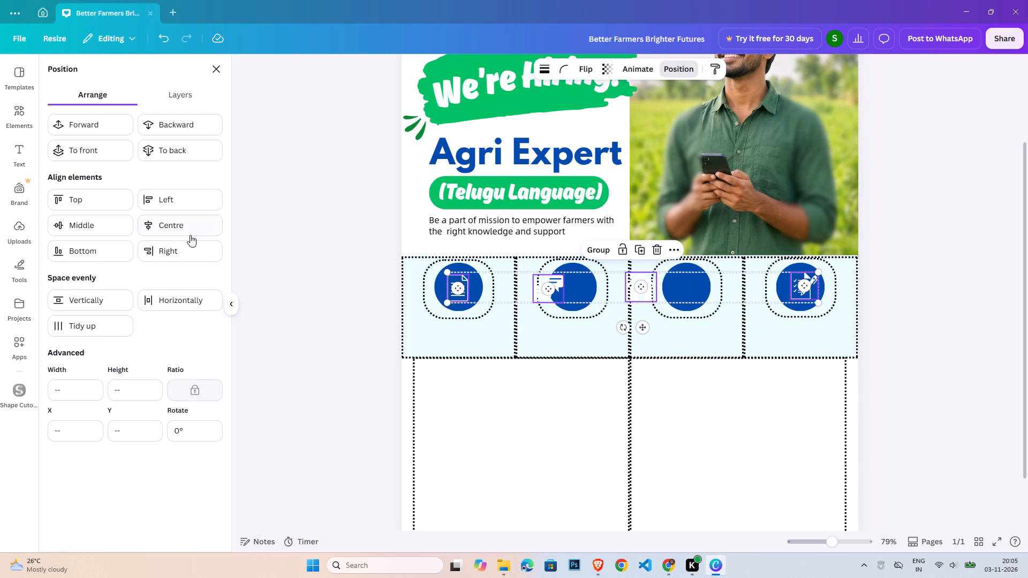
click(96, 325)
double_click(926, 298)
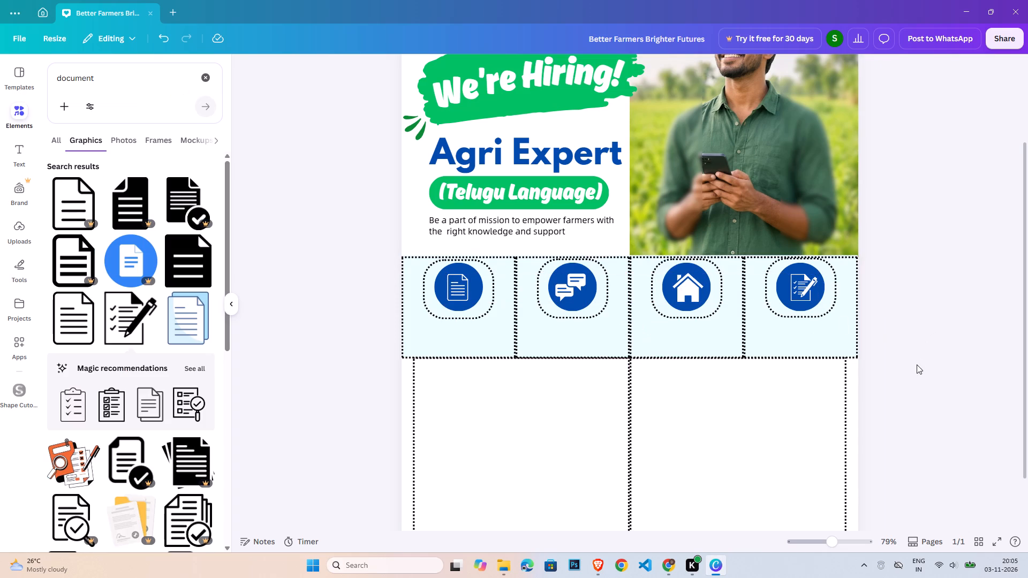
Align the house icon to the centre and middle of its blue circle.
click(672, 276)
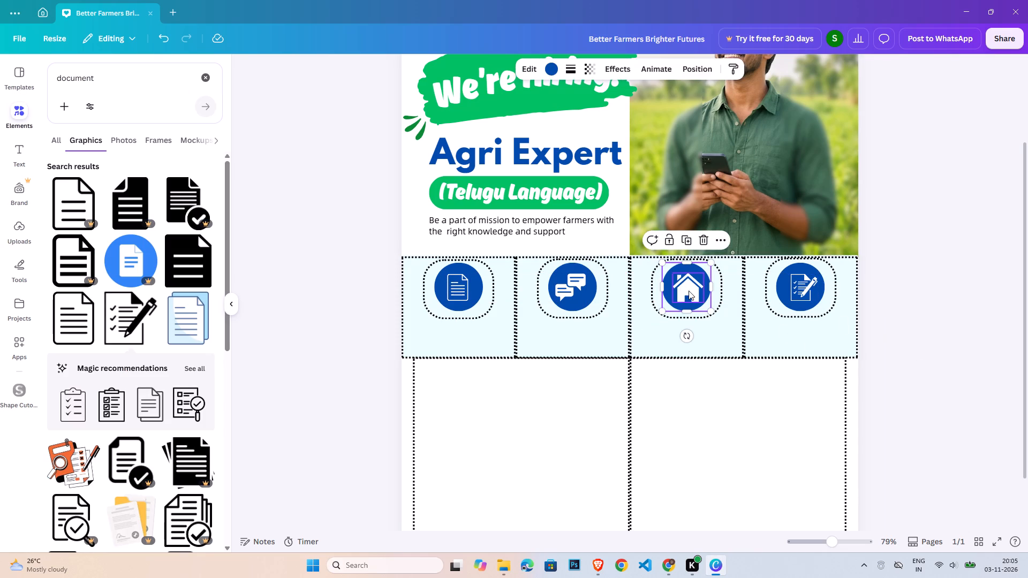
shift+click(689, 291)
click(824, 67)
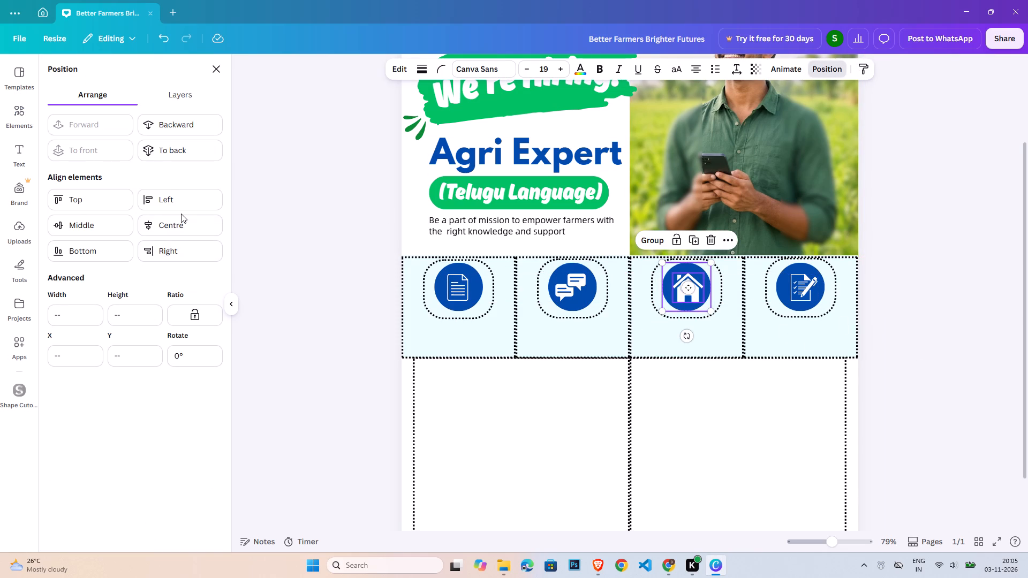
click(178, 227)
click(97, 220)
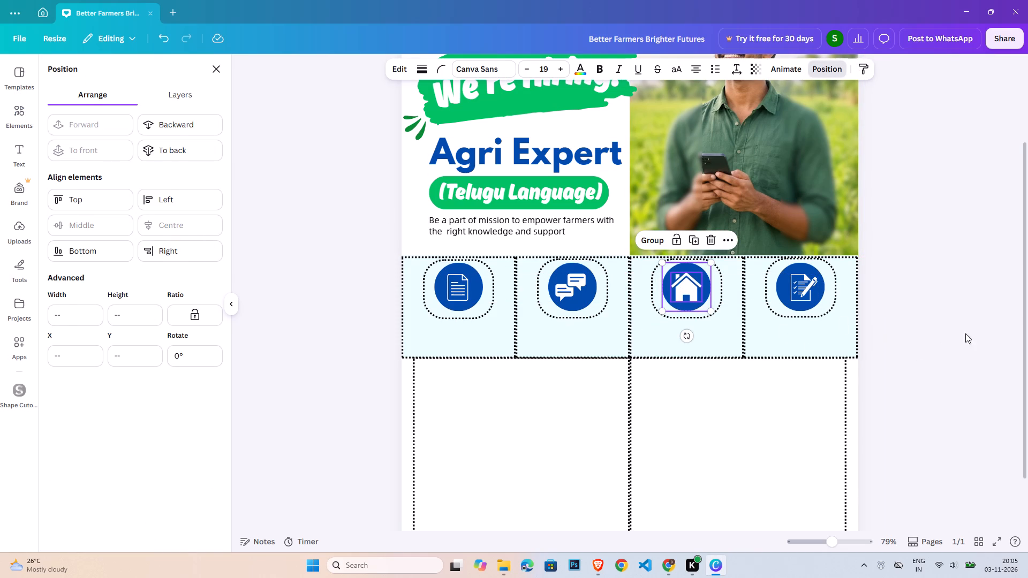
double_click(939, 332)
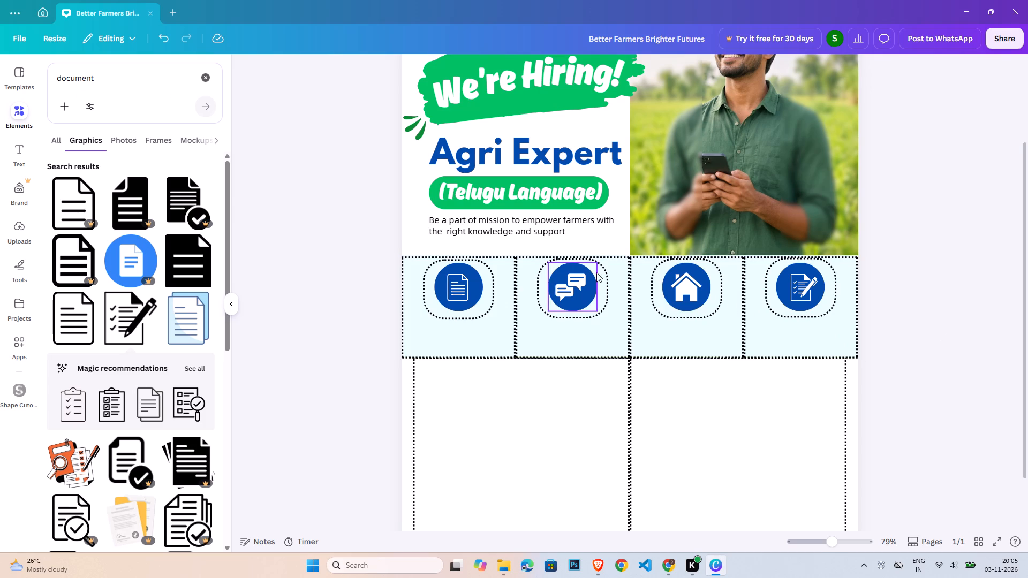
Align the document icon to the centre and middle of its blue circle.
click(571, 286)
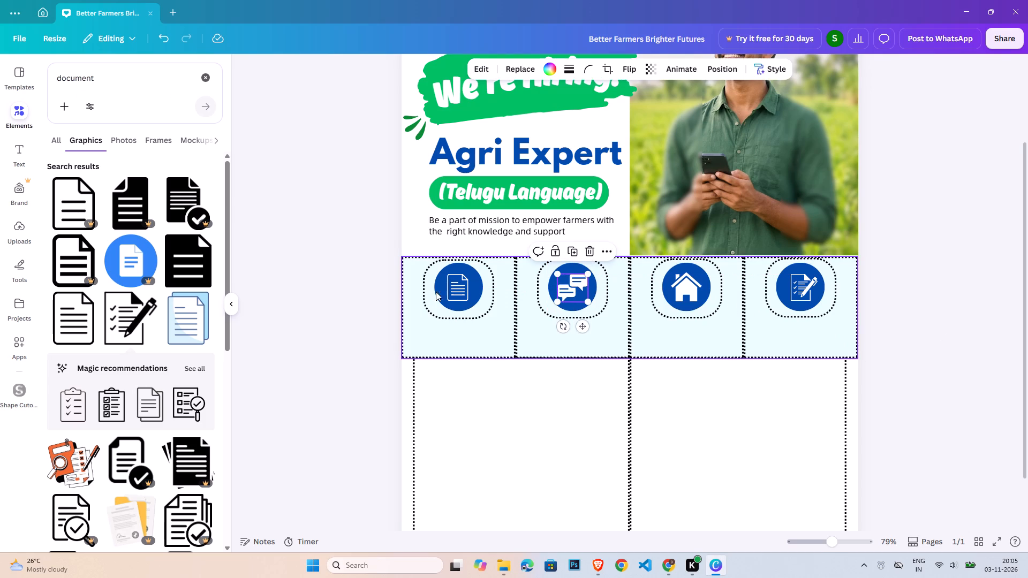
click(448, 288)
click(474, 286)
shift+click(462, 286)
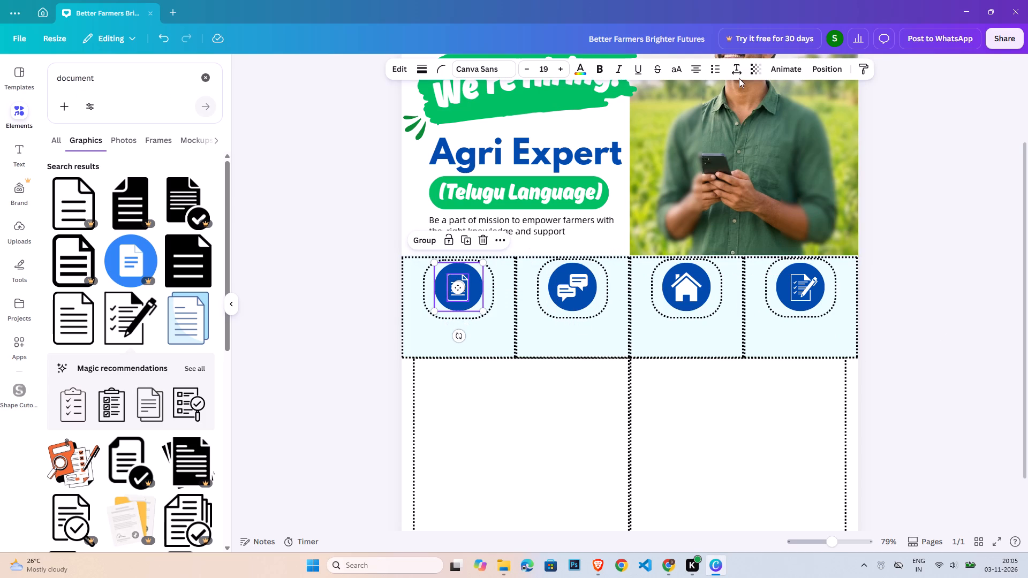
click(818, 67)
click(187, 219)
click(99, 226)
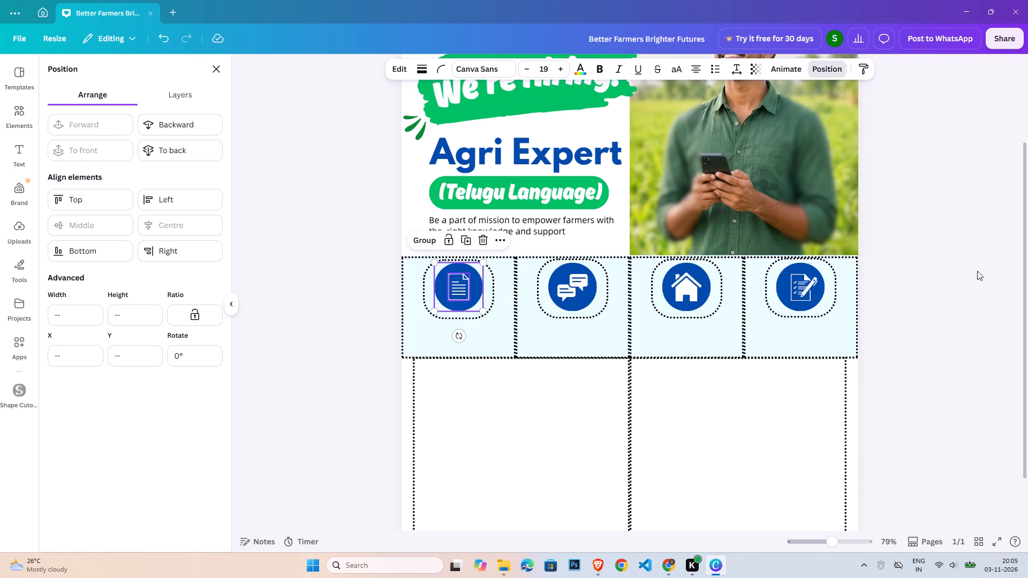
double_click(991, 266)
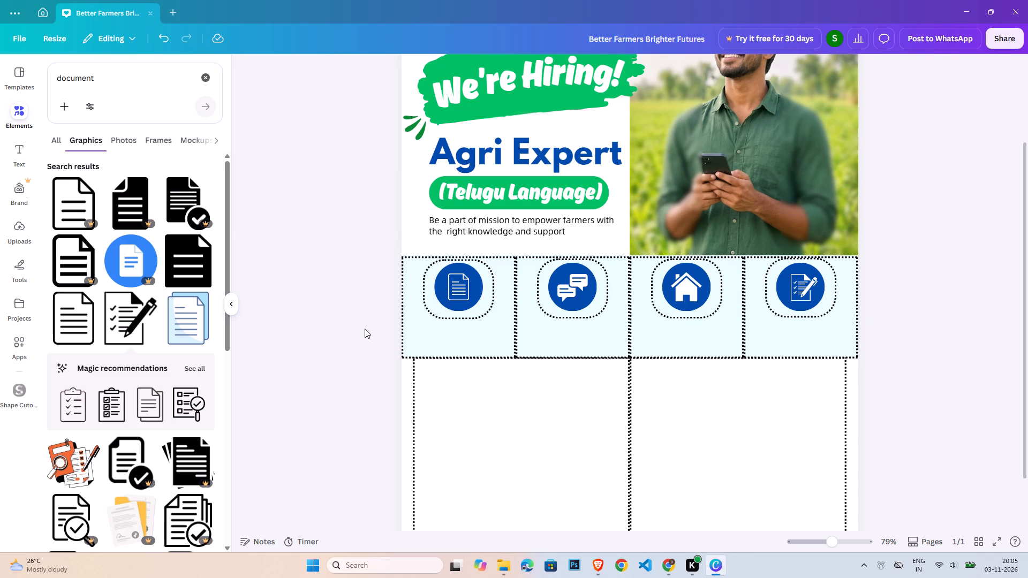
Shorten the dotted rounded outline around the document circle by raising its bottom edge closer to the circle.
click(352, 329)
click(459, 319)
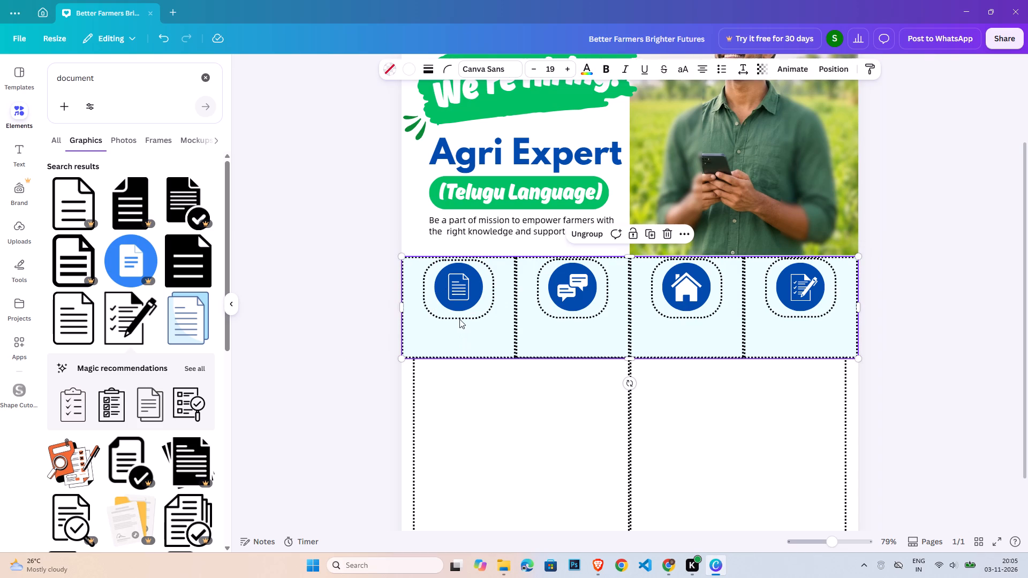
double_click(472, 315)
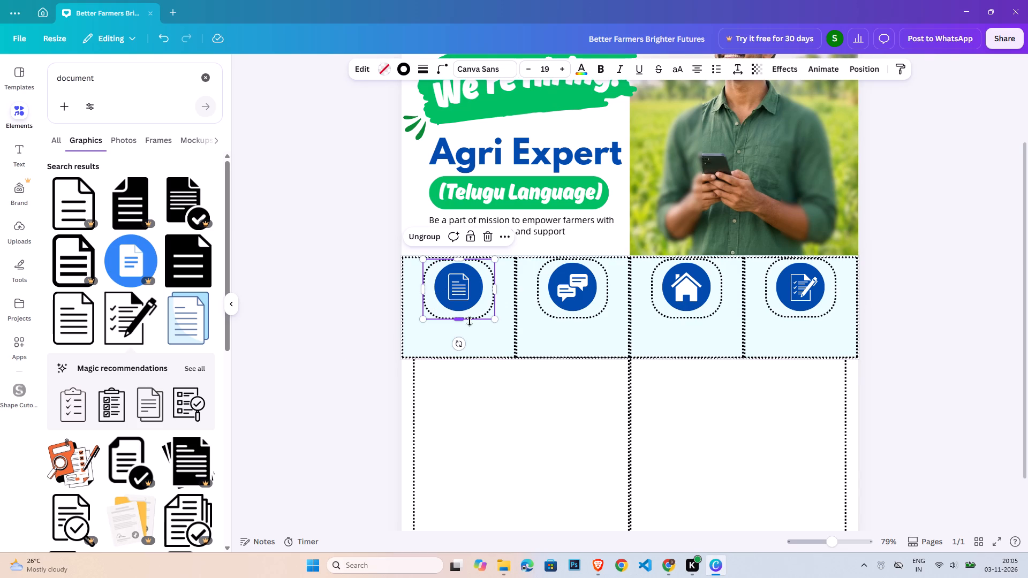
shift+double_click(593, 313)
shift+double_click(595, 316)
shift+double_click(594, 311)
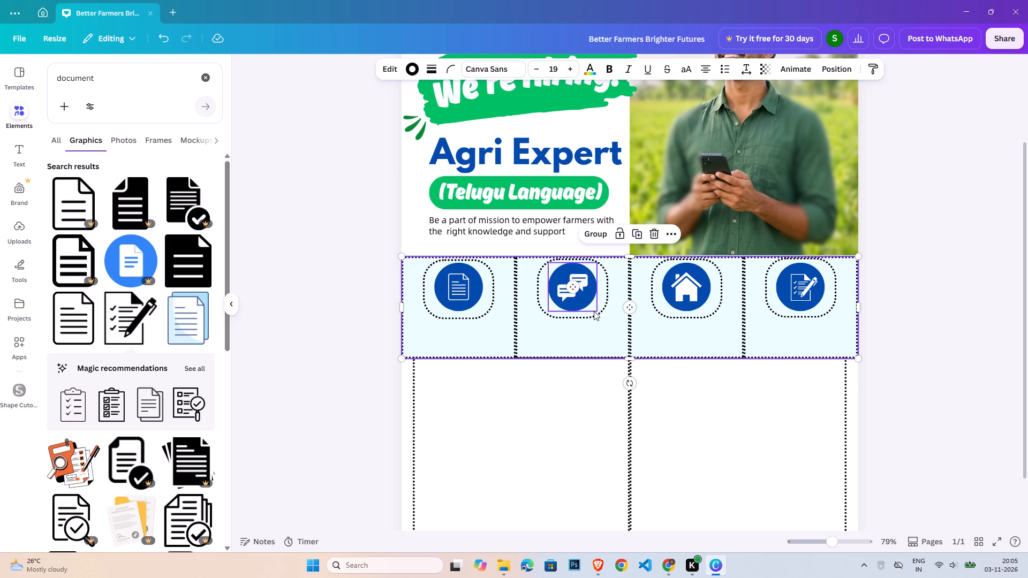
double_click(453, 315)
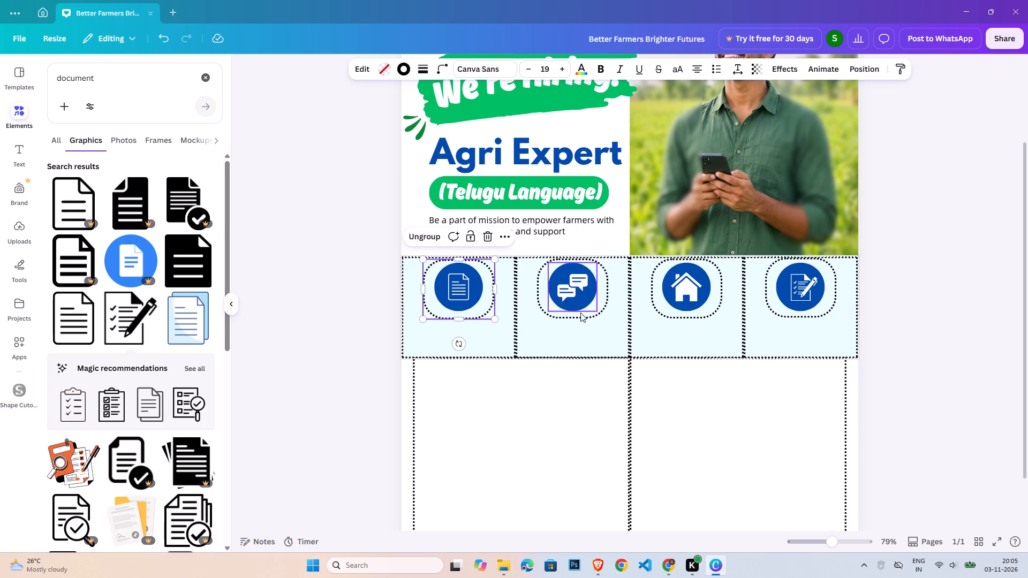
shift+double_click(582, 316)
shift+double_click(585, 317)
shift+drag(600, 305, 608, 310)
shift+drag(623, 295, 589, 319)
drag(464, 316, 473, 311)
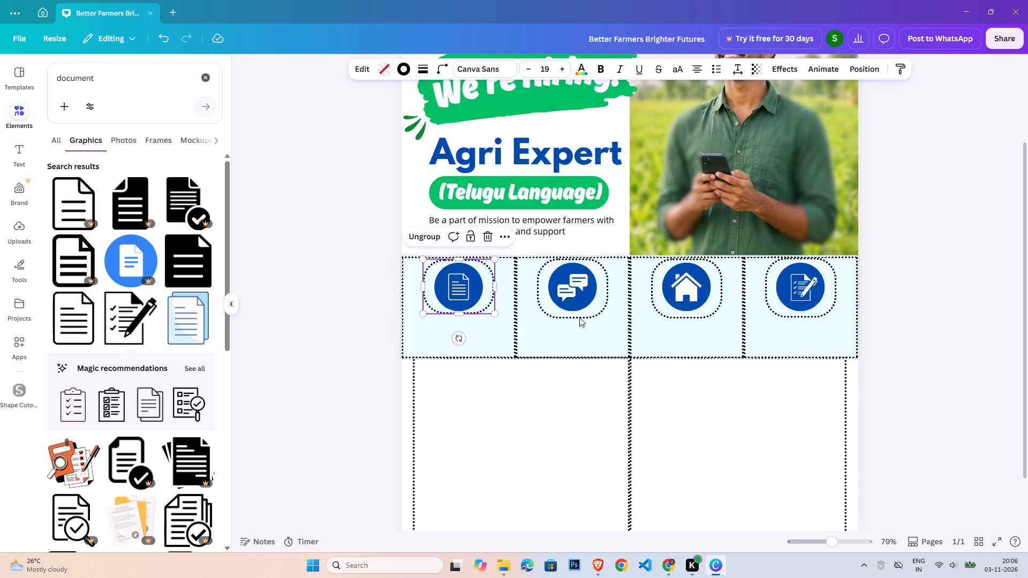
Shorten the dotted outlines around the chat, house and checklist circles to match the outline around the document circle.
double_click(579, 317)
drag(580, 317, 581, 313)
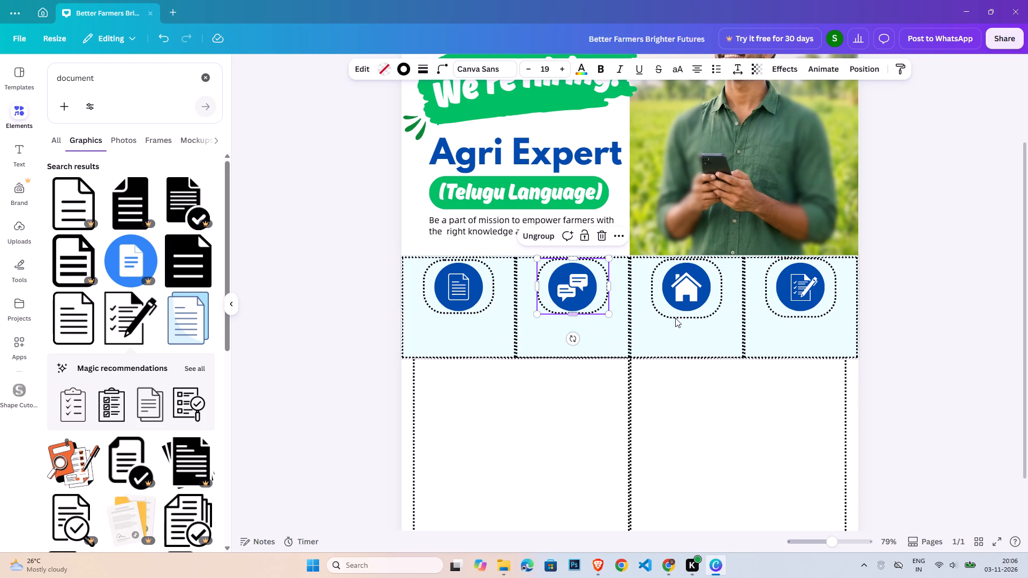
double_click(679, 318)
click(698, 318)
double_click(797, 314)
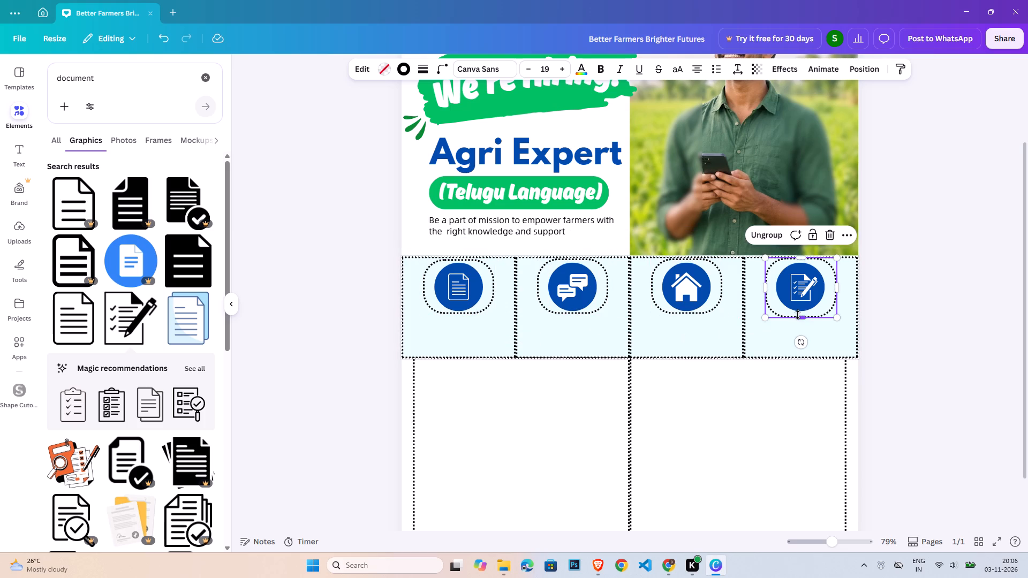
click(803, 318)
click(910, 319)
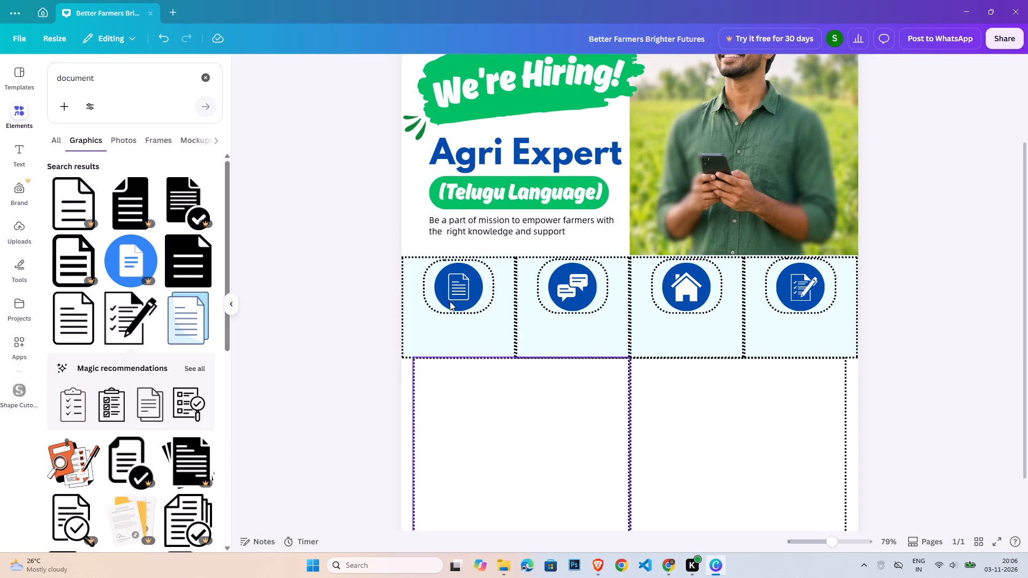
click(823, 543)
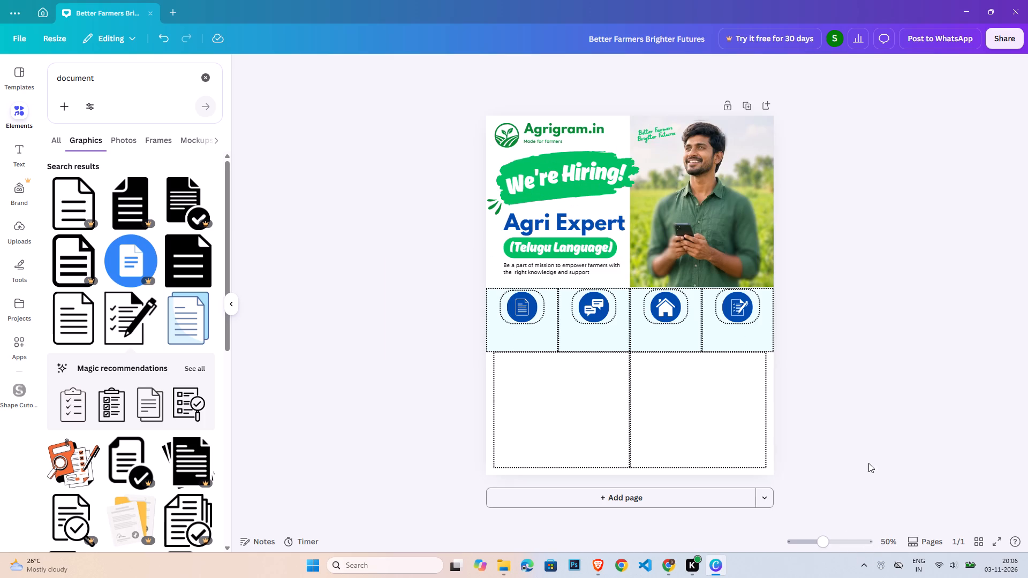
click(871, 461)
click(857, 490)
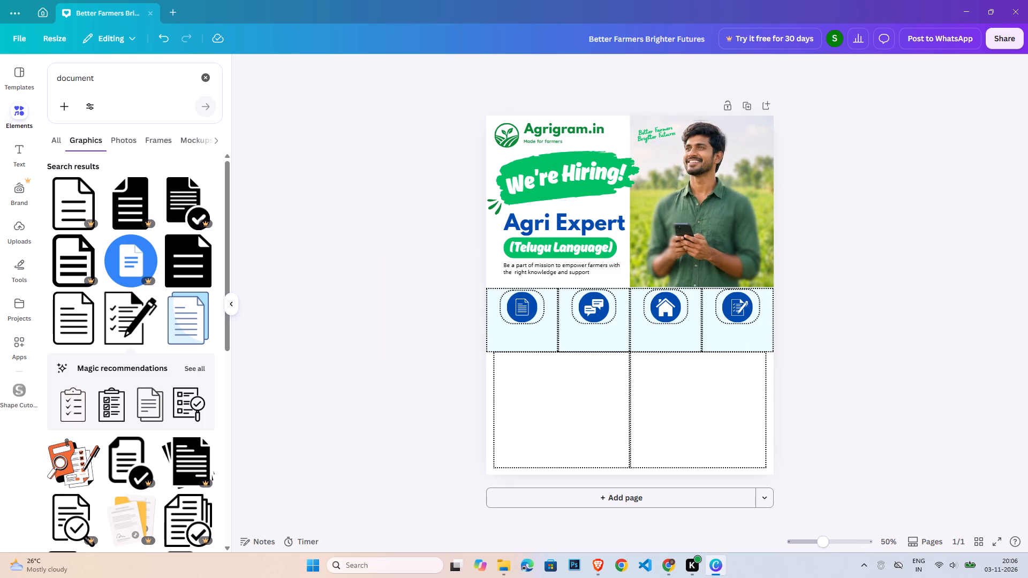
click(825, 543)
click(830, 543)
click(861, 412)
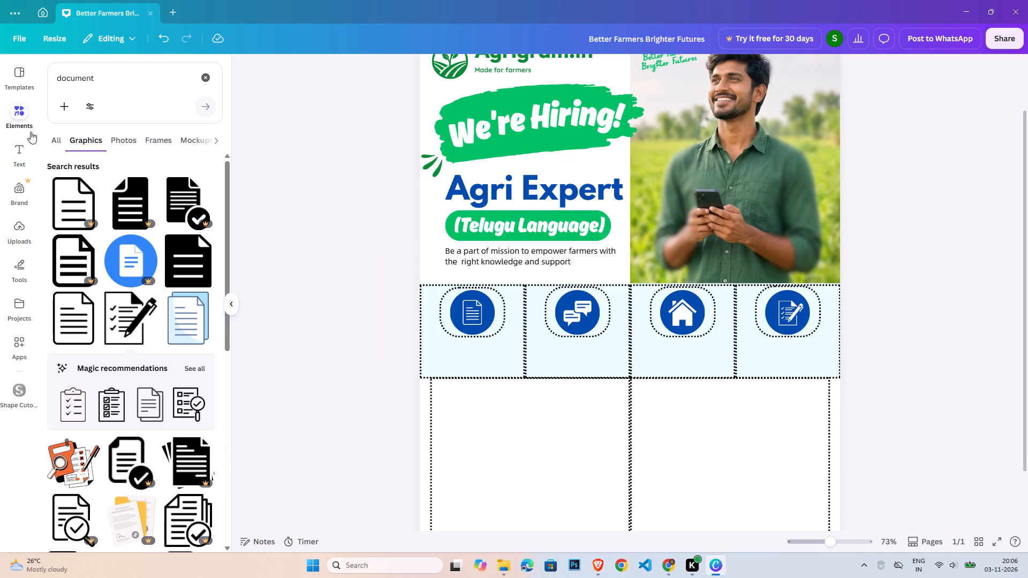
Recolour all four icon circles together with the design's vivid green #098a35.
click(0, 161)
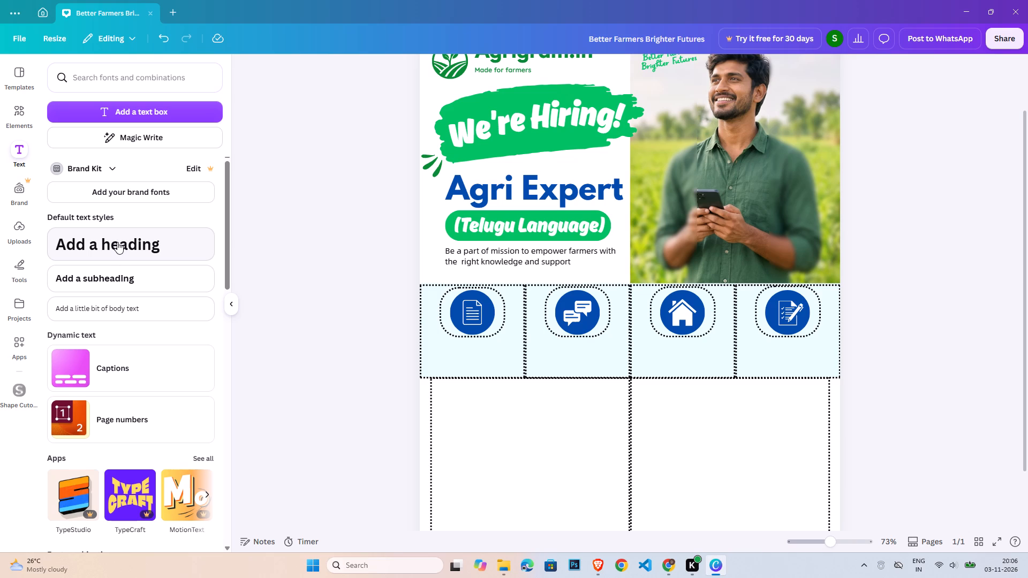
click(454, 301)
shift+click(566, 300)
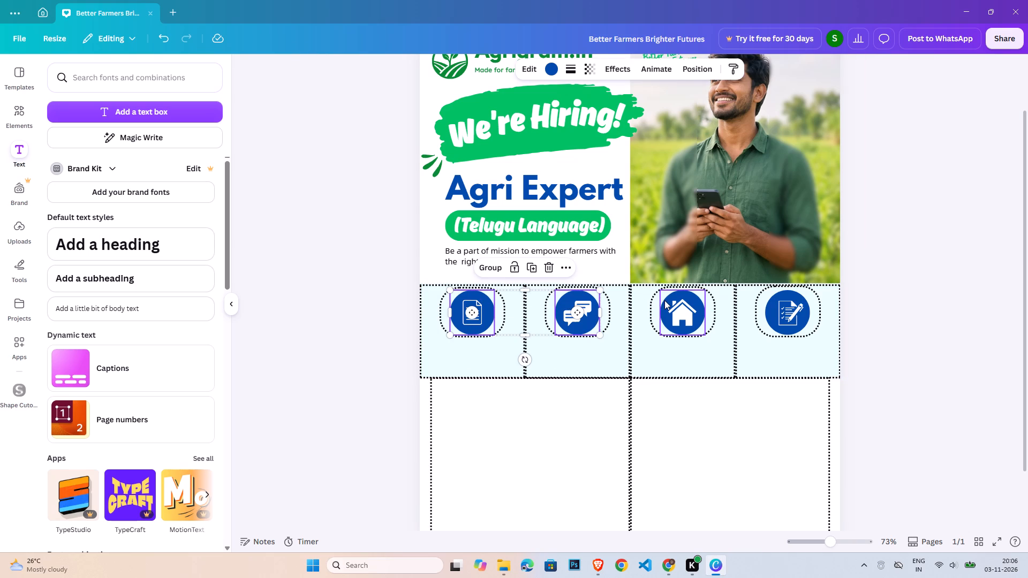
shift+click(664, 300)
shift+click(772, 300)
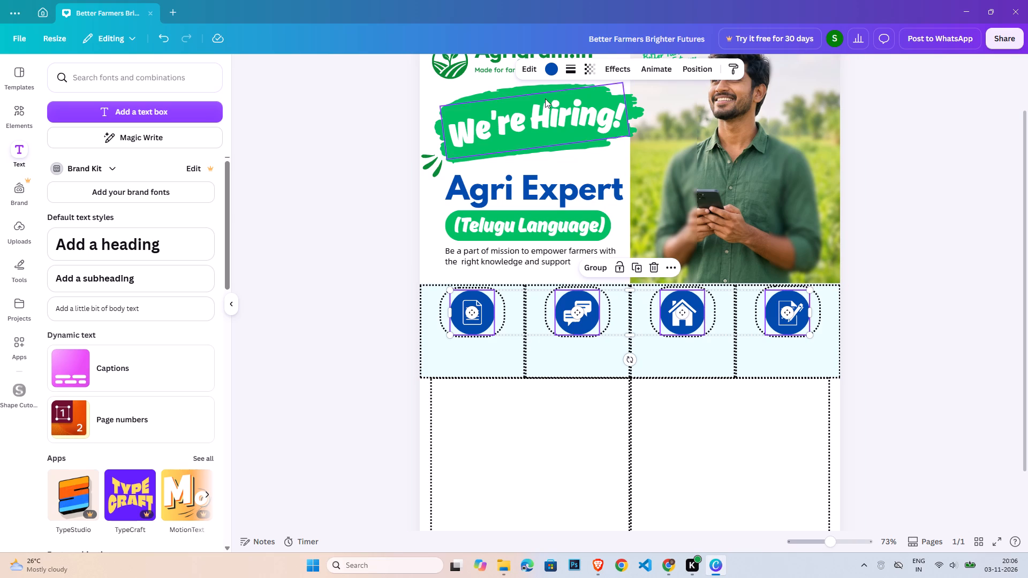
click(549, 70)
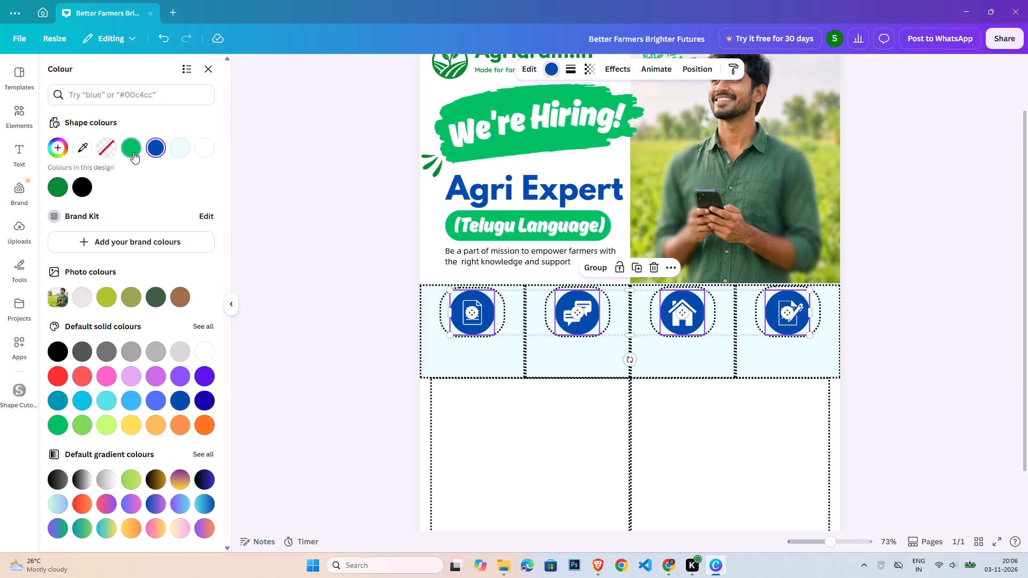
click(133, 152)
click(60, 187)
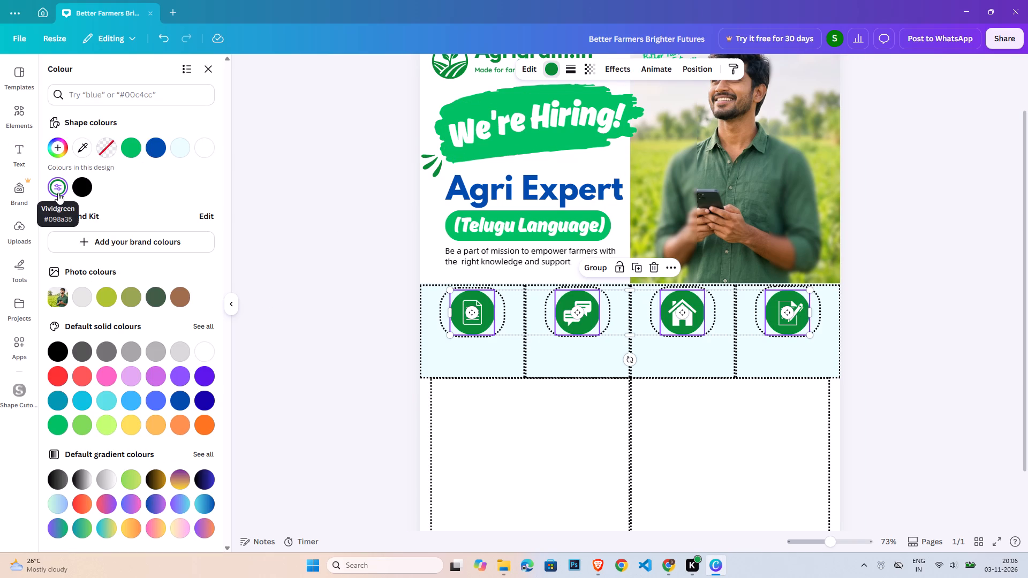
double_click(932, 270)
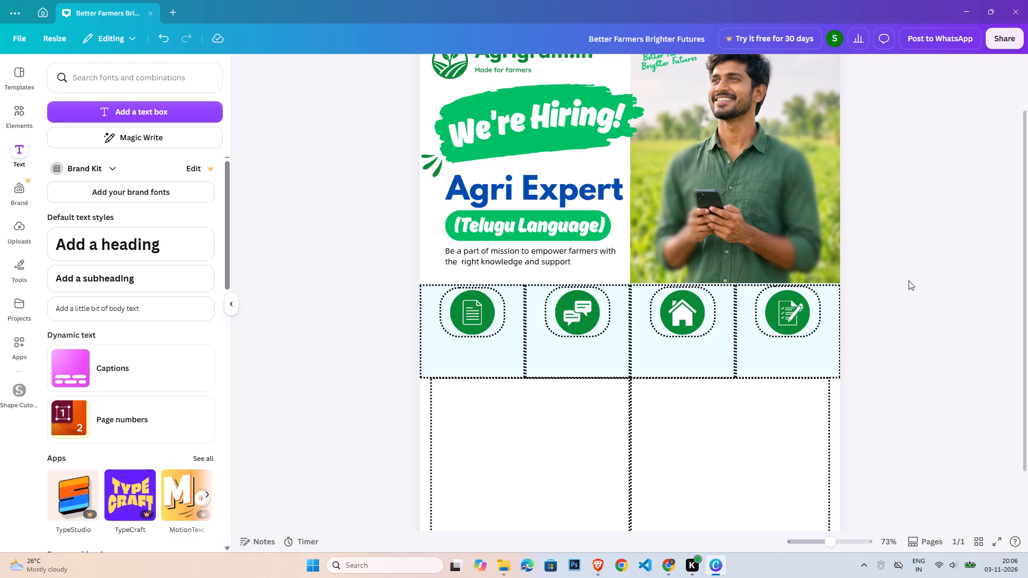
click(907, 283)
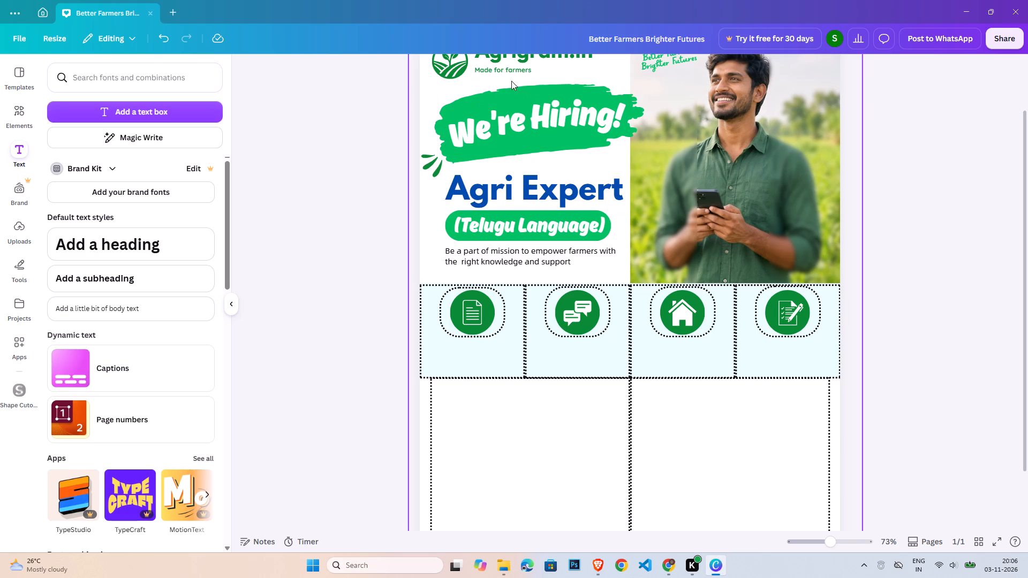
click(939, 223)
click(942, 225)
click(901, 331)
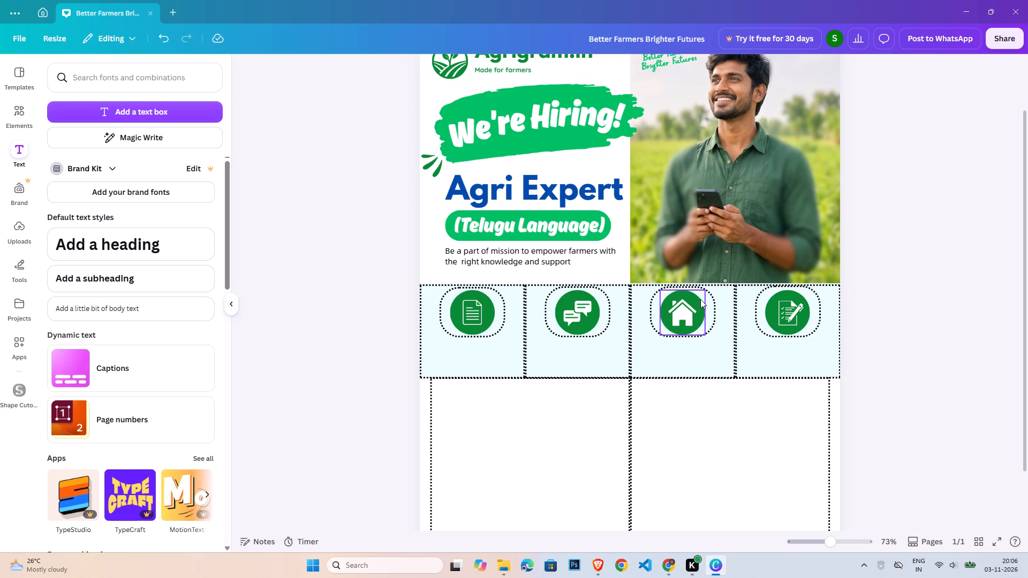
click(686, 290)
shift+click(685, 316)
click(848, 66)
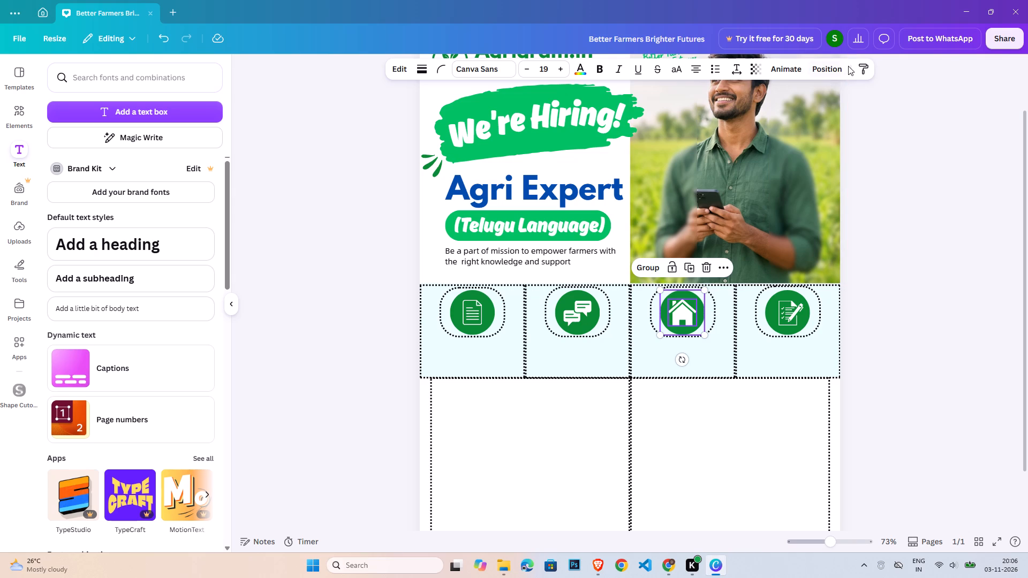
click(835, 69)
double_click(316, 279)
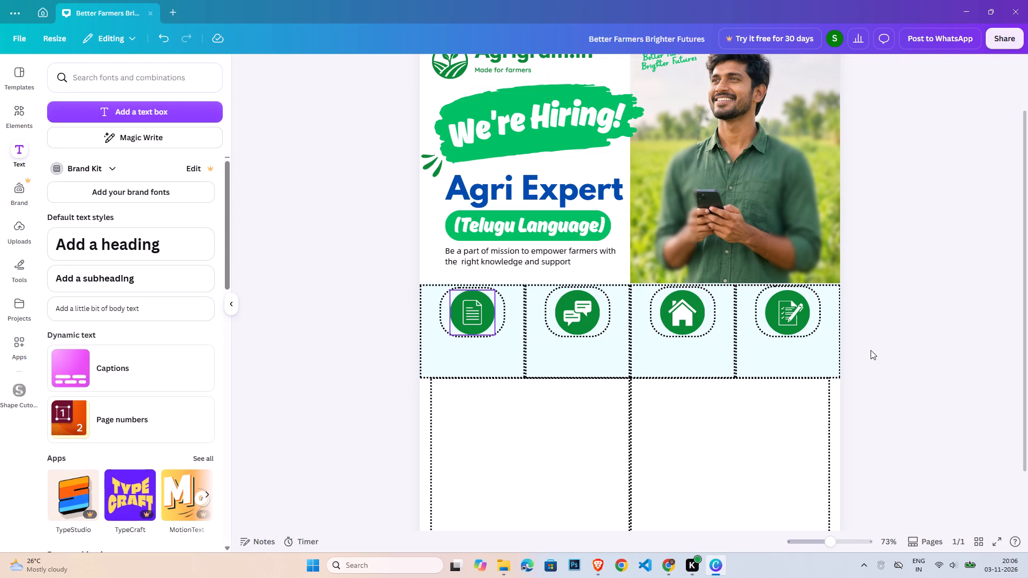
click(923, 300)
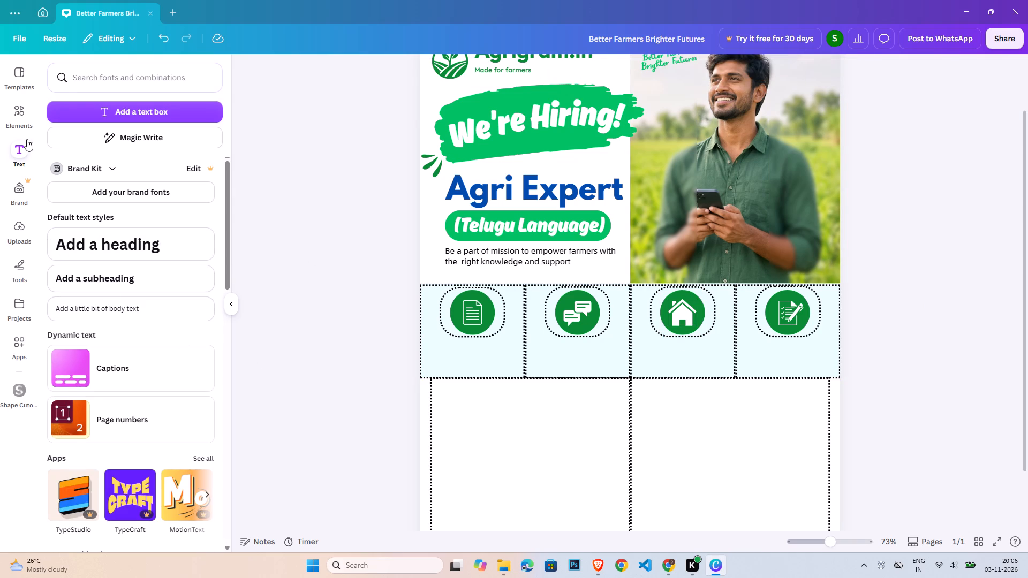
Add a heading reading "Experience", scaled down to about size 23.9 and placed beneath the document circle in the first pale box.
click(84, 249)
double_click(899, 380)
drag(688, 281, 653, 321)
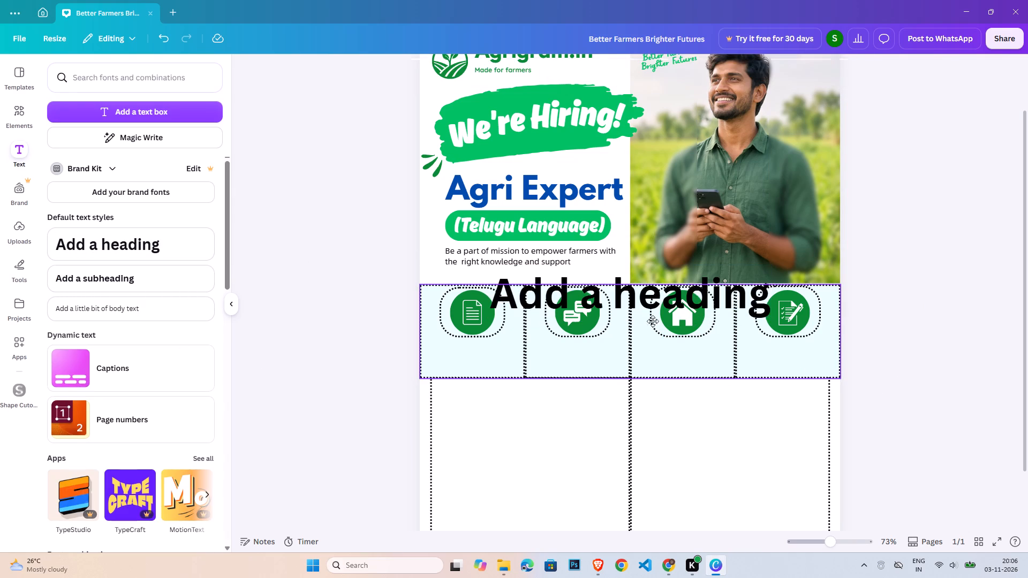
drag(653, 321, 626, 343)
drag(709, 379, 512, 346)
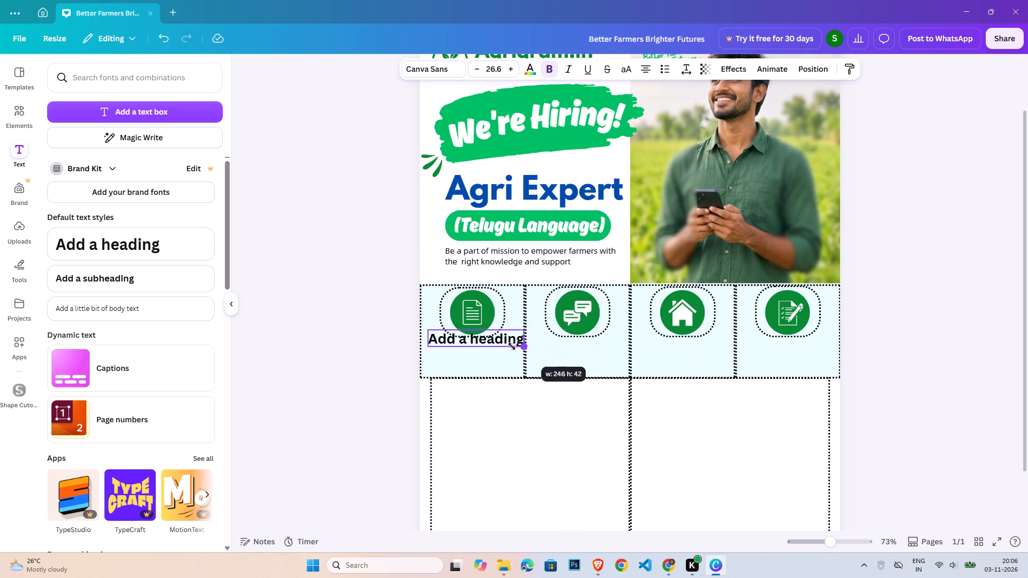
drag(512, 346, 514, 349)
drag(484, 338, 488, 346)
double_click(488, 346)
text(Experience)
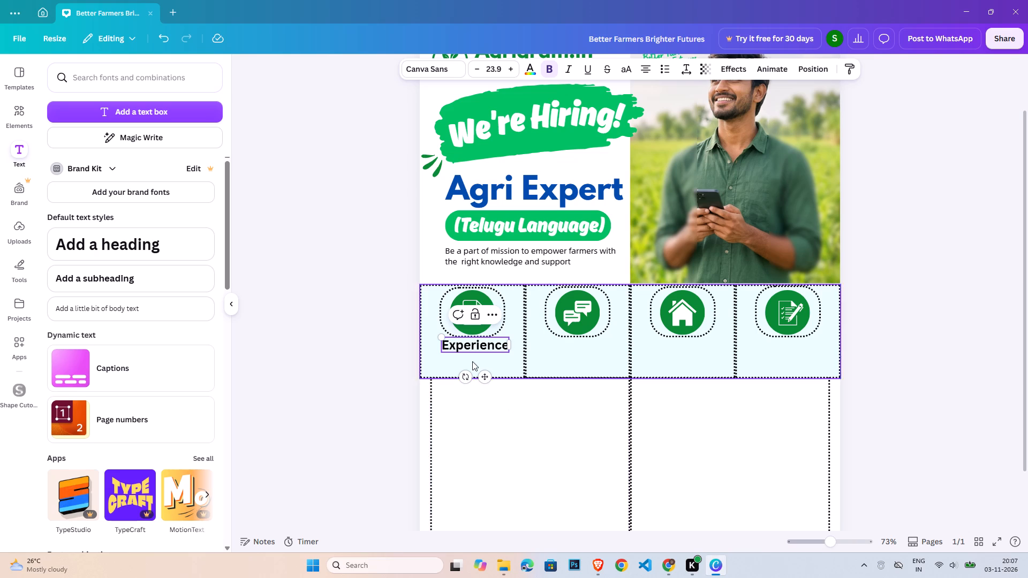
Left-align the "Experience" caption and move it against the left edge of the first pale box, below the document circle.
triple_click(469, 349)
click(645, 66)
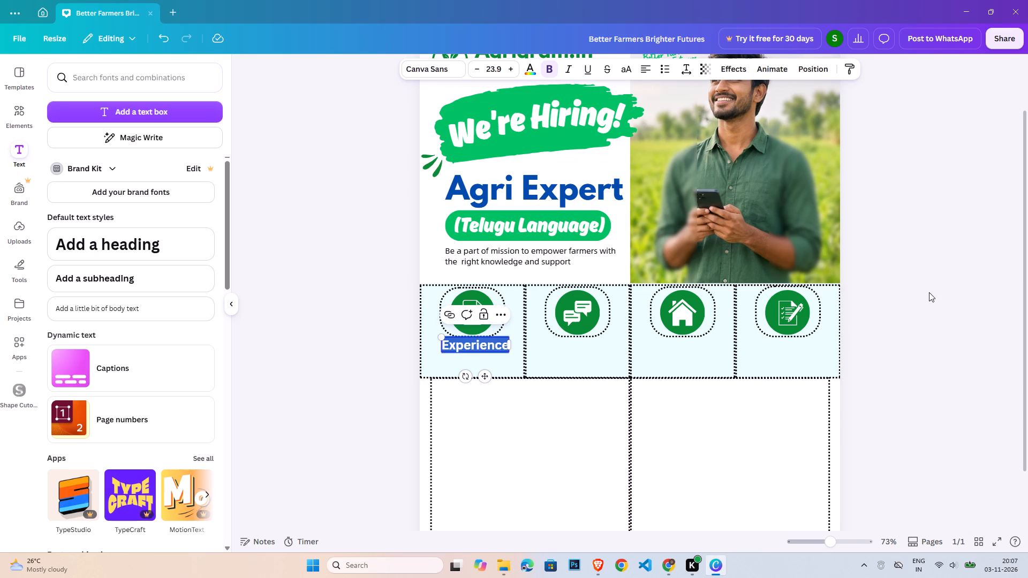
double_click(929, 292)
drag(472, 345, 449, 344)
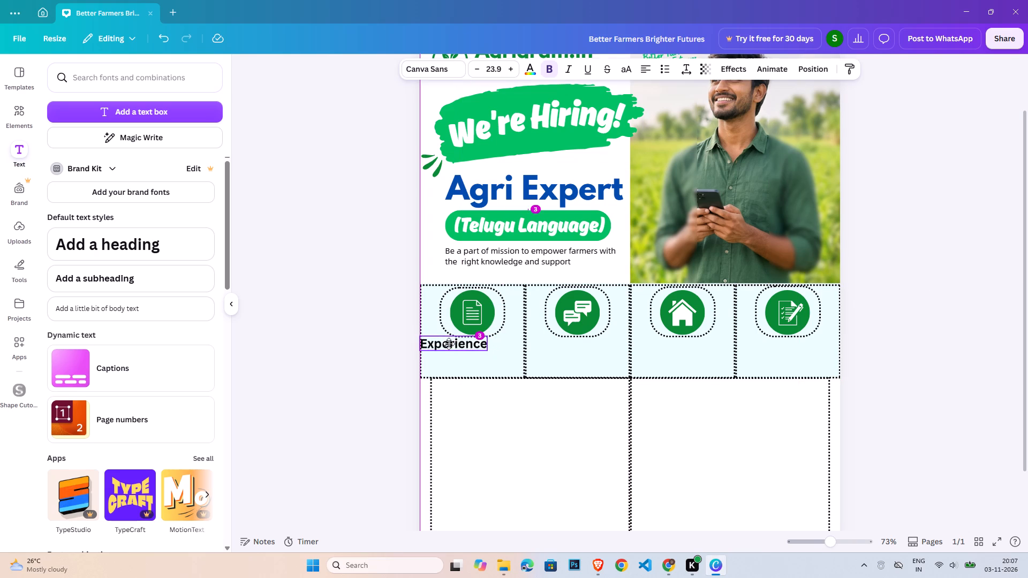
drag(449, 344, 449, 346)
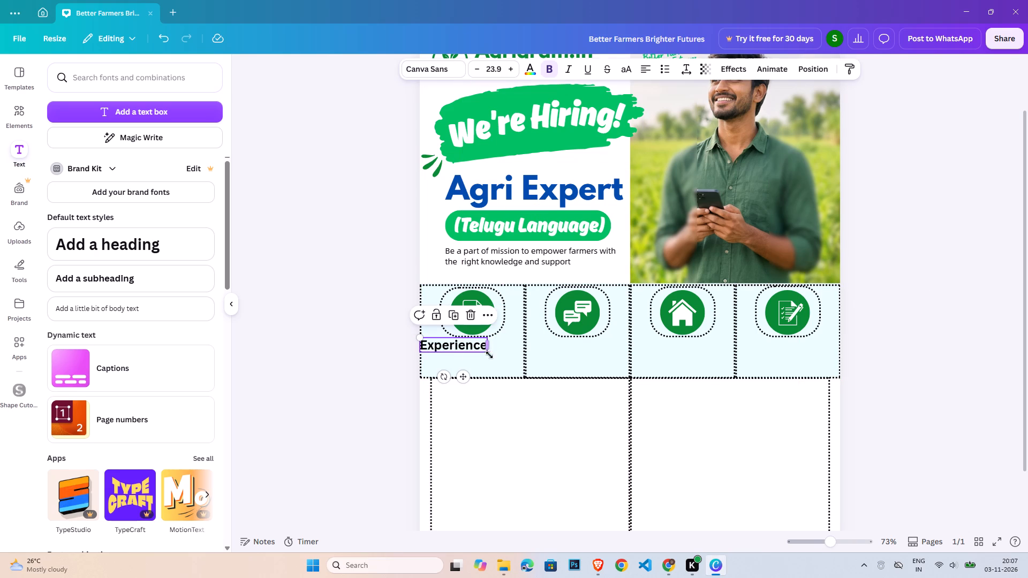
Change the "Experience" caption's font to Alegreya Sans.
triple_click(480, 348)
click(439, 68)
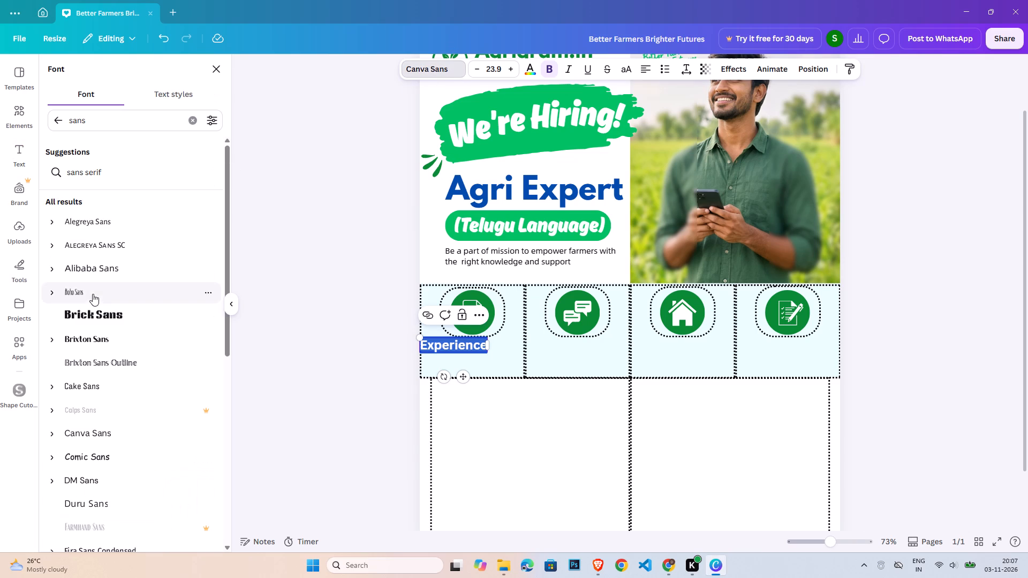
click(124, 222)
double_click(325, 360)
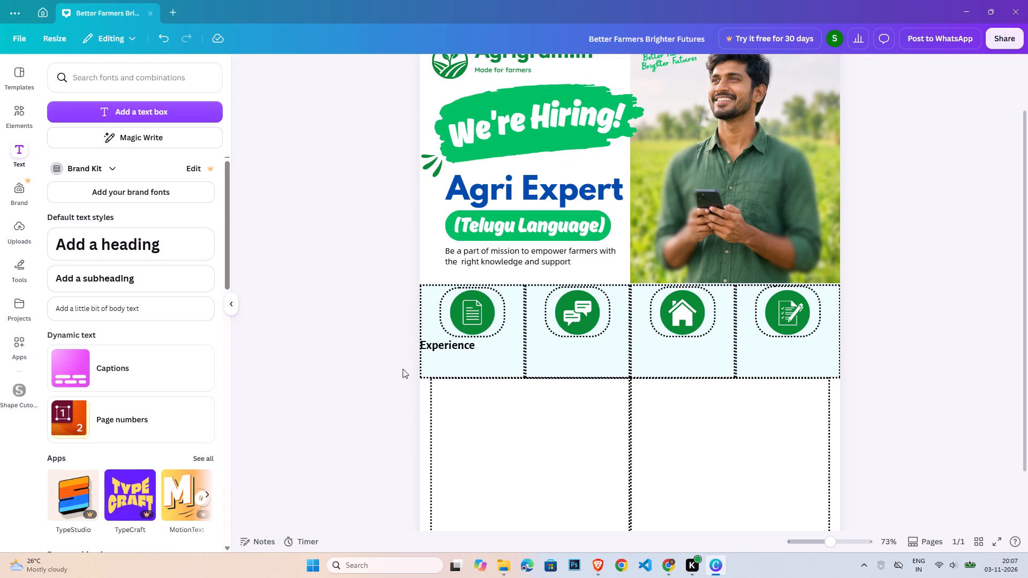
Nudge the "Experience" caption slightly right, off the first box's left border.
click(449, 349)
click(449, 349)
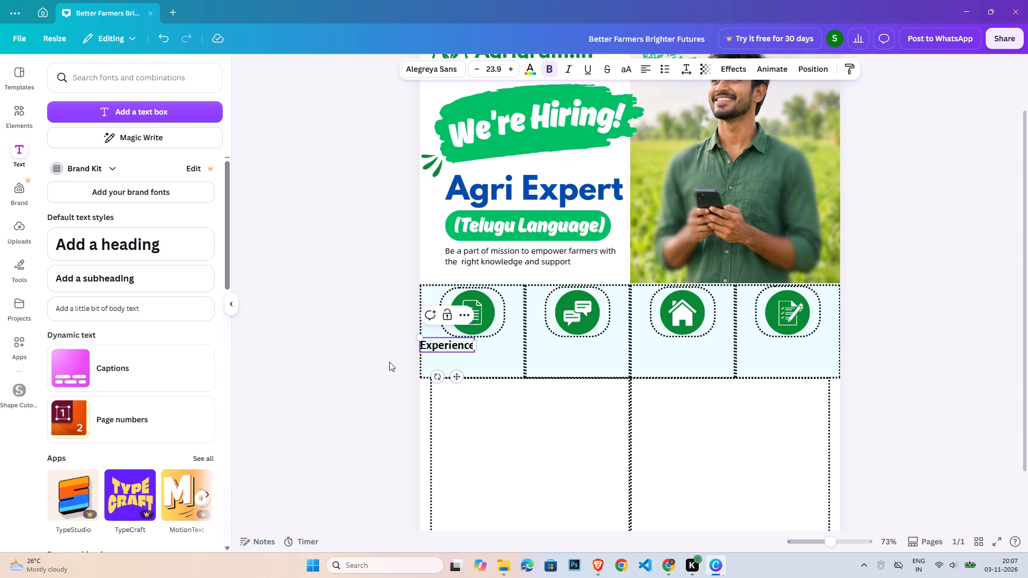
click(367, 360)
click(430, 353)
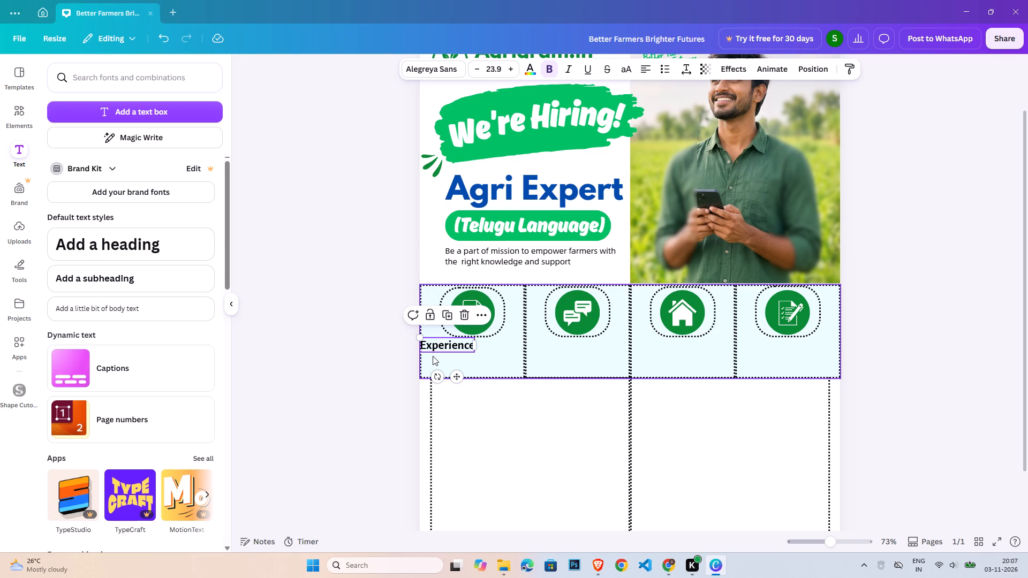
key(Right)
key(Right)
key(Right)
key(Right)
key(Right)
key(Right)
Recolour the "Experience" caption with the same dark green as the icon circles.
triple_click(437, 347)
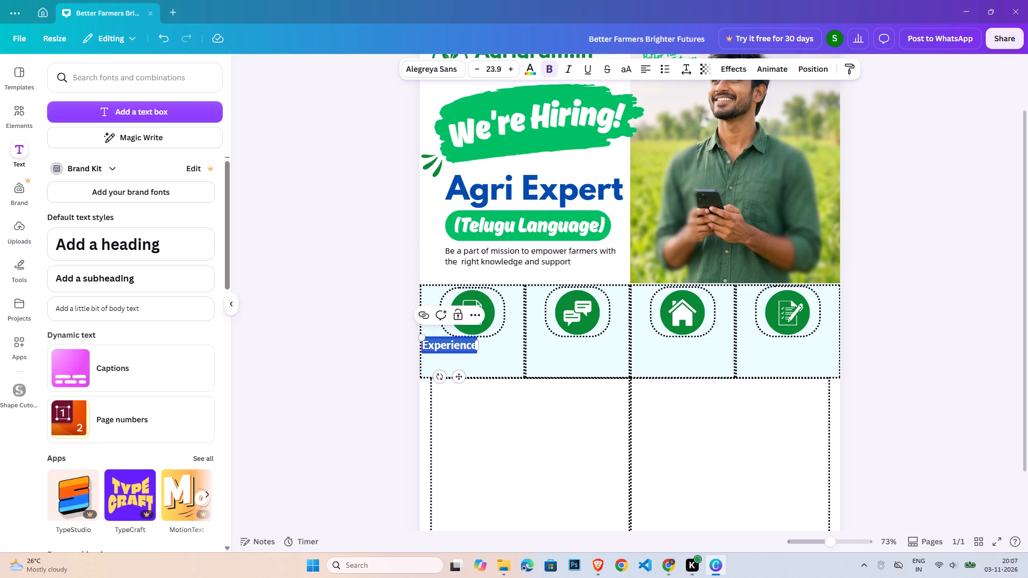
click(532, 66)
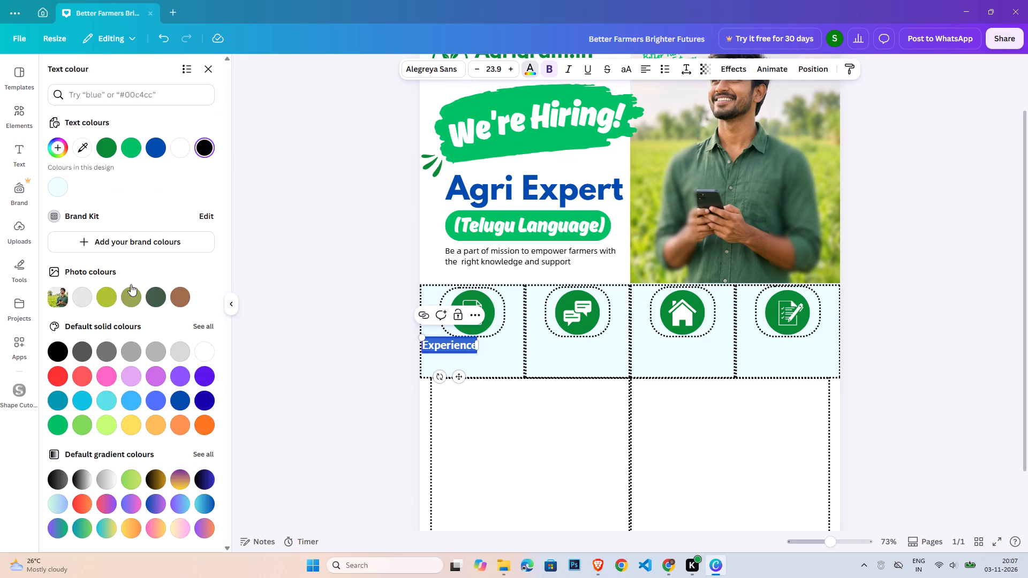
click(105, 143)
double_click(335, 311)
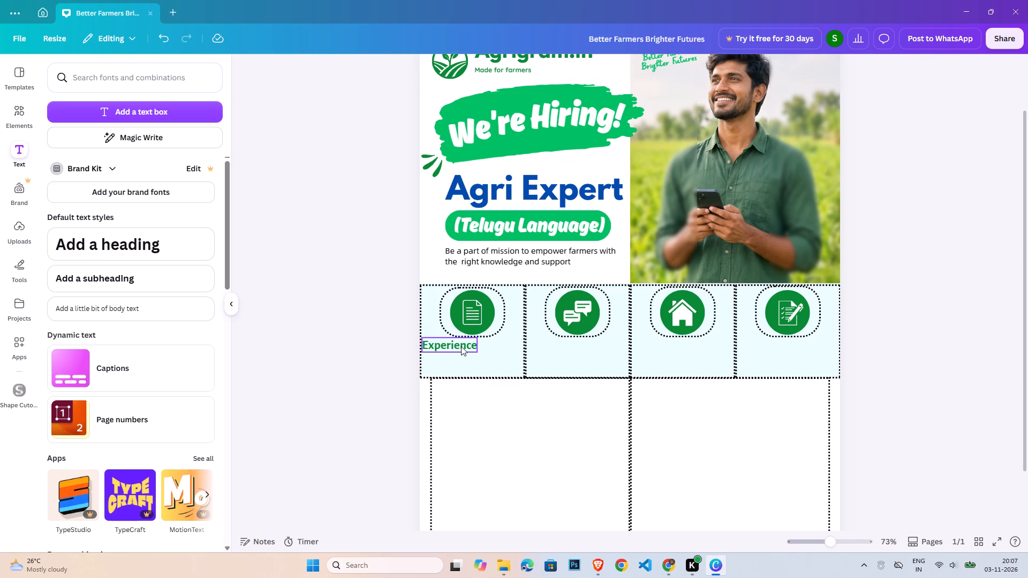
Duplicate the "Experience" caption and place the copy directly beneath the original.
click(461, 346)
key(ctrl+c)
key(ctrl+v)
drag(463, 346, 458, 355)
Remove the bold style from the upper "Experience" caption.
click(468, 349)
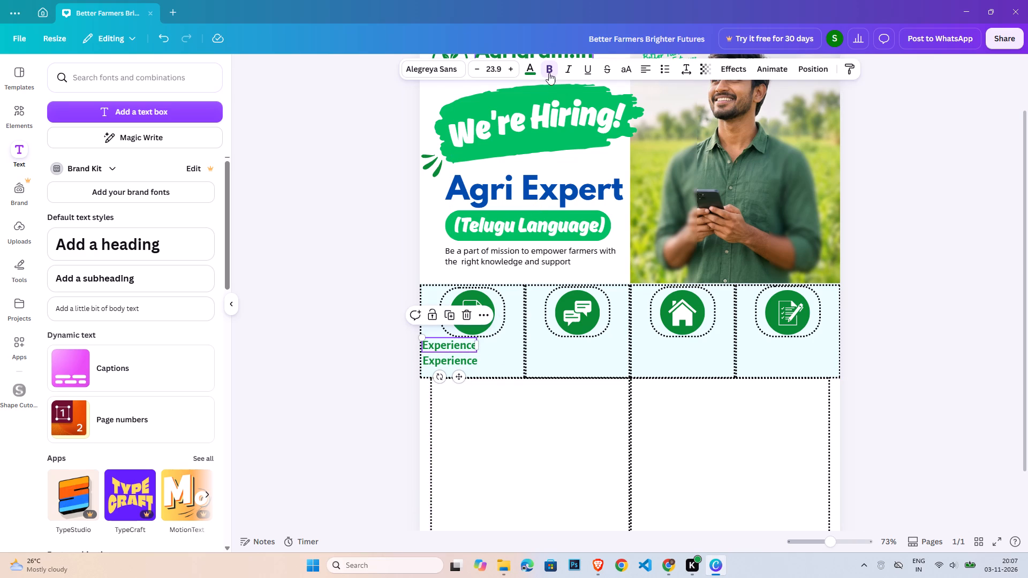
click(549, 79)
click(550, 67)
click(337, 270)
Replace the lower caption's text with "2 years or above" and enlarge it to about size 27.6.
click(435, 362)
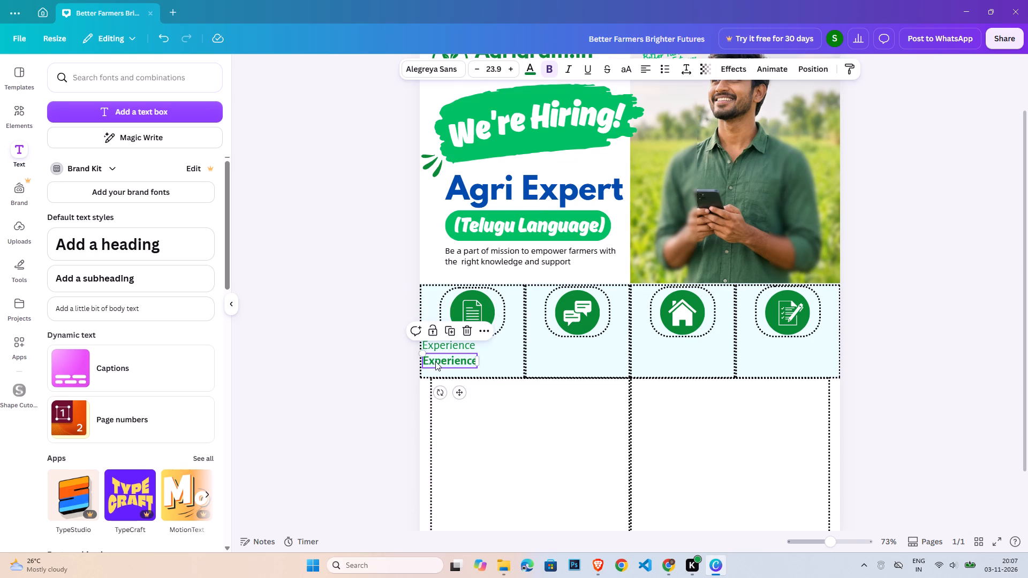
double_click(435, 360)
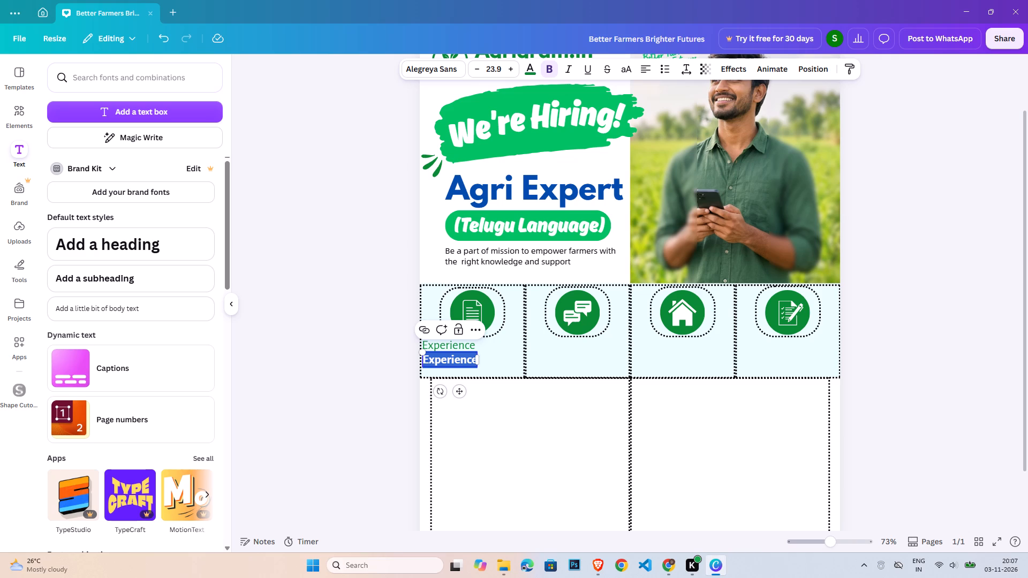
text(2 year s)
key(BackSpace)
key(BackSpace)
text(s)
key(space)
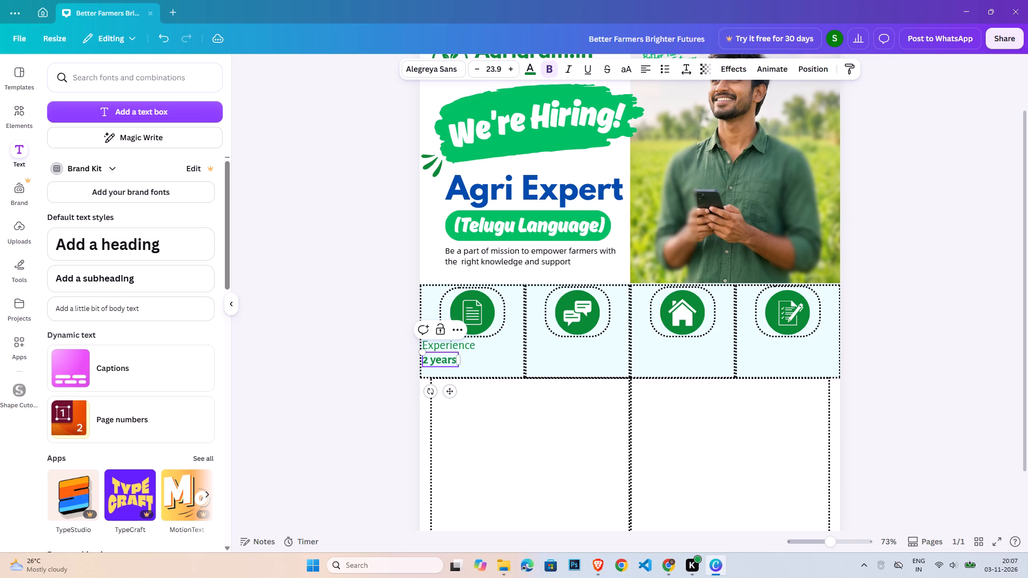
text(or a)
key(b)
text(ove)
drag(502, 370, 514, 370)
click(879, 408)
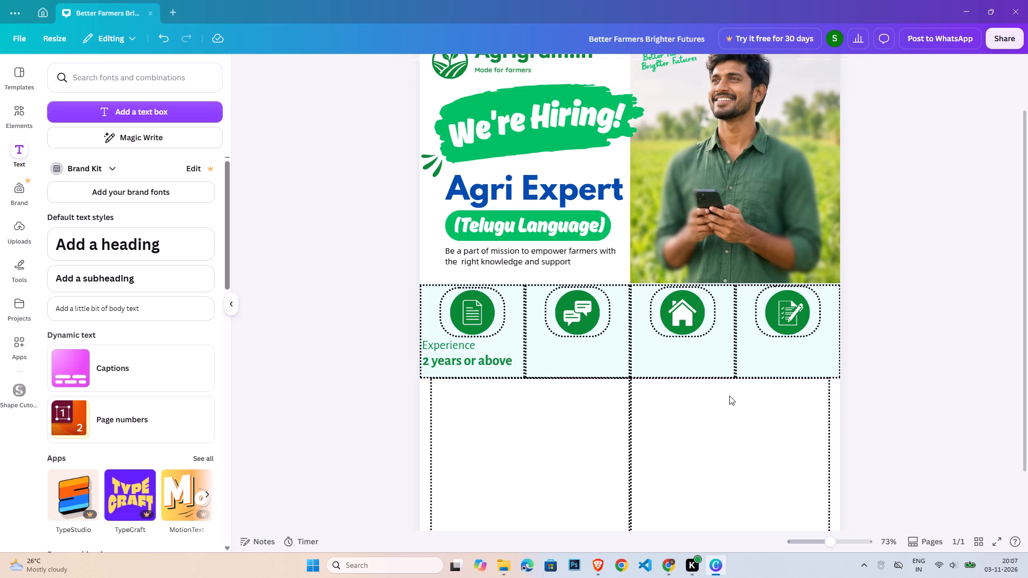
Nudge the "2 years or above" line up so it sits closely beneath "Experience".
click(458, 352)
key(Up)
key(Up)
key(Up)
key(Up)
key(Up)
key(Up)
key(Up)
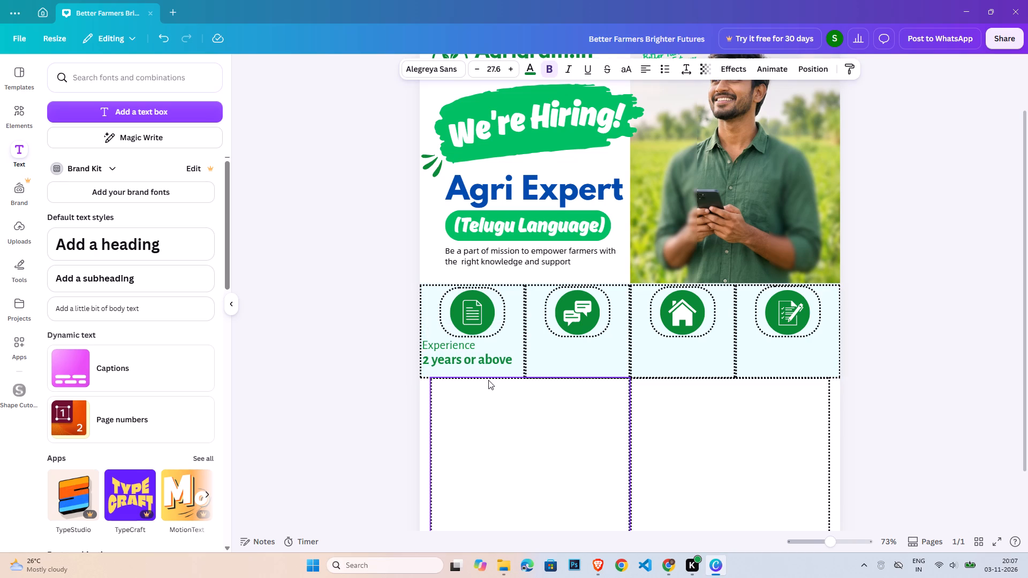
key(Up)
key(Up)
key(Up)
key(Up)
key(Up)
key(Down)
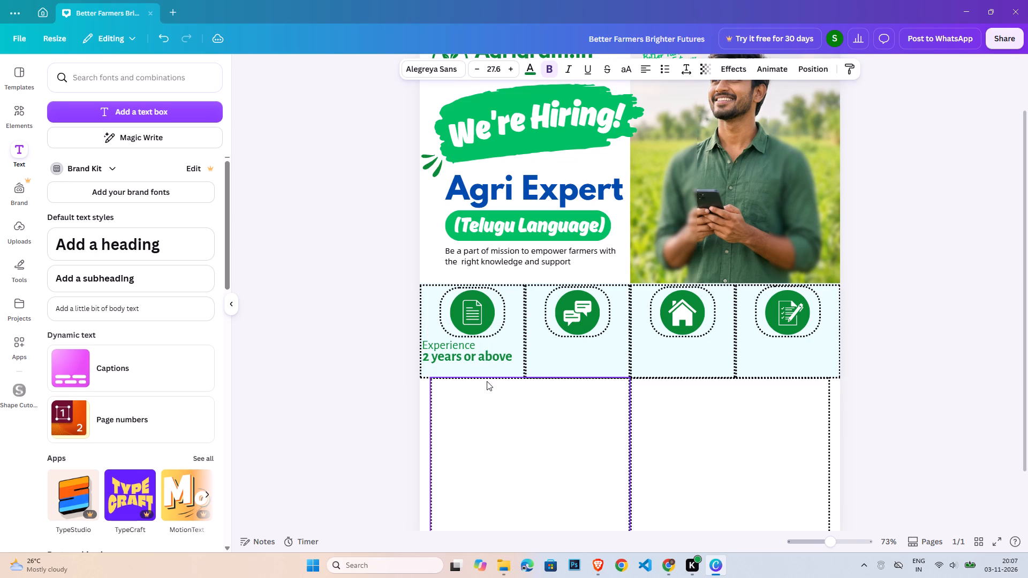
key(Down)
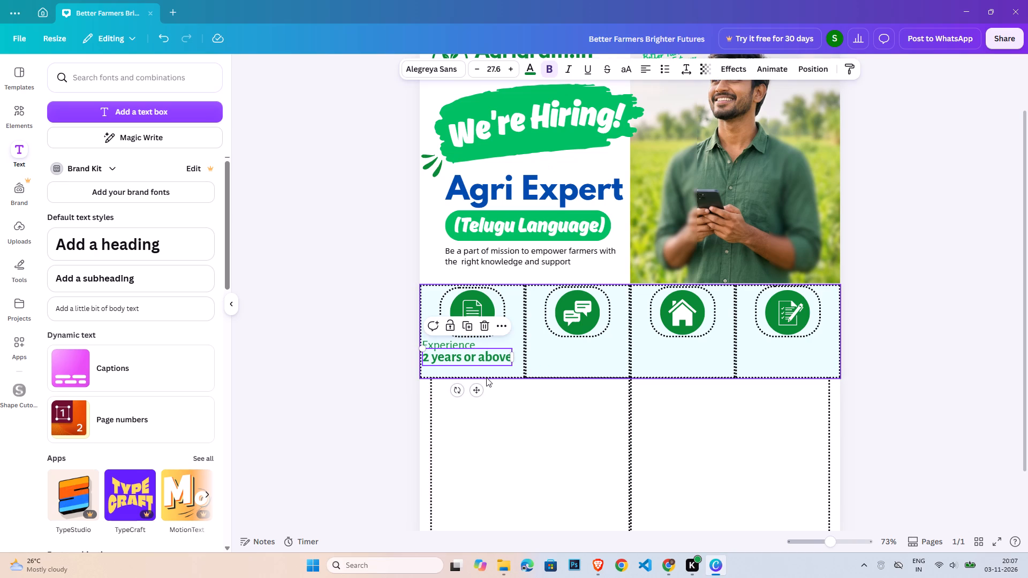
Duplicate the "Experience" caption below "2 years or above" and change the copy's text to "(in agriculture domain)".
click(450, 345)
key(ctrl+c)
key(ctrl+v)
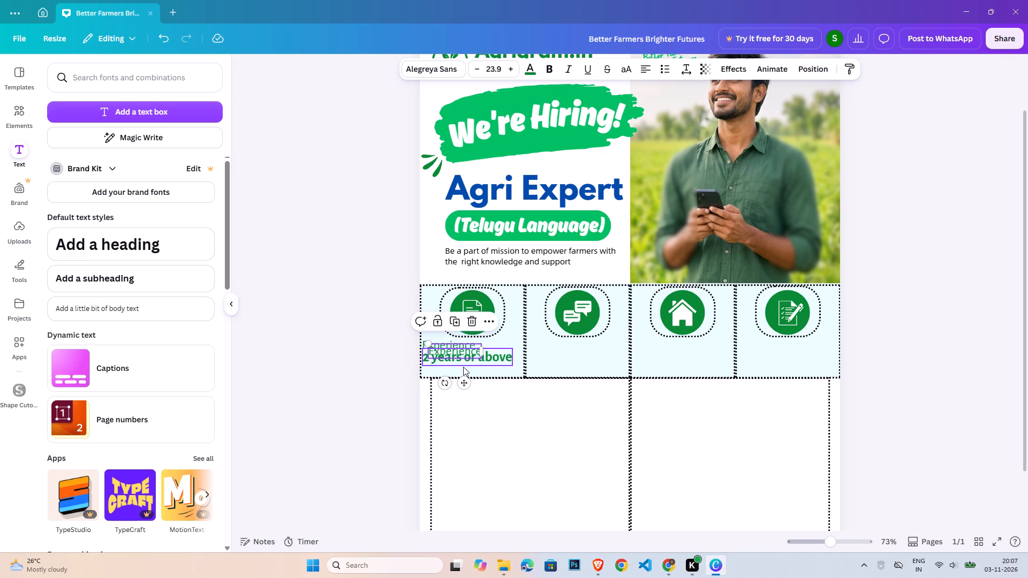
drag(467, 384, 463, 403)
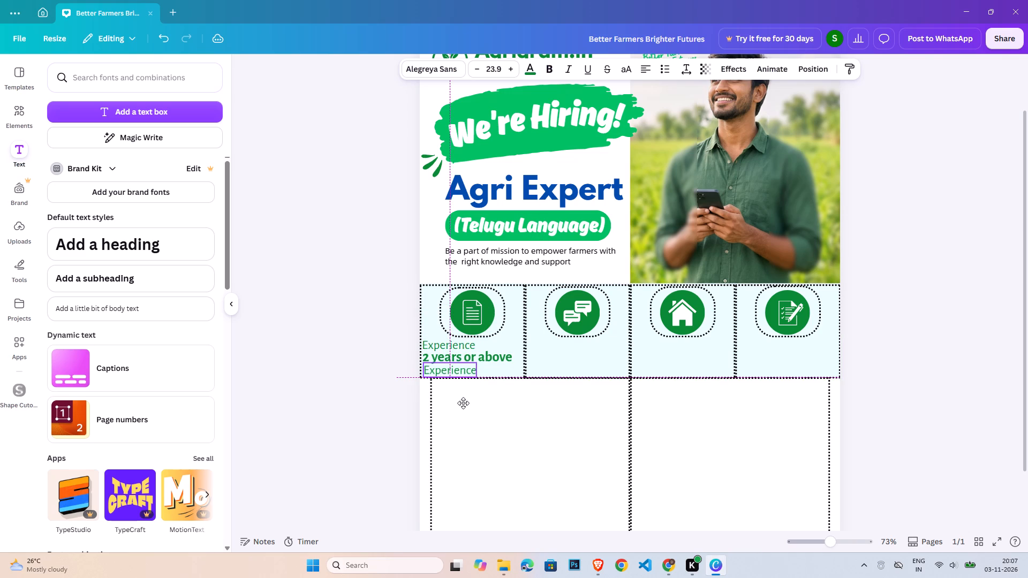
drag(463, 403, 463, 403)
double_click(460, 366)
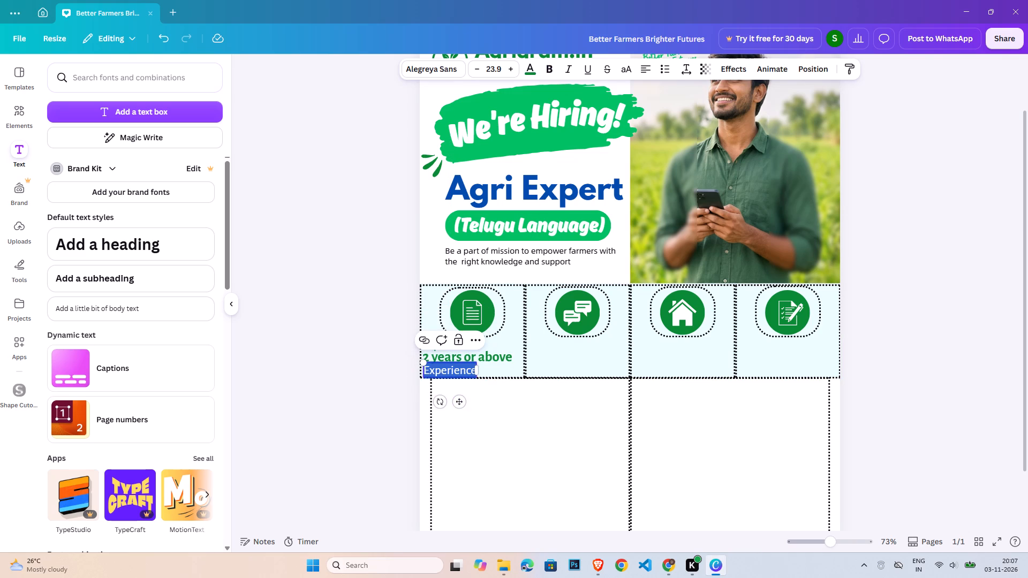
text((in agricult)
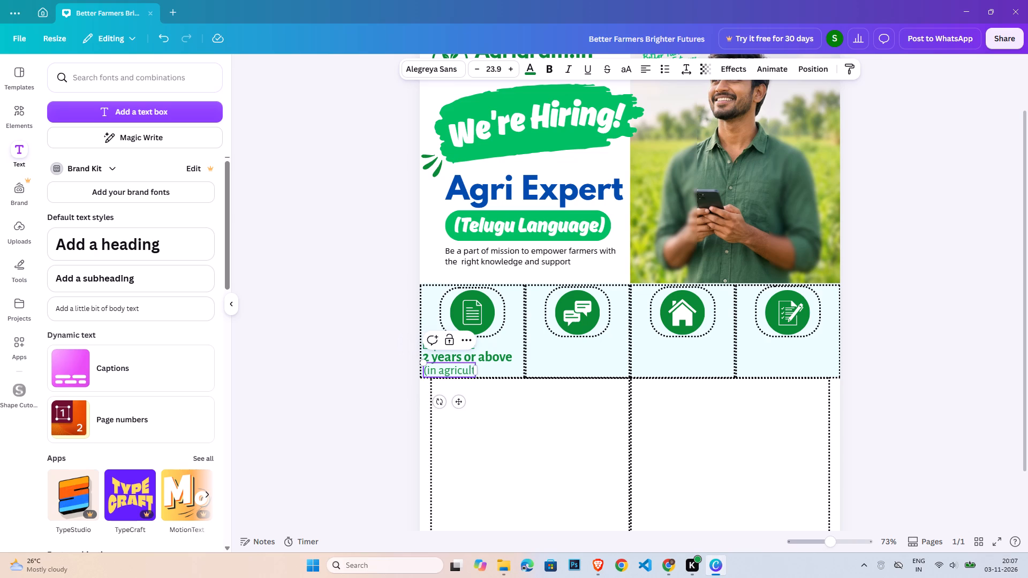
text(re)
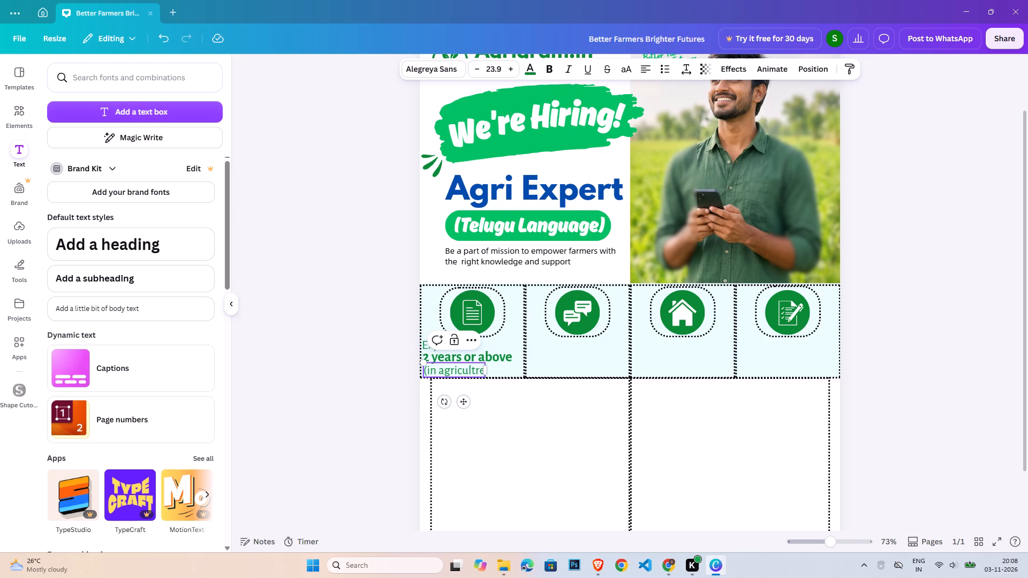
key(BackSpace)
key(BackSpace)
text(ure domain)
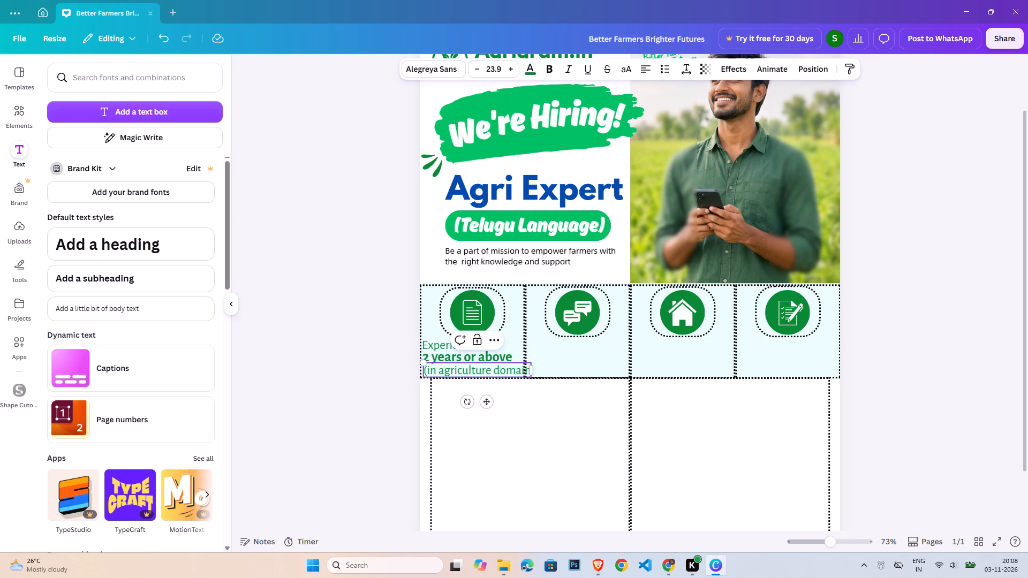
key(shift+parenright)
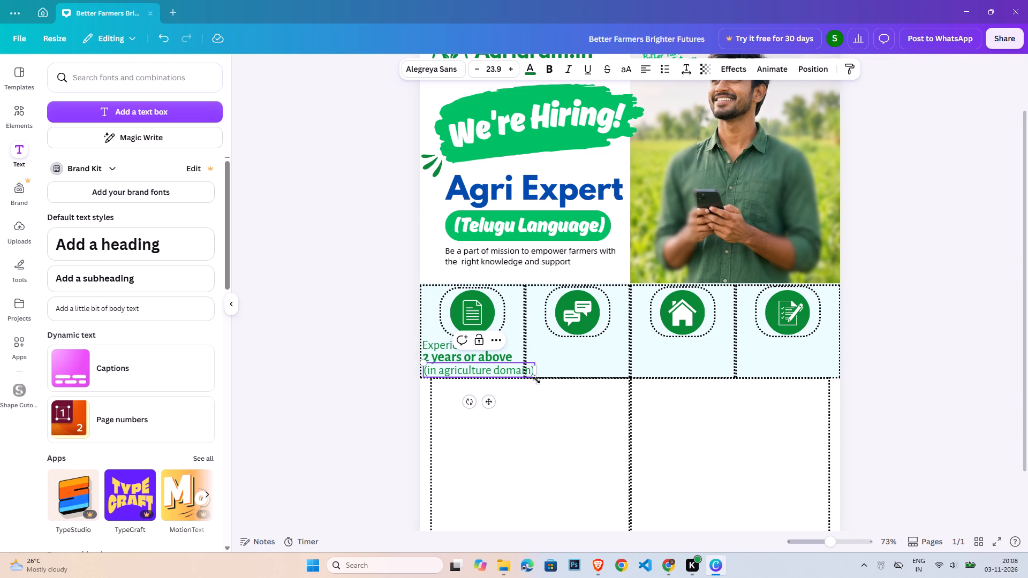
Shrink the "(in agriculture domain)" line to about size 17.1 and align it under the other two caption lines.
drag(537, 380, 502, 381)
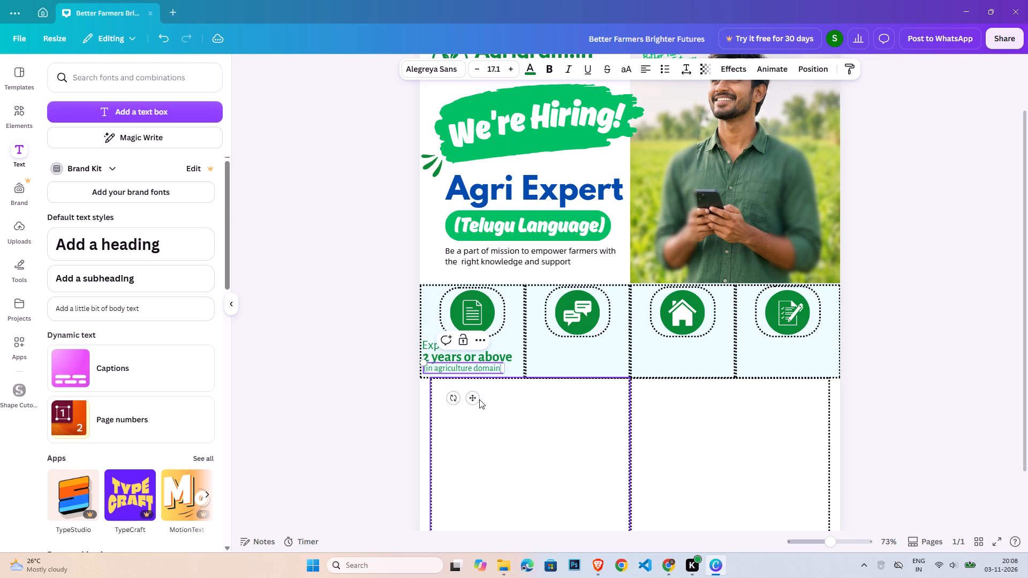
click(475, 399)
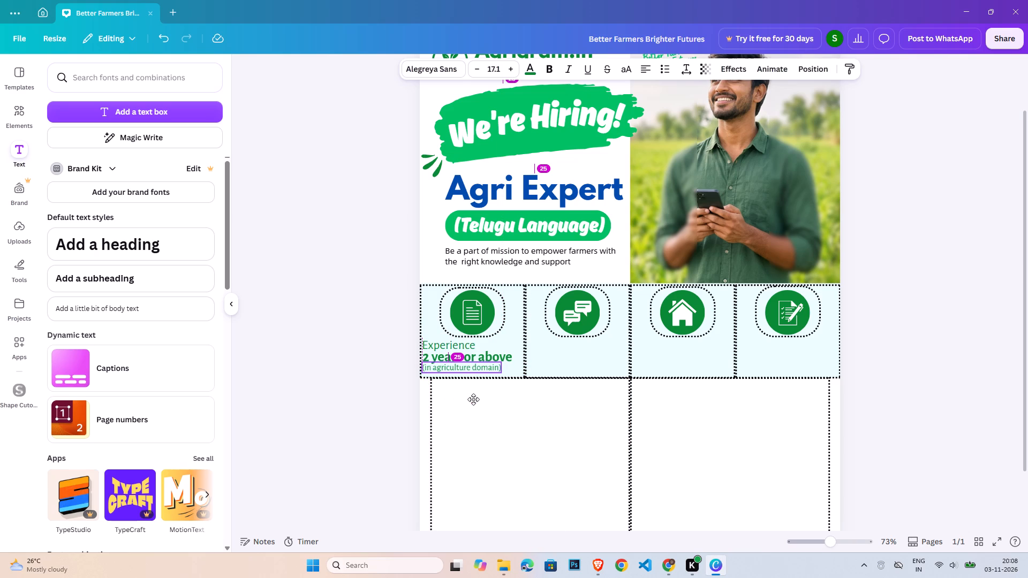
click(954, 353)
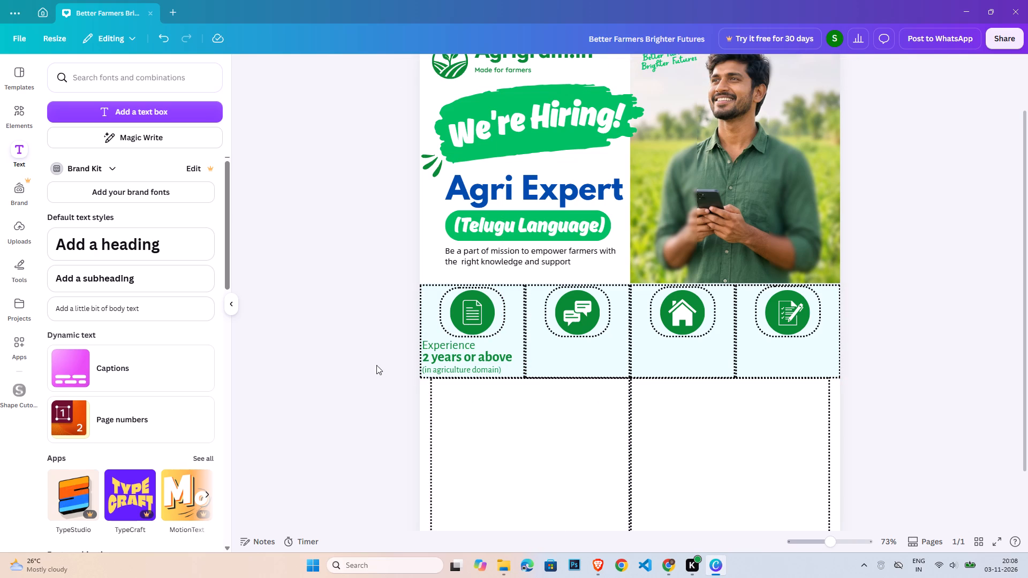
Duplicate the three caption lines together and place the copy beneath the chat circle in the second pale box, level with the originals.
click(444, 343)
shift+click(463, 356)
shift+click(485, 373)
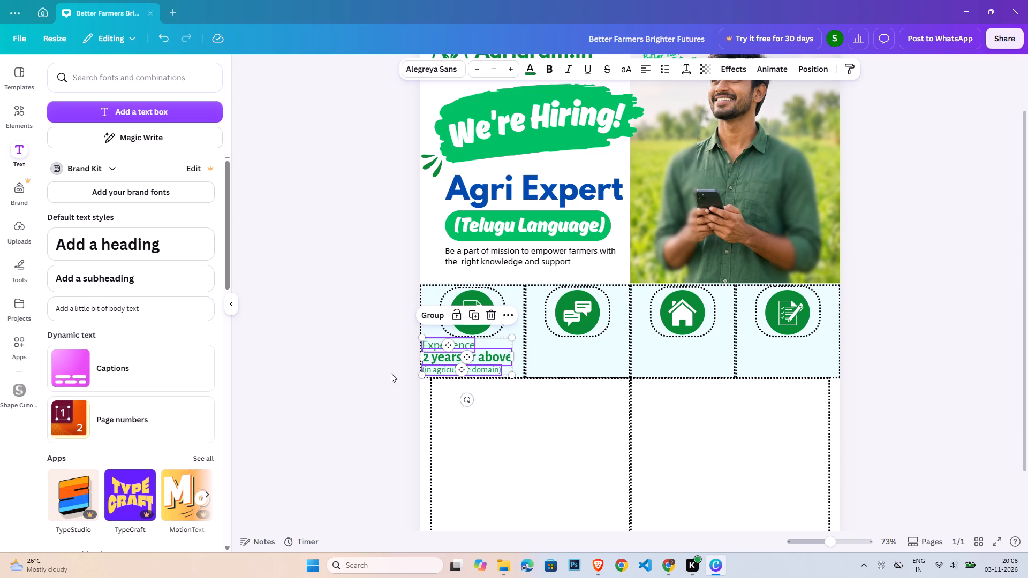
key(ctrl+c)
key(ctrl+v)
drag(500, 363, 613, 358)
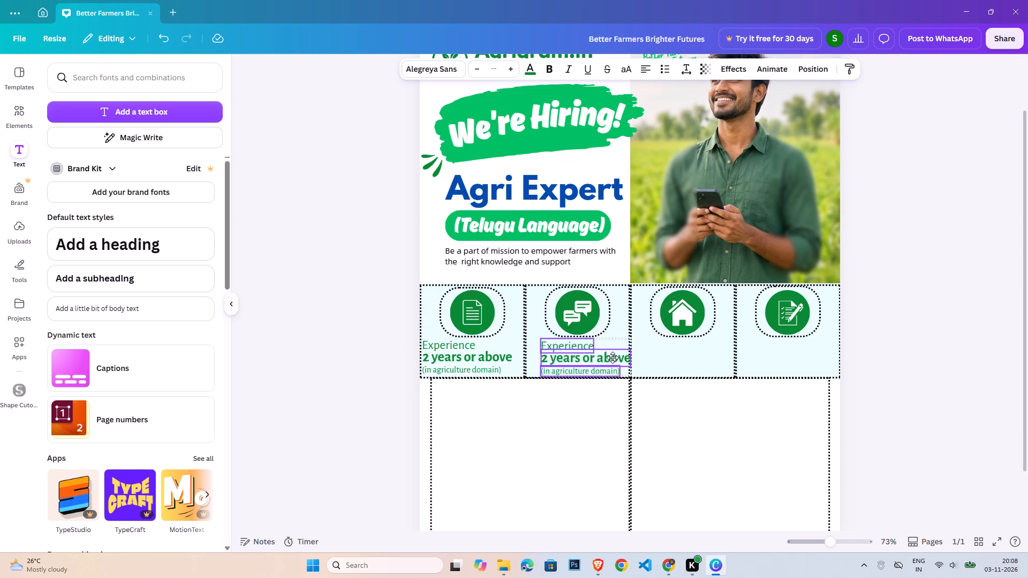
drag(613, 358, 601, 356)
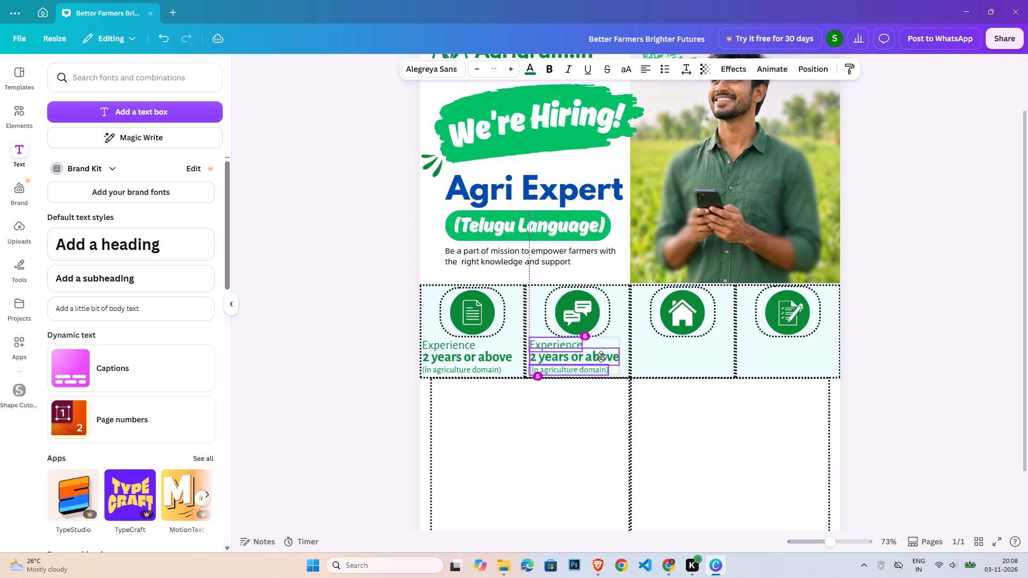
Delete the copied "Experience" line beneath the chat circle in the second pale box.
drag(601, 356, 601, 357)
click(936, 355)
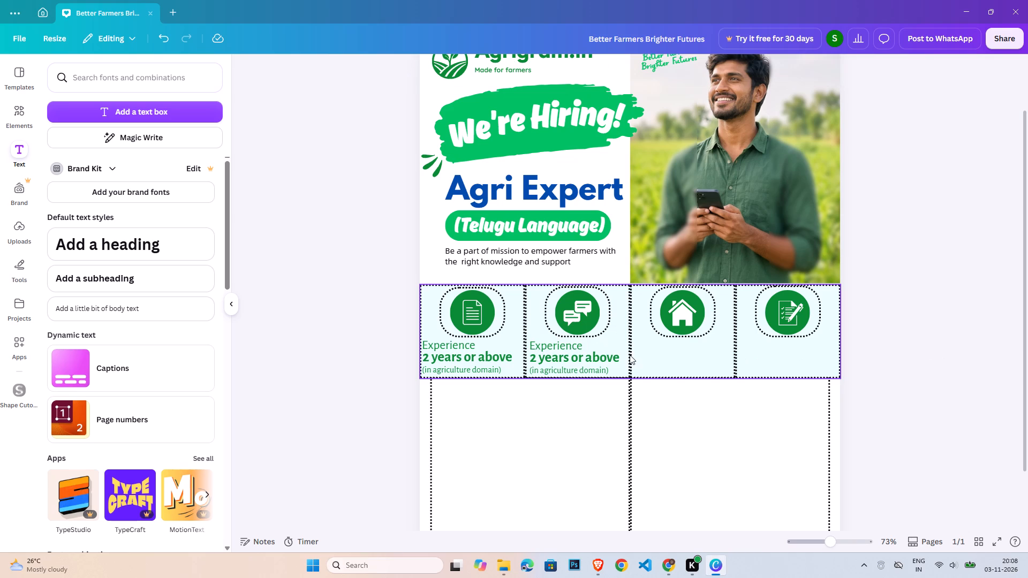
click(577, 344)
key(Delete)
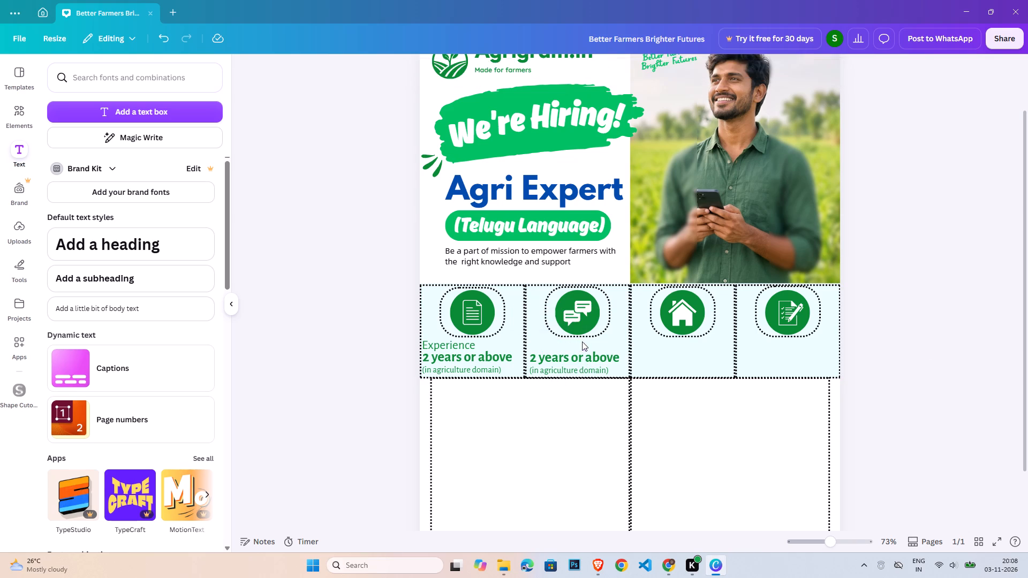
Move the second box's "2 years or above" copy up beneath the chat circle, change it to "Mandatory Languages" and shrink it to about size 20.8.
drag(592, 355, 594, 345)
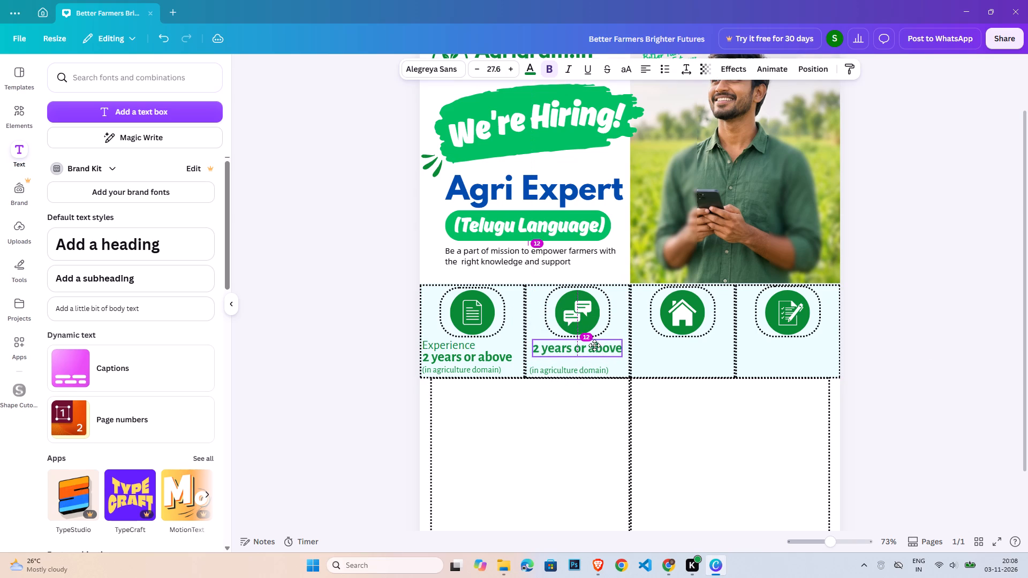
drag(594, 345, 592, 345)
double_click(592, 345)
text(Mandatory Languages)
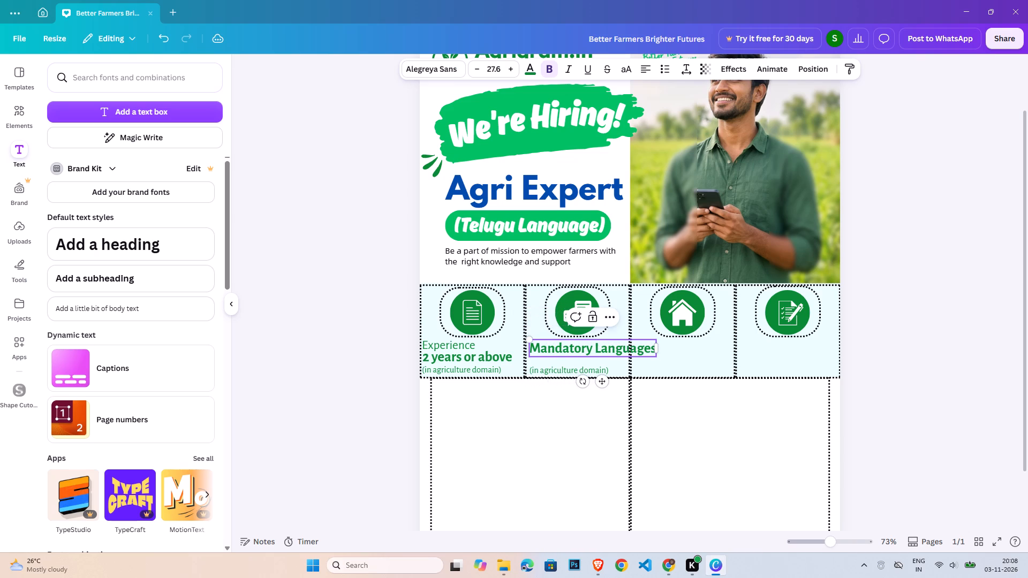
drag(659, 359, 628, 359)
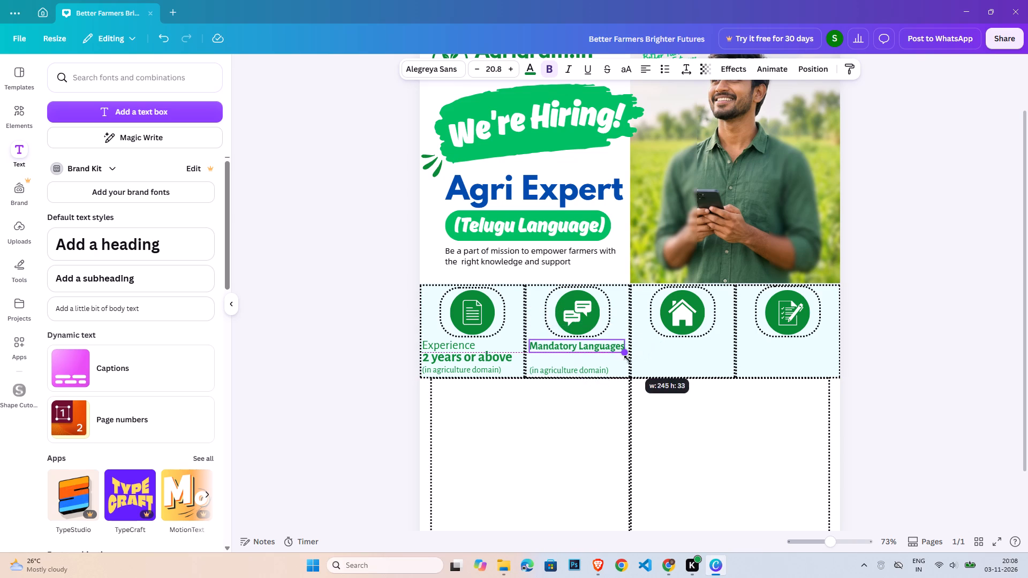
drag(628, 359, 627, 359)
click(914, 359)
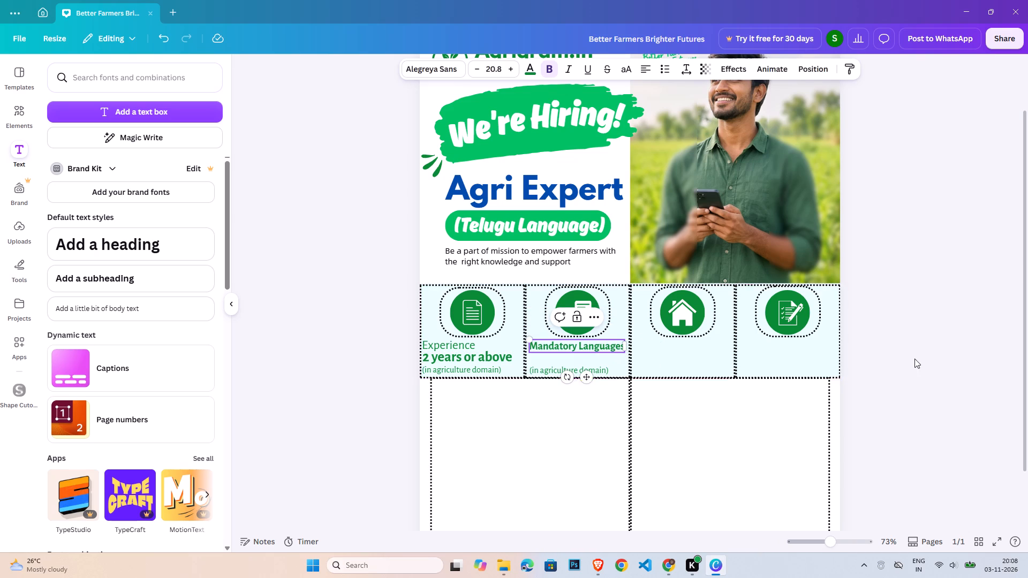
Add a second line reading "English + Hindi + Telugu" to the "Mandatory Languages" caption.
double_click(614, 344)
click(622, 346)
key(Right)
key(Return)
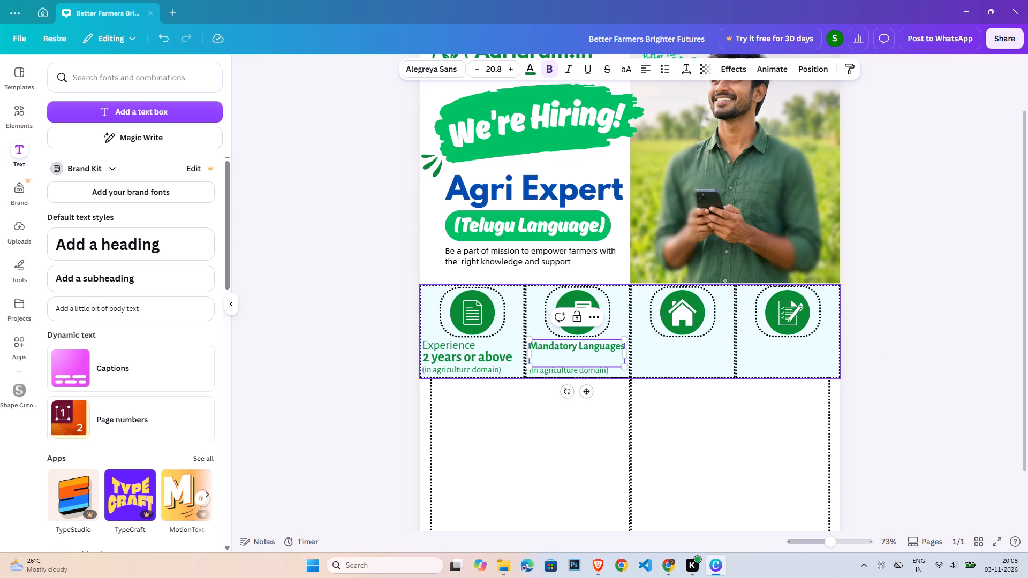
text(English +)
key(space)
text(Hindi +)
key(space)
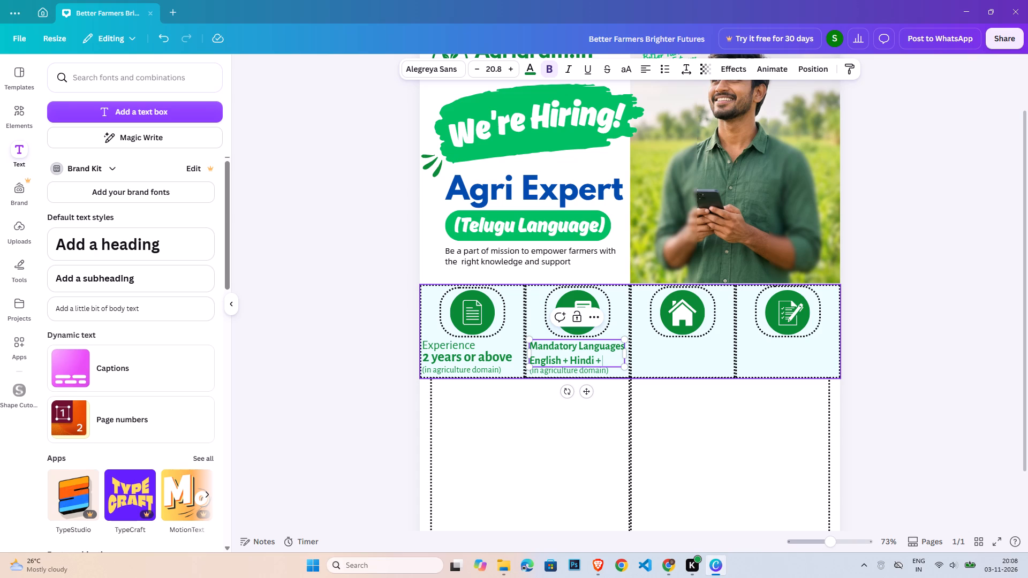
text(Telugu)
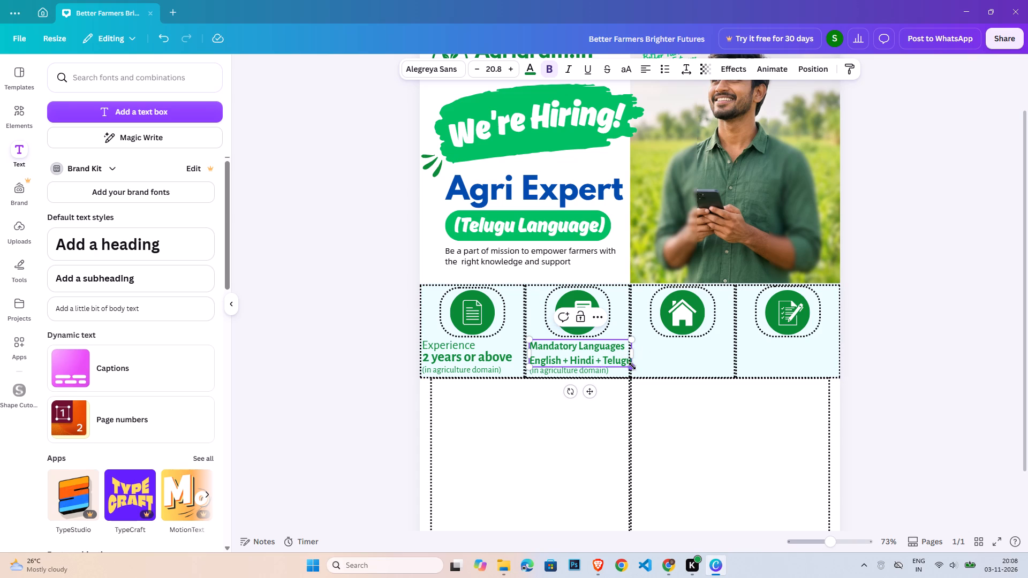
Shrink the two-line languages caption to about size 20.3 and nudge it slightly left to fit the second box.
click(632, 366)
click(946, 396)
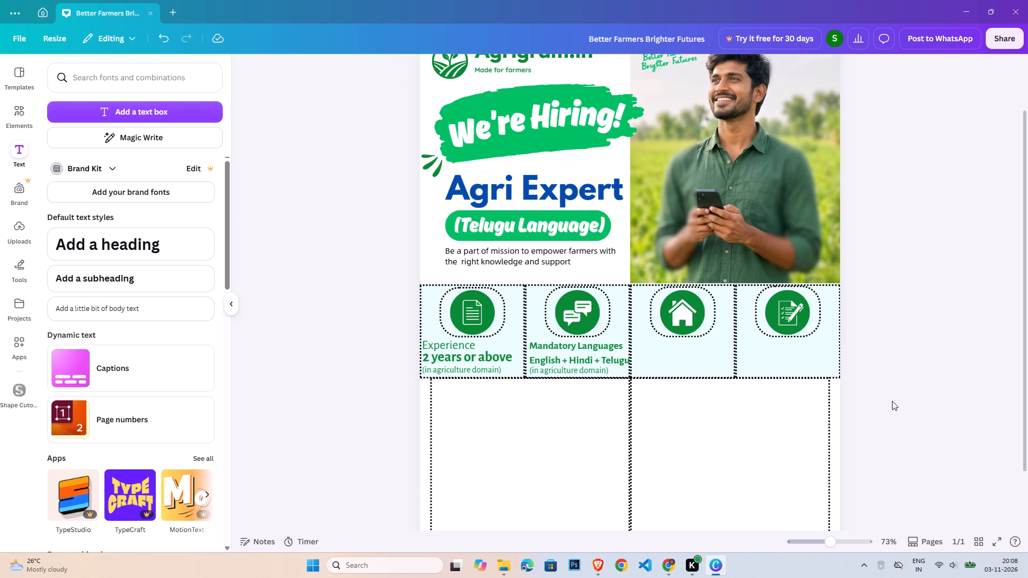
click(596, 359)
key(Left)
key(Left)
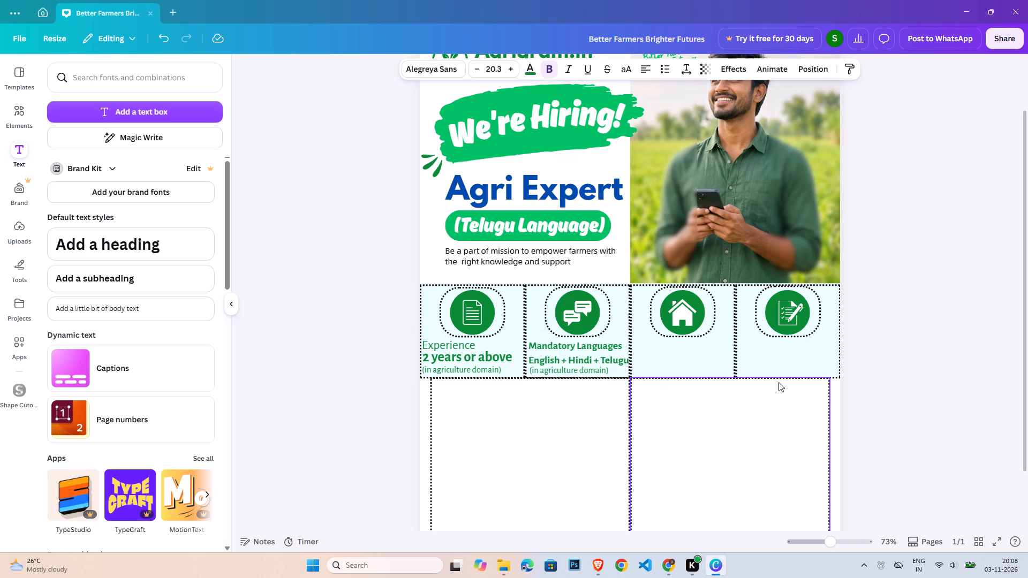
click(933, 379)
Delete the copied "(in agriculture domain)" line from the second box.
click(601, 372)
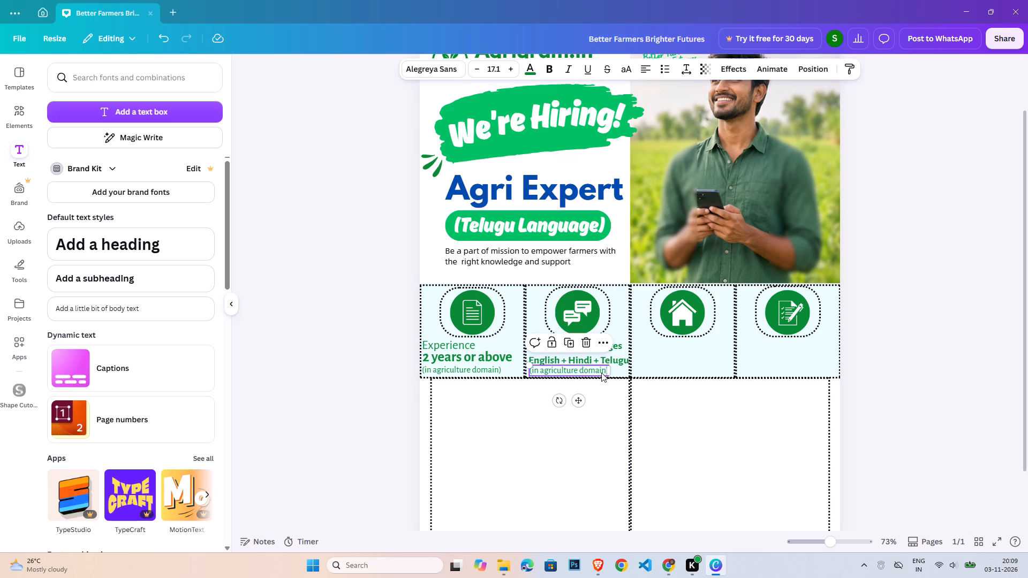
key(Delete)
click(921, 375)
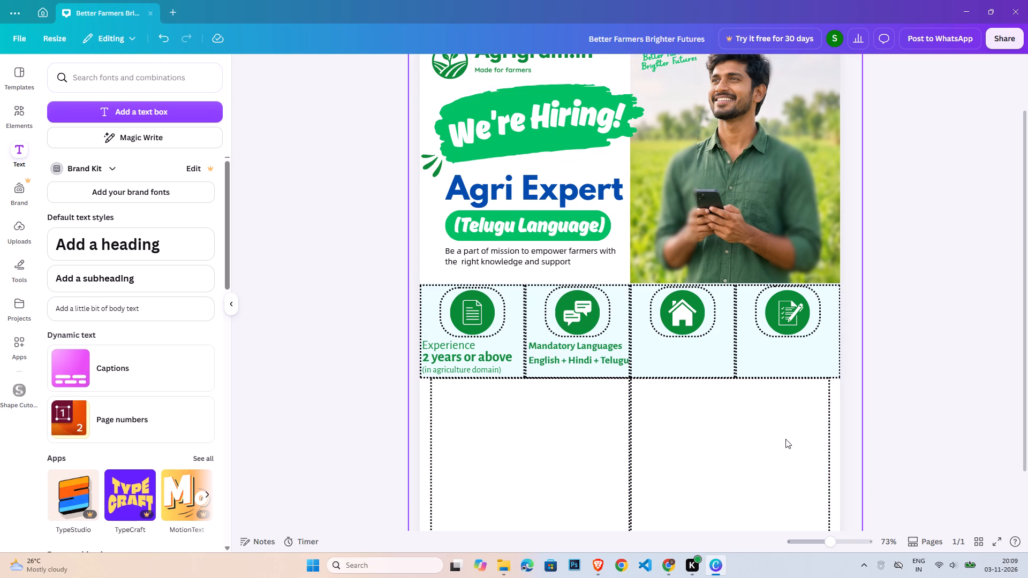
Duplicate the languages caption beneath the house circle in the third box, change the copy's text to "Work Mode" and narrow its text box.
click(564, 349)
key(ctrl+c)
key(ctrl+v)
drag(593, 356, 685, 350)
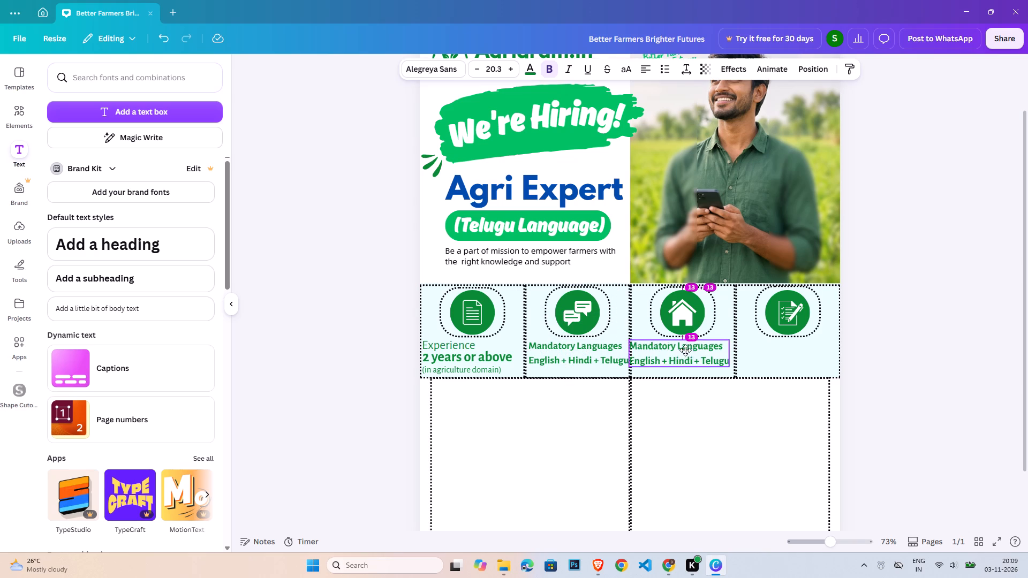
drag(685, 350, 690, 349)
double_click(690, 349)
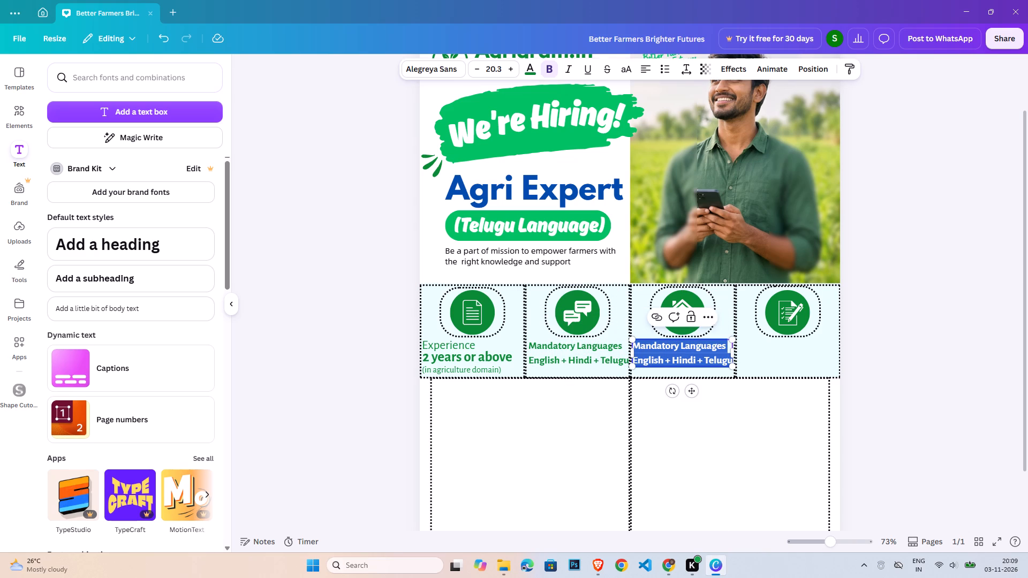
text(Work Mode)
drag(683, 345, 704, 346)
click(917, 359)
click(667, 343)
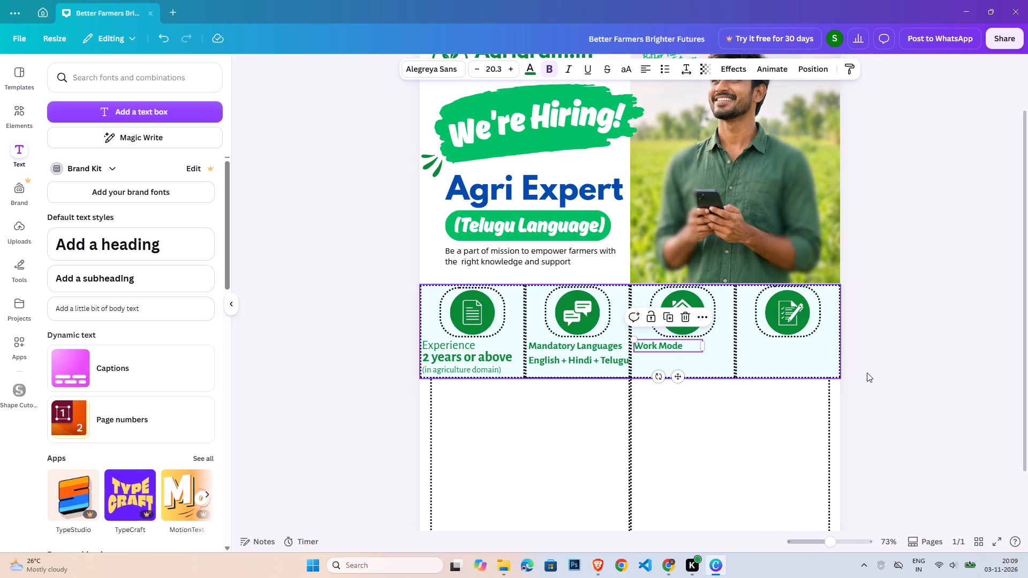
click(691, 347)
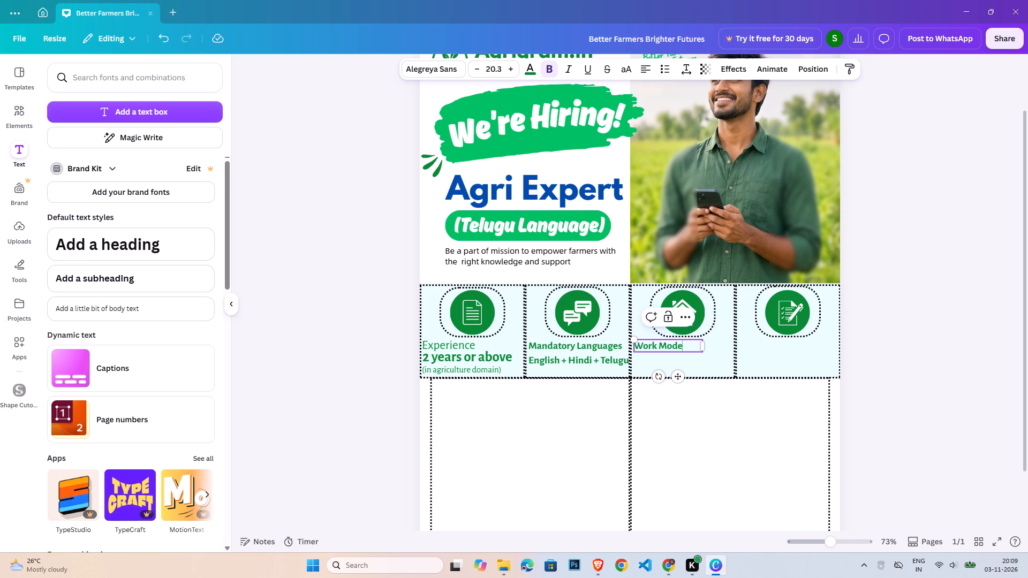
Duplicate the "Experience" caption under "Work Mode", change the copy's text to "Work From Home" and align it with the line above.
click(458, 344)
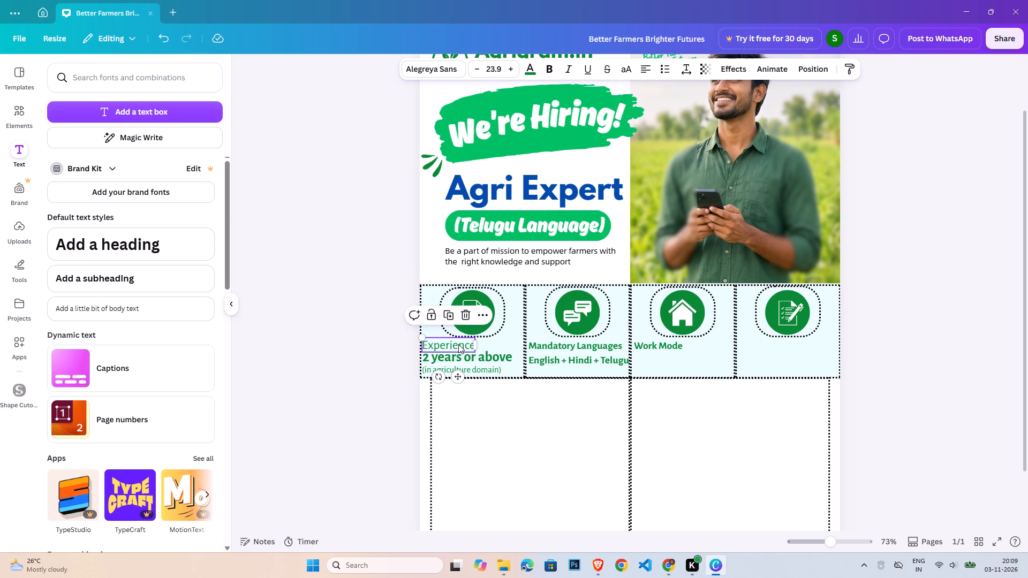
key(ctrl+c)
key(ctrl+v)
drag(462, 349, 670, 358)
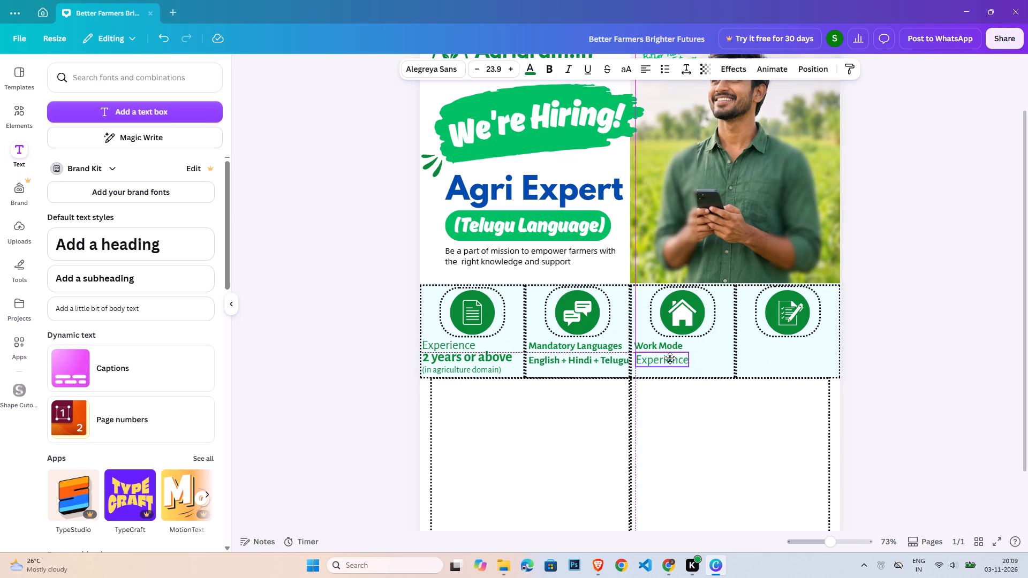
drag(670, 358, 669, 358)
double_click(669, 358)
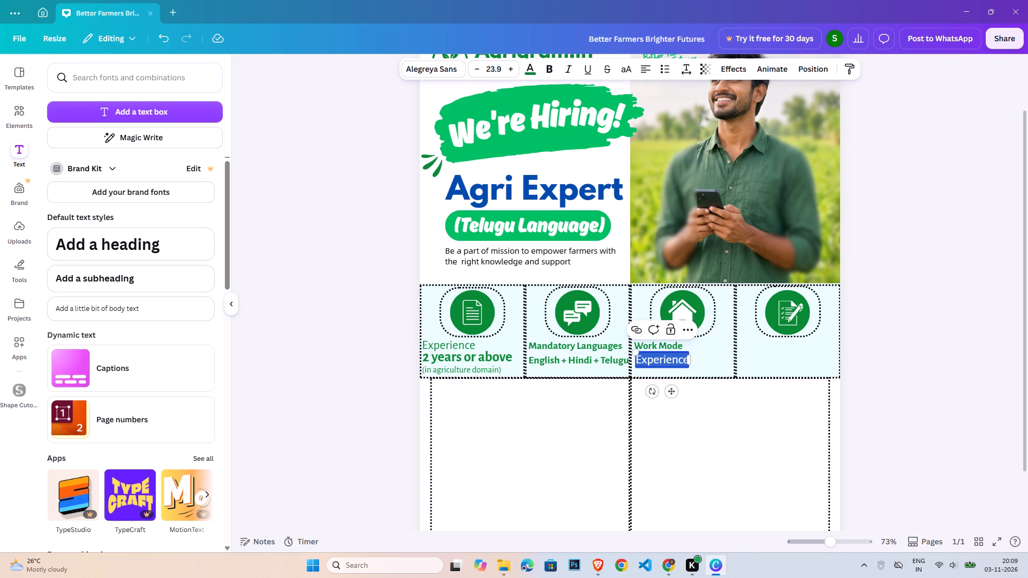
text(Work From Home)
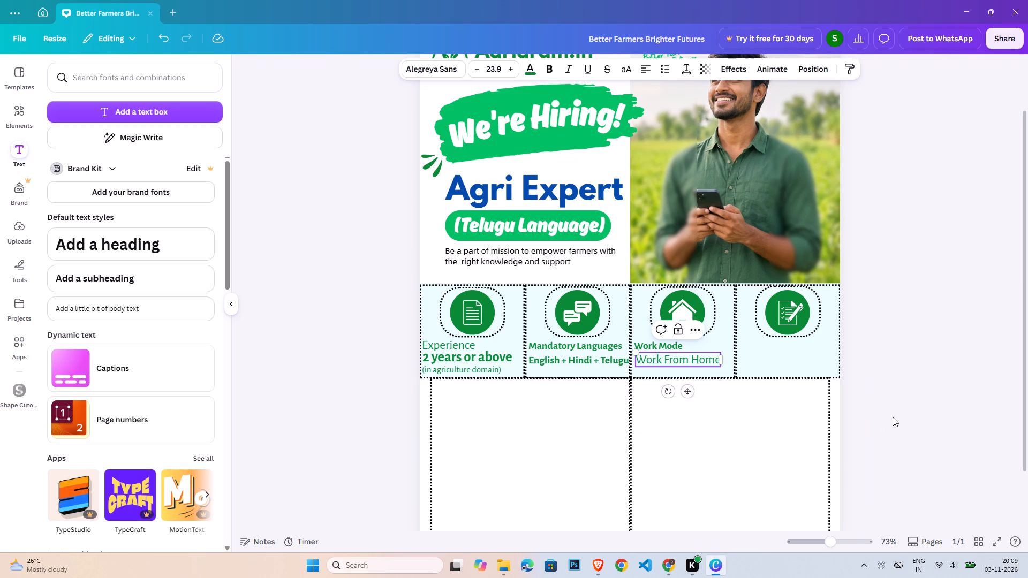
click(893, 417)
click(702, 362)
click(928, 356)
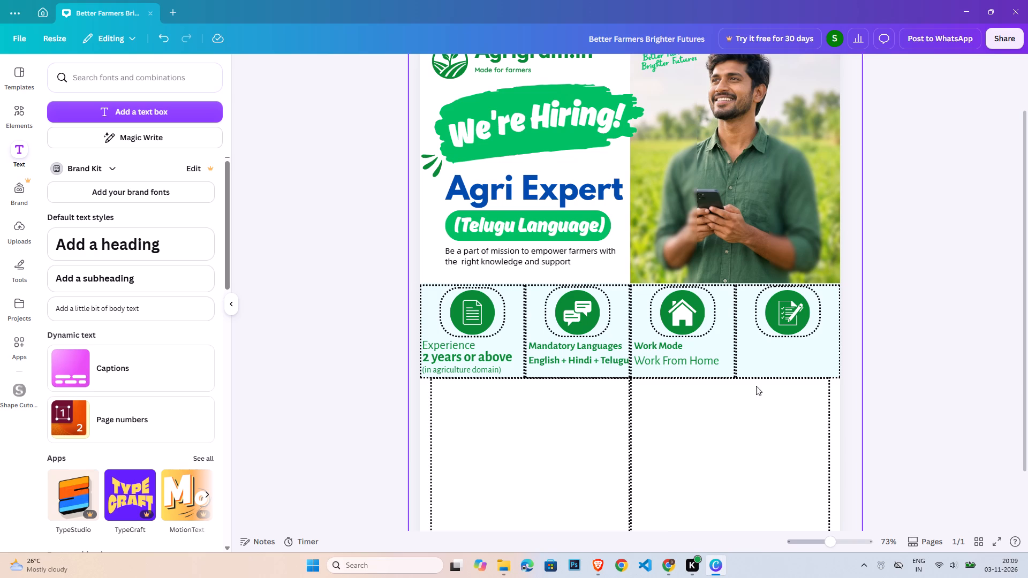
Duplicate the languages caption into the fourth box, change the copy to "Engagement Type" and widen its text box to fit on one line.
click(595, 340)
key(ctrl+c)
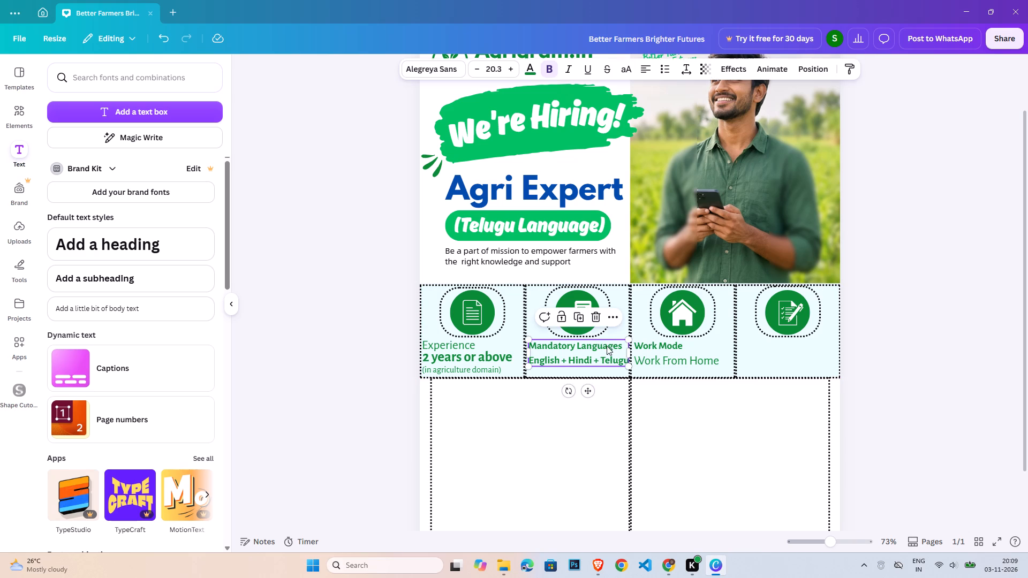
key(ctrl+v)
drag(599, 355, 803, 349)
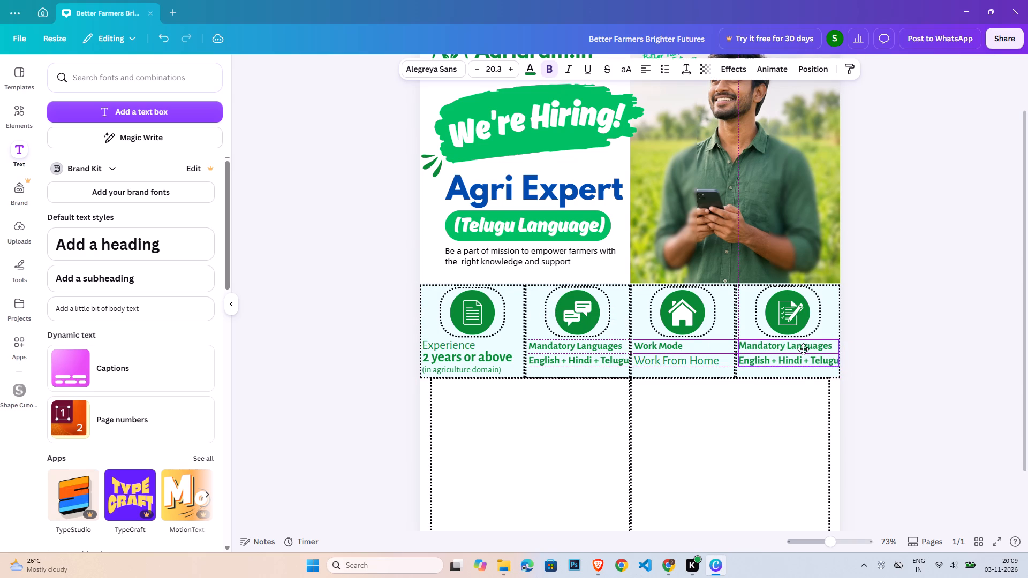
drag(803, 349, 802, 349)
double_click(802, 349)
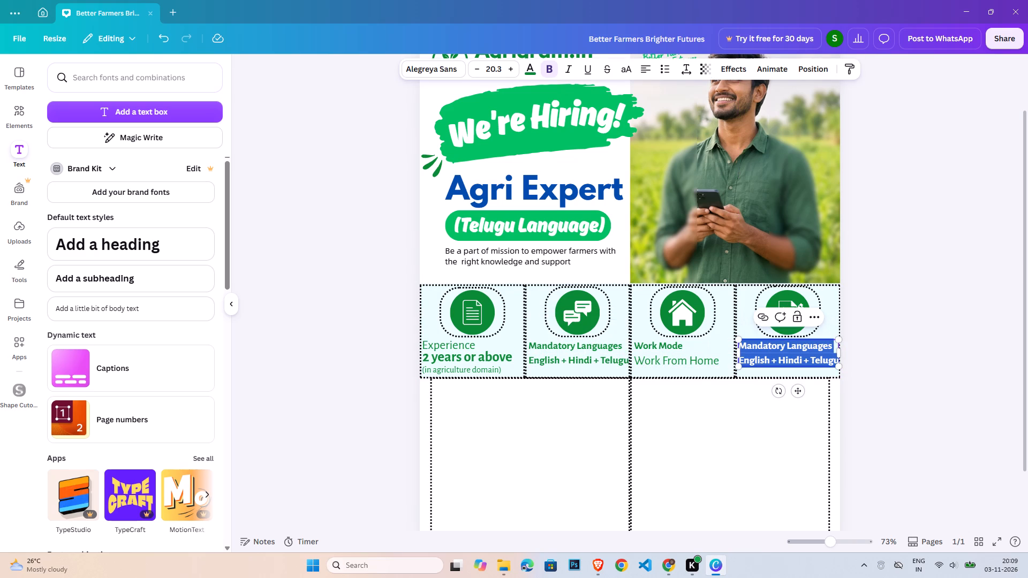
text(Enga)
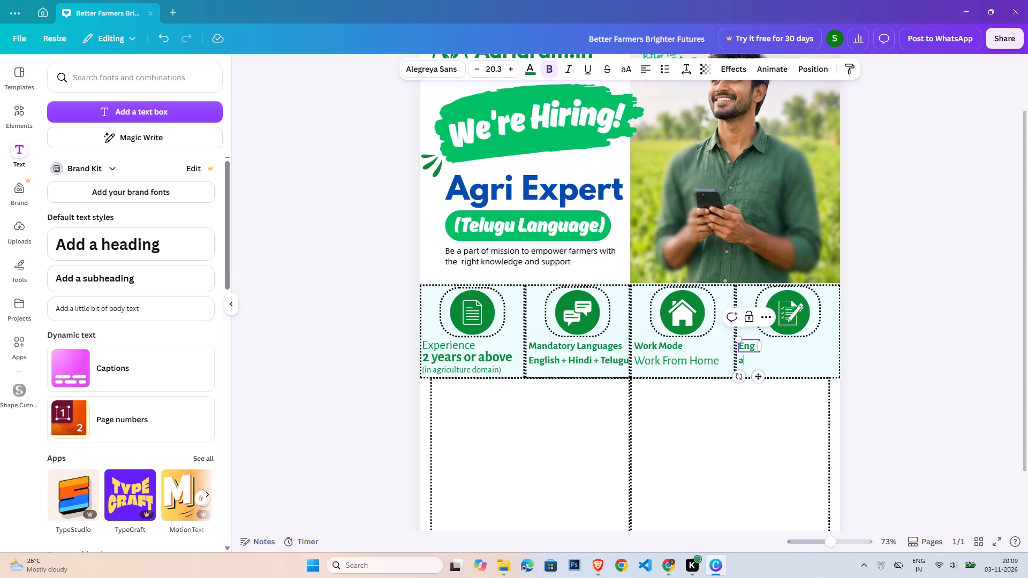
text(ge)
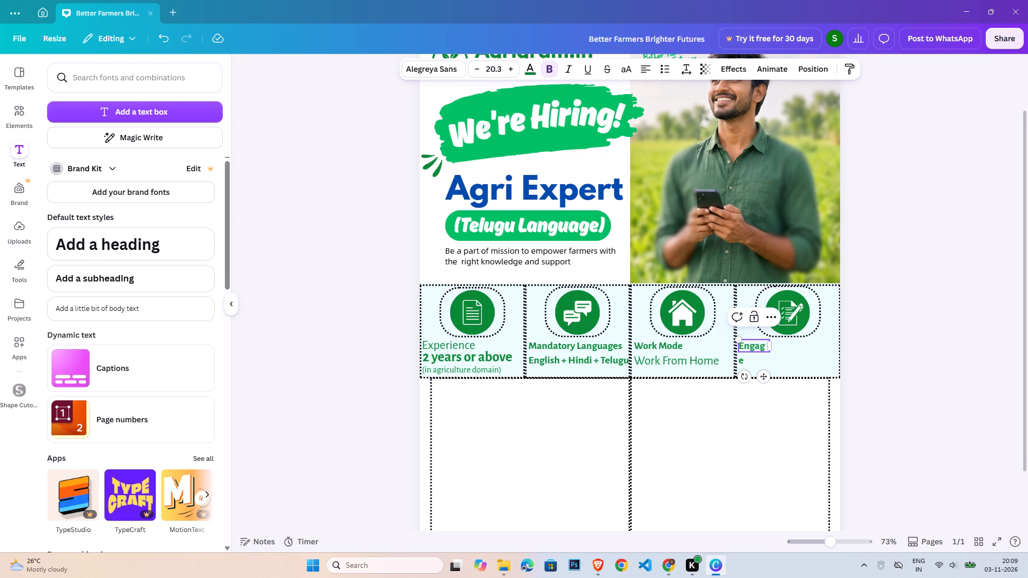
text(ment)
key(space)
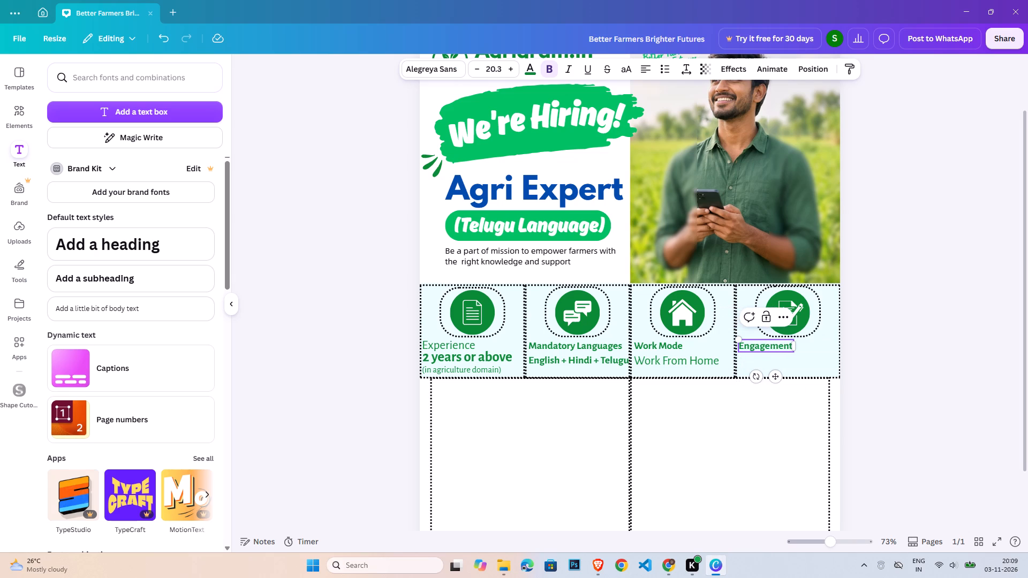
text(Type)
key(Return)
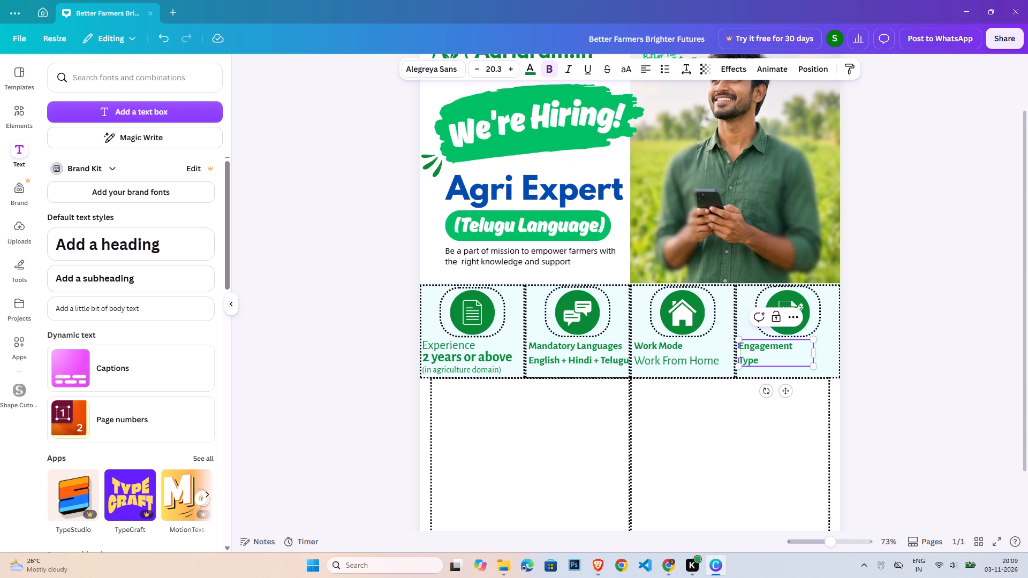
drag(815, 352, 835, 352)
click(819, 358)
key(BackSpace)
click(920, 357)
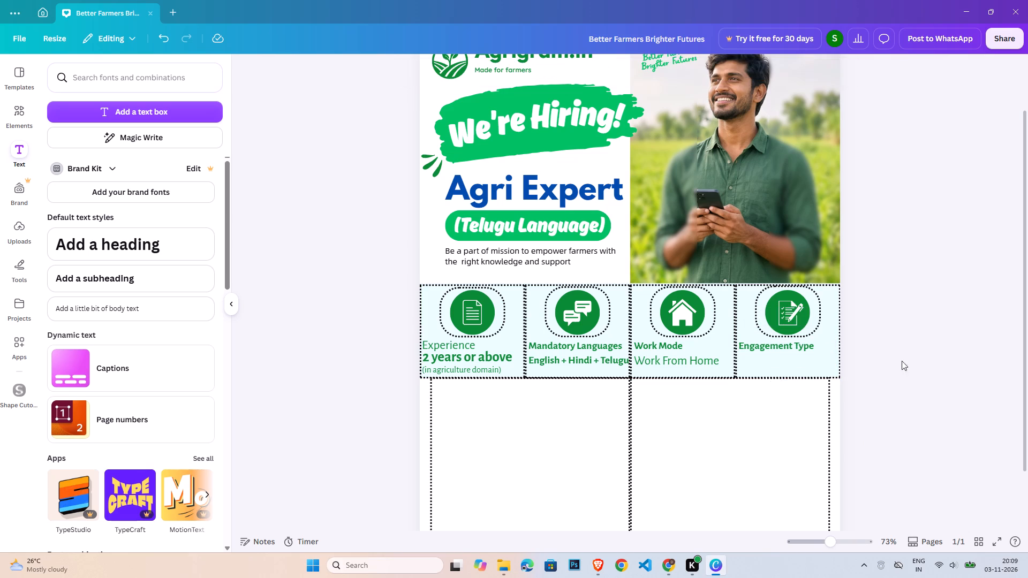
Duplicate the "Engagement Type" caption beneath itself, change the copy's text to "Contract Based" and enlarge it to nearly fill the box width.
click(815, 346)
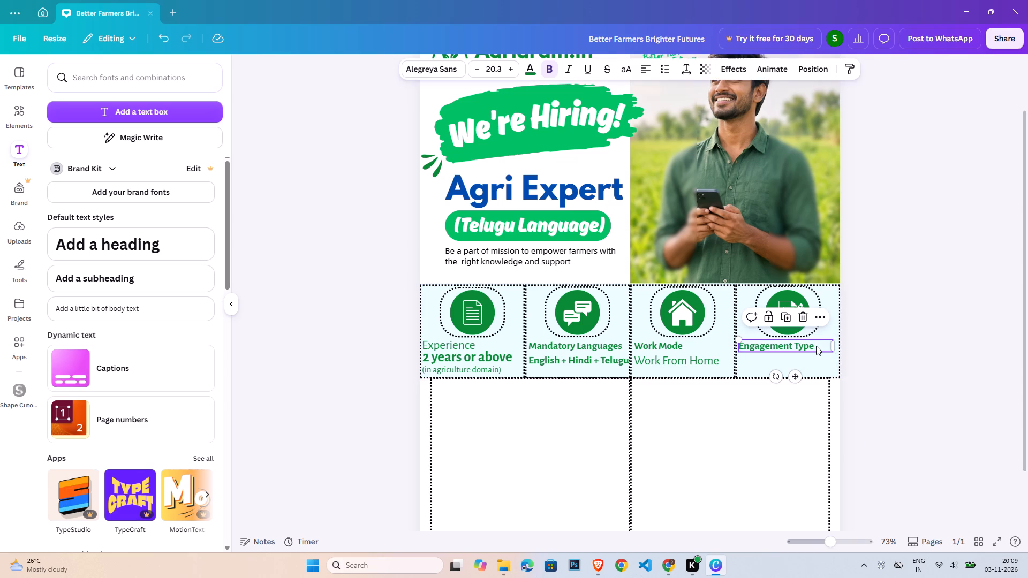
key(ctrl+c)
key(ctrl+v)
drag(817, 356, 813, 368)
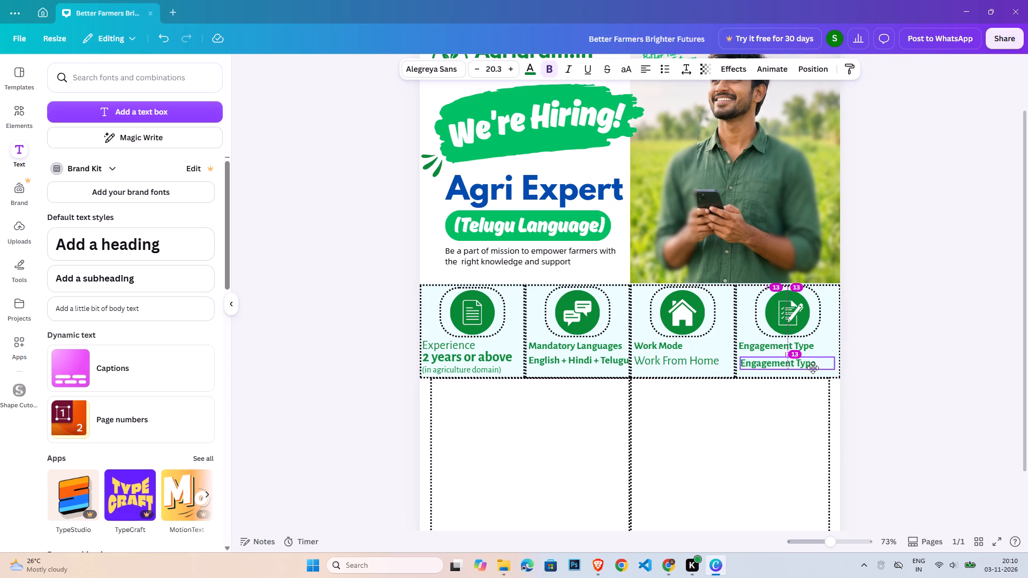
drag(813, 368, 812, 363)
double_click(812, 363)
text(Coo)
key(BackSpace)
text(nt)
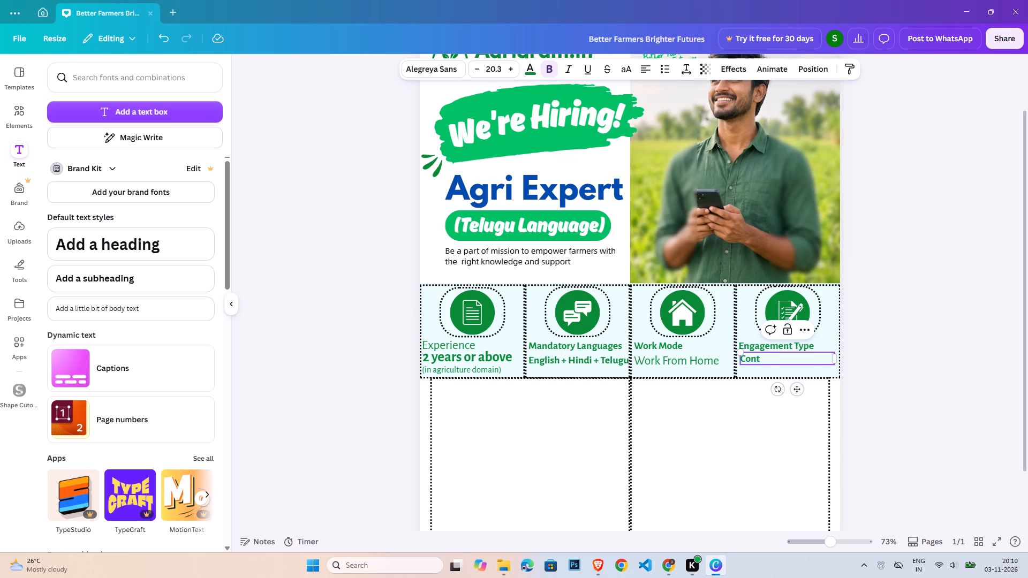
text(ract)
key(space)
text(Based)
drag(840, 356, 808, 362)
drag(804, 366, 828, 368)
click(913, 374)
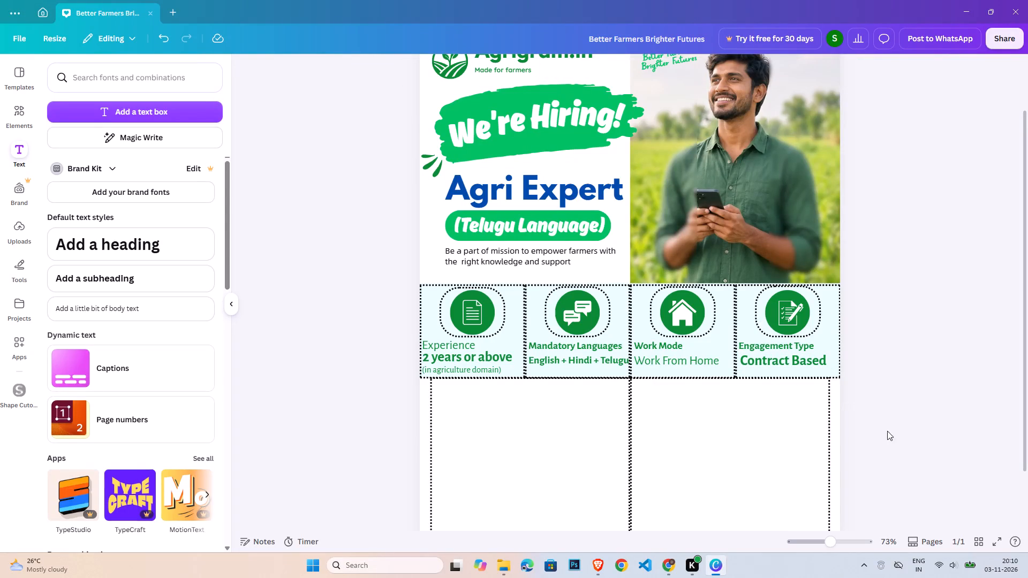
Delete the group of dotted guide outlines around the four icon boxes.
click(422, 288)
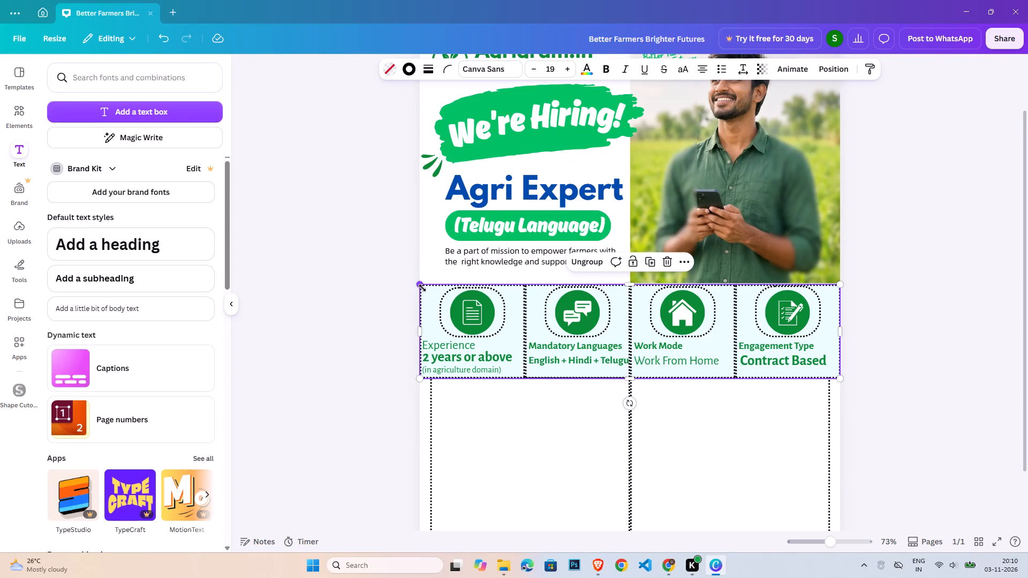
key(Delete)
click(927, 350)
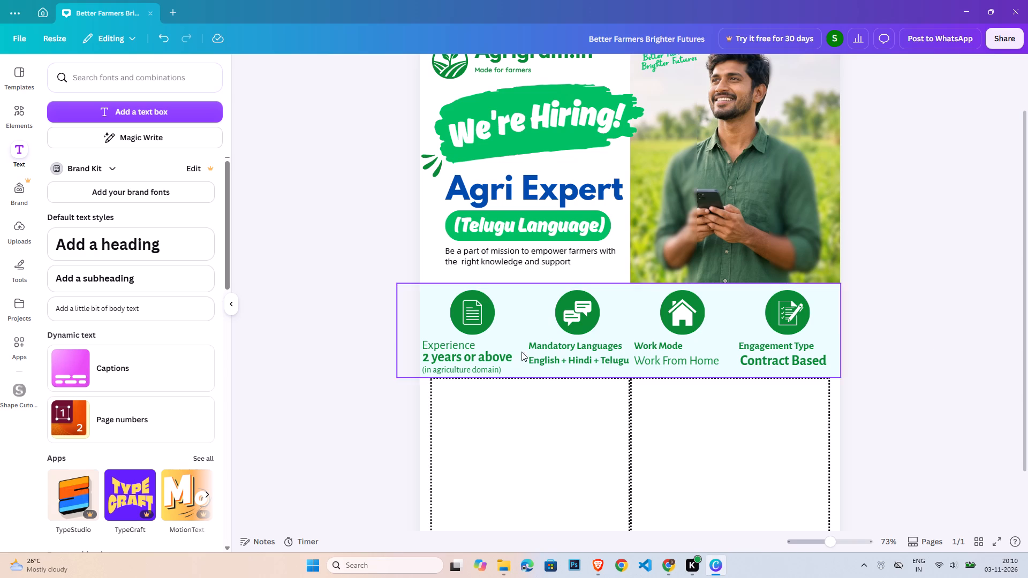
Group the three experience lines, the two "Work Mode" lines and the two "Engagement Type" lines into separate caption groups.
click(469, 344)
shift+click(493, 357)
shift+click(489, 368)
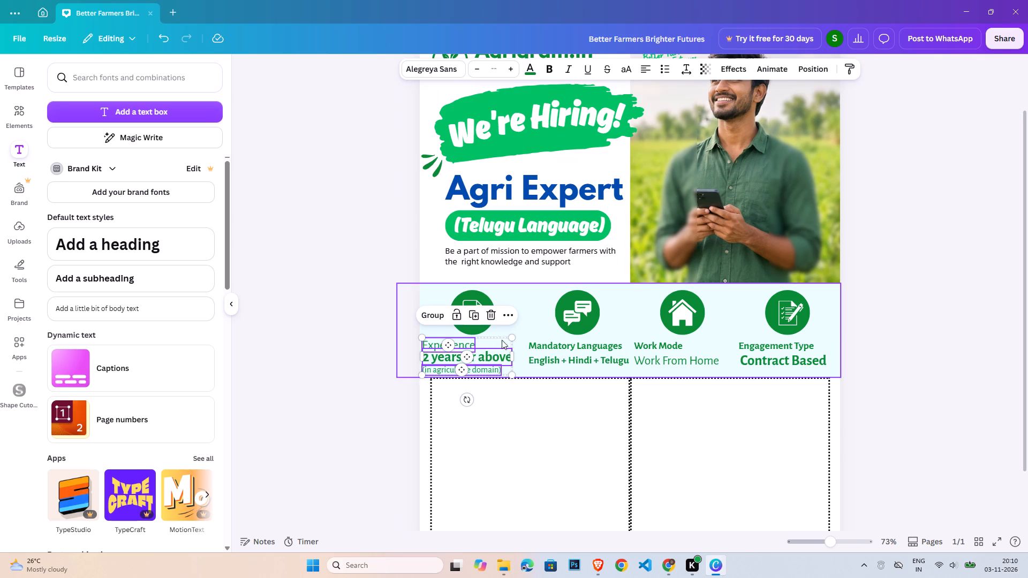
click(440, 318)
click(564, 344)
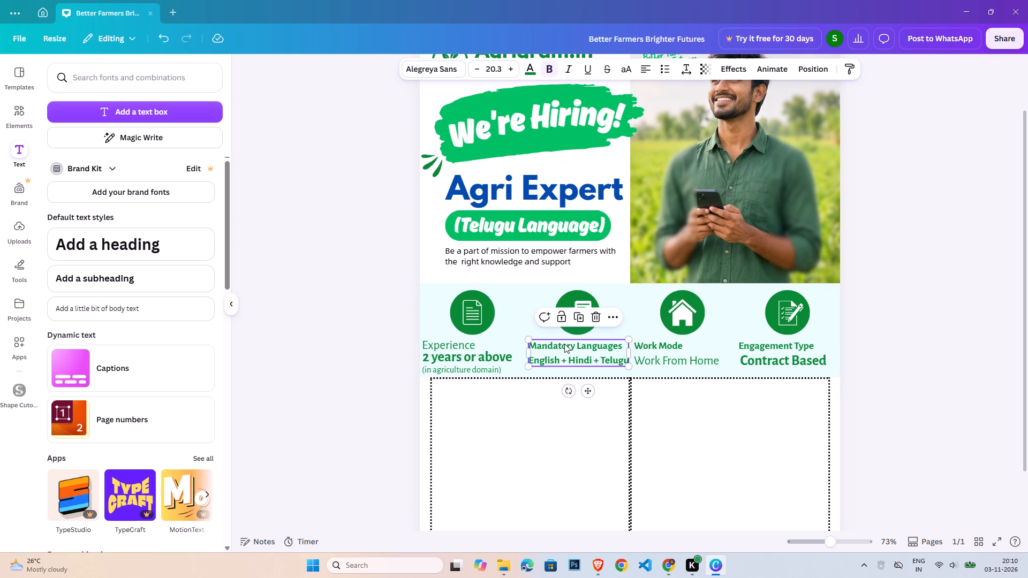
click(642, 347)
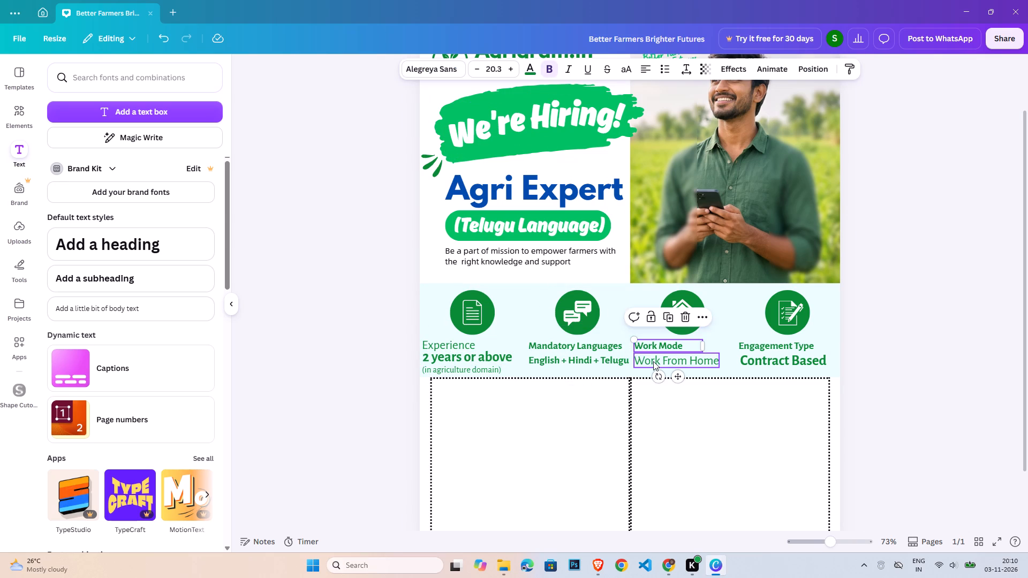
shift+click(653, 361)
click(640, 315)
click(770, 339)
shift+click(778, 358)
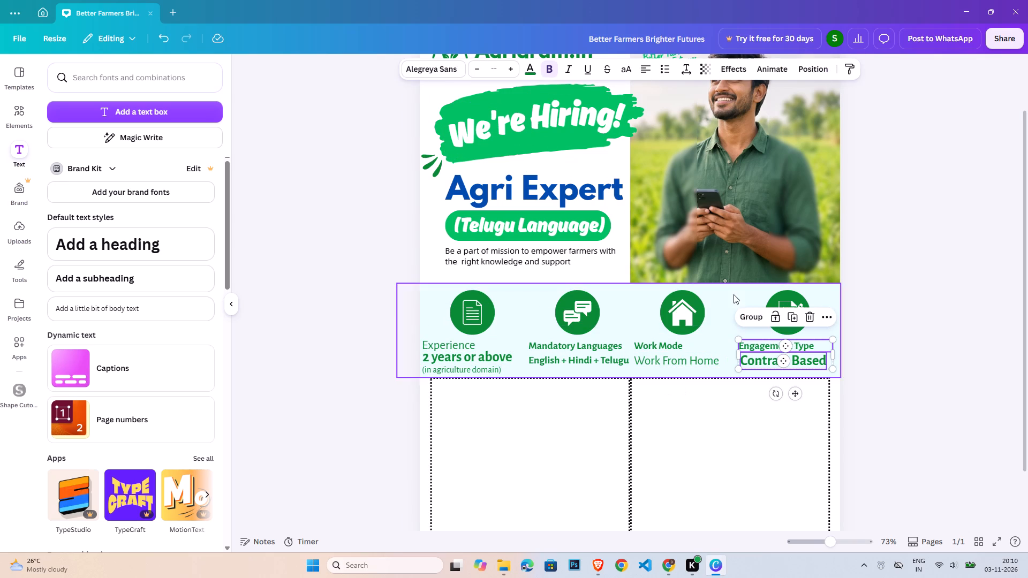
click(751, 313)
click(909, 332)
Scale all four captions down together to font size 18.6 and shift them slightly inward and up beneath the icons.
click(462, 364)
shift+click(610, 352)
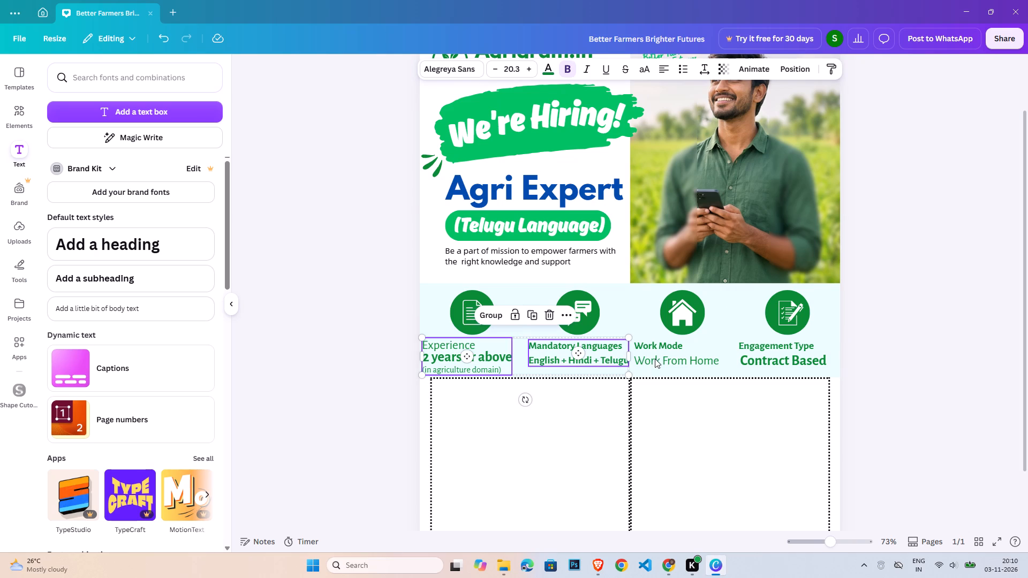
shift+click(677, 357)
shift+click(762, 354)
drag(834, 375, 826, 372)
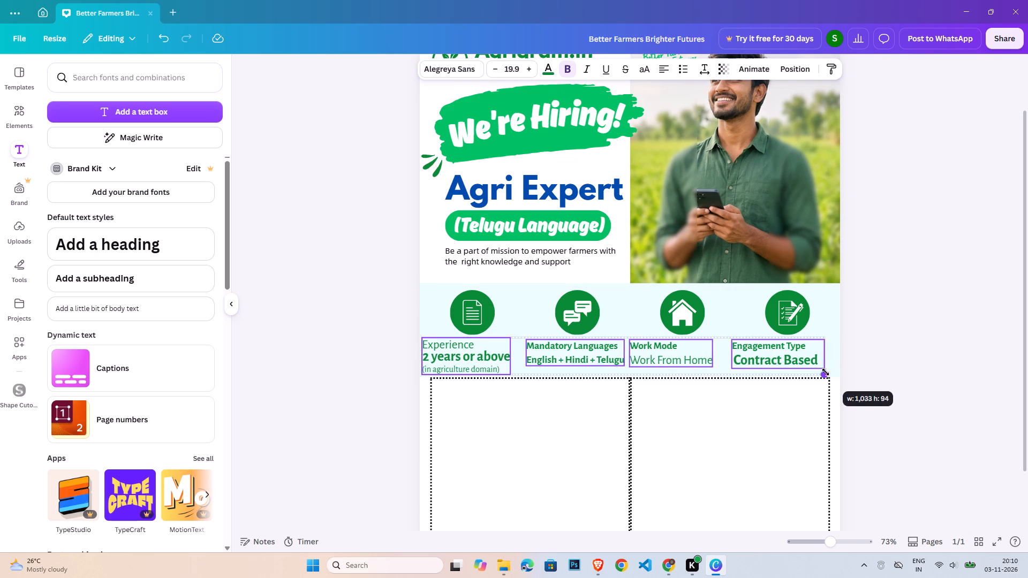
drag(826, 372, 799, 369)
drag(540, 354, 550, 355)
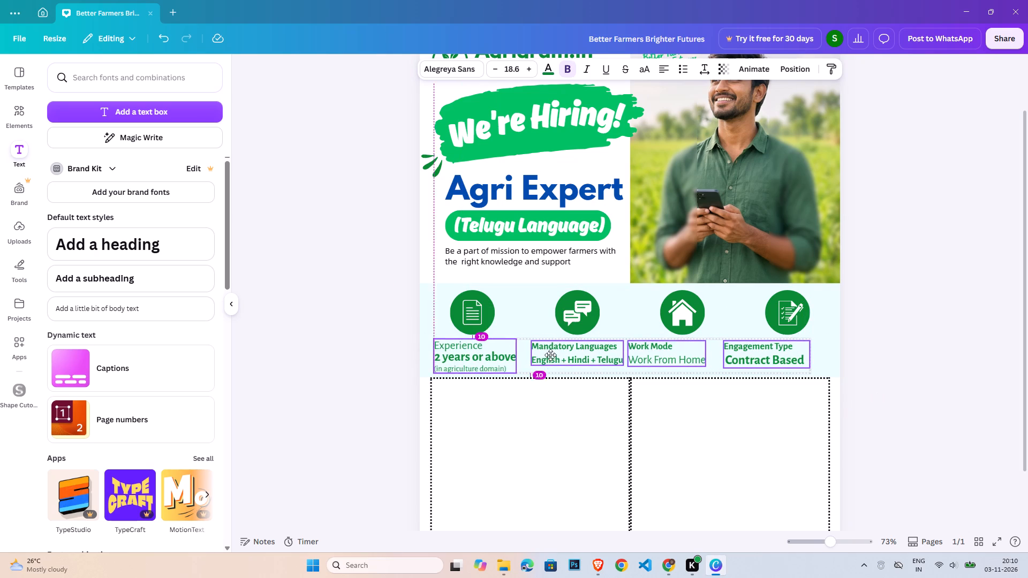
drag(550, 355, 551, 353)
click(973, 360)
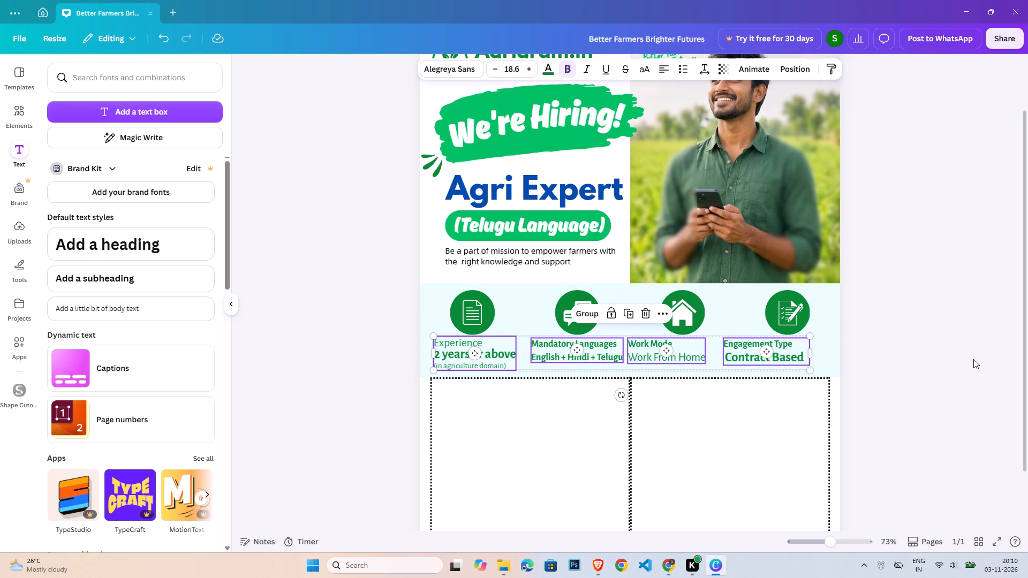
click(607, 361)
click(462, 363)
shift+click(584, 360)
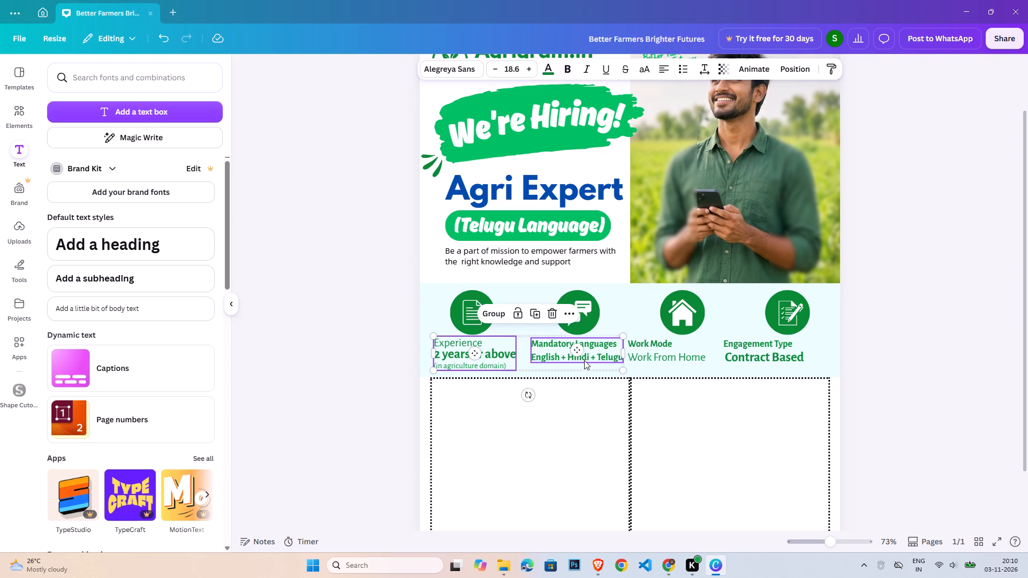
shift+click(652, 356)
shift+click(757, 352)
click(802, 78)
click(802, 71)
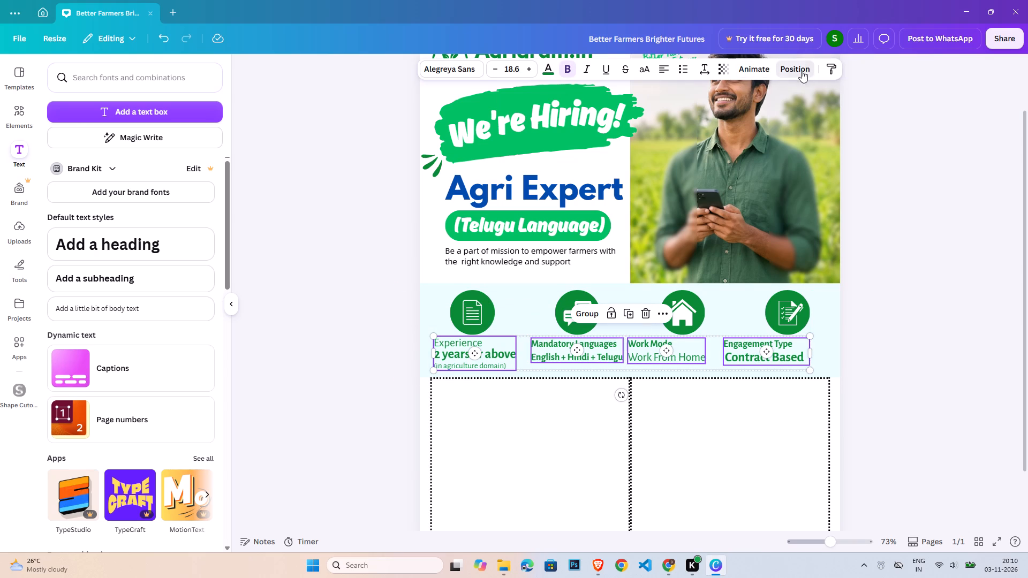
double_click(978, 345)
Move the "Engagement Type" caption group beneath the document-and-pencil icon in the fourth box.
drag(761, 347, 794, 346)
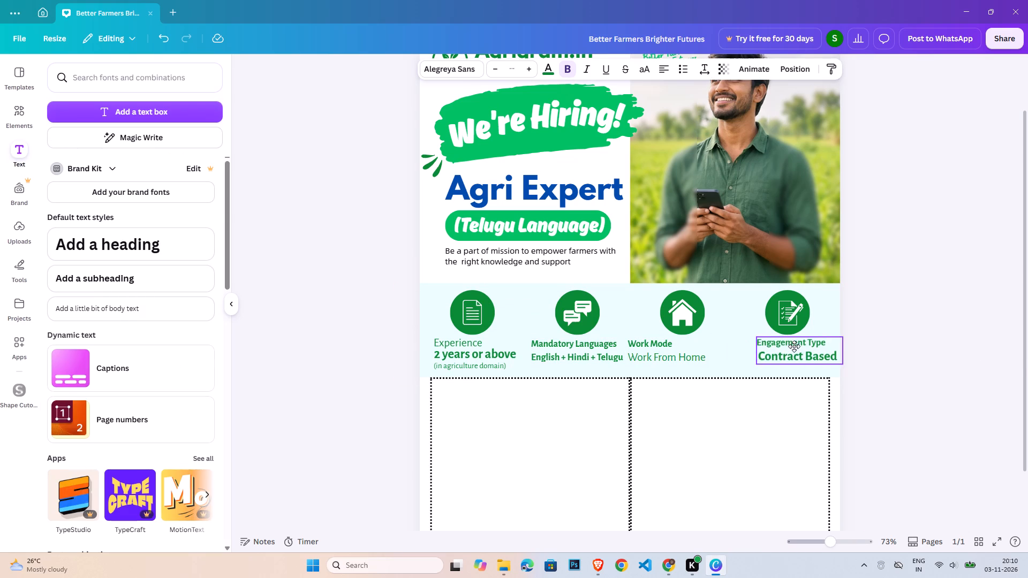
drag(794, 346, 787, 350)
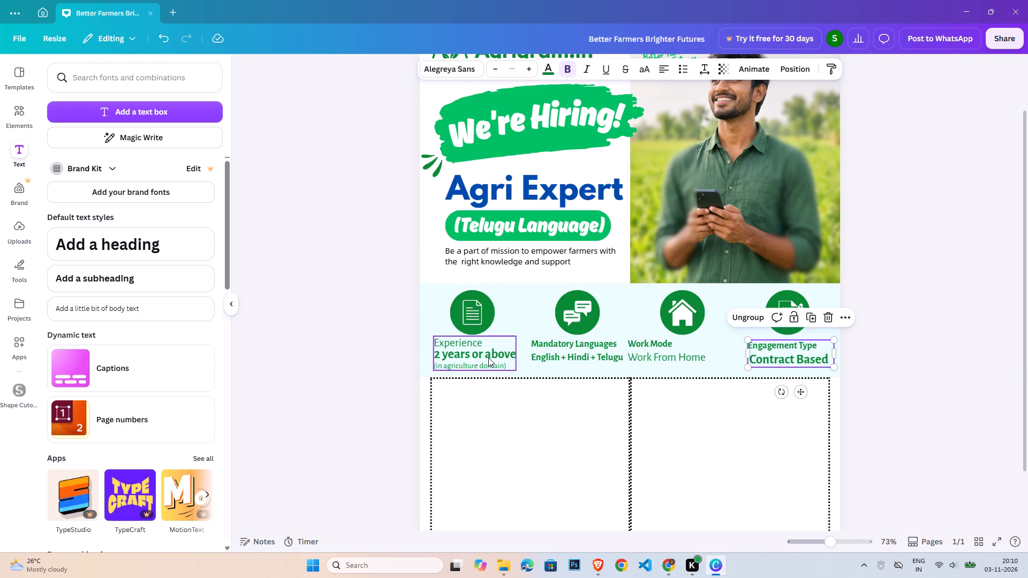
Select all four captions and tidy up their spacing so they are evenly distributed across the row.
click(488, 357)
shift+click(563, 356)
shift+click(651, 349)
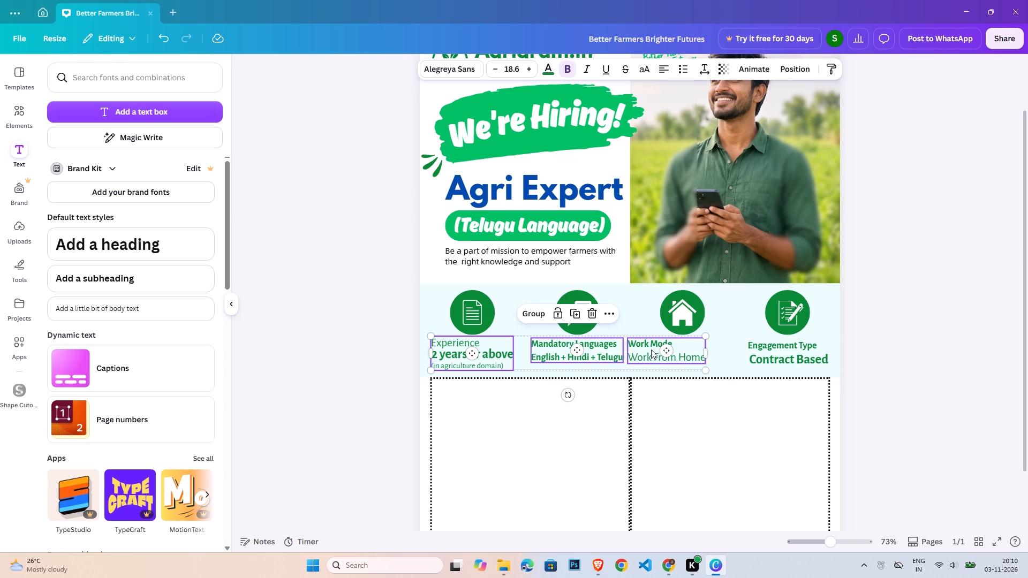
shift+click(765, 347)
click(784, 65)
click(108, 322)
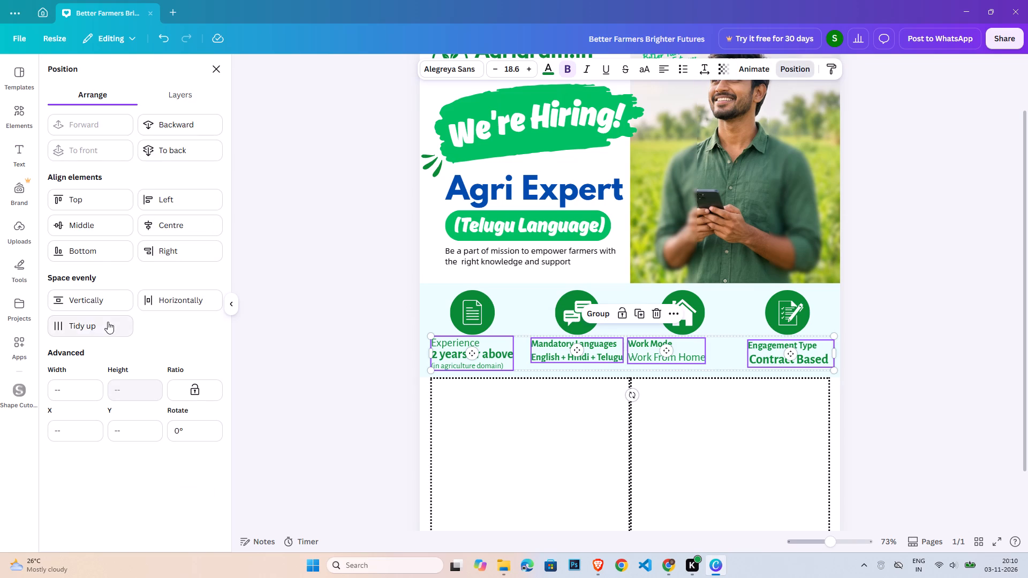
double_click(863, 361)
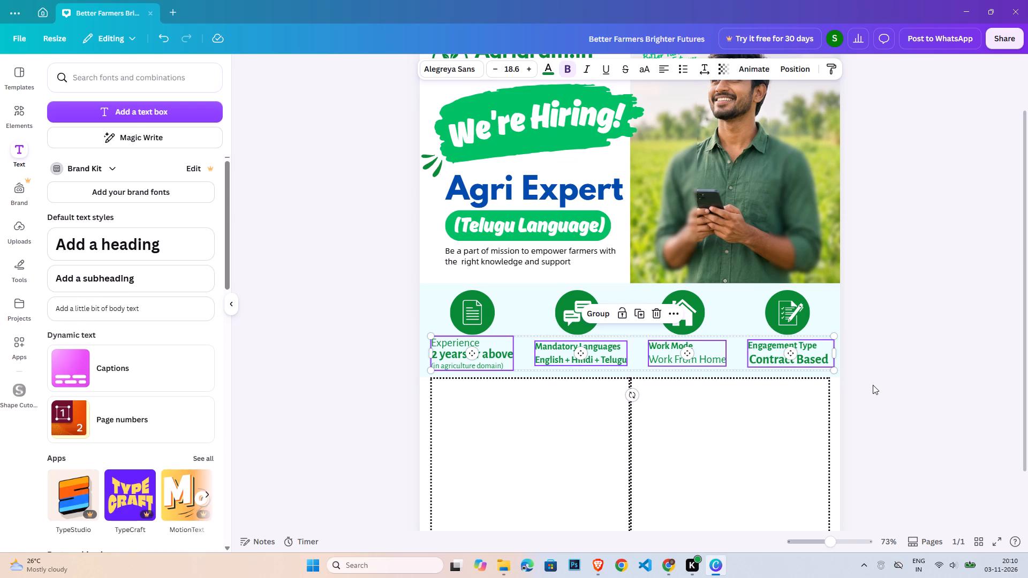
Select all four captions and space them evenly in the vertical direction.
click(453, 361)
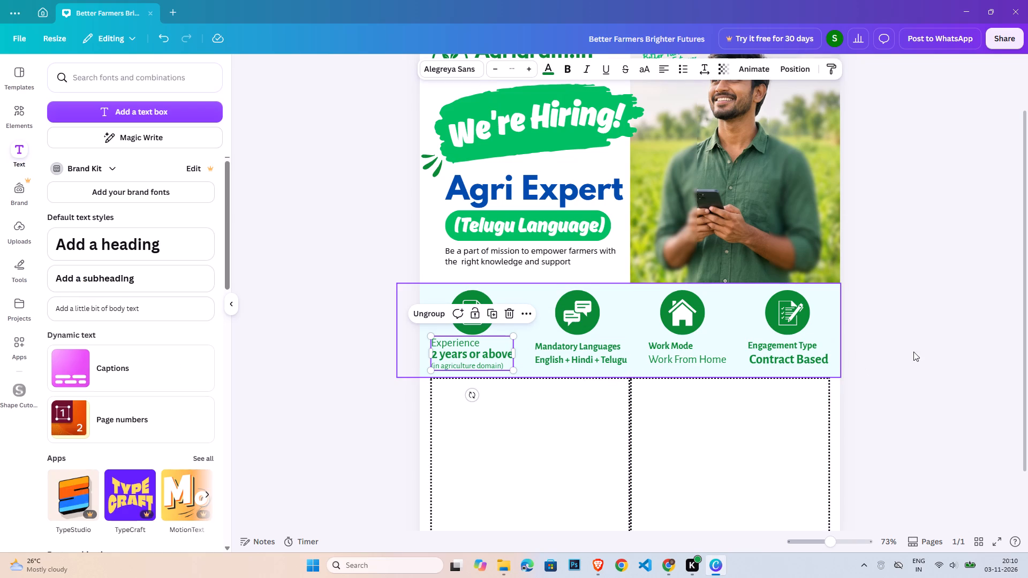
shift+click(612, 356)
shift+click(705, 352)
shift+click(782, 353)
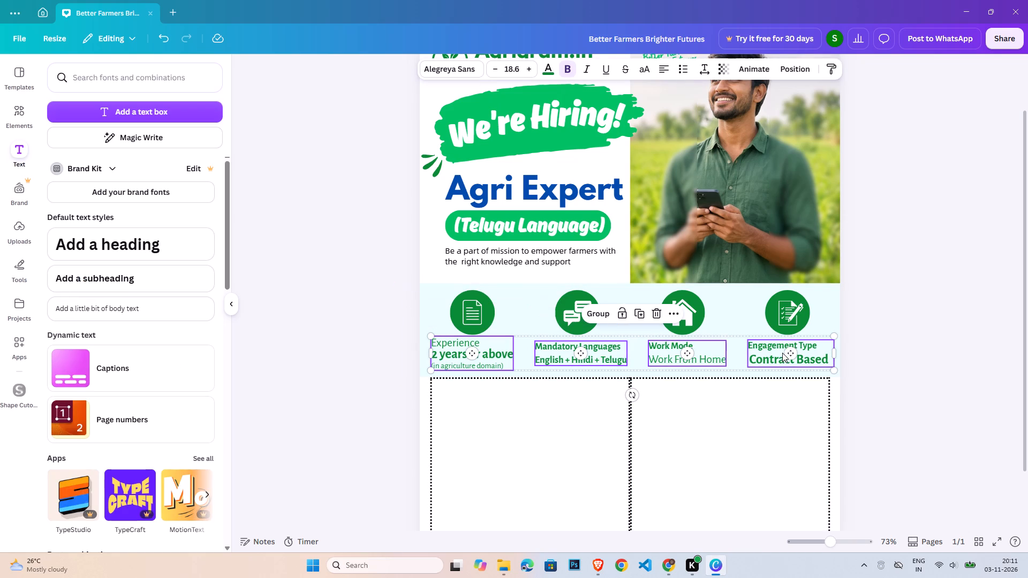
click(781, 70)
click(120, 304)
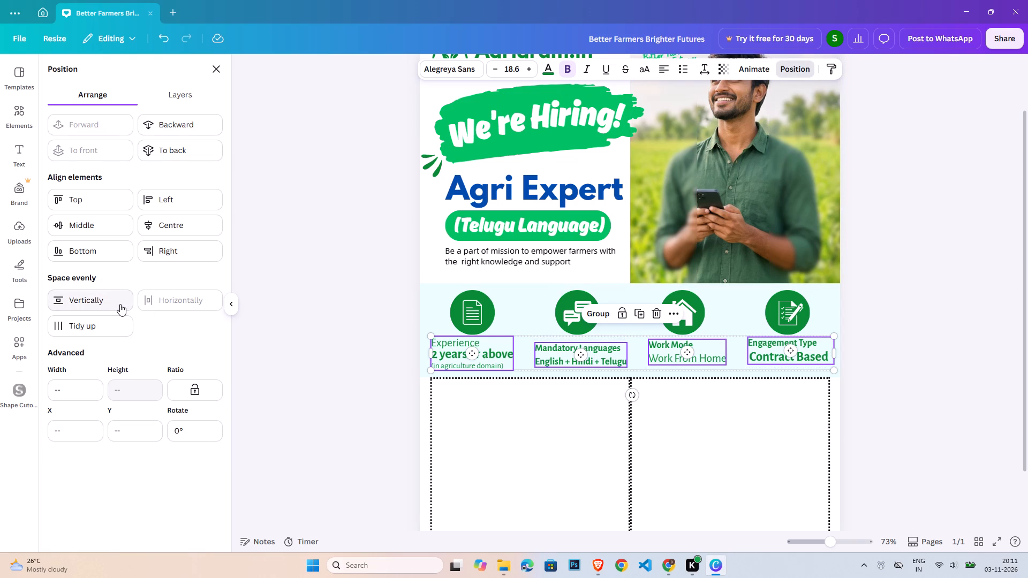
double_click(944, 349)
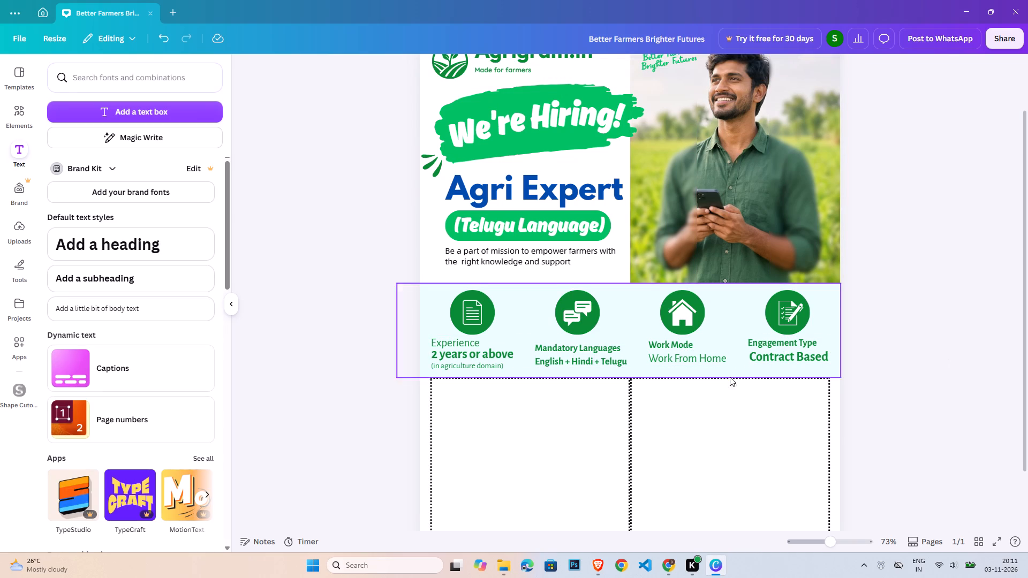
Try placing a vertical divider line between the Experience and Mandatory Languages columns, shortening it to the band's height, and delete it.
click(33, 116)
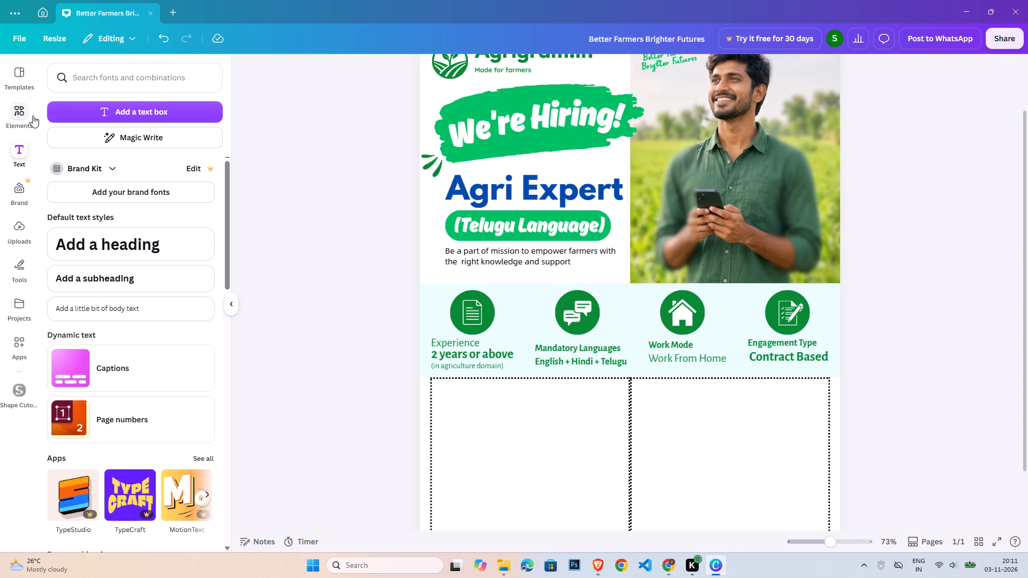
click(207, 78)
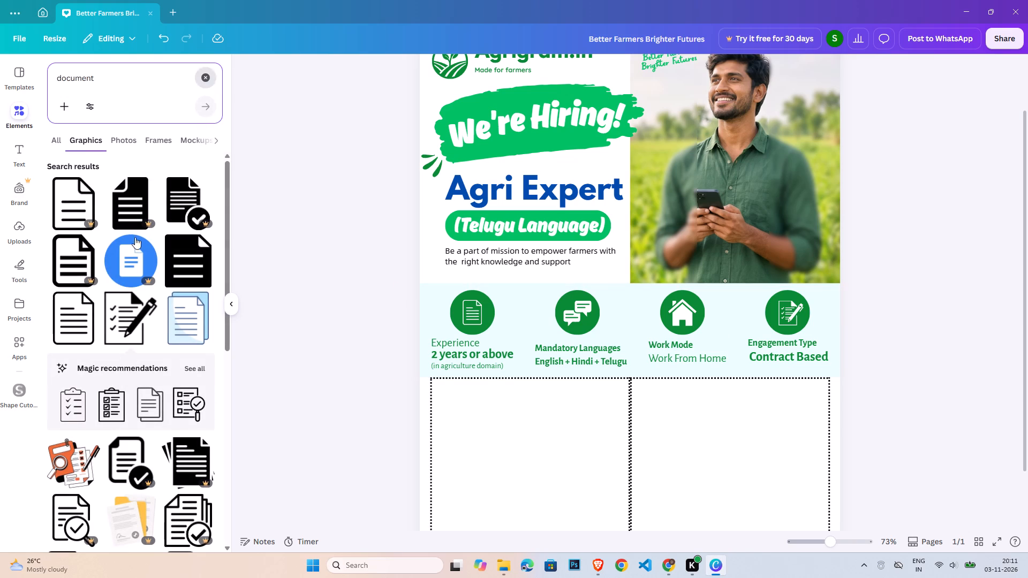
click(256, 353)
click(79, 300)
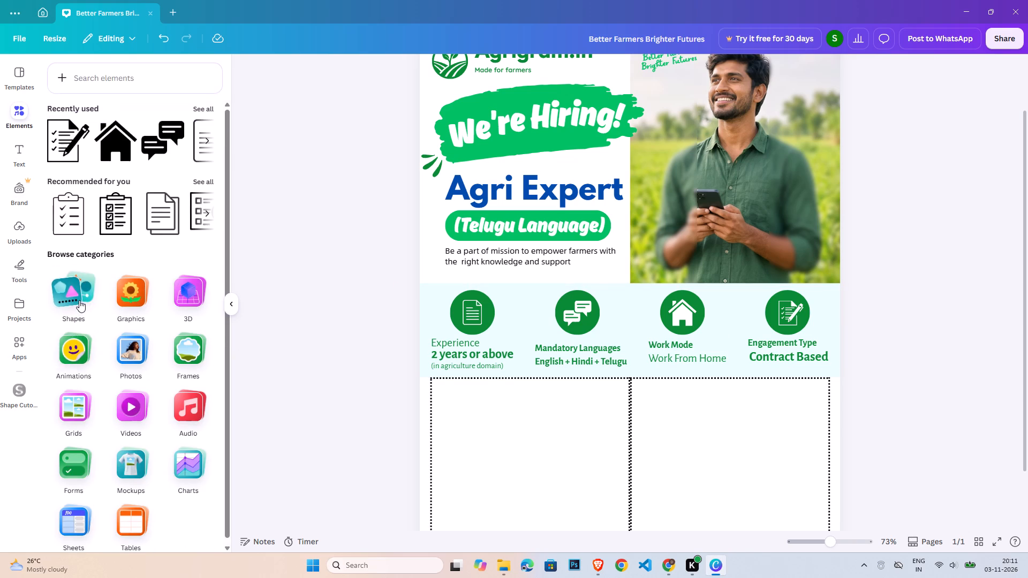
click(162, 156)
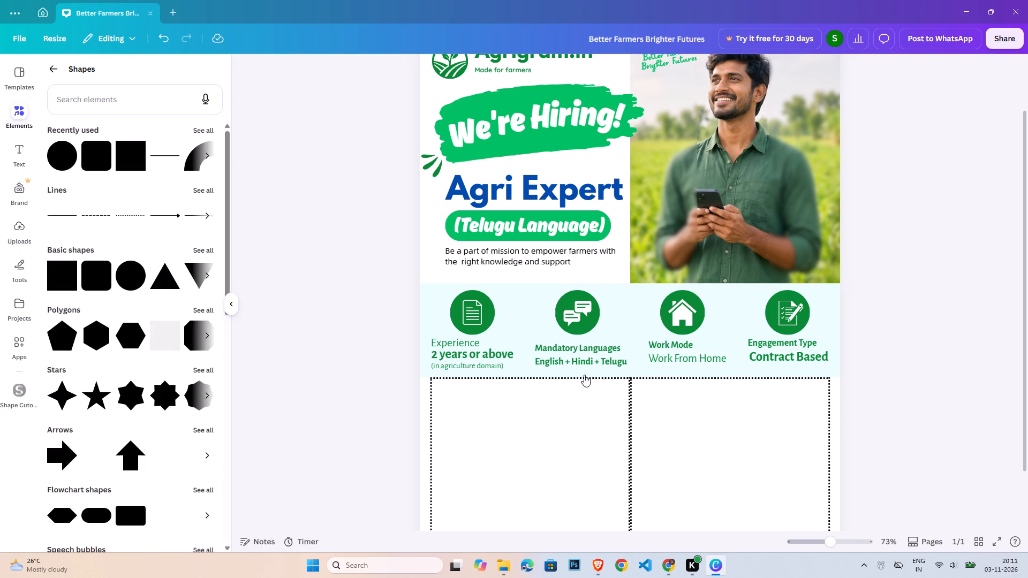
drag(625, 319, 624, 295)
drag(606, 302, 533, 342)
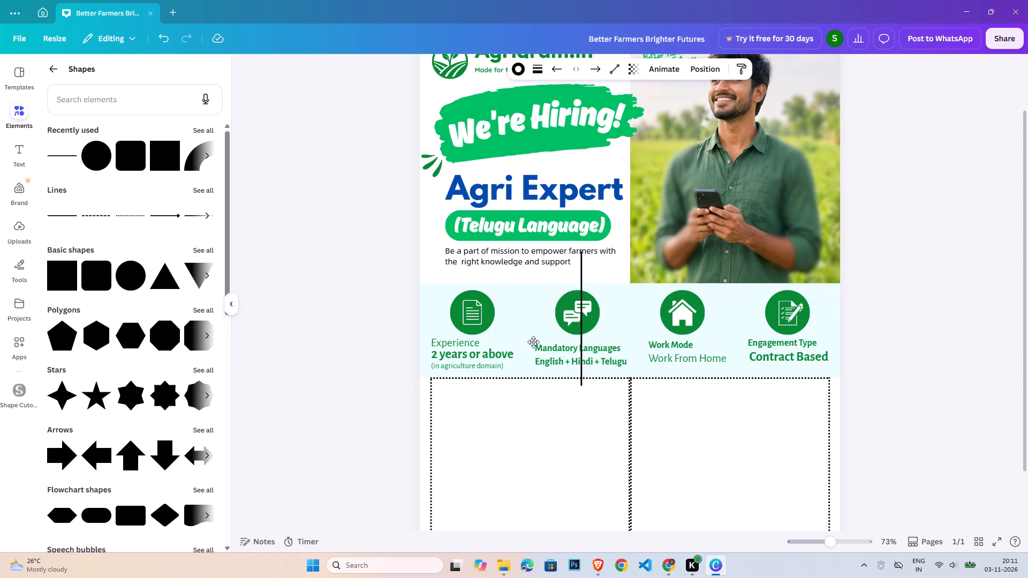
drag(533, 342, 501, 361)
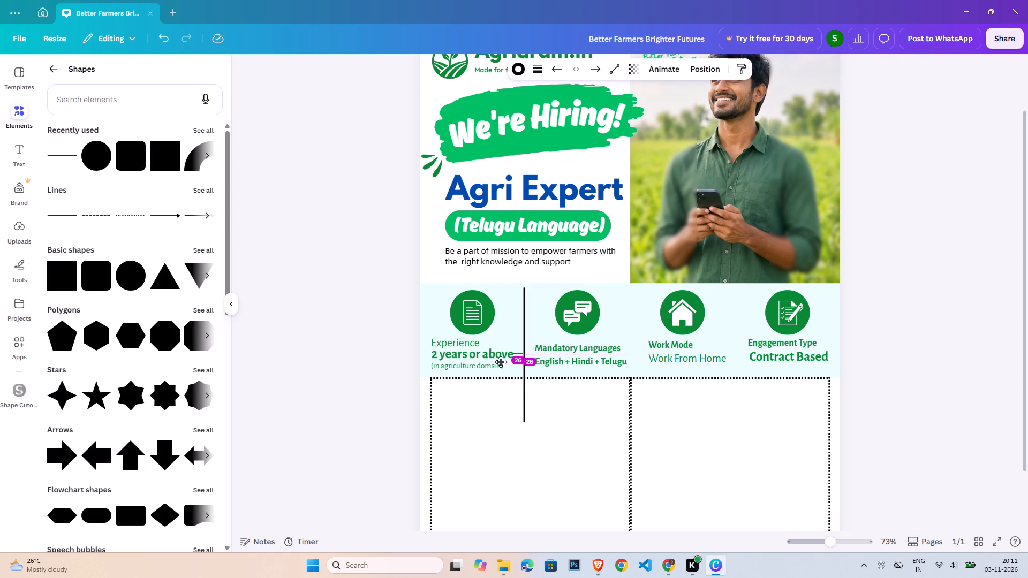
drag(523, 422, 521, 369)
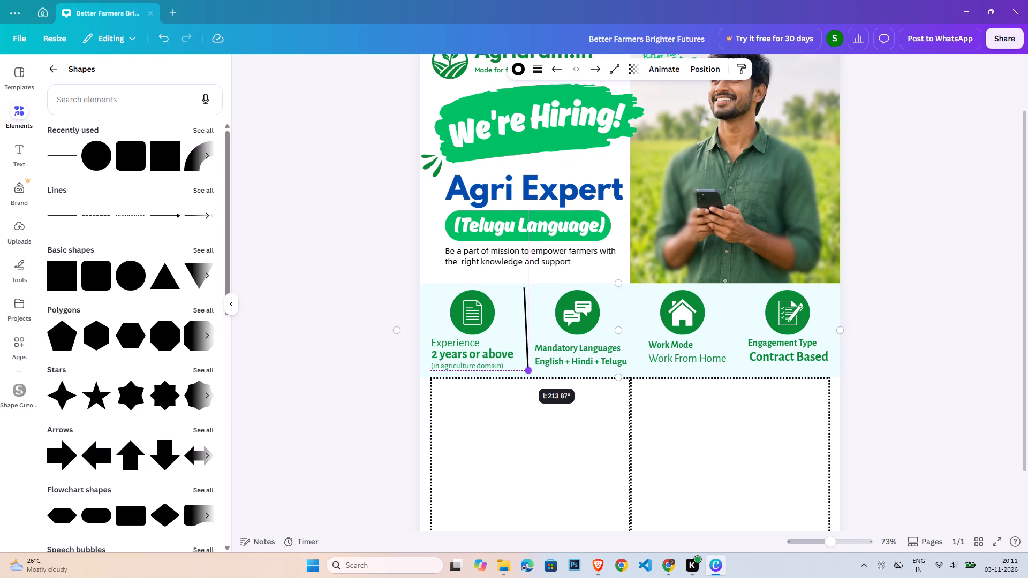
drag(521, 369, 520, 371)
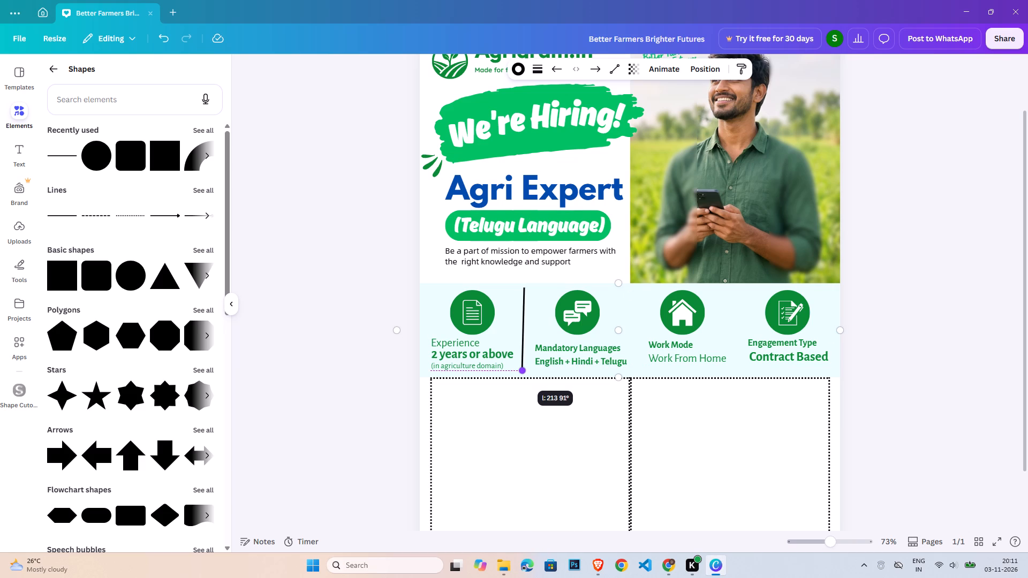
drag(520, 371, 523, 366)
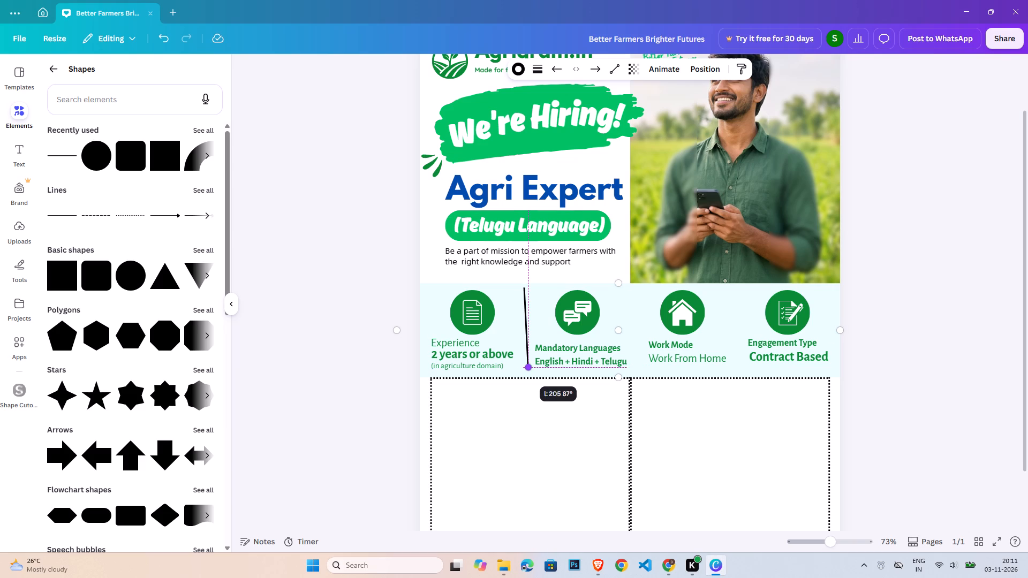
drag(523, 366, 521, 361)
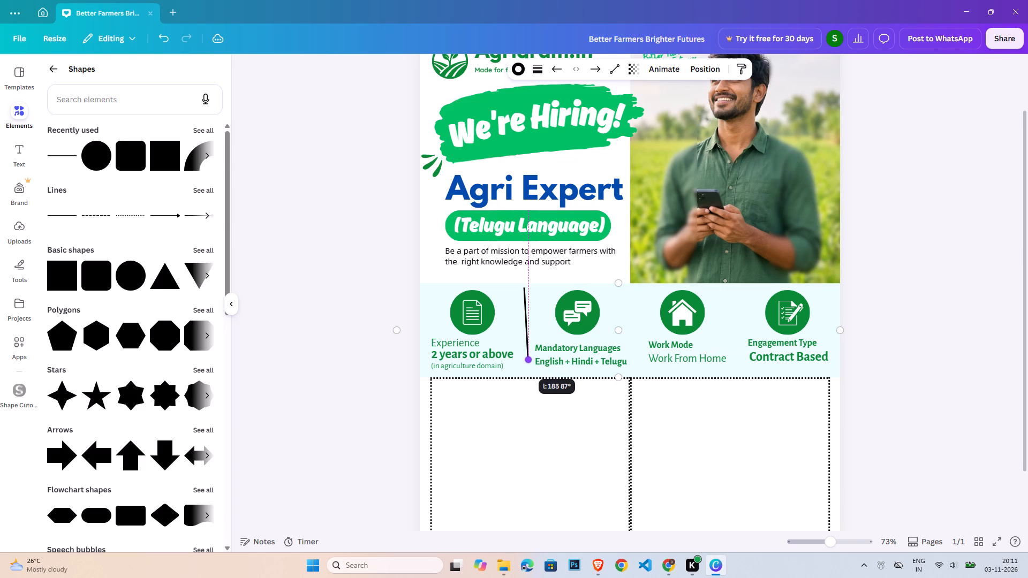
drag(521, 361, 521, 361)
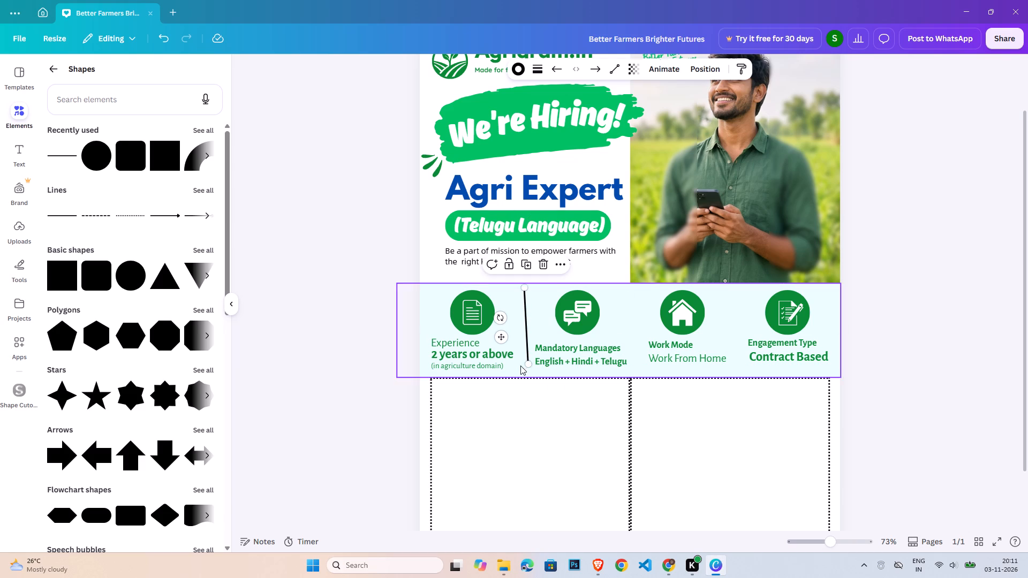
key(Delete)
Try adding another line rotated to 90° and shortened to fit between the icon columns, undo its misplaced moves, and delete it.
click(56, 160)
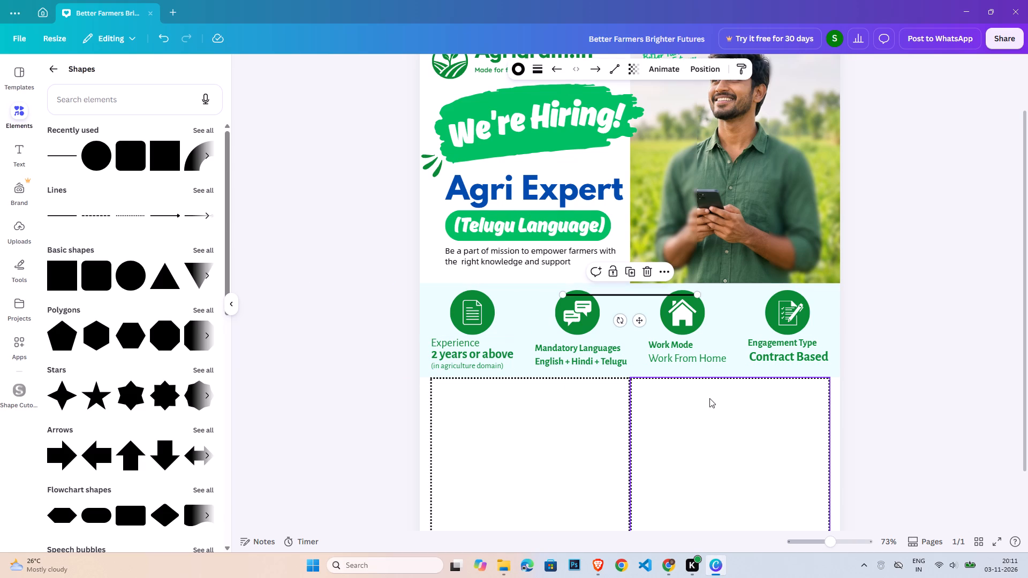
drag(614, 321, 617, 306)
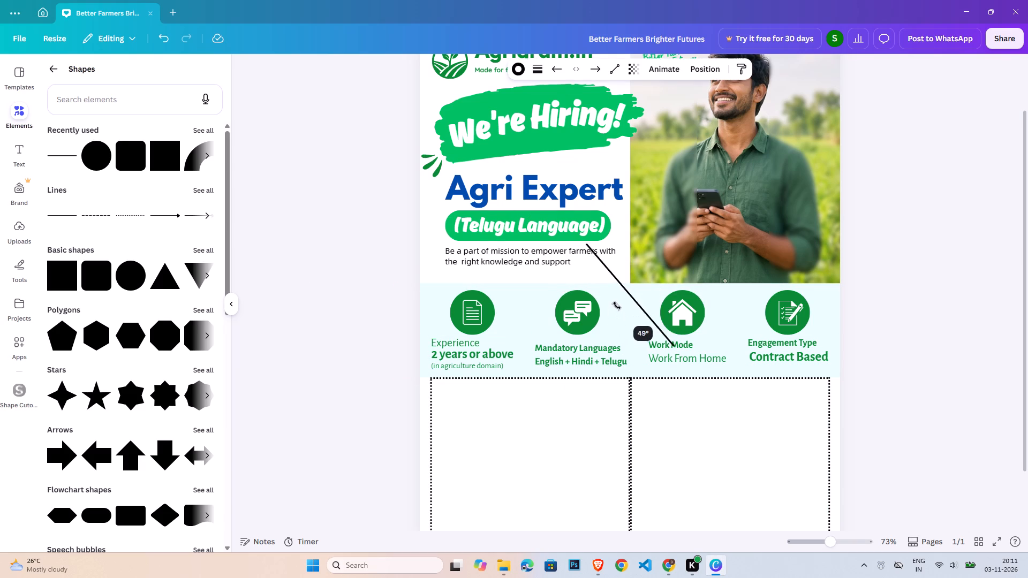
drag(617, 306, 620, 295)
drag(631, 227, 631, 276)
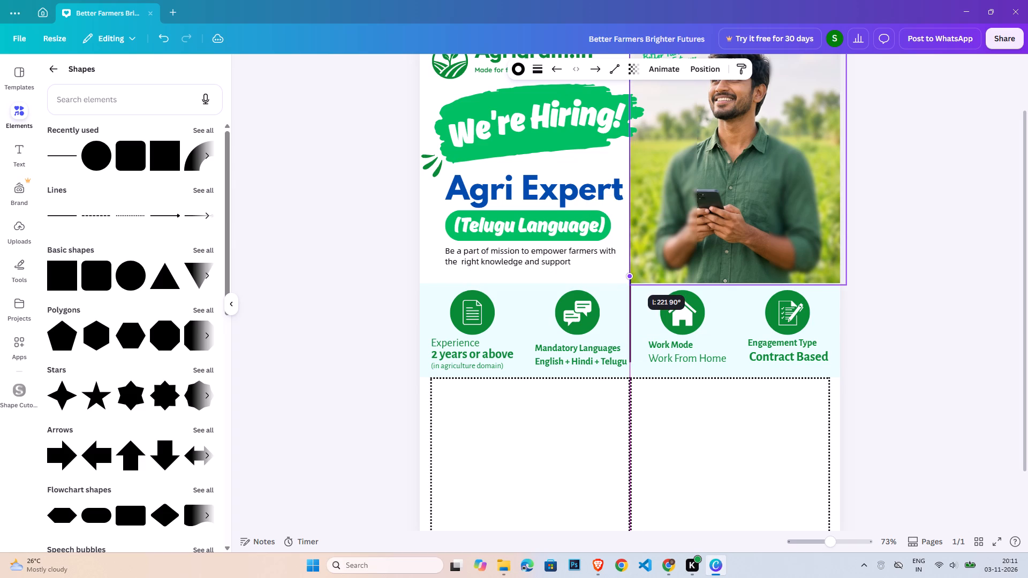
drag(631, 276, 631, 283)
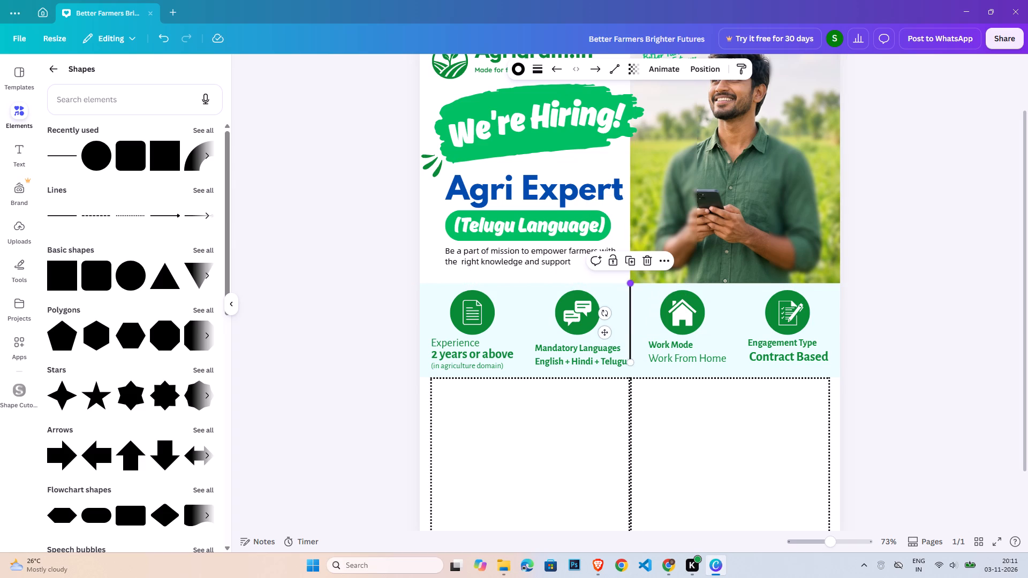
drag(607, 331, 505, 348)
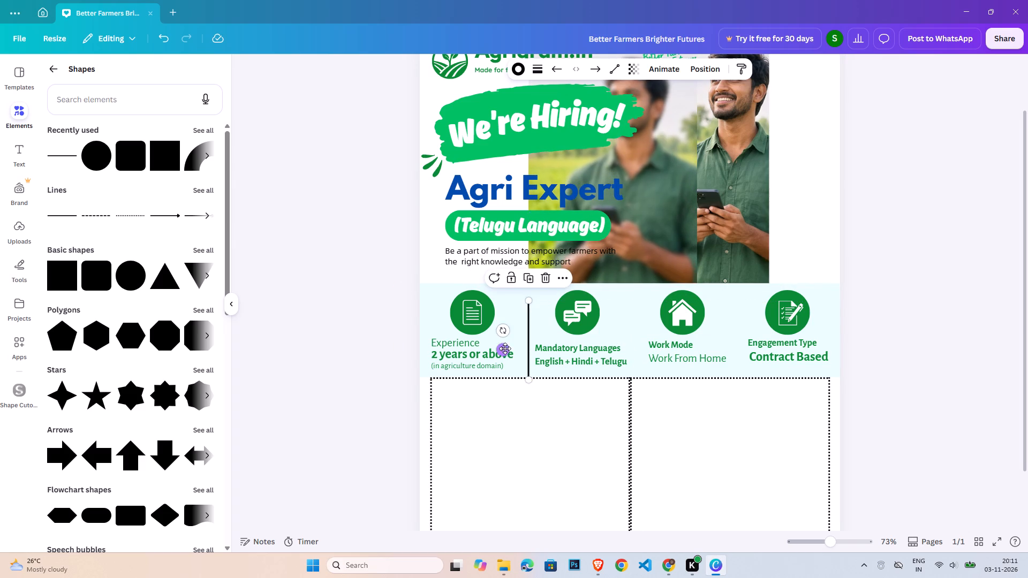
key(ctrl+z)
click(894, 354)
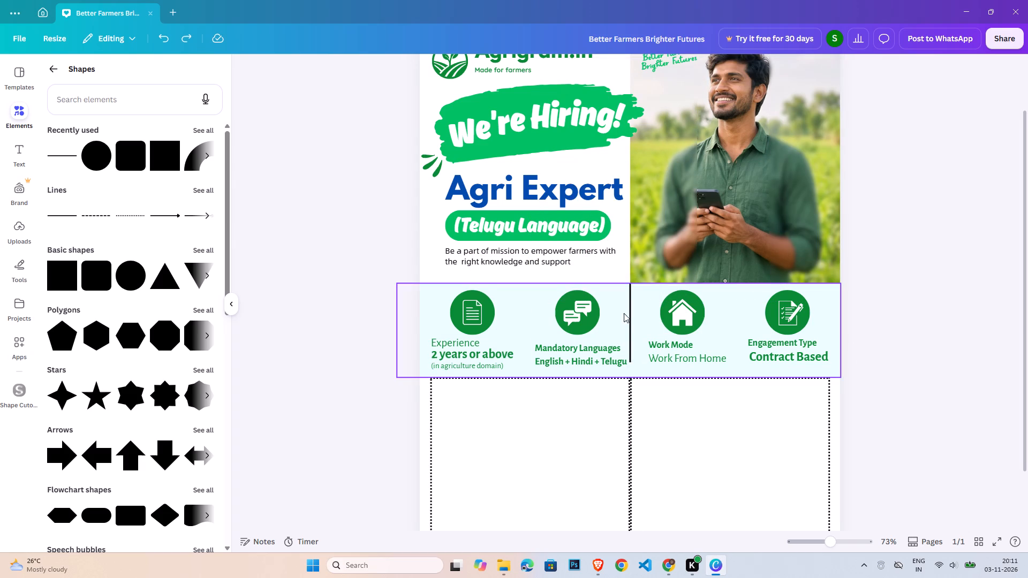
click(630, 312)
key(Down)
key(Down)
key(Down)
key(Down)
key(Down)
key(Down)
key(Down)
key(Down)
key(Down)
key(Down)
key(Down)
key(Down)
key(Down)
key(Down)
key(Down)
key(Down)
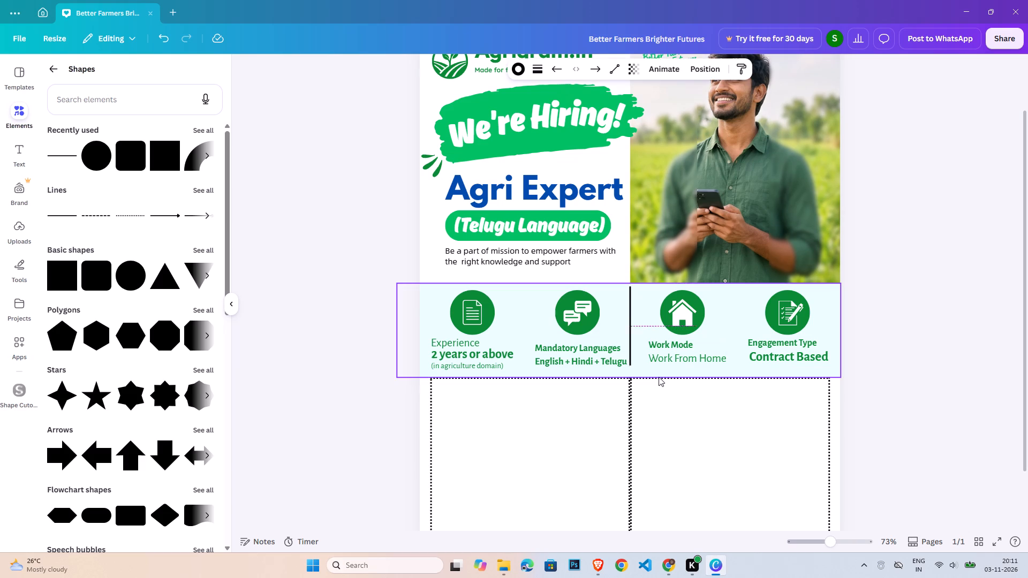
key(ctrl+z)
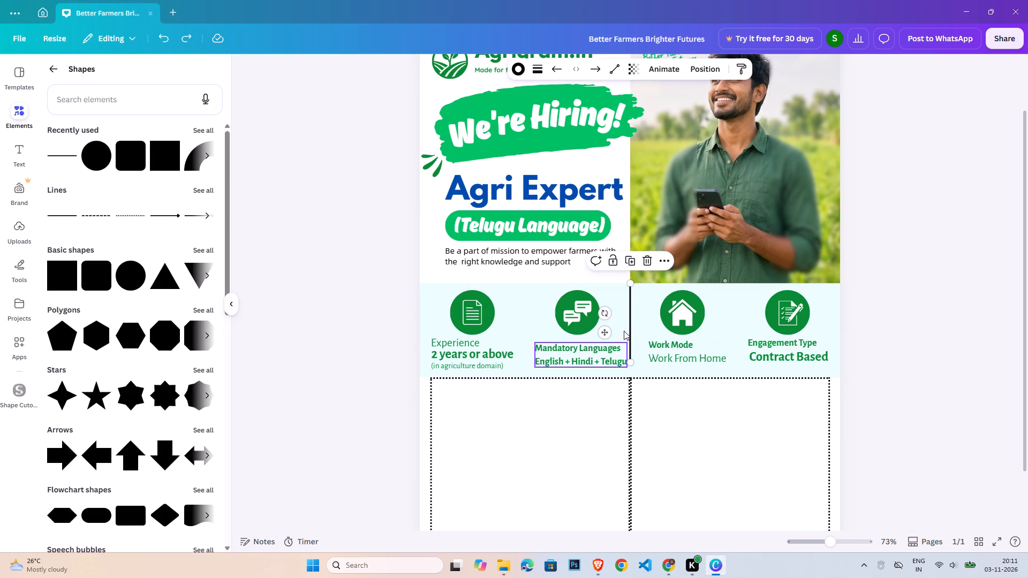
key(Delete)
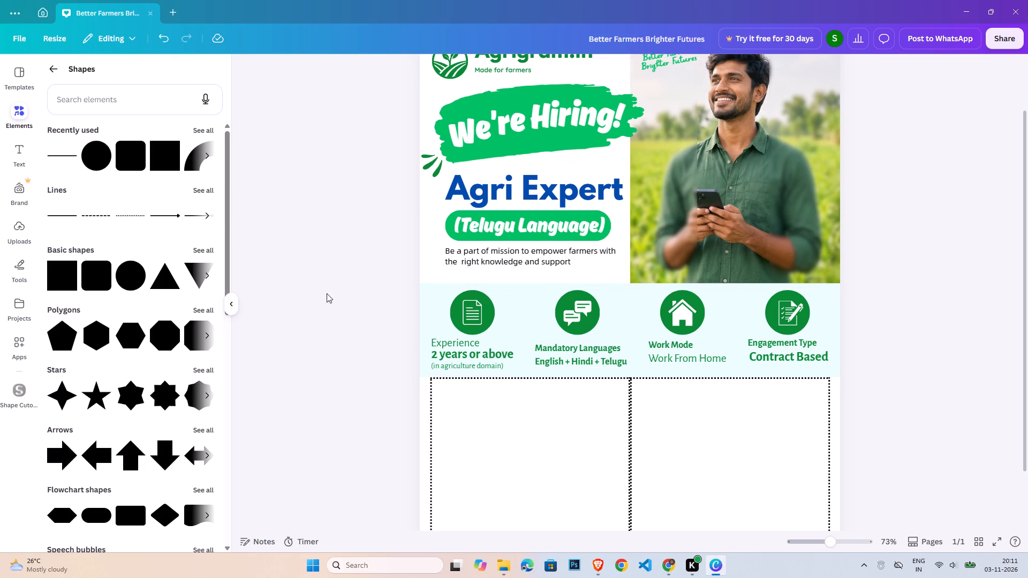
Add a blank second page below the hiring post.
scroll(327, 300, down, 1)
scroll(376, 360, down, 2)
click(639, 516)
Add a straight line to page 2, rotate it to 90°, and shorten it to less than half its length.
scroll(645, 518, down, 3)
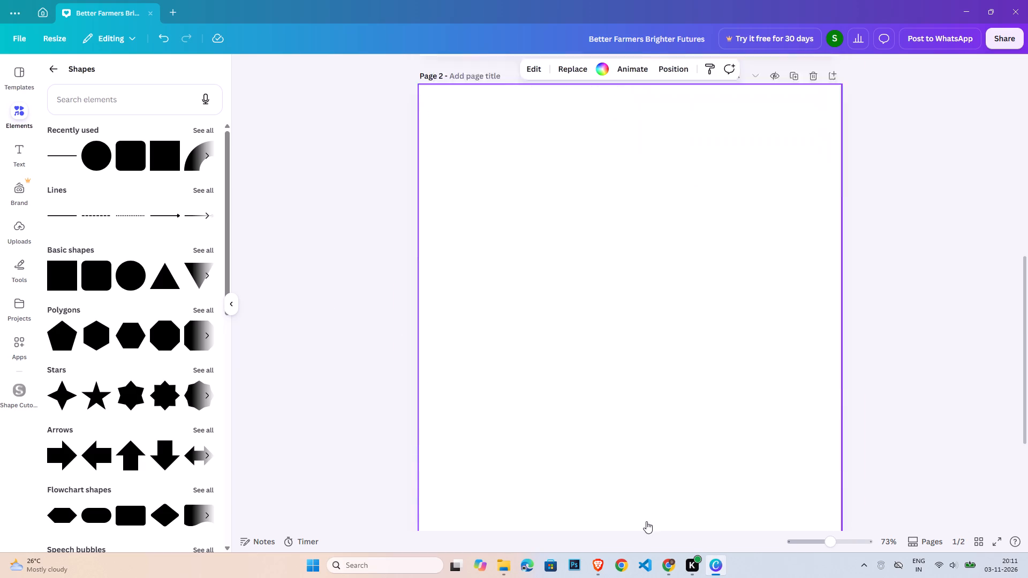
click(60, 161)
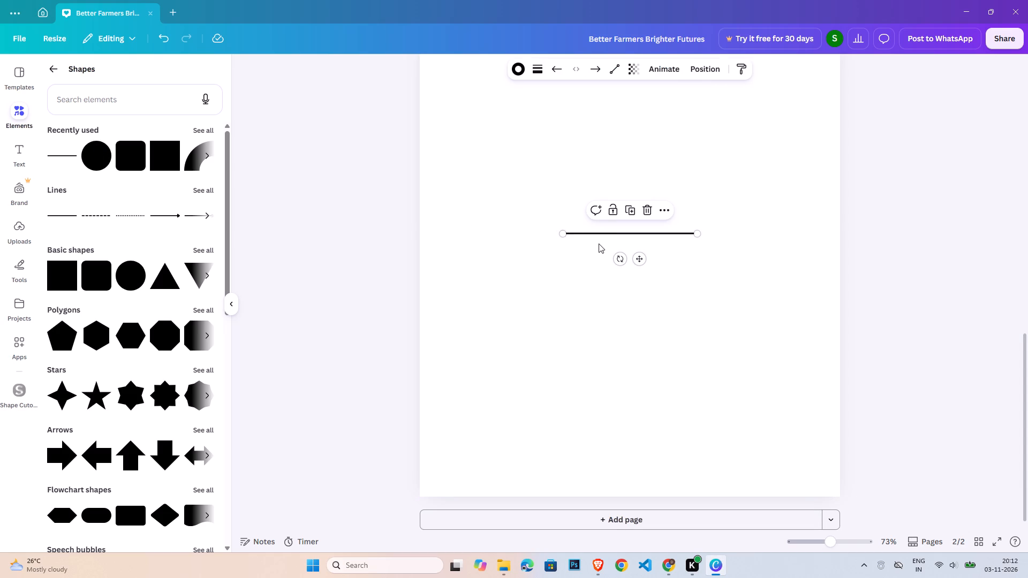
drag(616, 260, 618, 235)
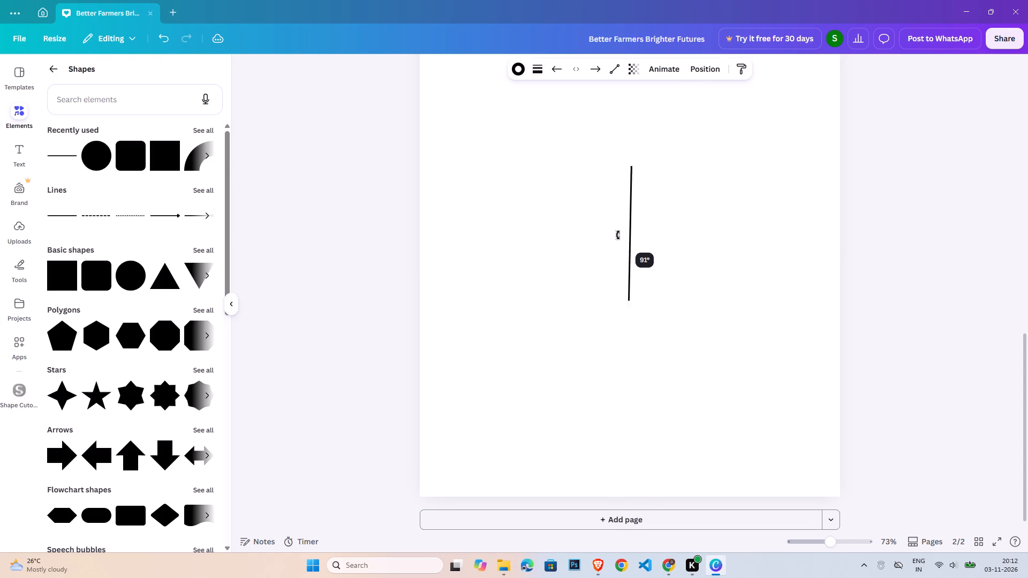
drag(618, 235, 617, 234)
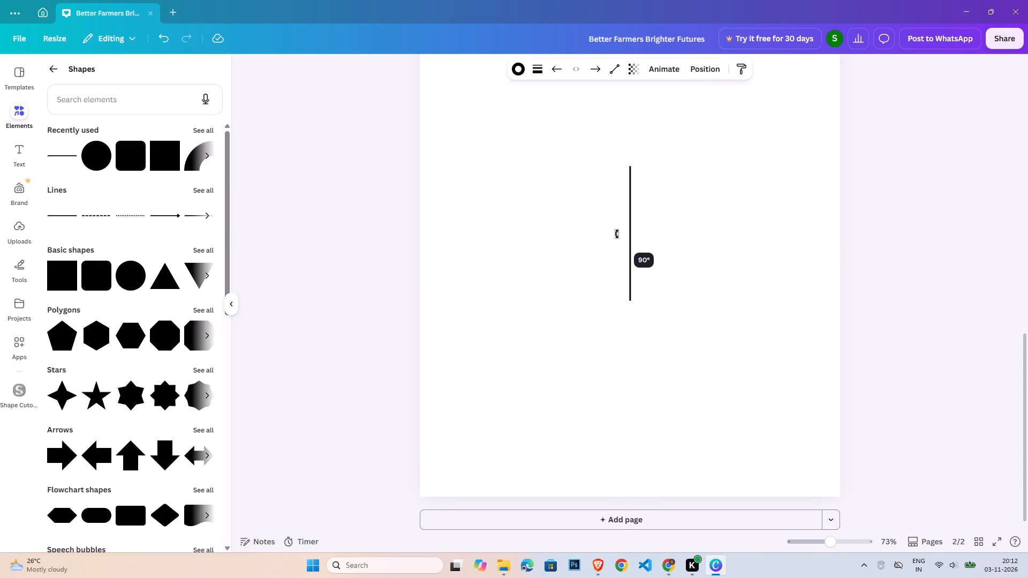
drag(617, 234, 617, 233)
scroll(646, 340, up, 3)
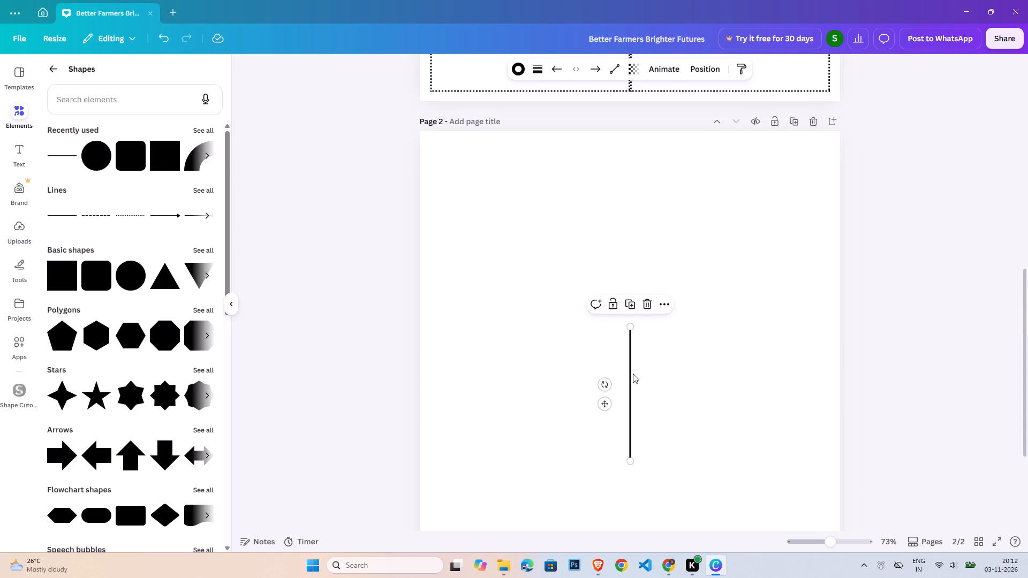
drag(632, 326, 630, 386)
drag(629, 385, 627, 397)
Move the short vertical line from page 2 onto page 1, between the Experience and Mandatory Languages columns.
scroll(665, 443, up, 1)
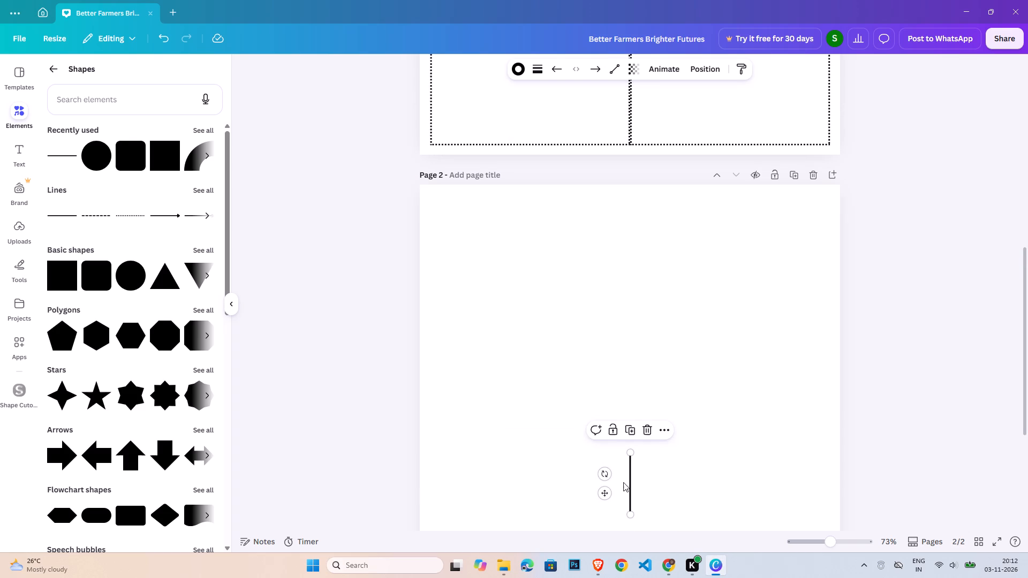
drag(604, 493, 503, 143)
scroll(533, 244, up, 2)
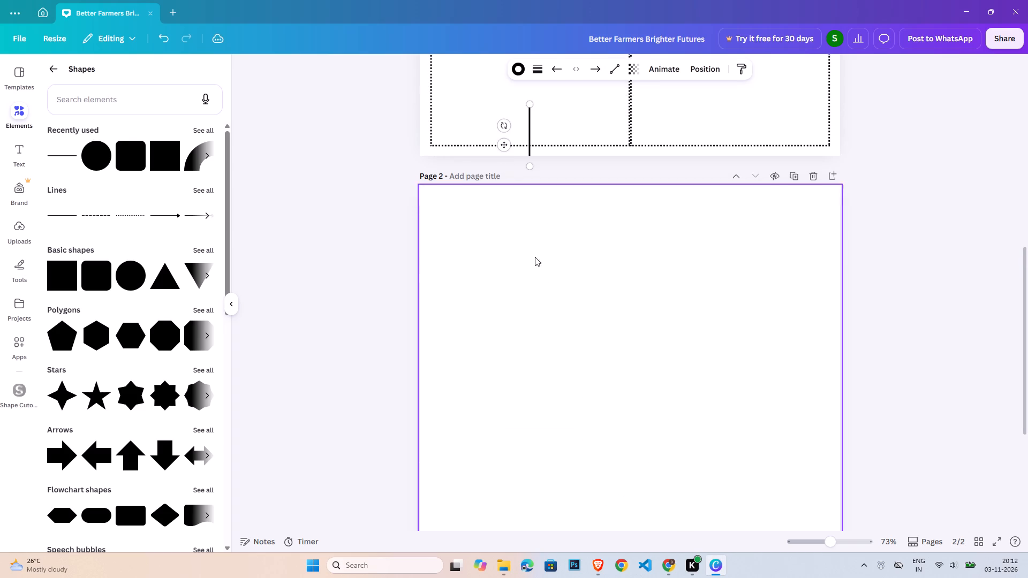
scroll(535, 257, up, 2)
drag(508, 359, 502, 158)
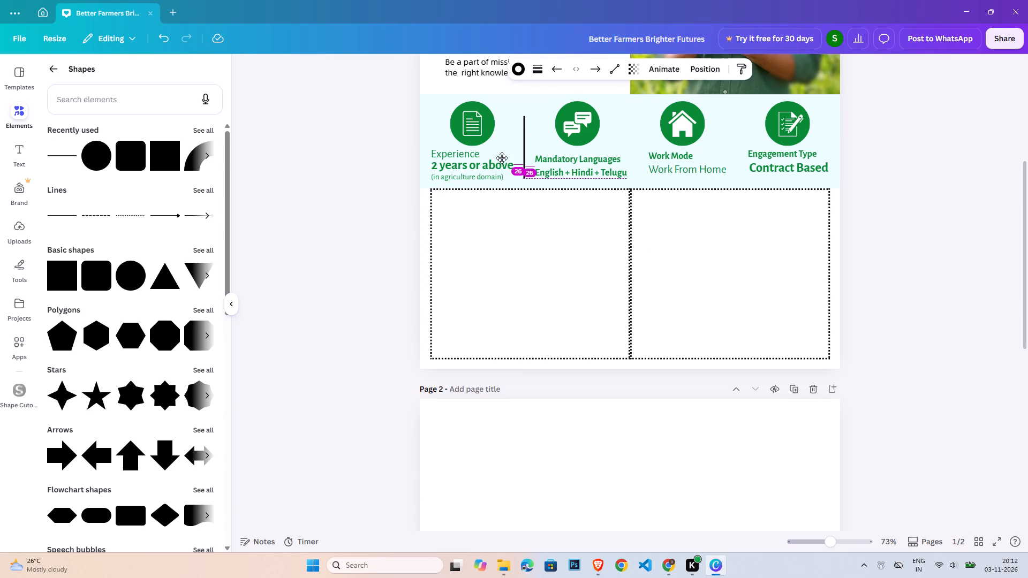
drag(502, 158, 501, 155)
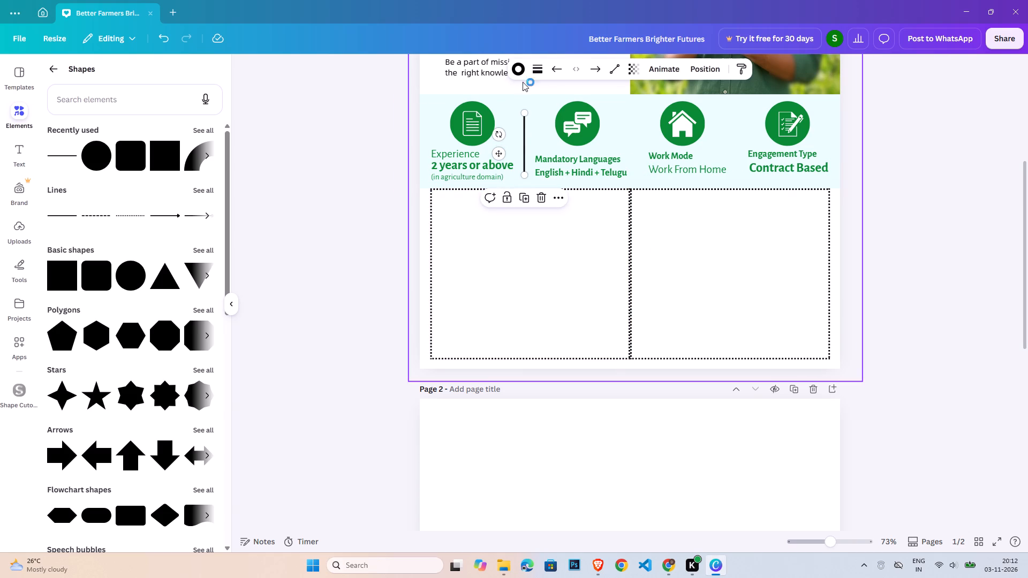
Style the divider line with a stroke weight of 2 and the dark green already used in the design.
click(537, 70)
click(603, 159)
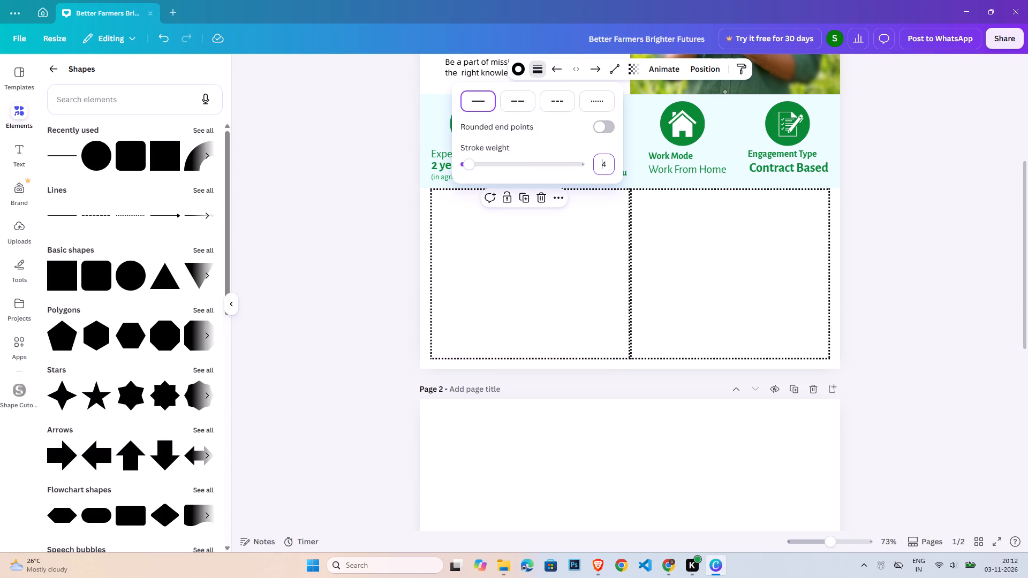
key(2)
key(Return)
double_click(903, 308)
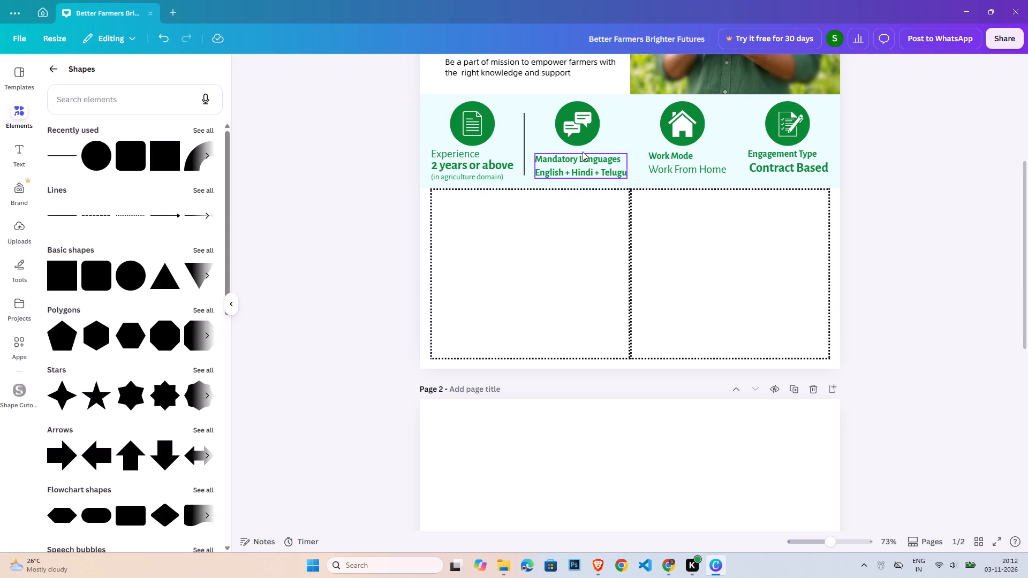
click(524, 126)
click(516, 71)
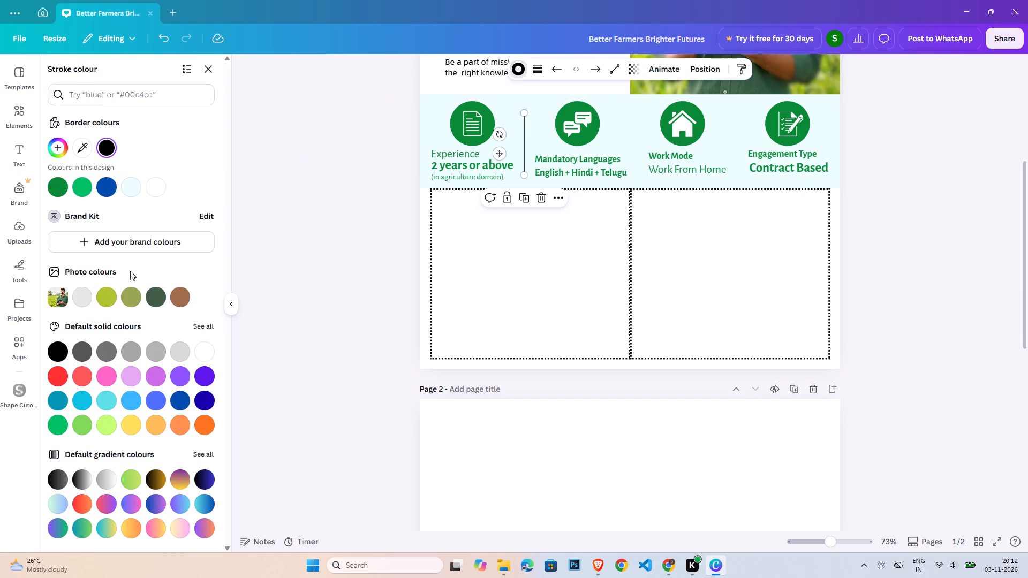
click(59, 184)
double_click(874, 217)
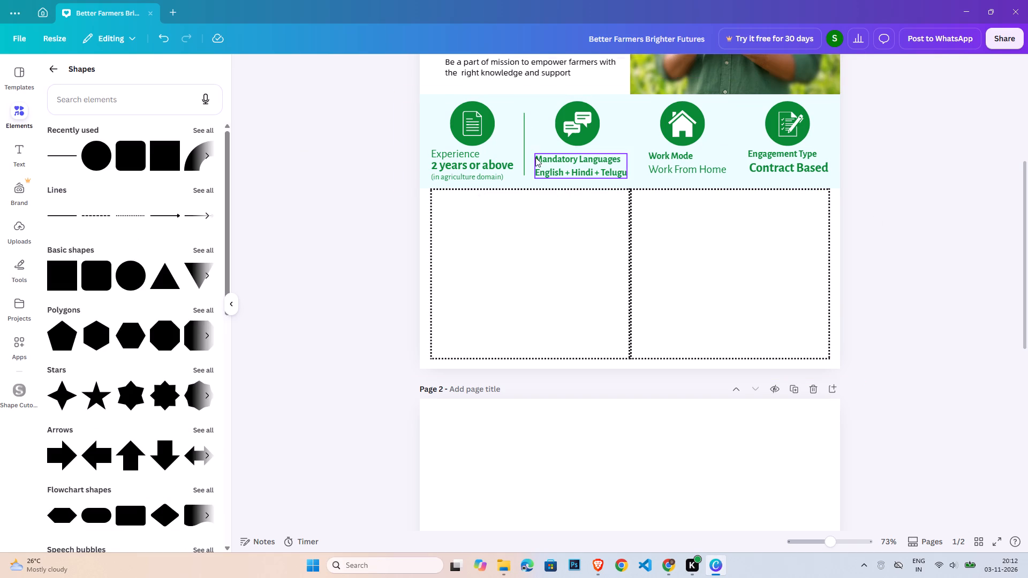
Duplicate the green divider line and place the copy between the Mandatory Languages and Work Mode columns.
click(525, 147)
key(ctrl+c)
key(ctrl+v)
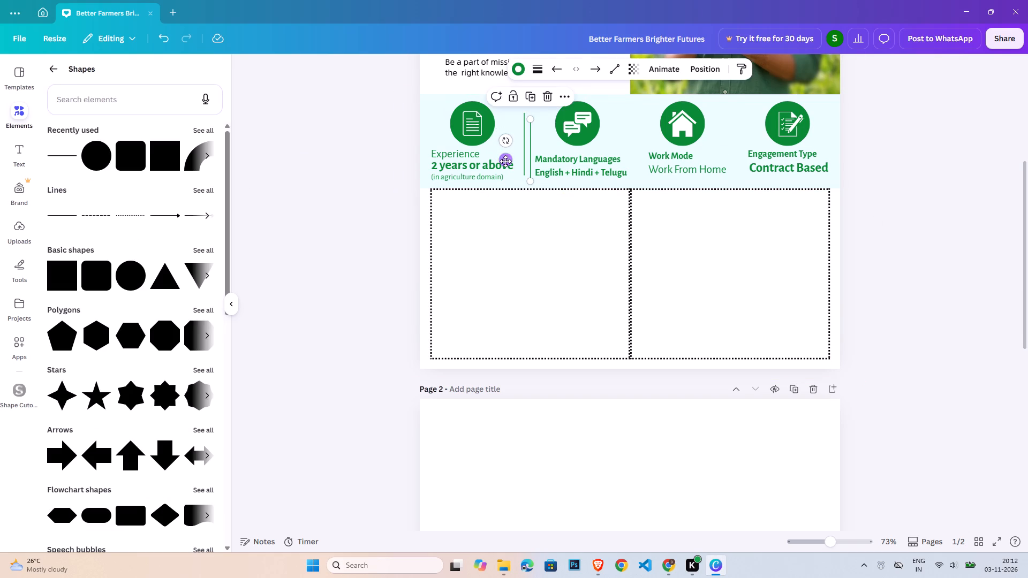
drag(507, 161, 614, 156)
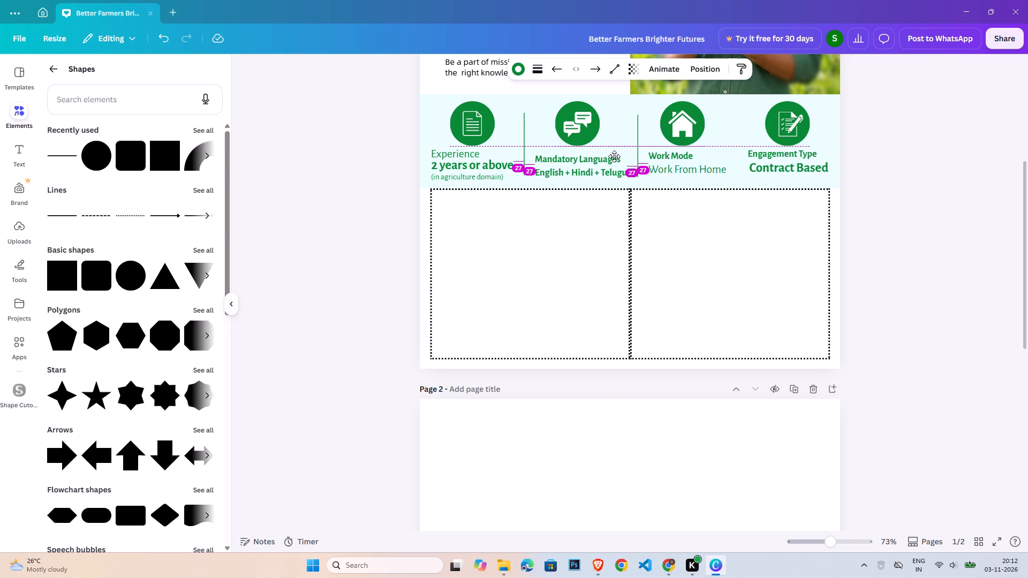
drag(614, 156, 615, 154)
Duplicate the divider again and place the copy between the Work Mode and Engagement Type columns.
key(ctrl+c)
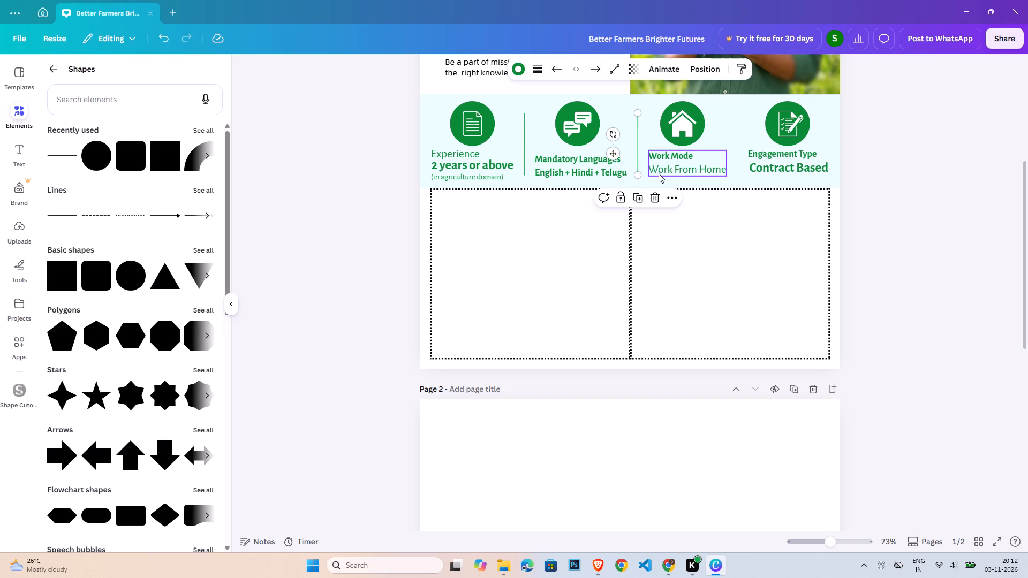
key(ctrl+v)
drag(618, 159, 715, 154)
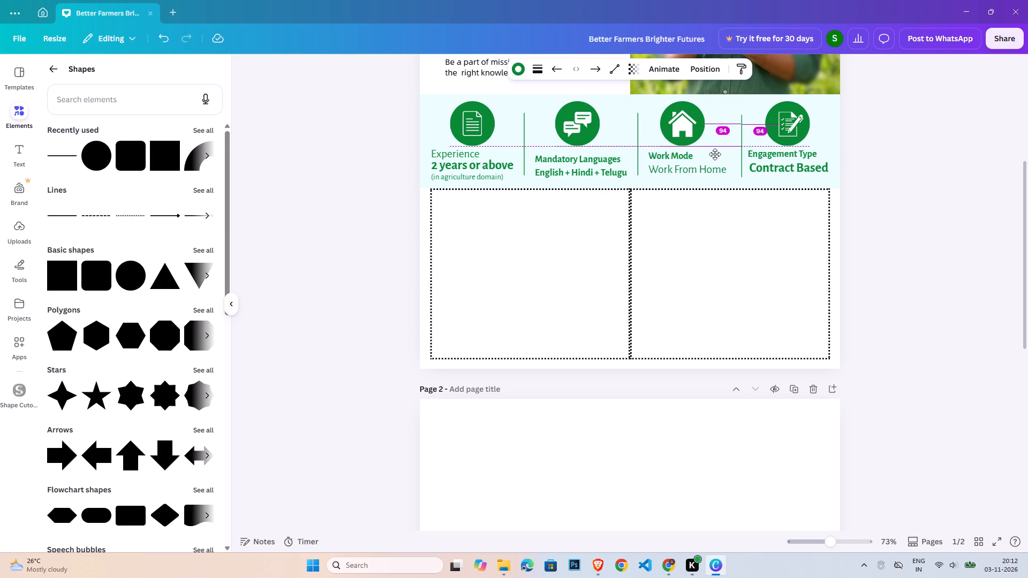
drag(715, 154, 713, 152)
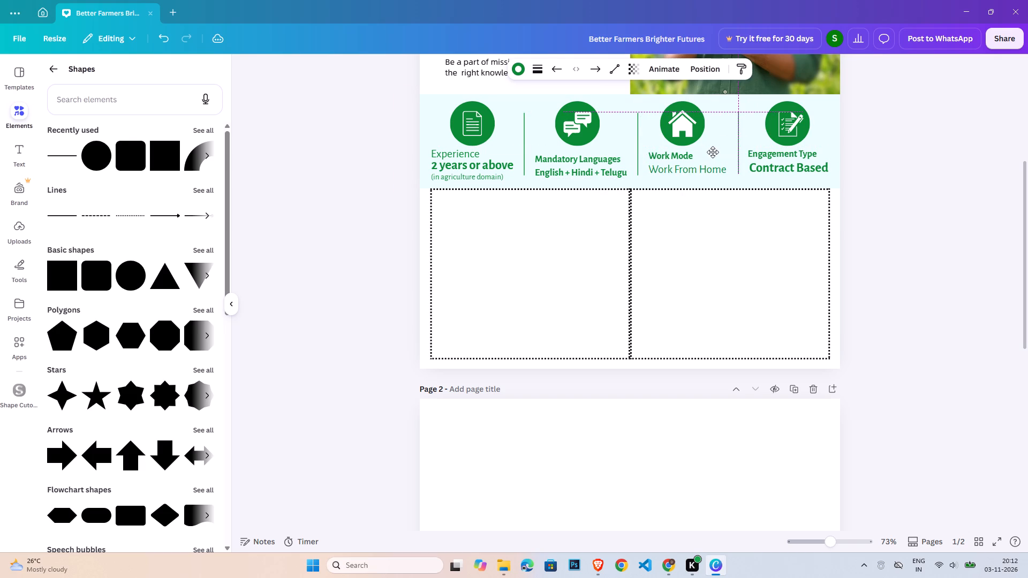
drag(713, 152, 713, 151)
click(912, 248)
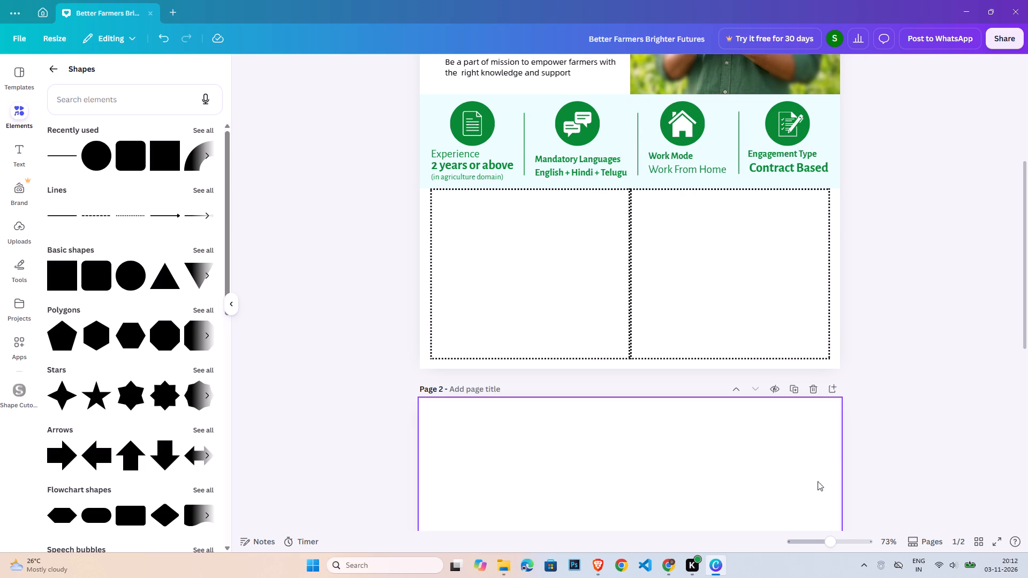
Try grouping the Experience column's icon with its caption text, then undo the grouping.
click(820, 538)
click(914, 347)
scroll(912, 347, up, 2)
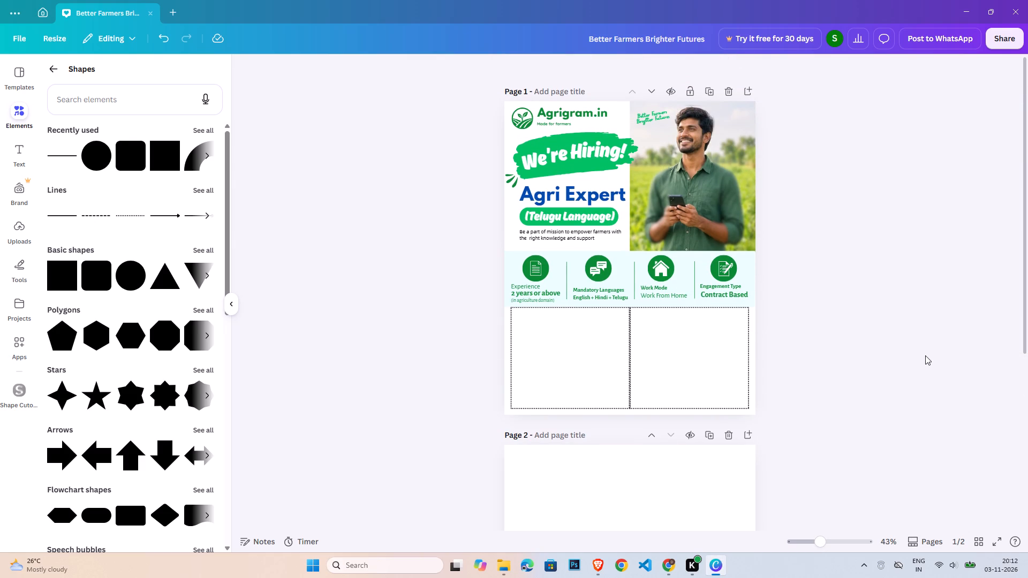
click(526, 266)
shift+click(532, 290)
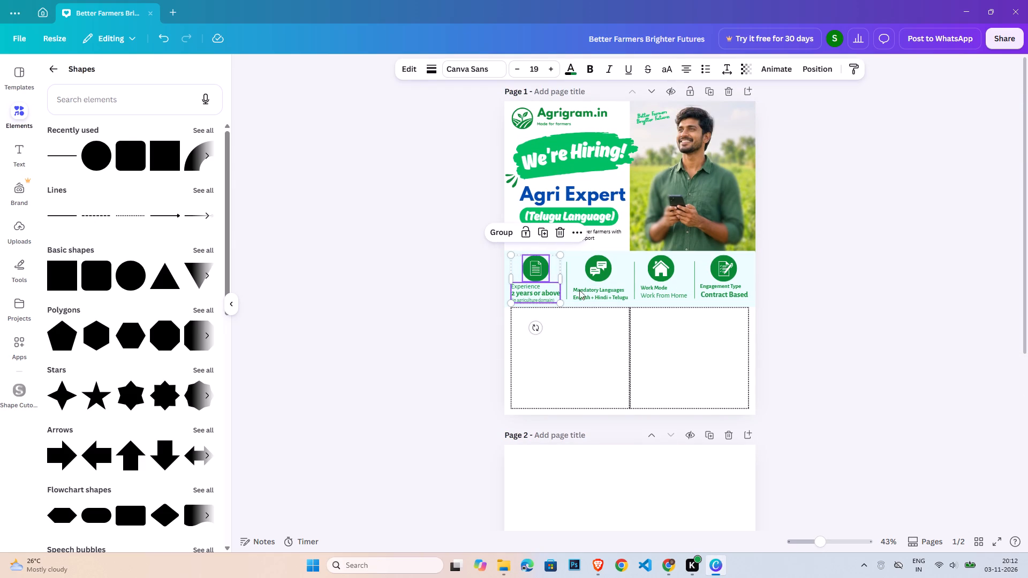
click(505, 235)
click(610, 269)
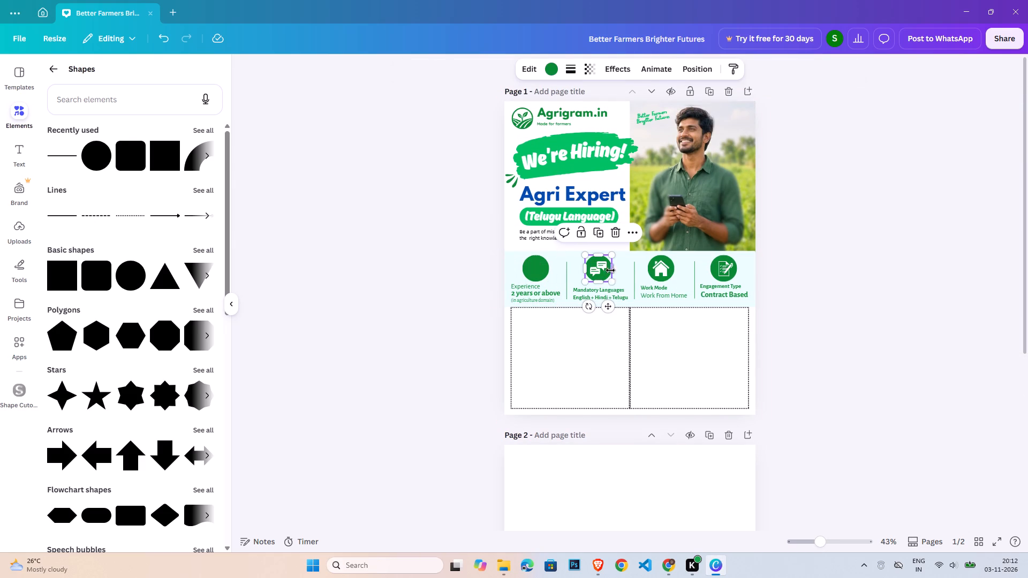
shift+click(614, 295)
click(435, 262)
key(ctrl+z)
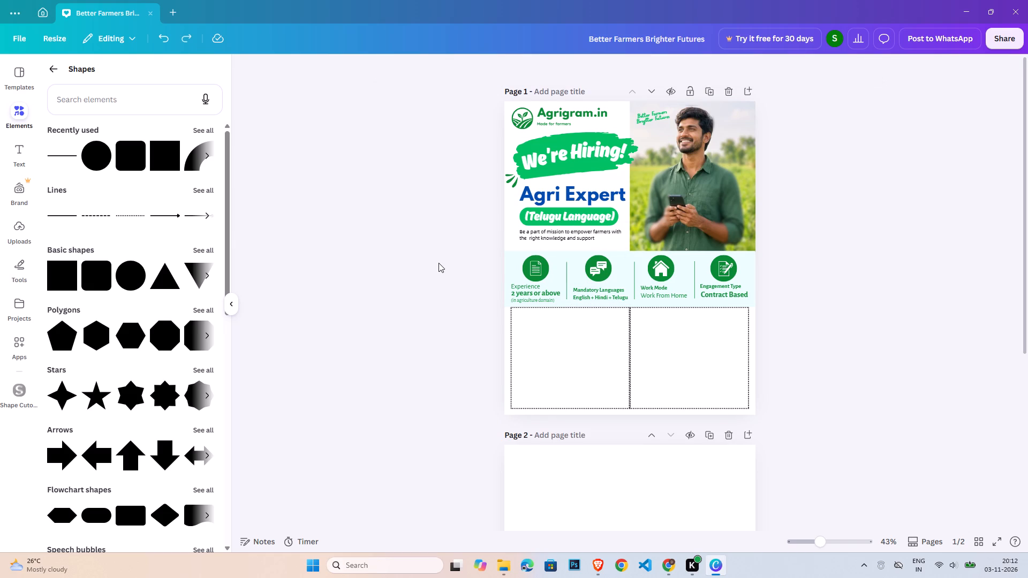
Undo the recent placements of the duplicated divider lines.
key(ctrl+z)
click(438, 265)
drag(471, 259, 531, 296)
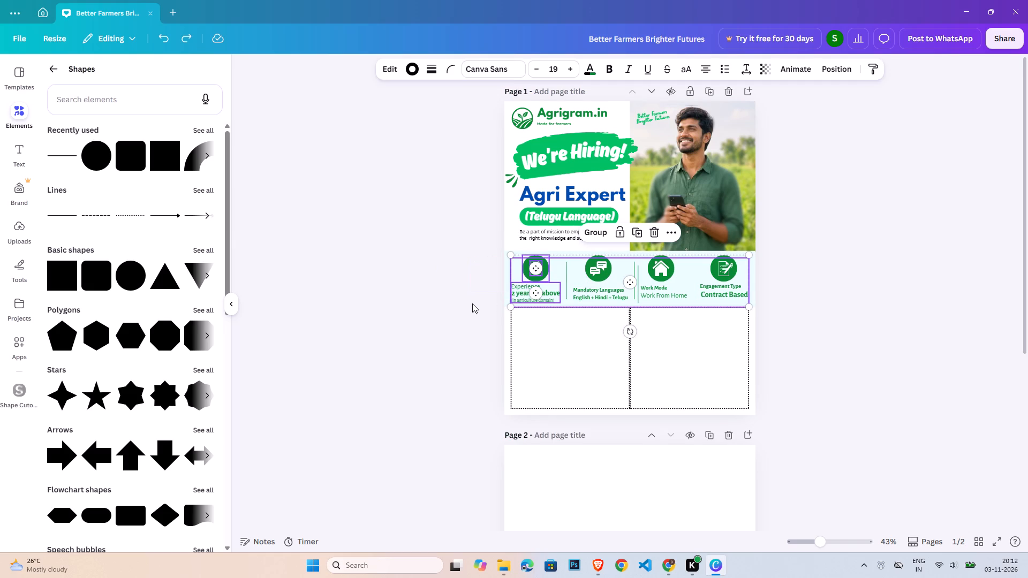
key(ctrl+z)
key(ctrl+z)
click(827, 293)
Move the divider copy beside the first divider to the gap between the Mandatory Languages and Work Mode columns.
click(572, 283)
key(ctrl+c)
key(ctrl+v)
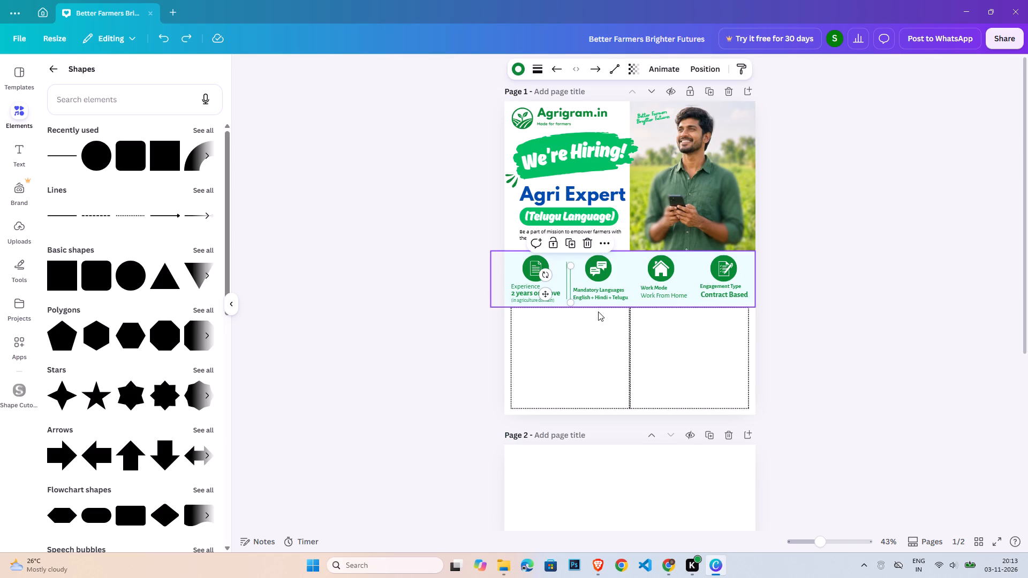
key(ctrl+z)
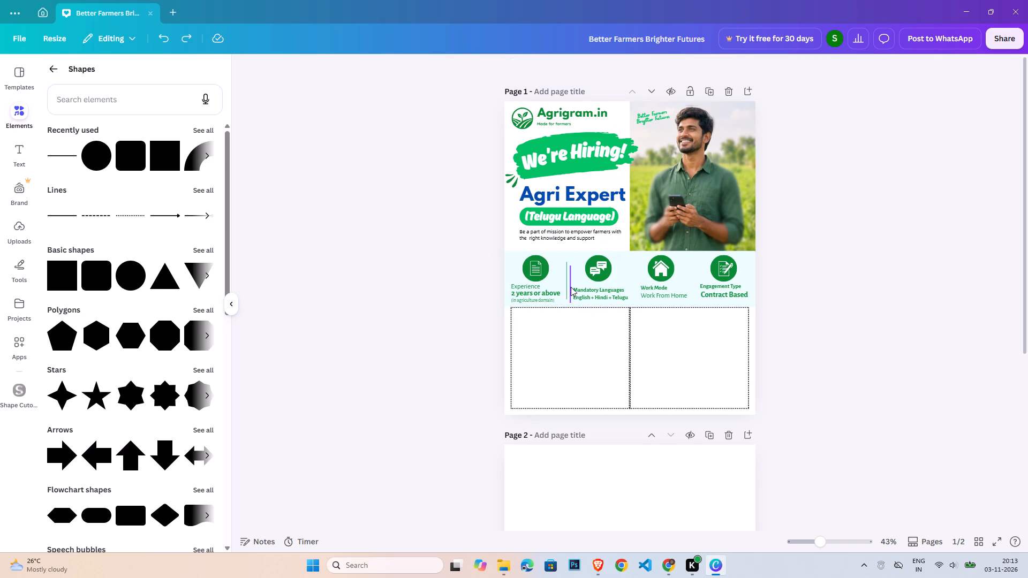
click(571, 287)
drag(544, 294, 608, 290)
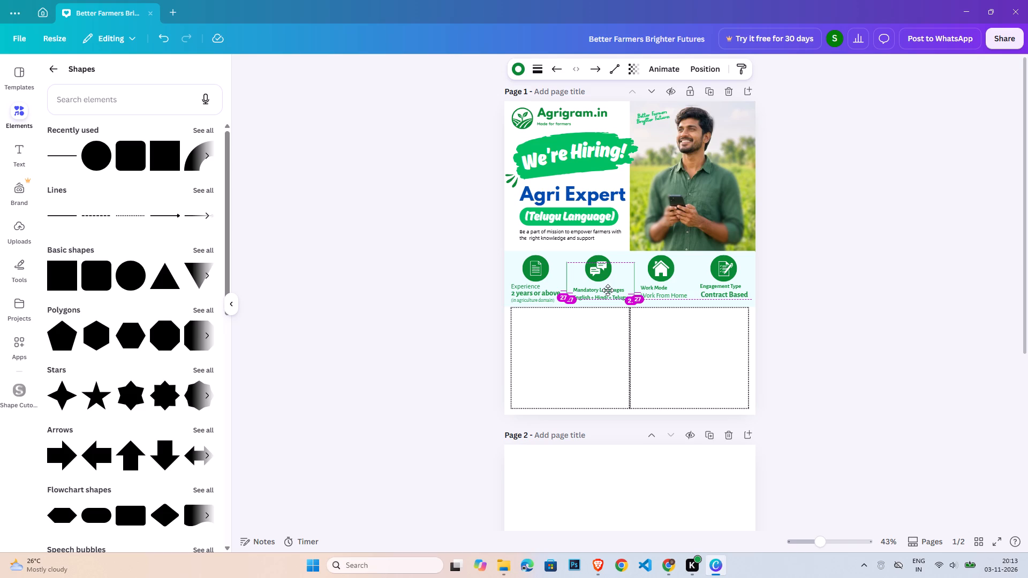
drag(608, 290, 608, 290)
click(807, 312)
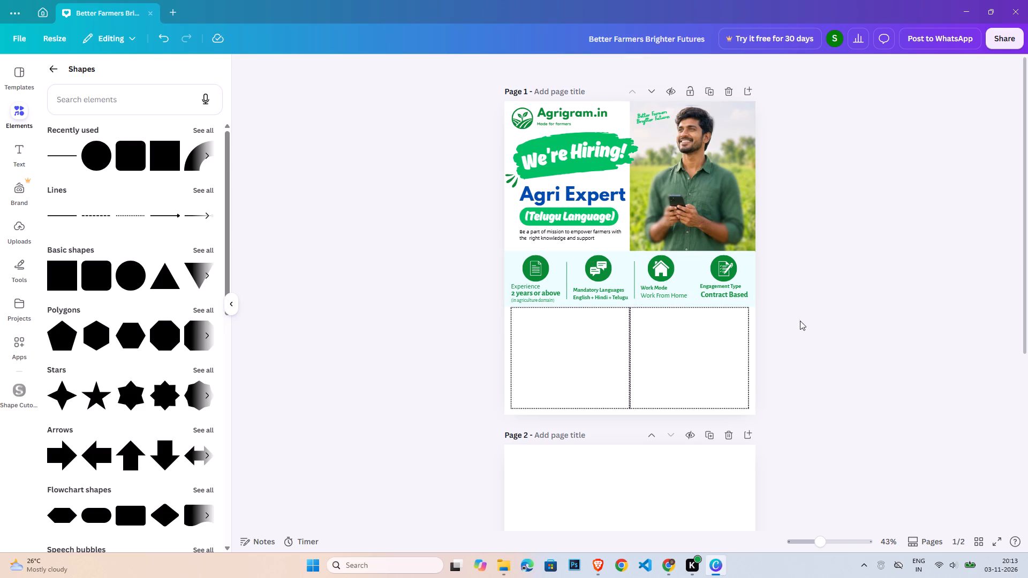
Duplicate the second divider and place the copy level with it between the Work Mode and Engagement Type columns.
click(632, 271)
key(ctrl+c)
key(ctrl+v)
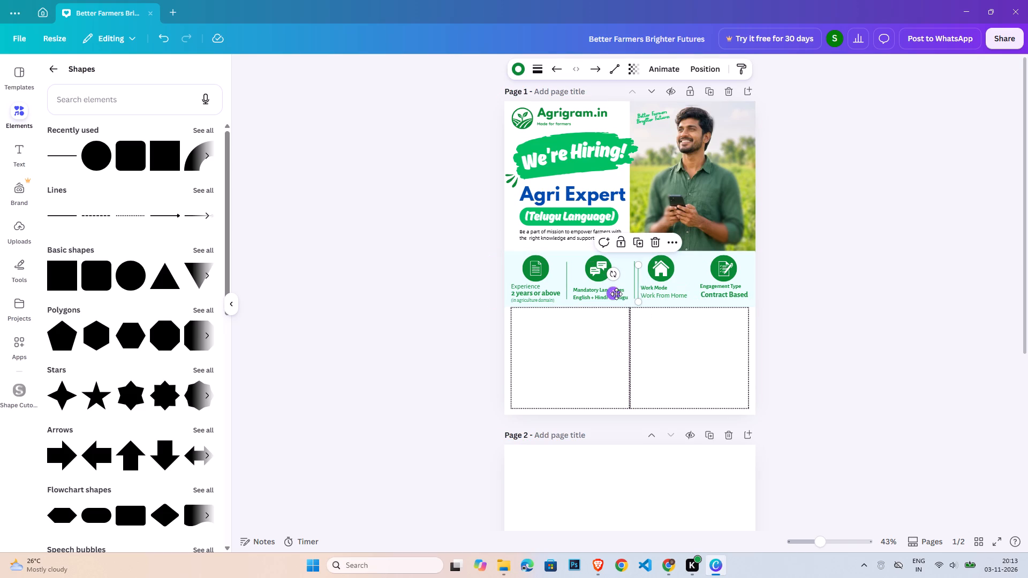
drag(615, 294, 675, 290)
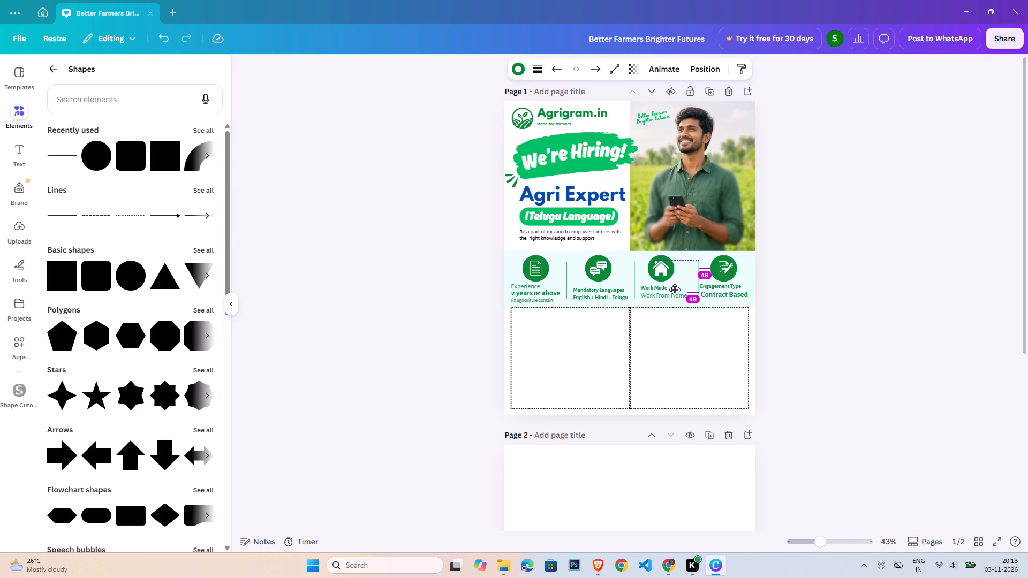
drag(675, 290, 674, 290)
click(856, 296)
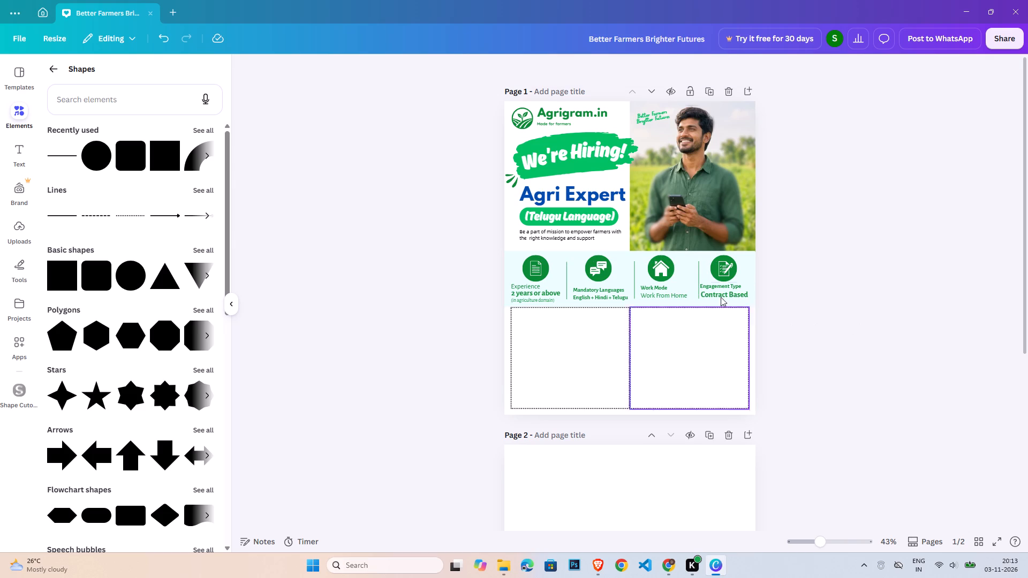
Nudge the third divider slightly left, away from the Engagement Type caption.
click(697, 282)
key(Left)
key(Left)
key(Left)
key(Left)
key(Left)
key(Left)
key(Left)
key(Left)
key(Left)
key(Left)
key(Left)
key(Left)
key(Left)
key(Left)
key(Left)
key(Left)
key(Left)
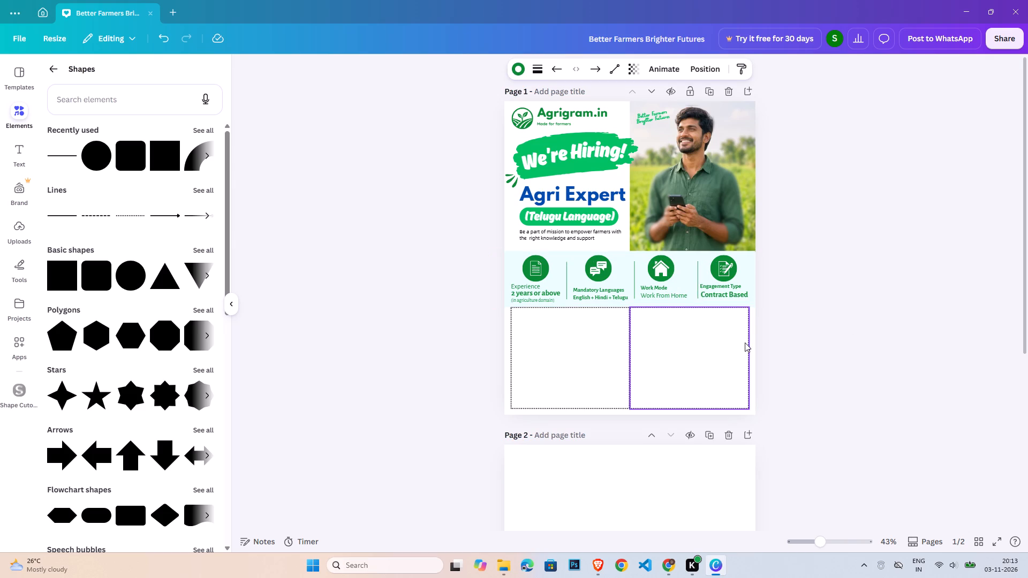
key(Left)
click(802, 337)
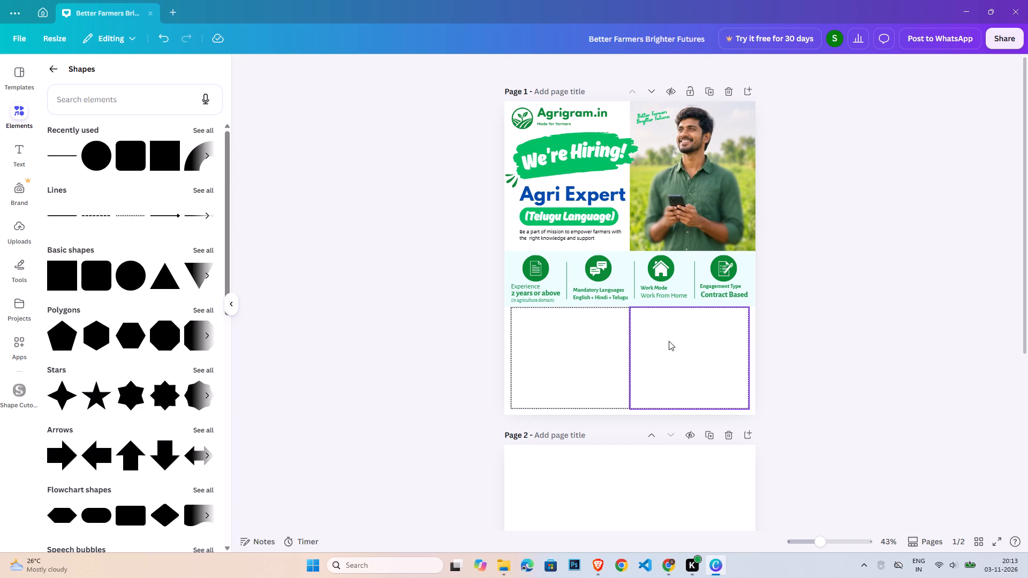
Group the document icon with its green circle in the Experience column.
click(480, 273)
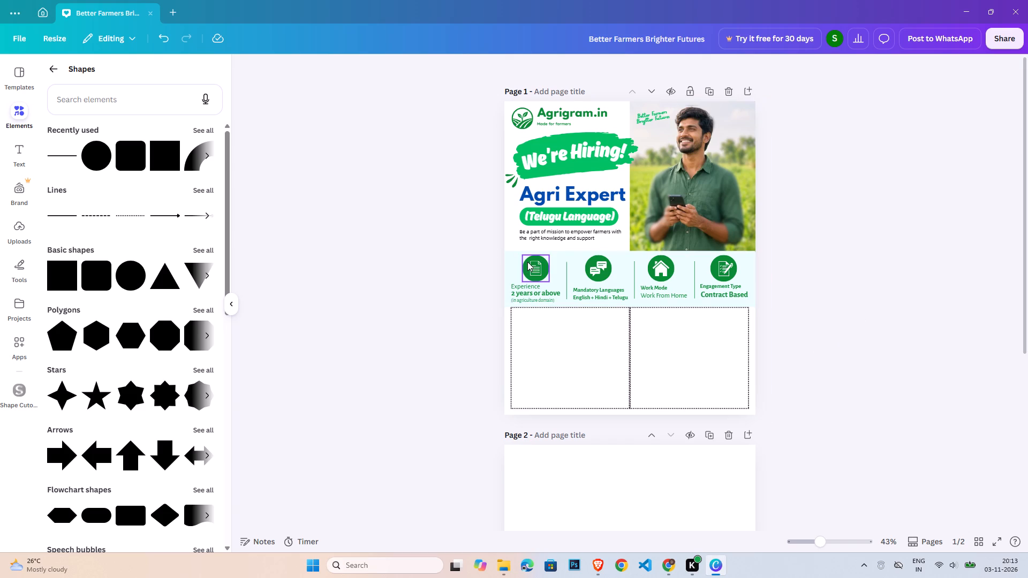
click(527, 262)
shift+click(535, 264)
click(506, 235)
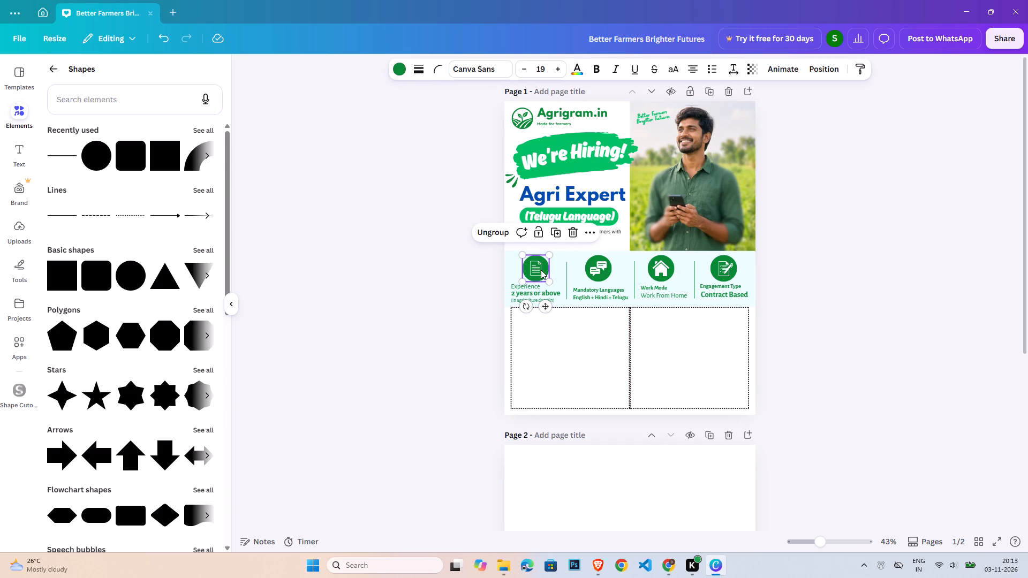
Move the grouped Experience icon slightly left above its caption, keeping it level with the other three icons.
drag(541, 270, 533, 270)
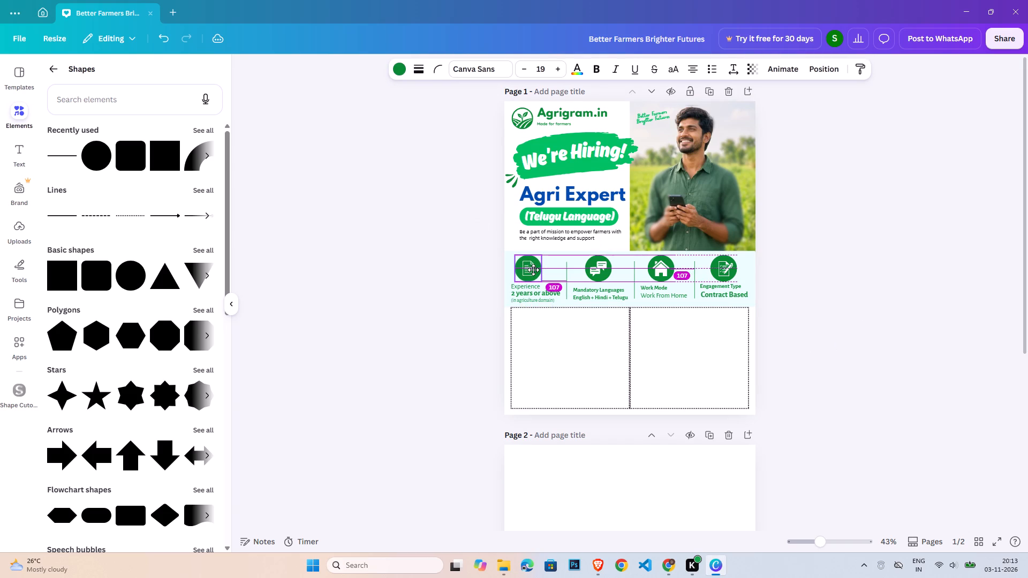
drag(533, 270, 533, 271)
click(524, 275)
click(860, 298)
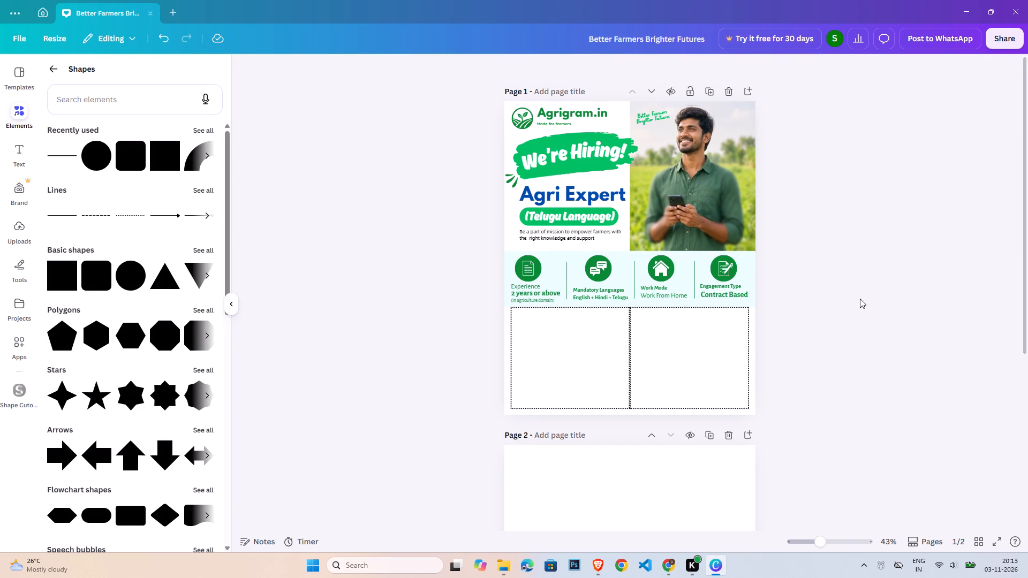
click(530, 272)
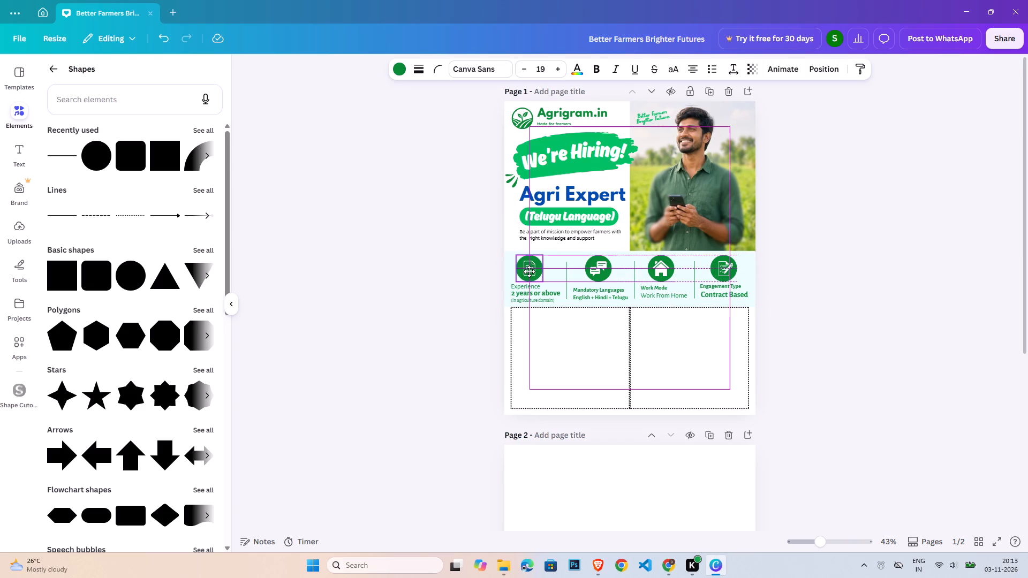
click(885, 305)
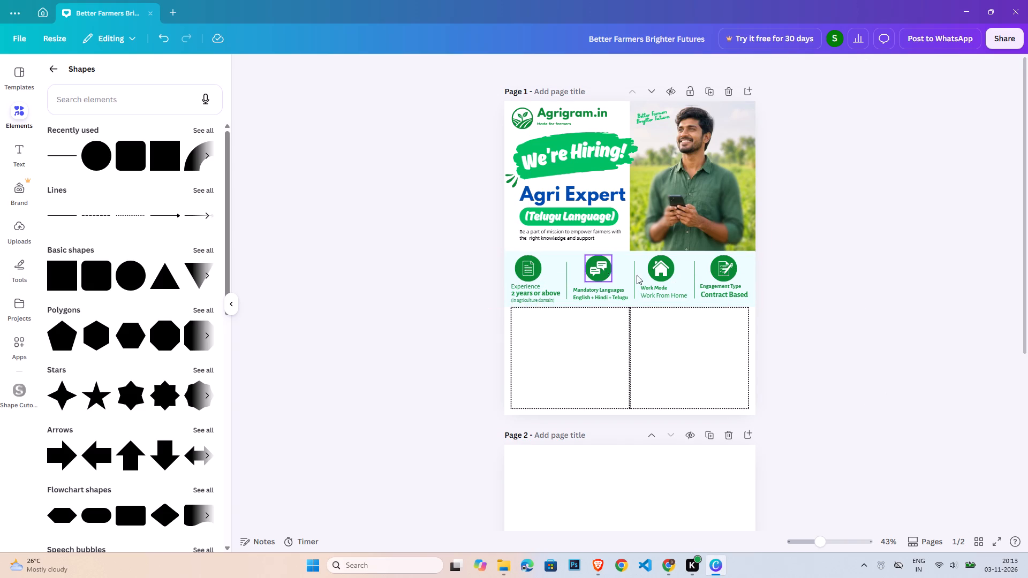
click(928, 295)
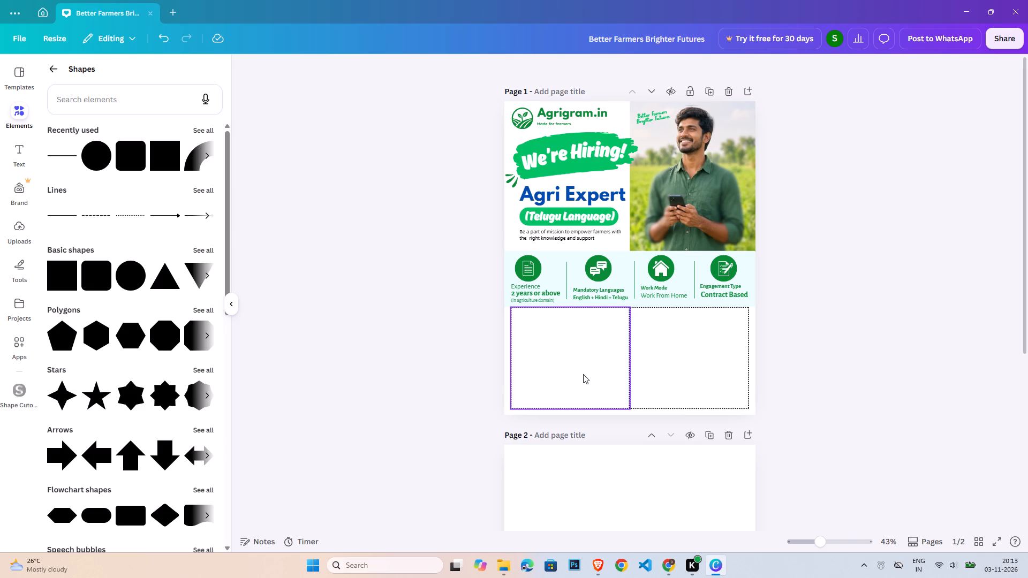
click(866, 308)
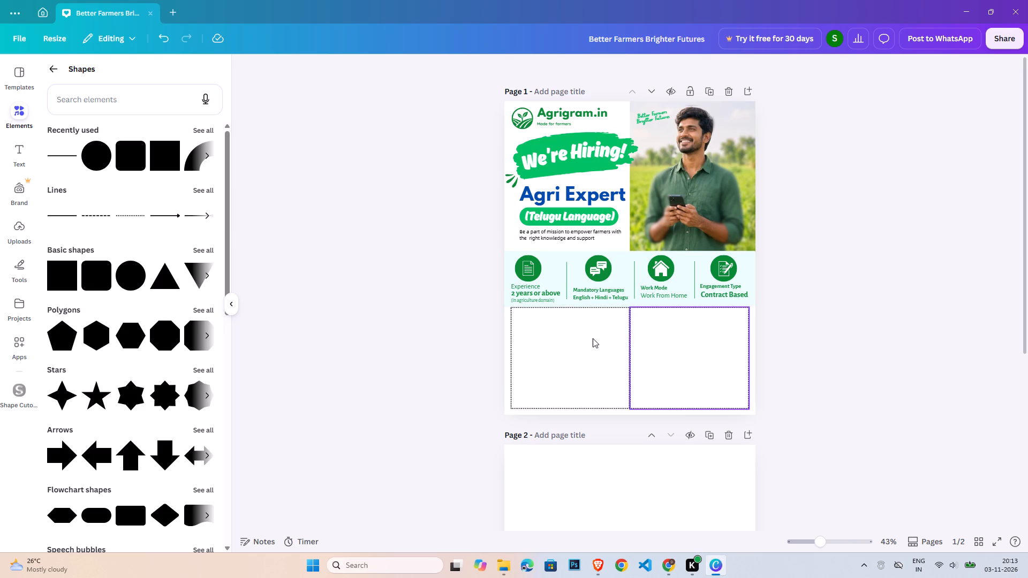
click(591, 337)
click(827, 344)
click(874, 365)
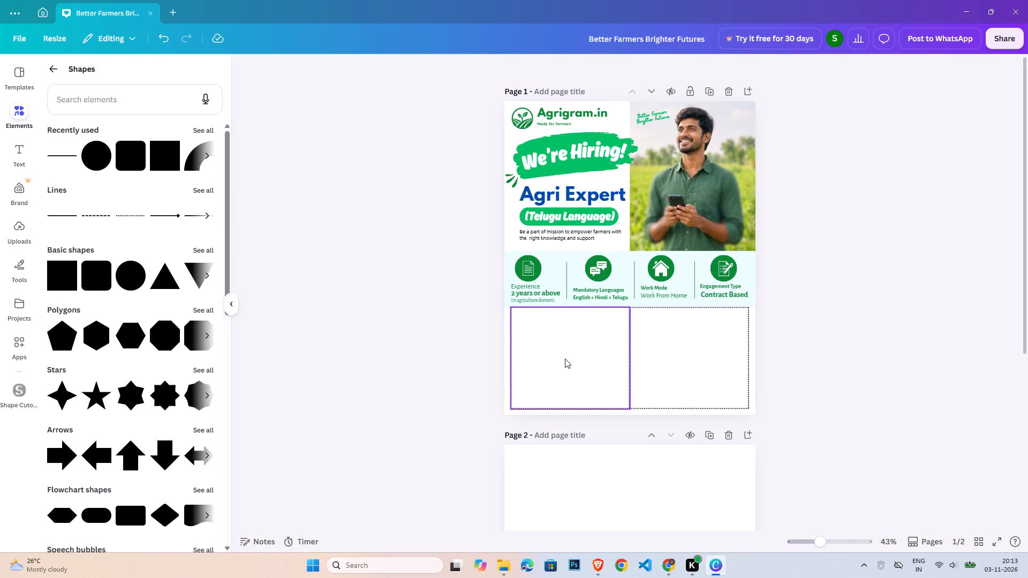
Duplicate the "We're Hiring!" text with its green brush banner and place the copy at the top of the left dotted box.
click(538, 138)
shift+click(549, 161)
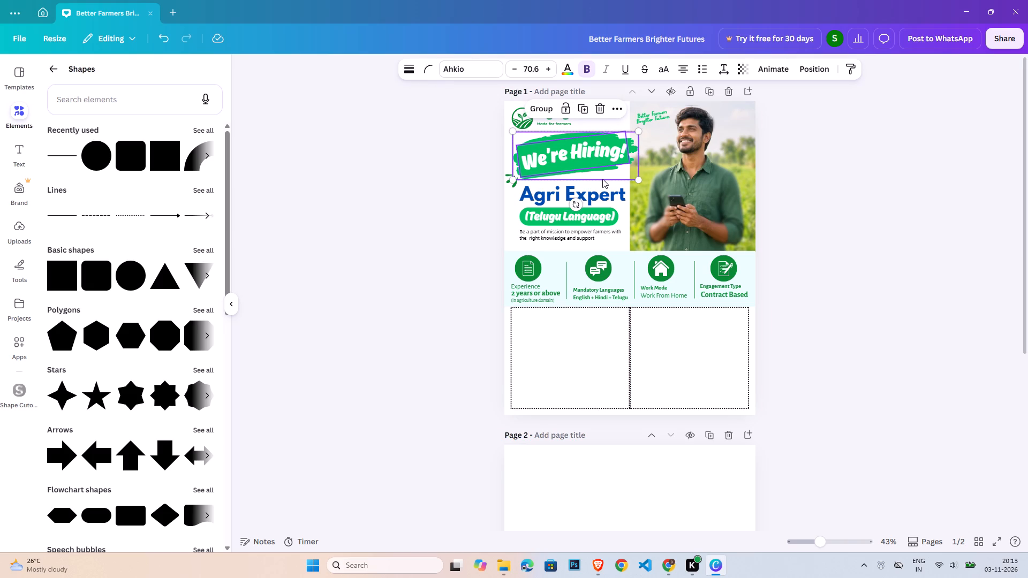
key(ctrl+c)
key(ctrl+v)
drag(596, 155, 586, 325)
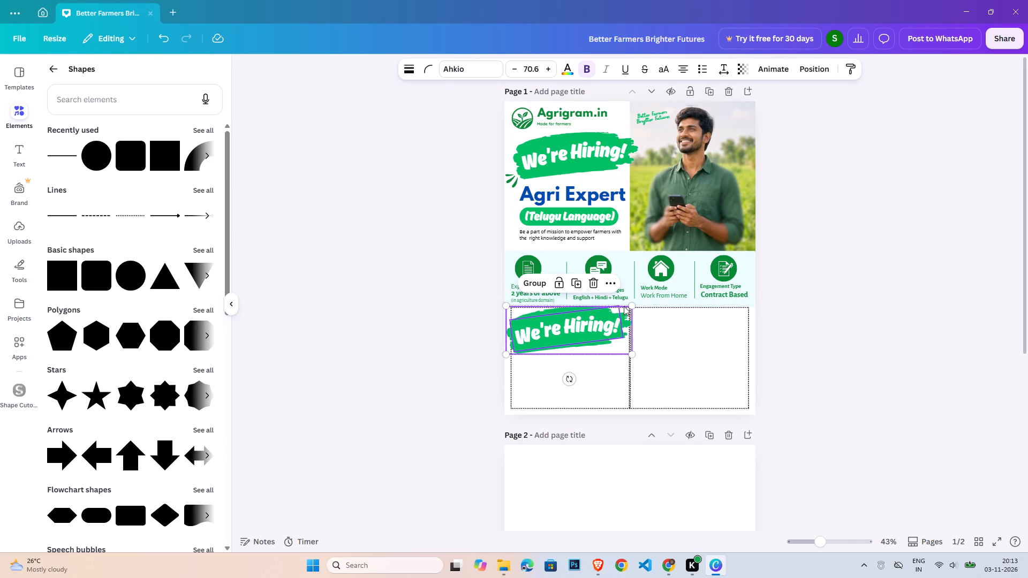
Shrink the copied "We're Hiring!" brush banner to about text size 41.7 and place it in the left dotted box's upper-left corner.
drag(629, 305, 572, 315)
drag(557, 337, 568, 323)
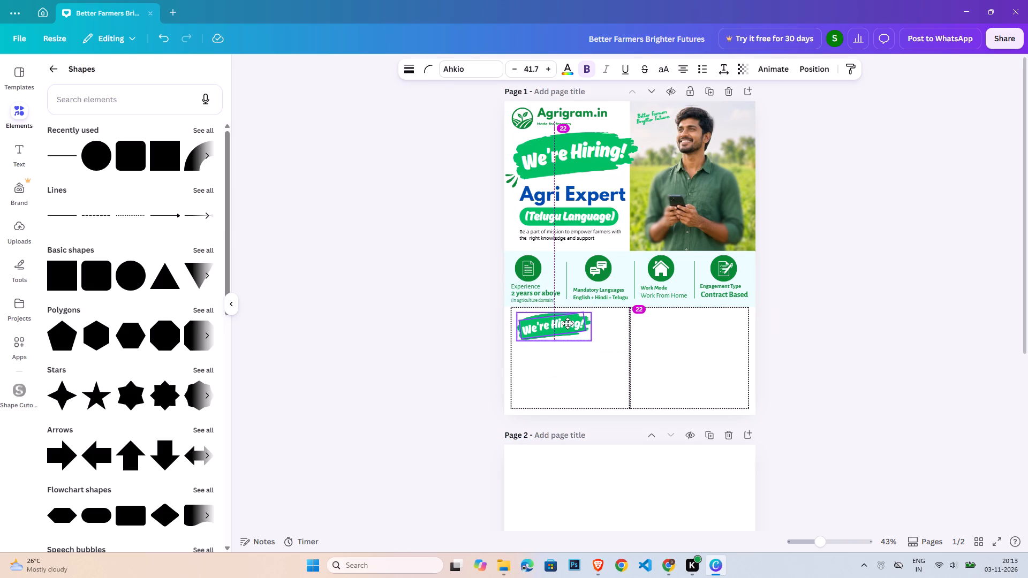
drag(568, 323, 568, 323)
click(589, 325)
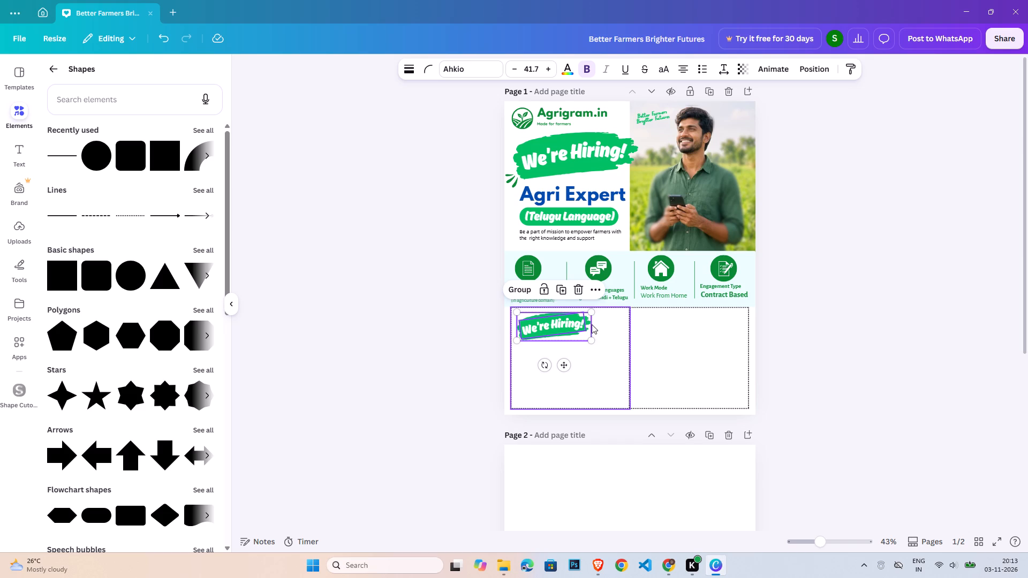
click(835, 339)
Delete the copied "We're Hiring!" text and its green brush banner from the left dotted box.
click(563, 311)
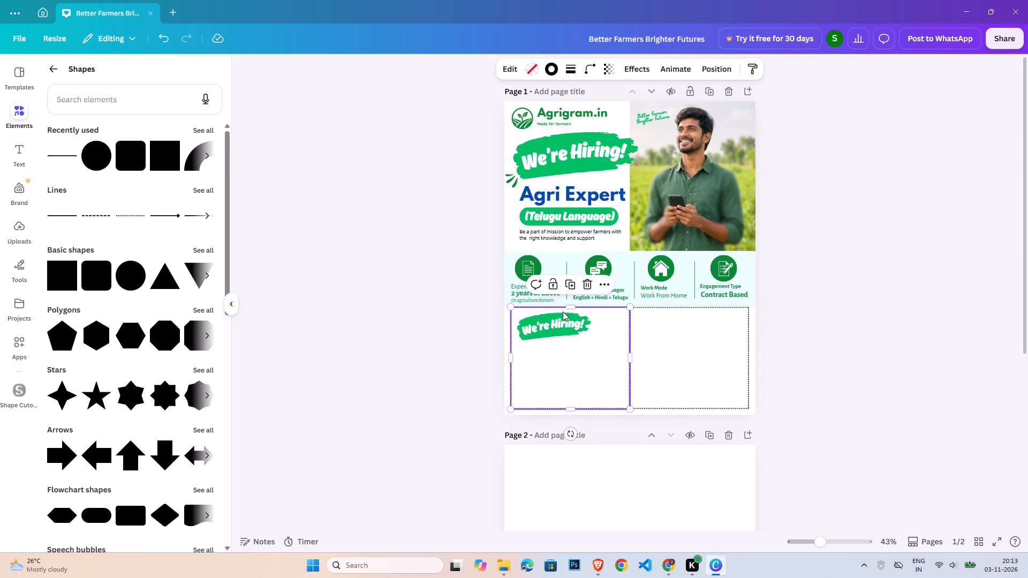
click(562, 314)
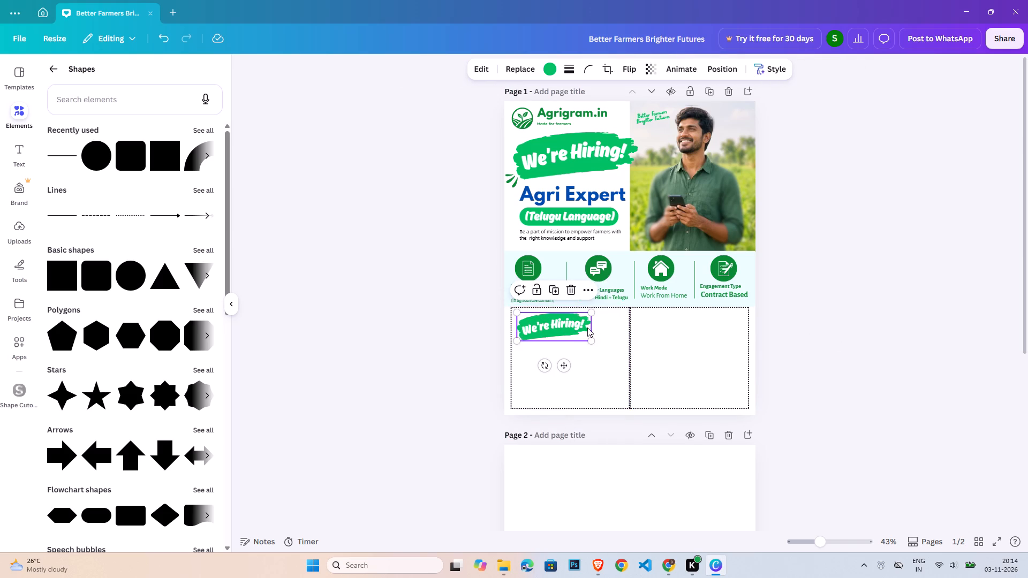
click(855, 358)
click(567, 322)
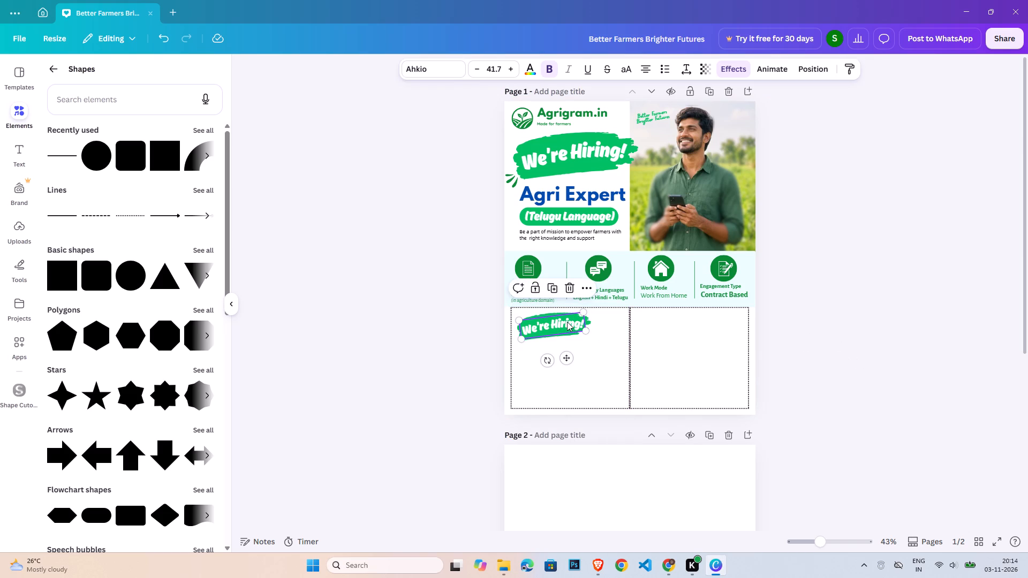
double_click(567, 322)
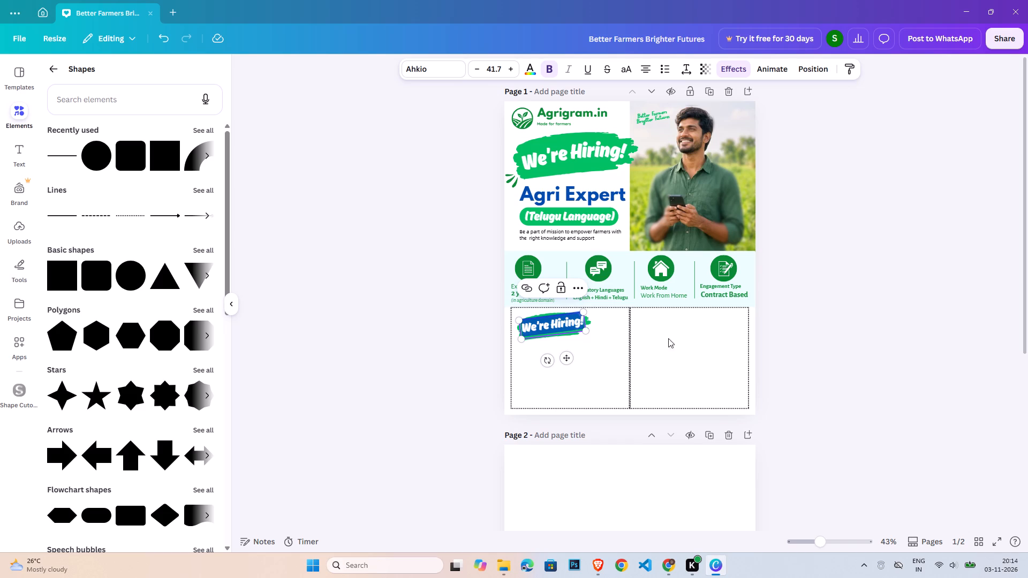
click(823, 351)
click(554, 323)
key(Delete)
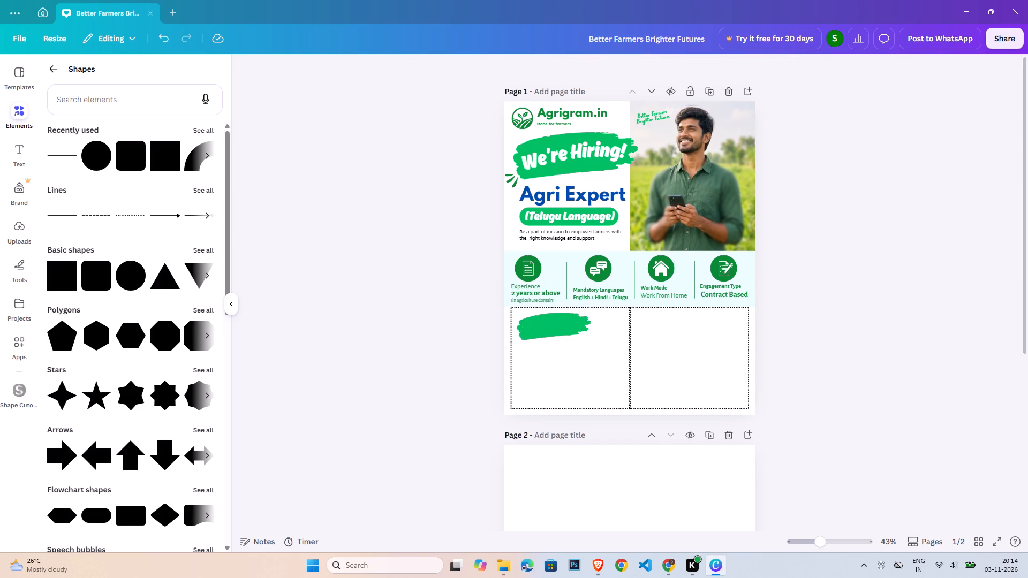
click(554, 323)
key(Delete)
click(849, 339)
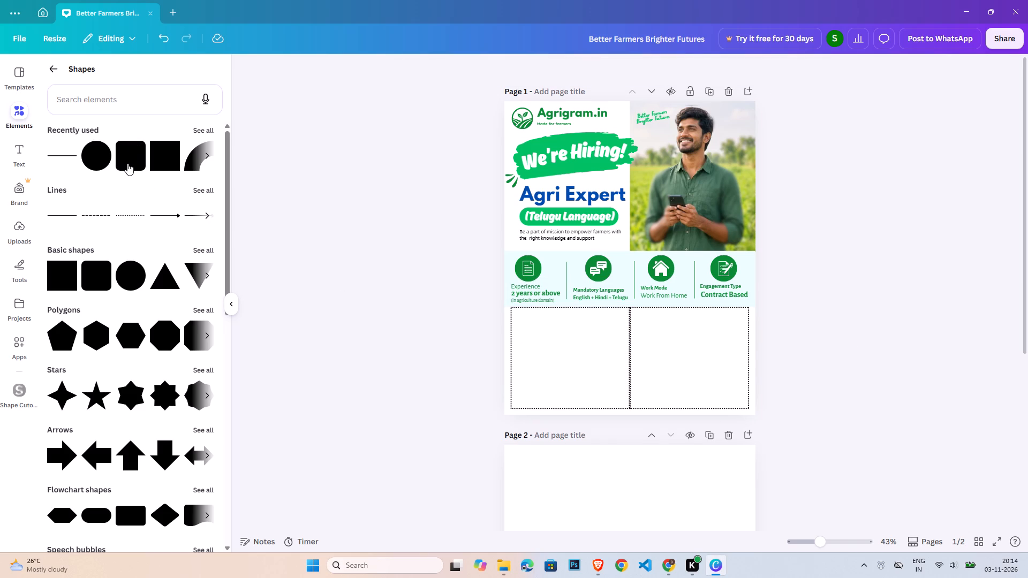
Add a rounded rectangle and shape it into a thin bar spanning nearly the full width of the left dotted box's top.
click(127, 163)
click(863, 258)
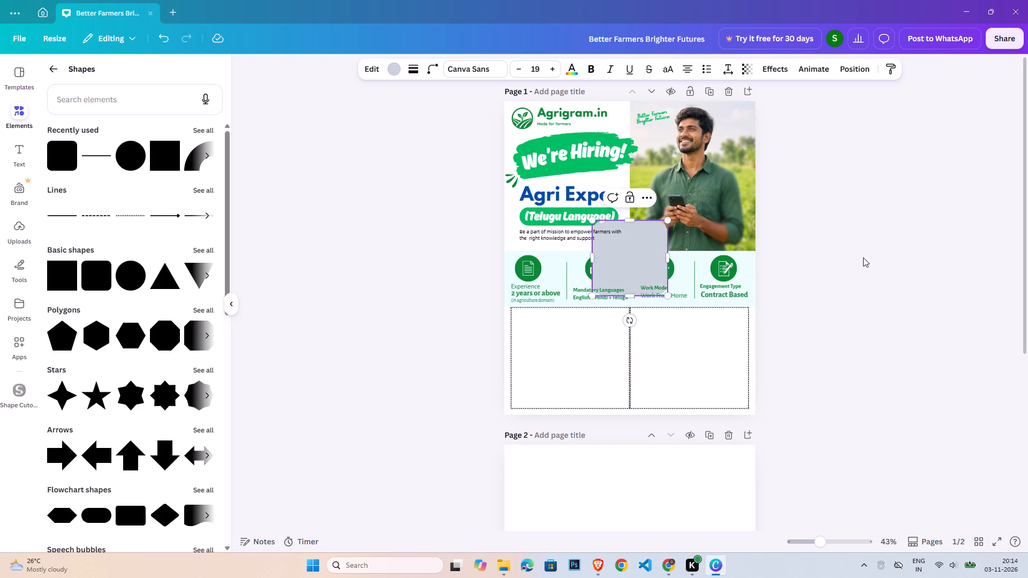
drag(645, 242, 567, 333)
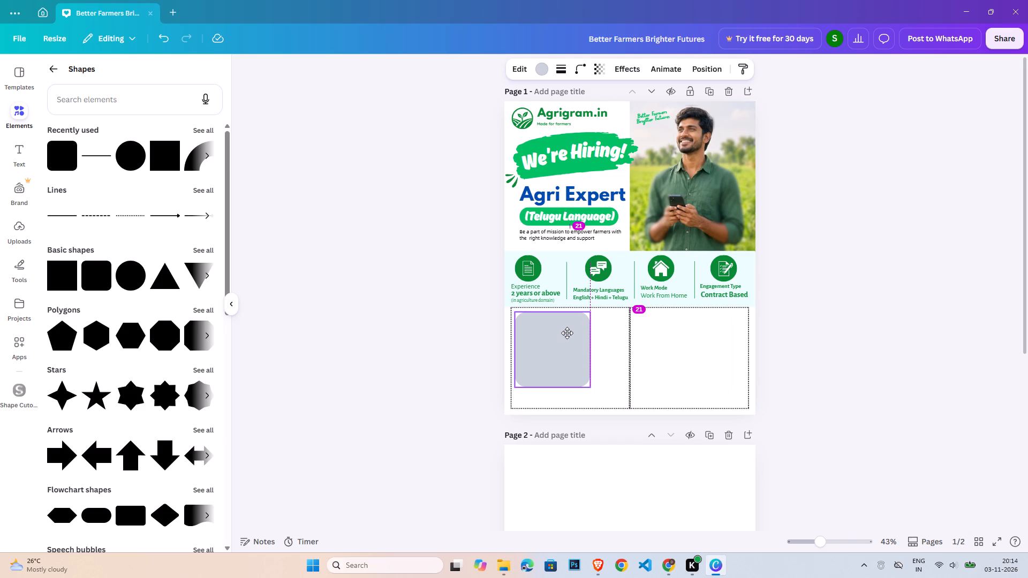
drag(567, 333, 567, 331)
drag(591, 343, 592, 343)
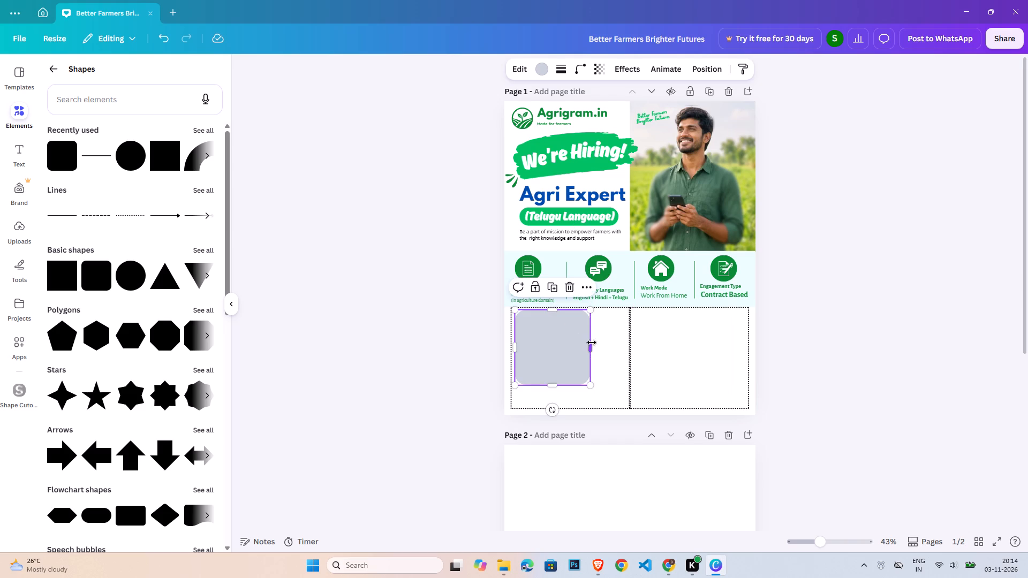
drag(592, 343, 627, 348)
drag(579, 387, 578, 375)
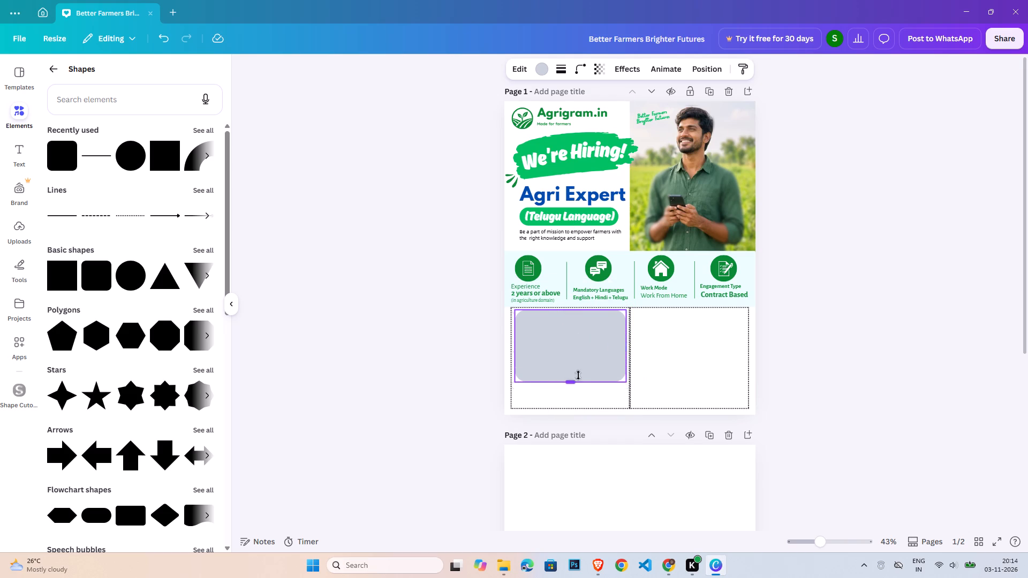
drag(578, 375, 577, 331)
click(894, 359)
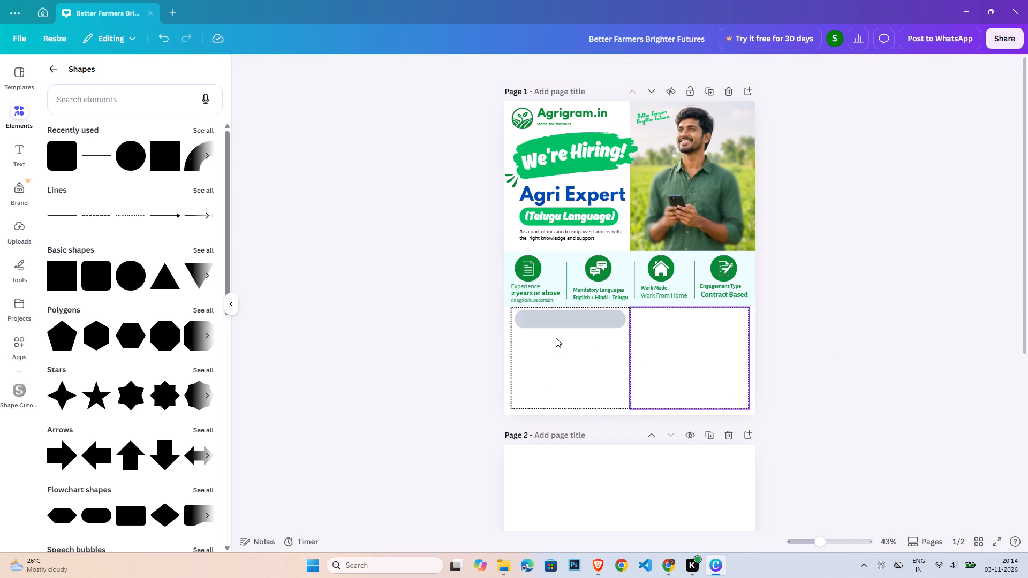
Fill the rounded bar in the left dotted box with the design's dark green.
click(551, 326)
click(545, 74)
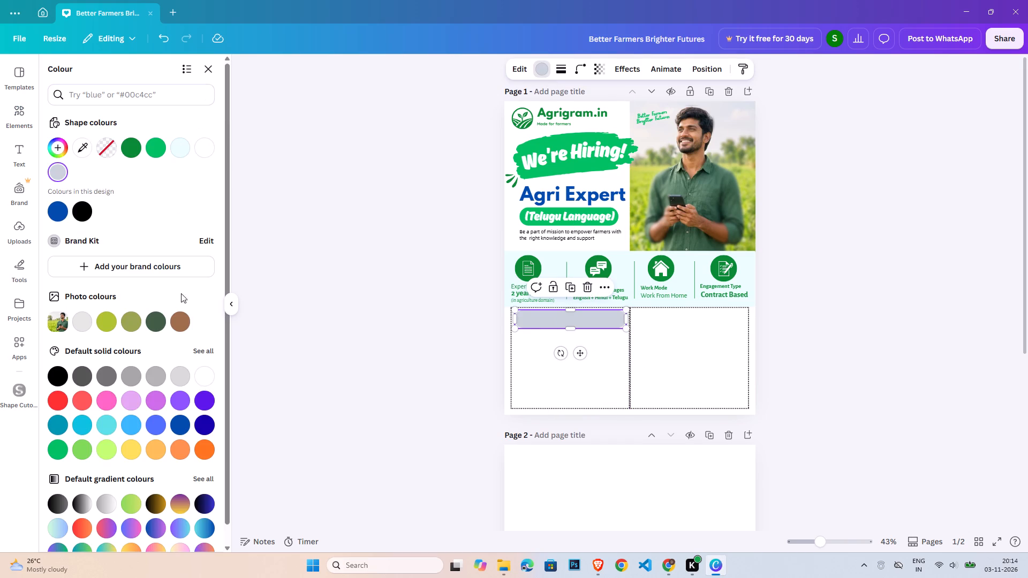
click(134, 143)
double_click(813, 303)
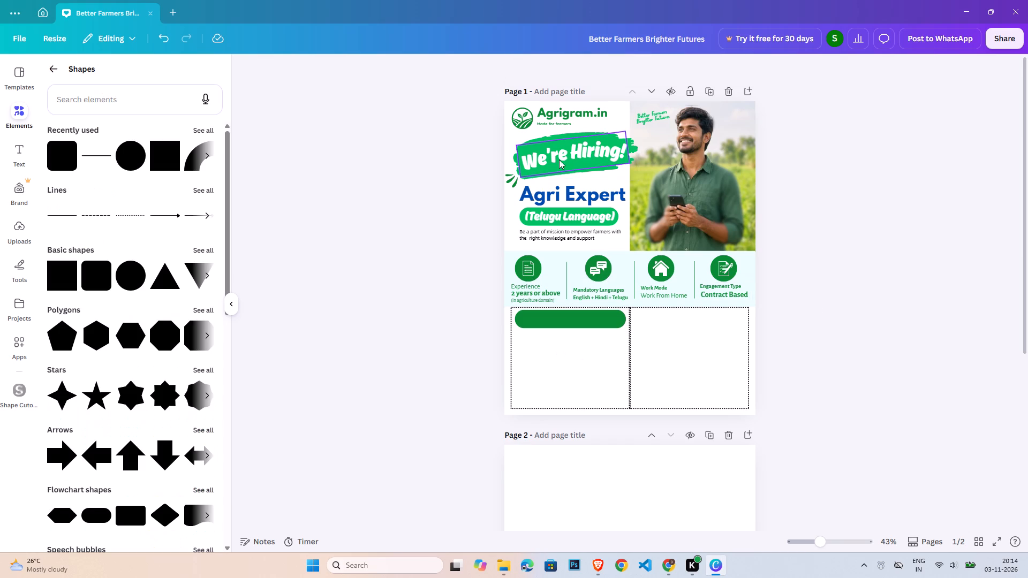
Duplicate the "We're Hiring!" text and place the copy over the dark green bar in the left dotted box.
click(559, 159)
key(ctrl+c)
key(ctrl+v)
drag(586, 158, 580, 322)
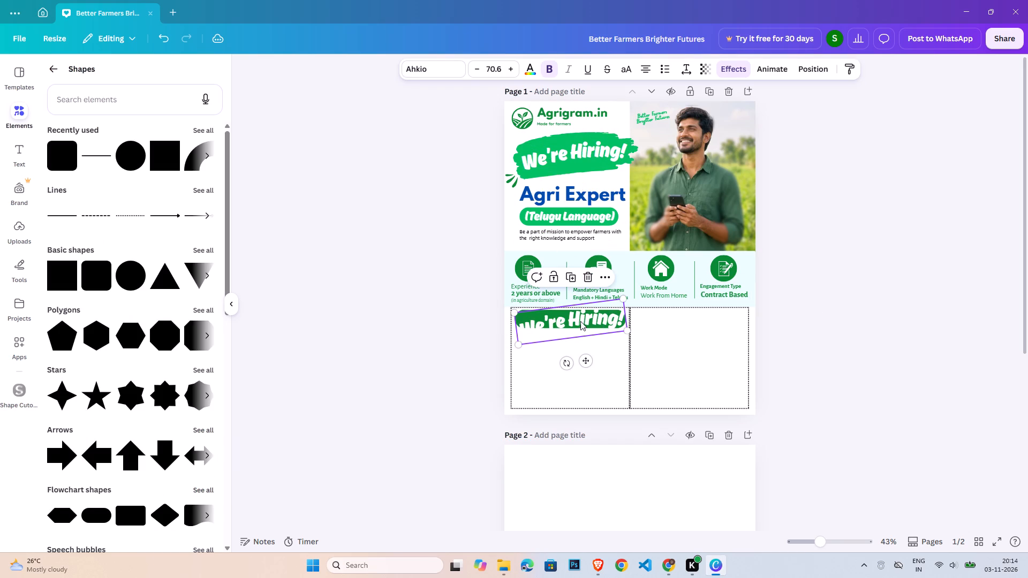
Remove the Curve effect from the copied "We're Hiring!" text and rotate it level.
click(728, 66)
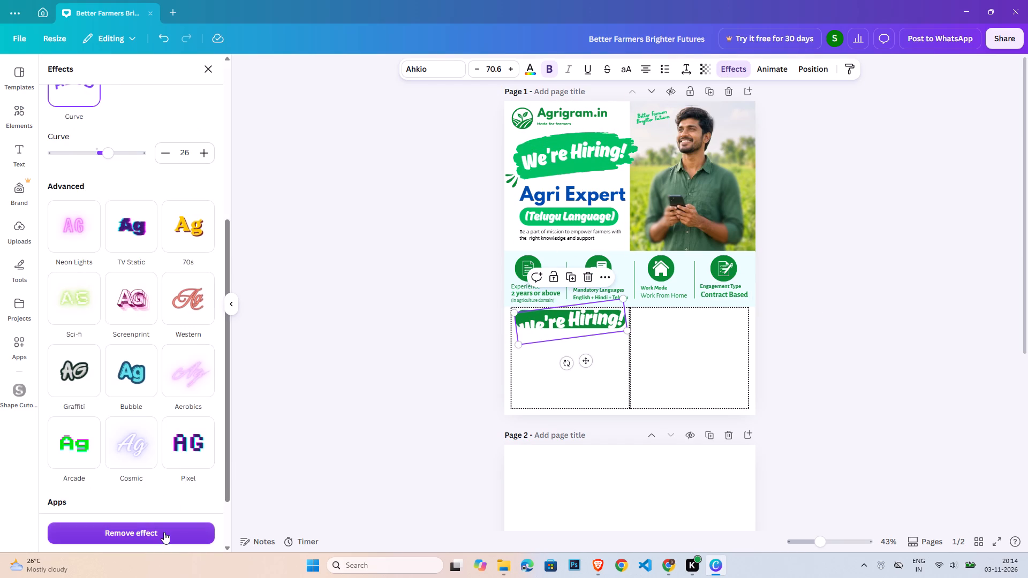
click(164, 532)
drag(564, 358, 559, 360)
click(916, 328)
Replace the copied text with "What we are looking for:" and reduce it to about size 38.6.
triple_click(594, 318)
text(What we are ll)
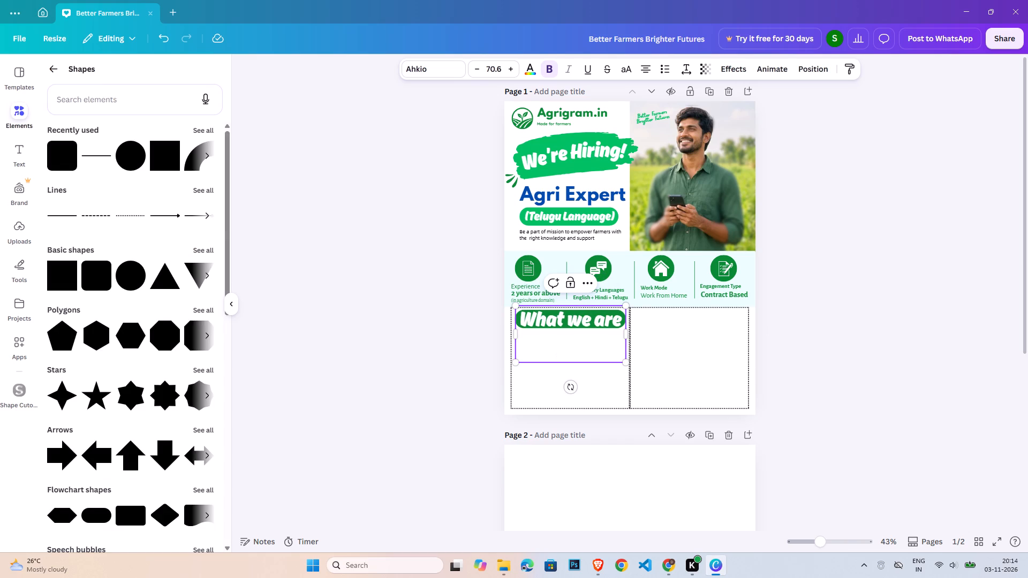
text(ing for)
key(shift+colon)
drag(627, 363, 583, 327)
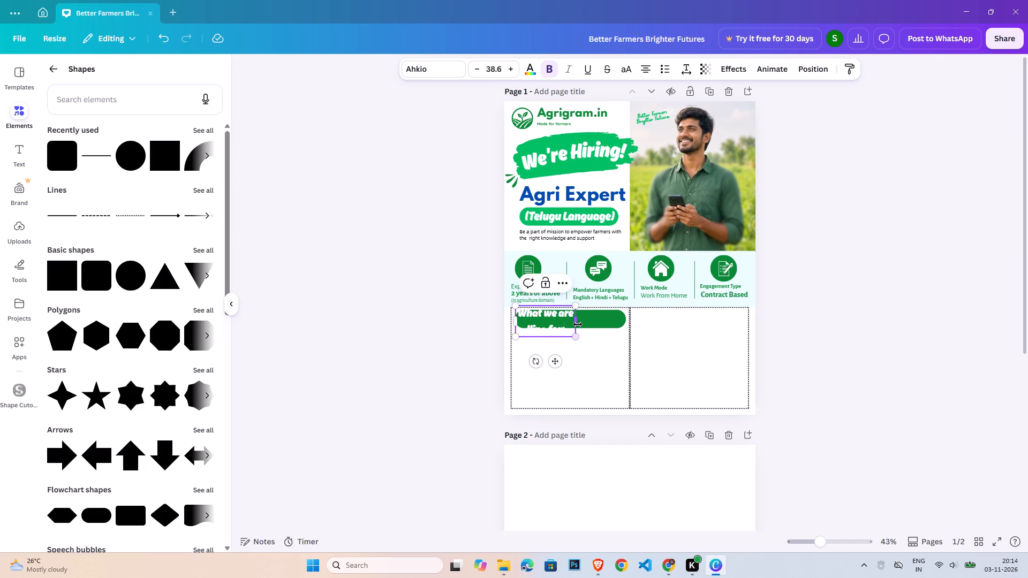
drag(578, 324, 613, 327)
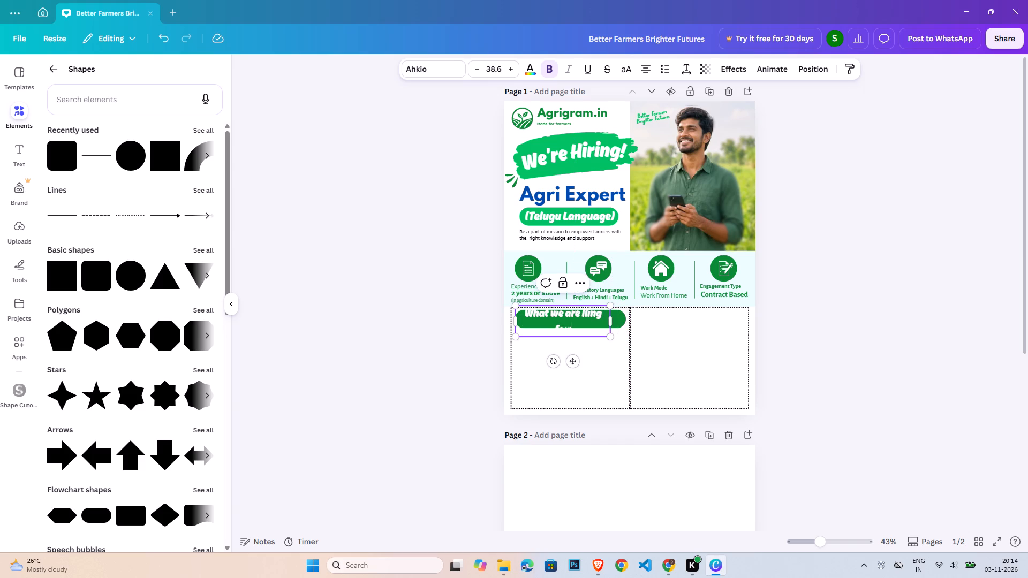
click(611, 325)
click(581, 315)
click(578, 313)
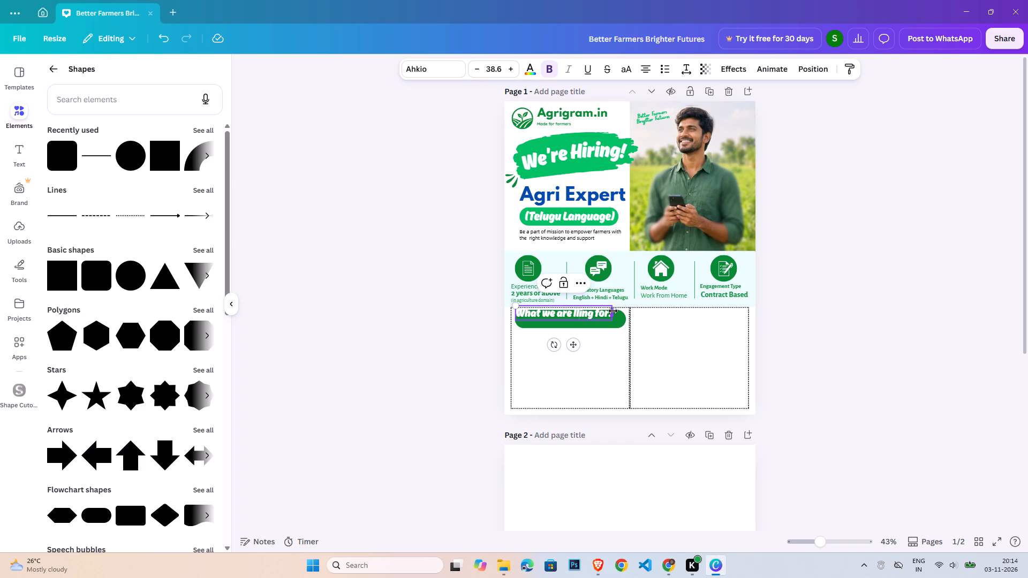
key(Right)
key(BackSpace)
key(BackSpace)
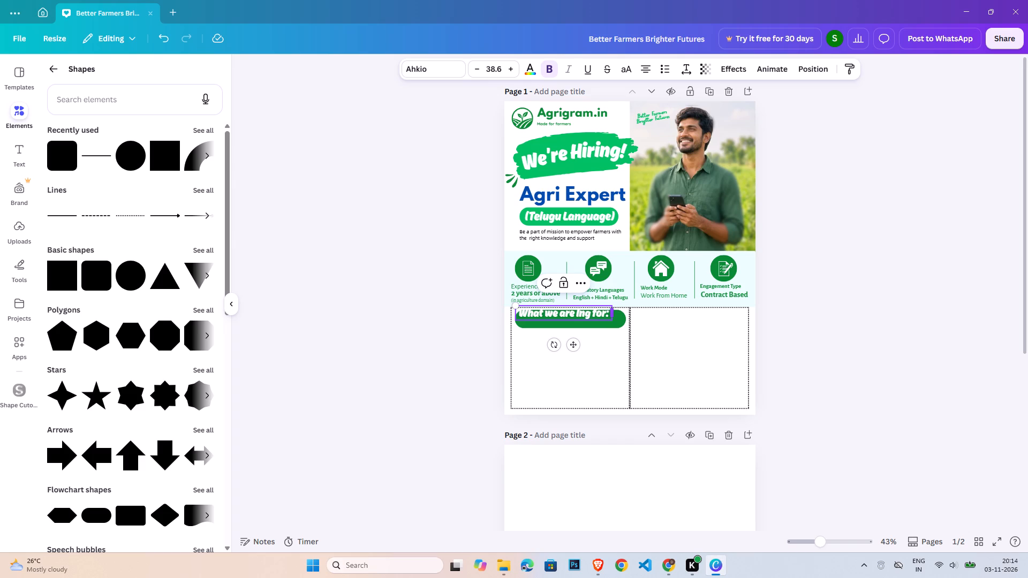
text(ooki)
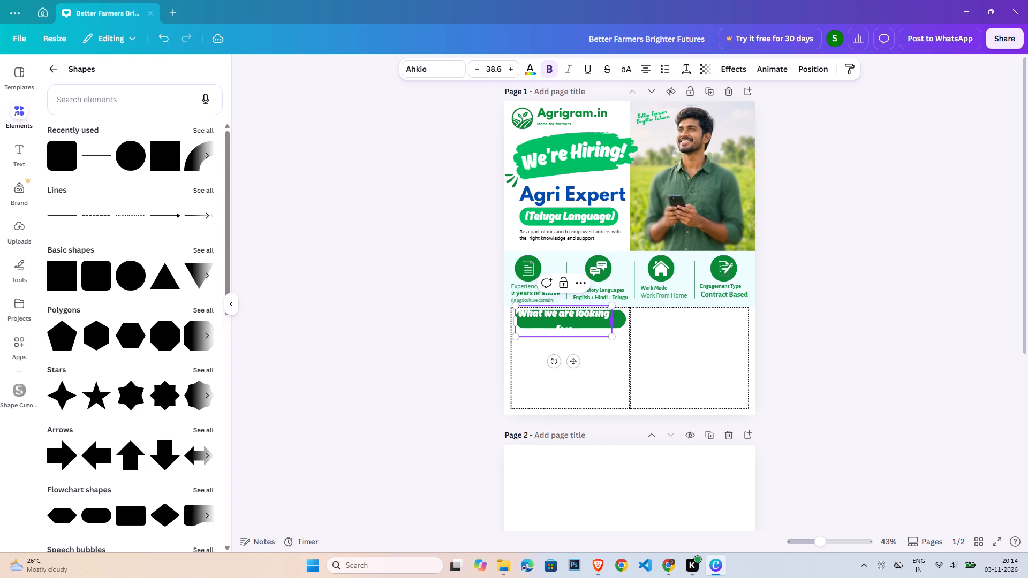
Fit the "What we are looking for:" heading on one line, filling the dark green bar at about size 36.2.
drag(609, 340, 588, 332)
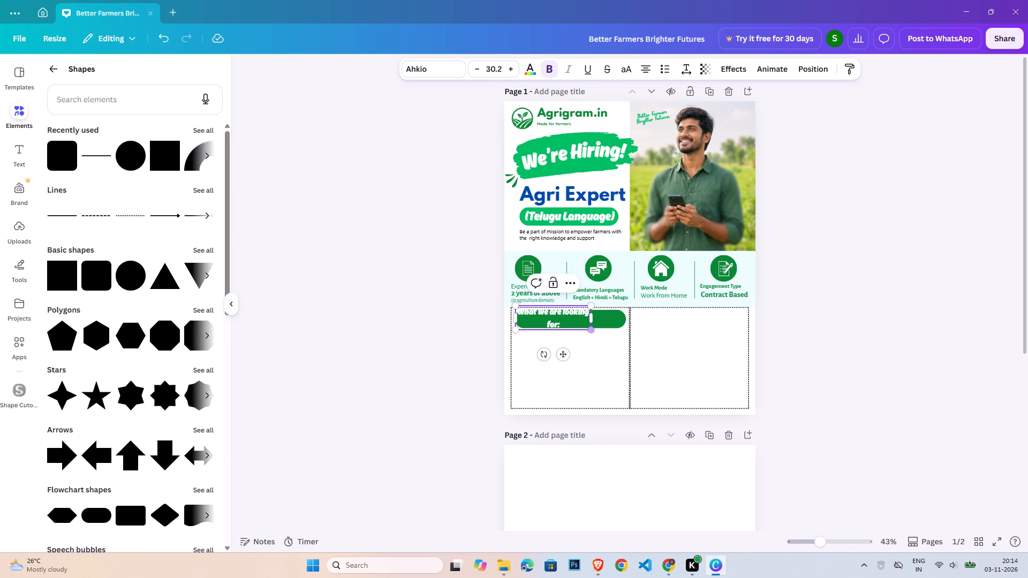
drag(592, 317, 609, 317)
click(792, 344)
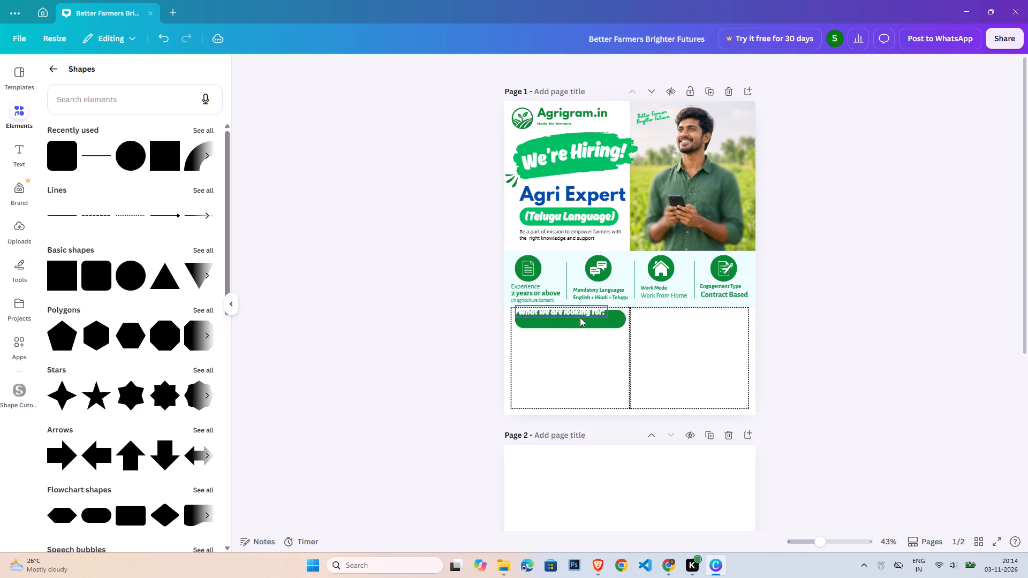
drag(575, 313, 575, 320)
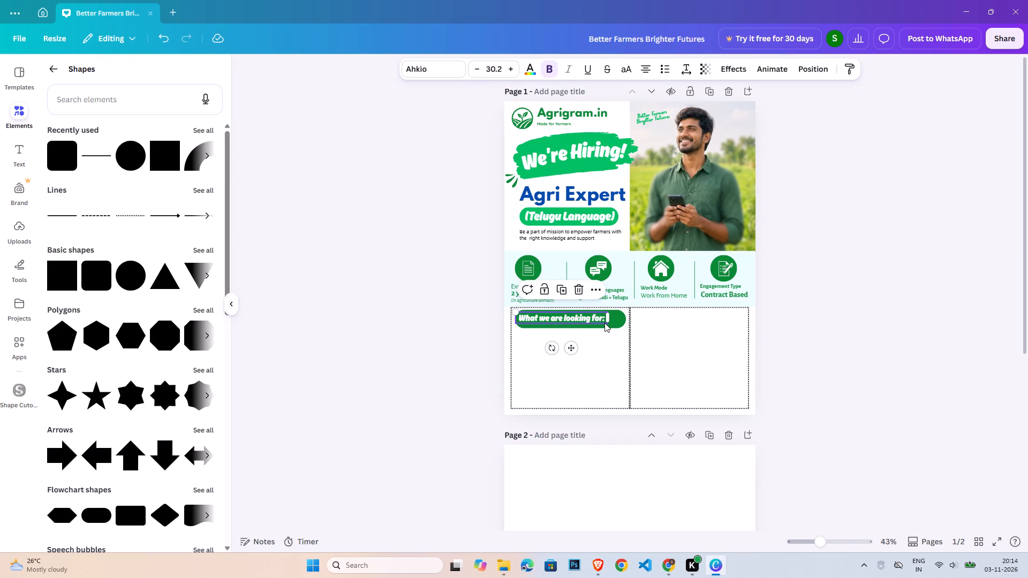
click(608, 322)
drag(609, 323, 613, 324)
drag(613, 324, 625, 326)
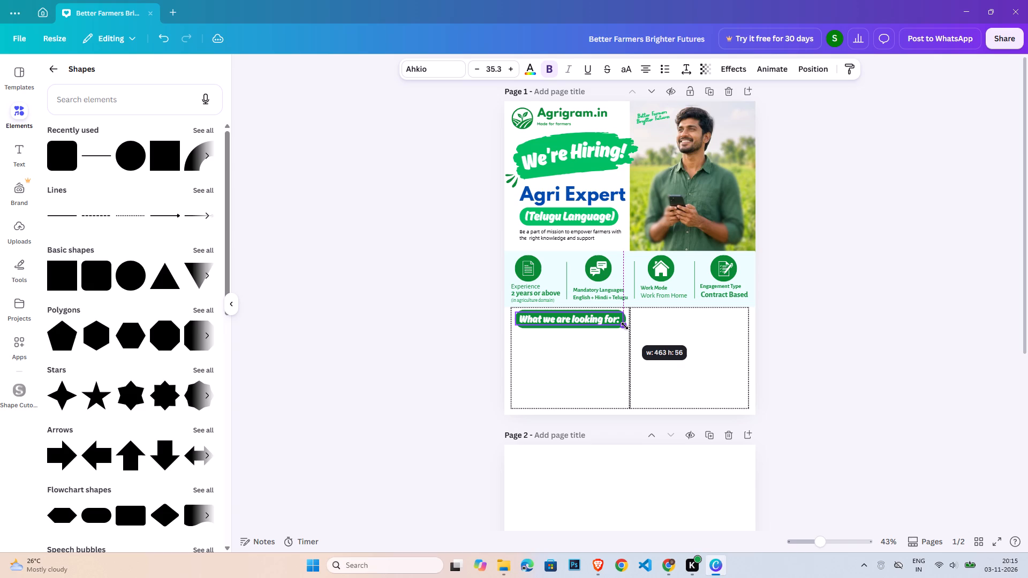
drag(625, 326, 627, 326)
click(516, 311)
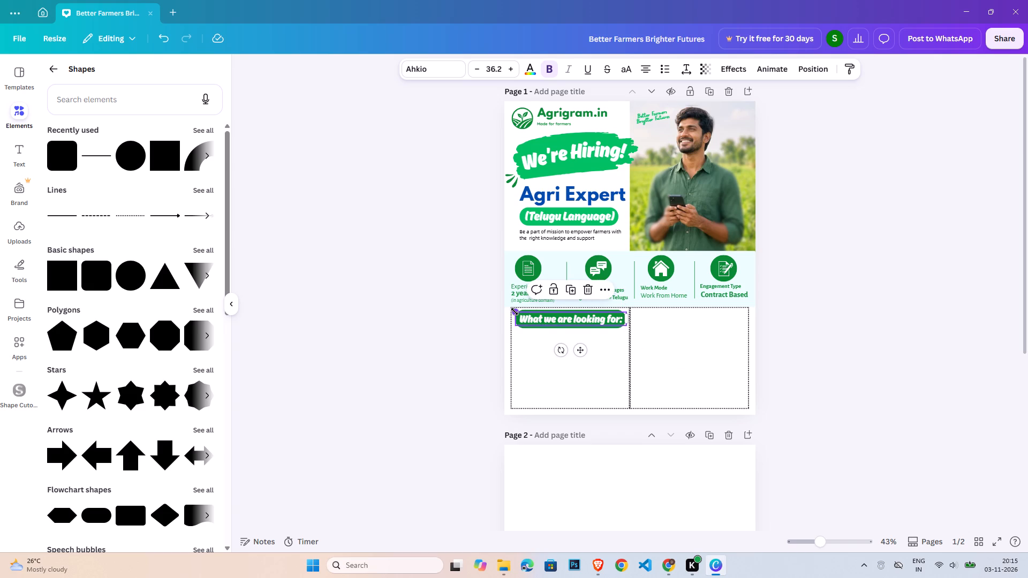
click(858, 384)
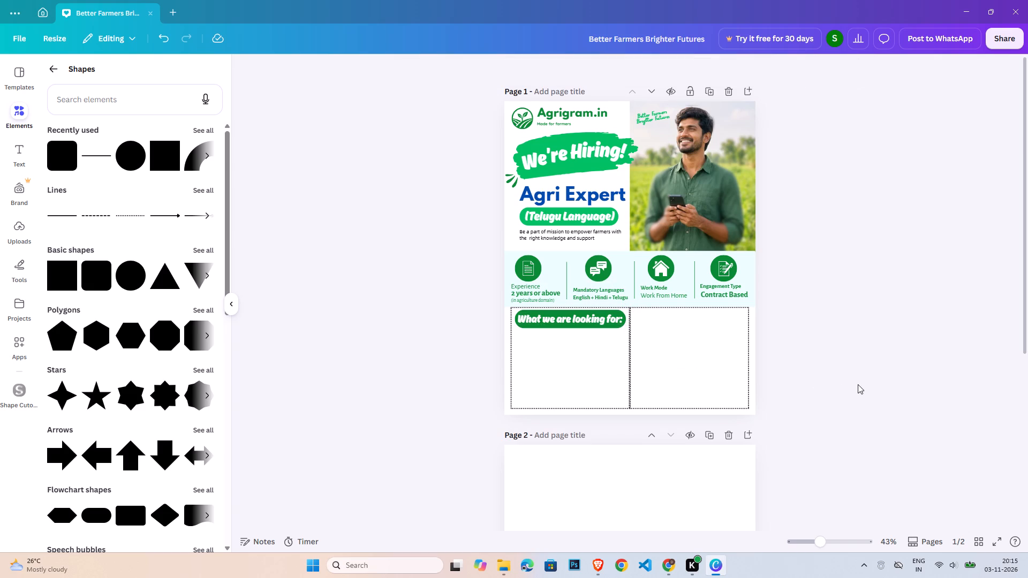
click(902, 366)
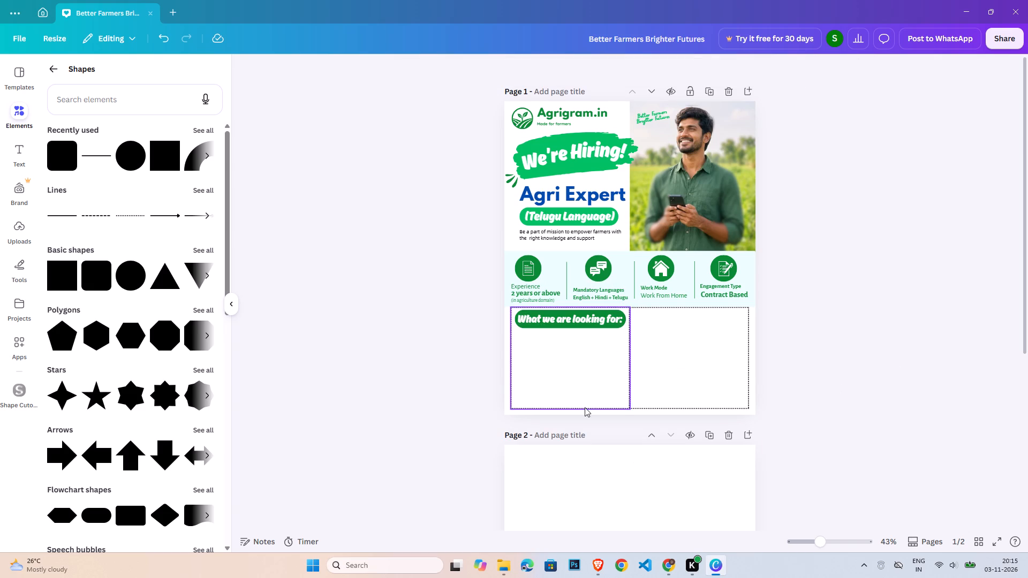
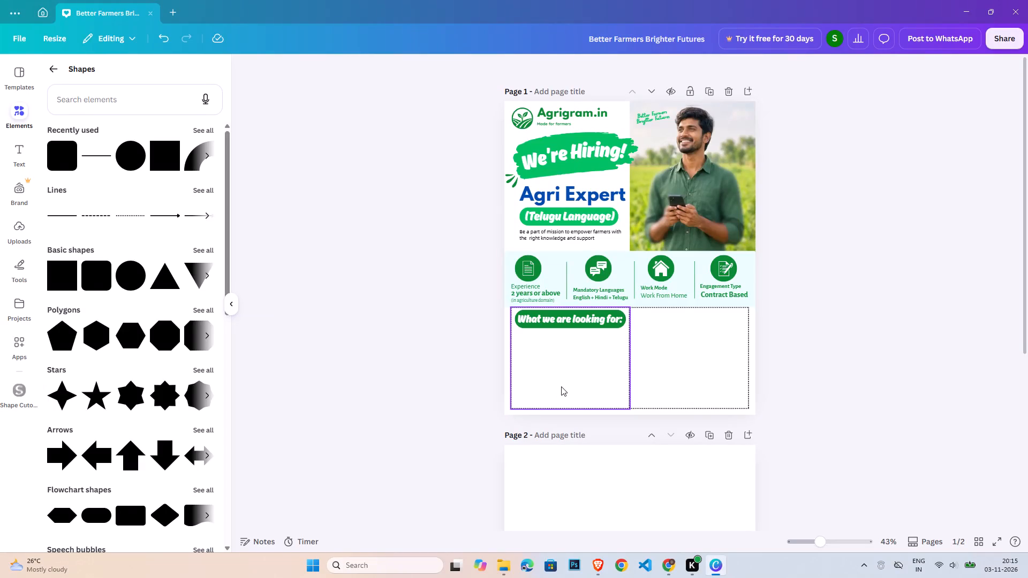
Search the elements library for "right mark" and browse the full set of graphics results for a suitable check mark.
click(58, 71)
click(107, 73)
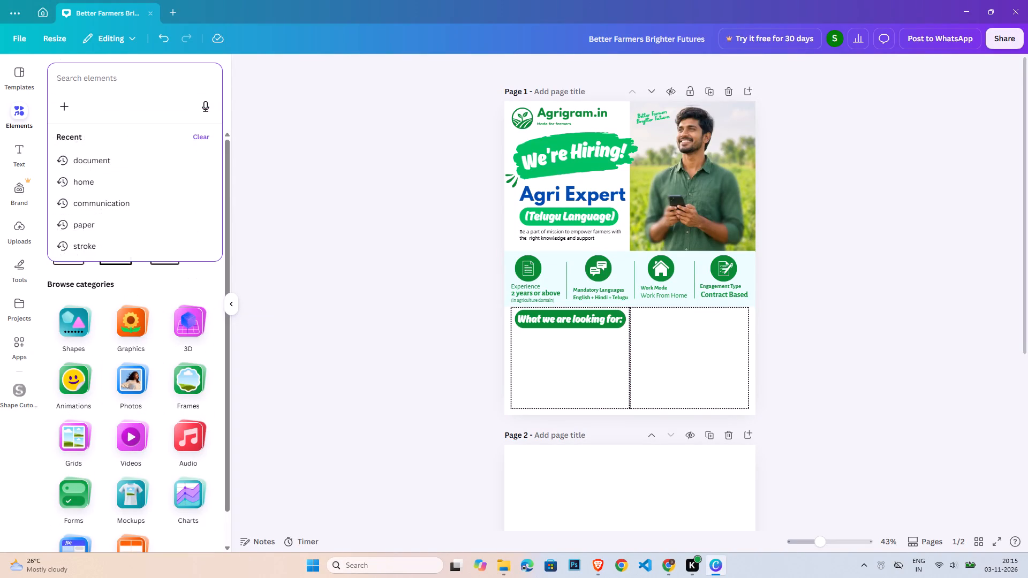
text(right mark)
key(Return)
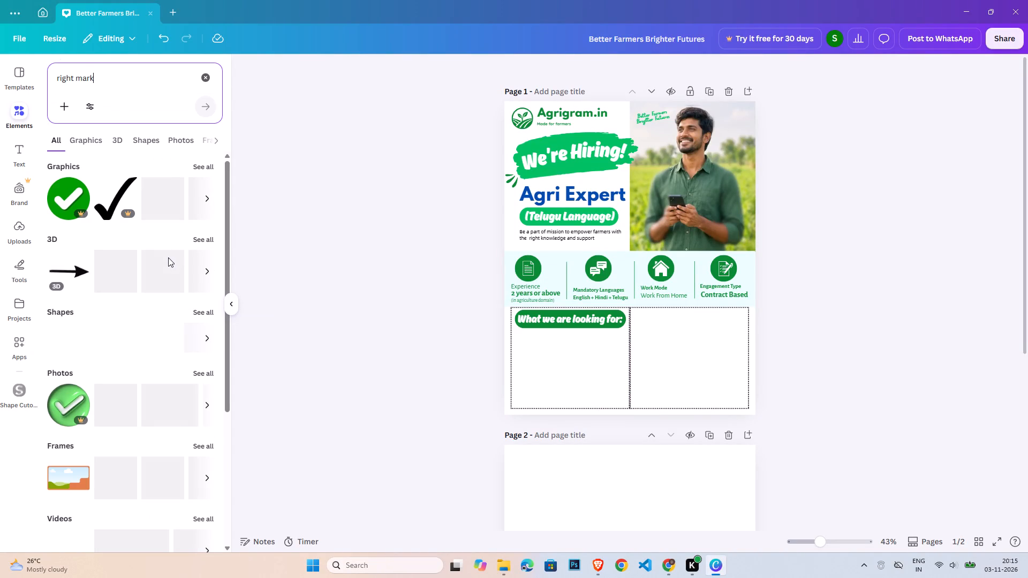
click(208, 168)
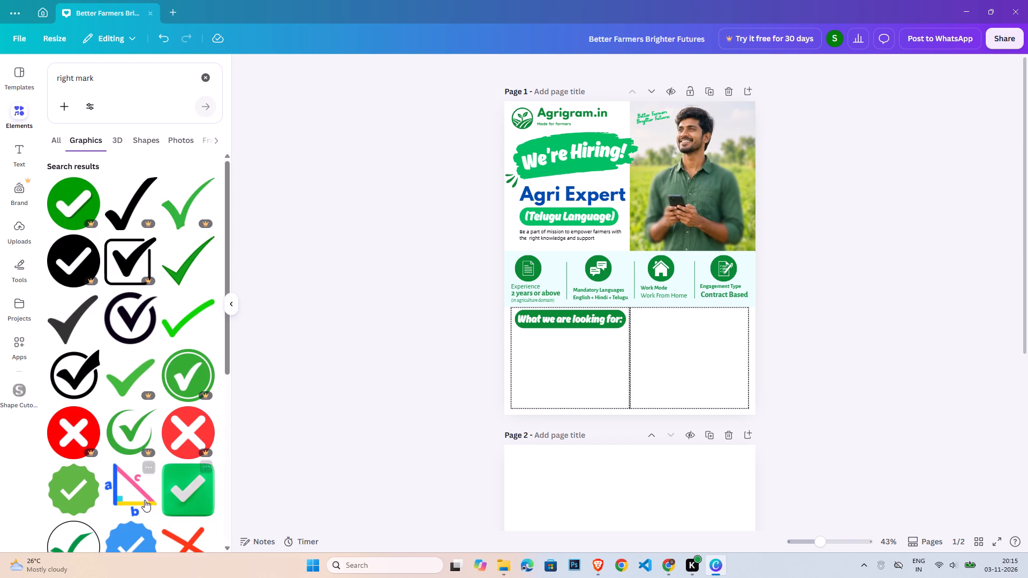
scroll(182, 499, down, 1)
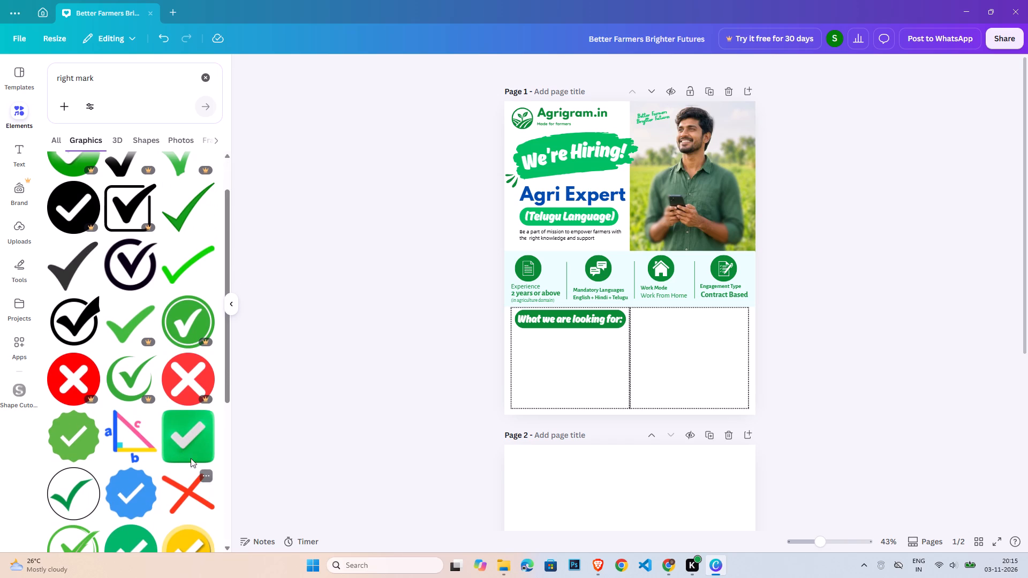
scroll(193, 451, down, 2)
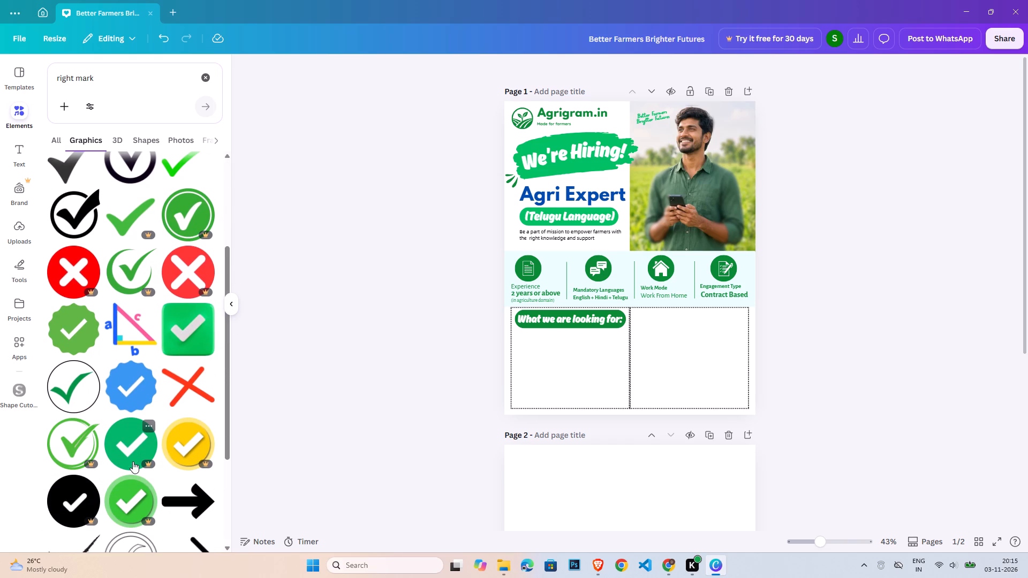
scroll(119, 439, down, 4)
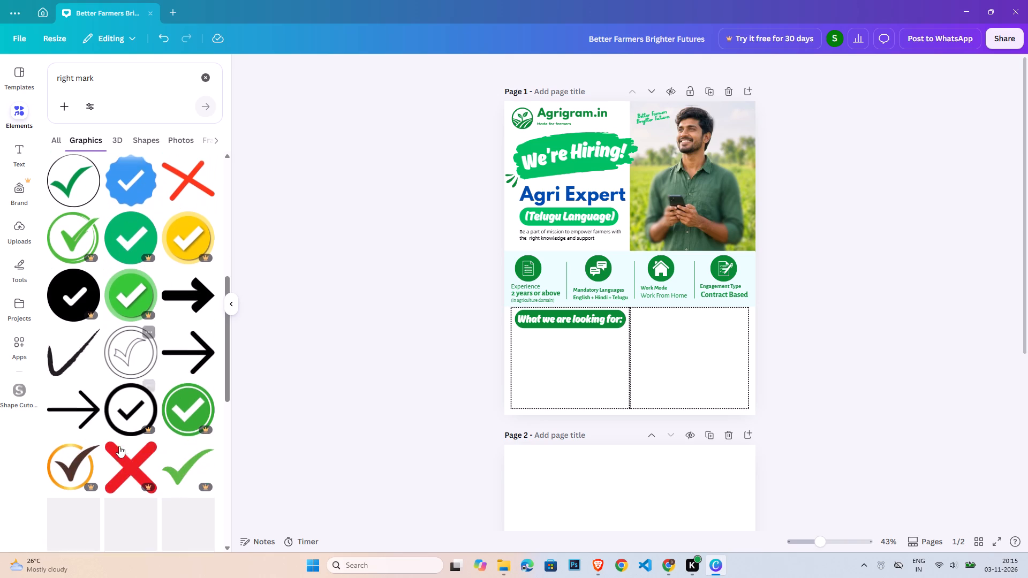
scroll(119, 448, down, 3)
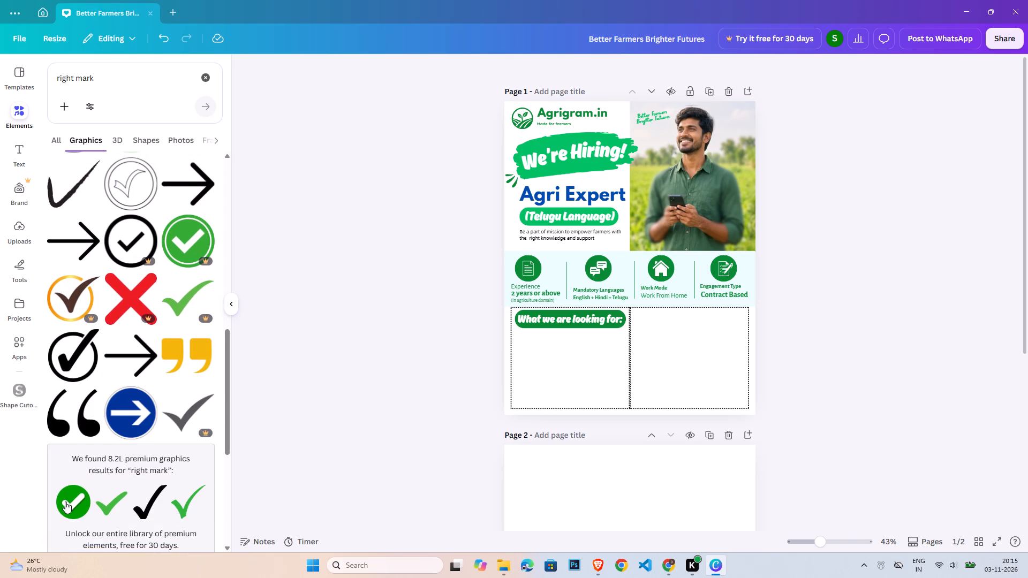
scroll(116, 470, down, 4)
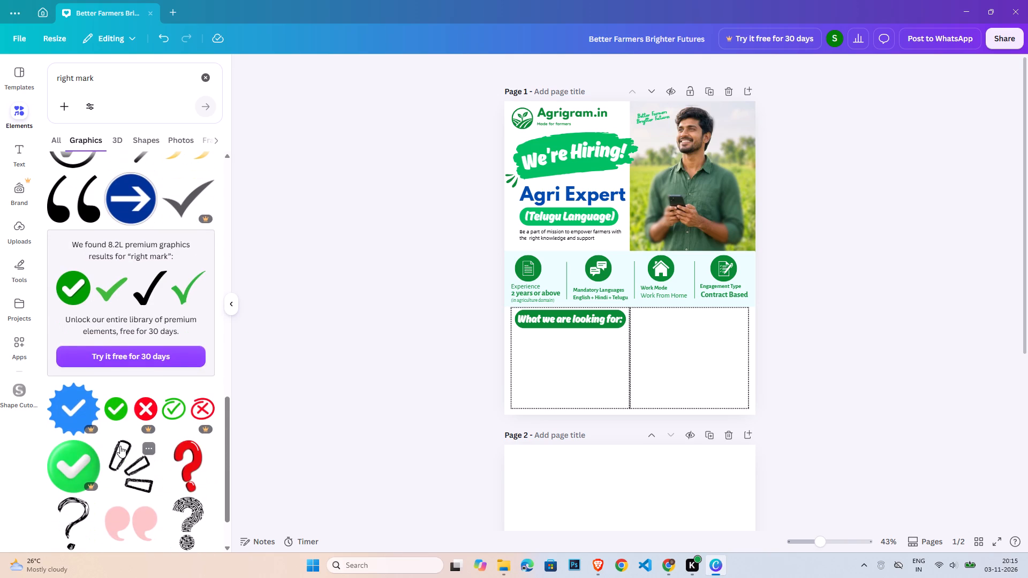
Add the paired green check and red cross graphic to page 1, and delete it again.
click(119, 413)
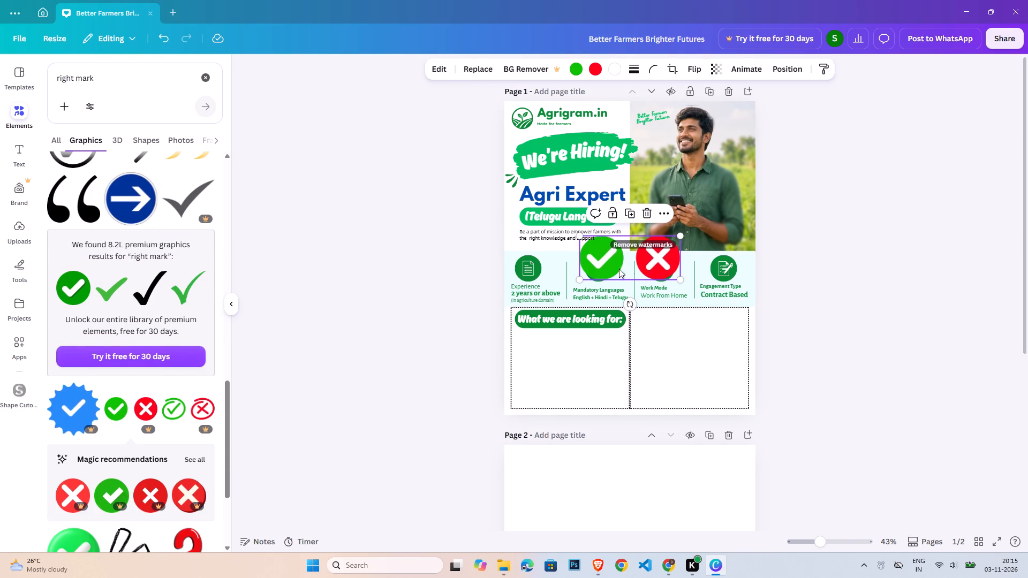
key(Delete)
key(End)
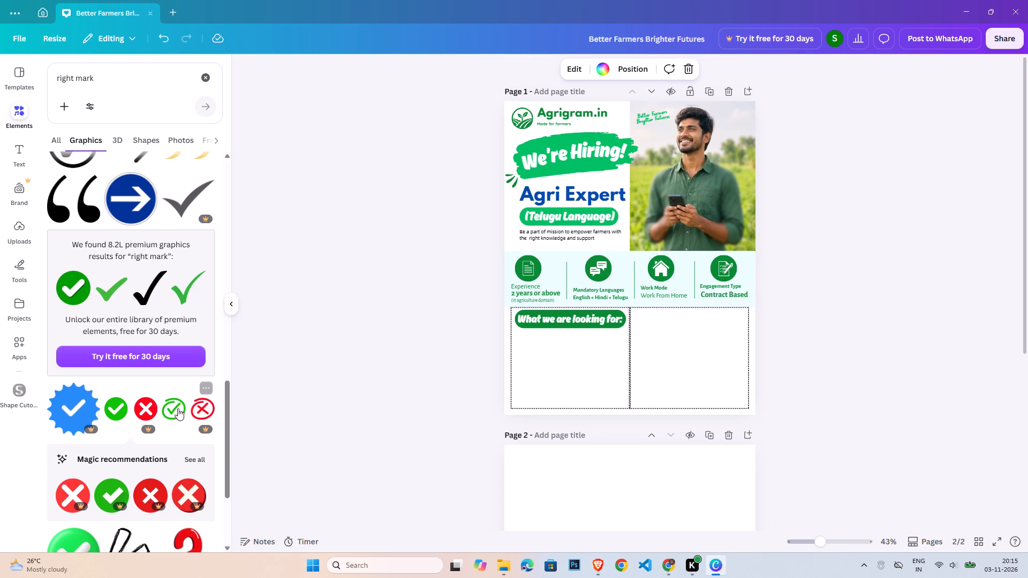
Find the green check mark in a thin black circle among the graphics results and add it to the design.
scroll(176, 420, down, 4)
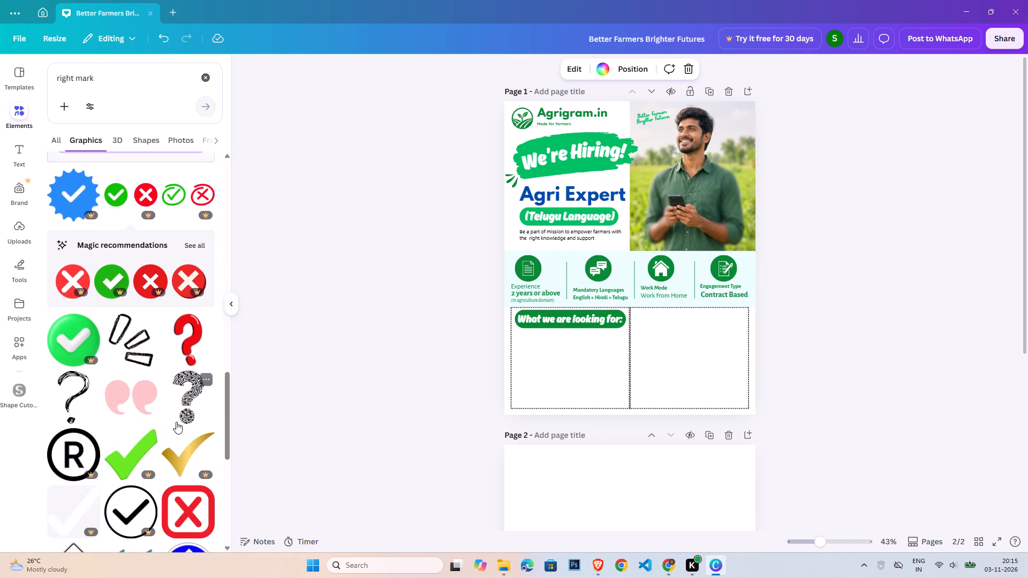
scroll(176, 423, down, 6)
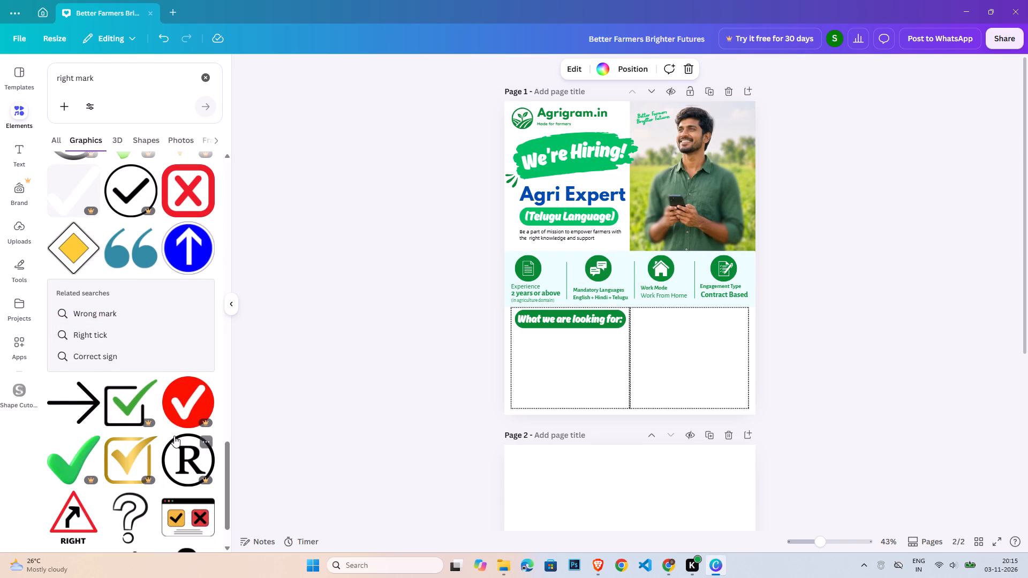
scroll(174, 437, up, 16)
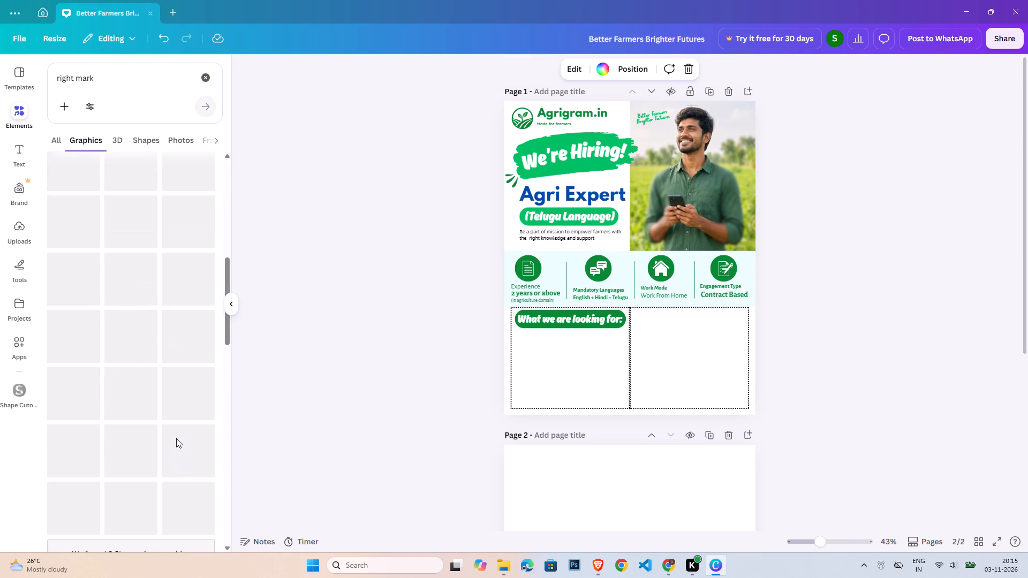
scroll(176, 438, up, 4)
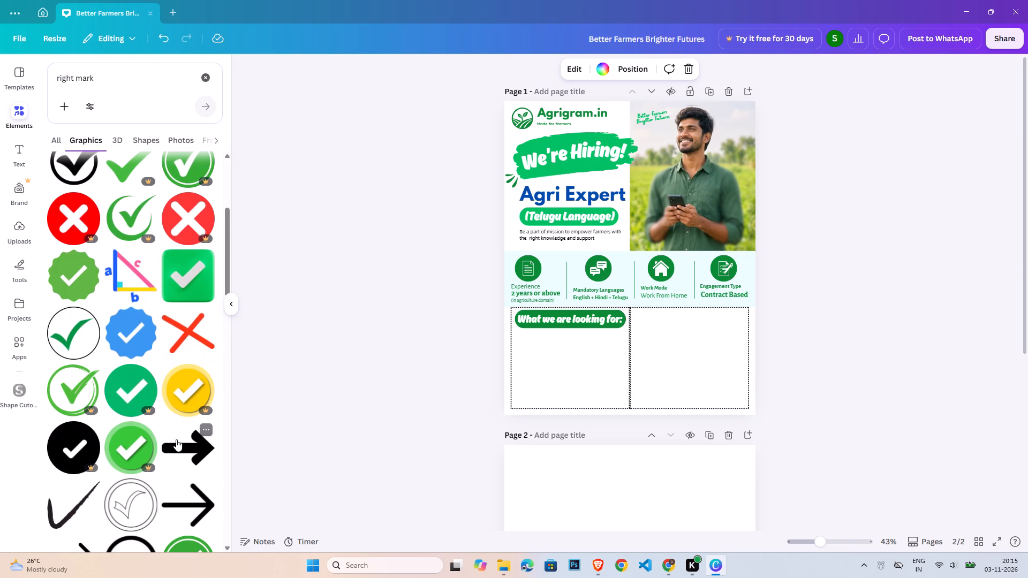
click(86, 342)
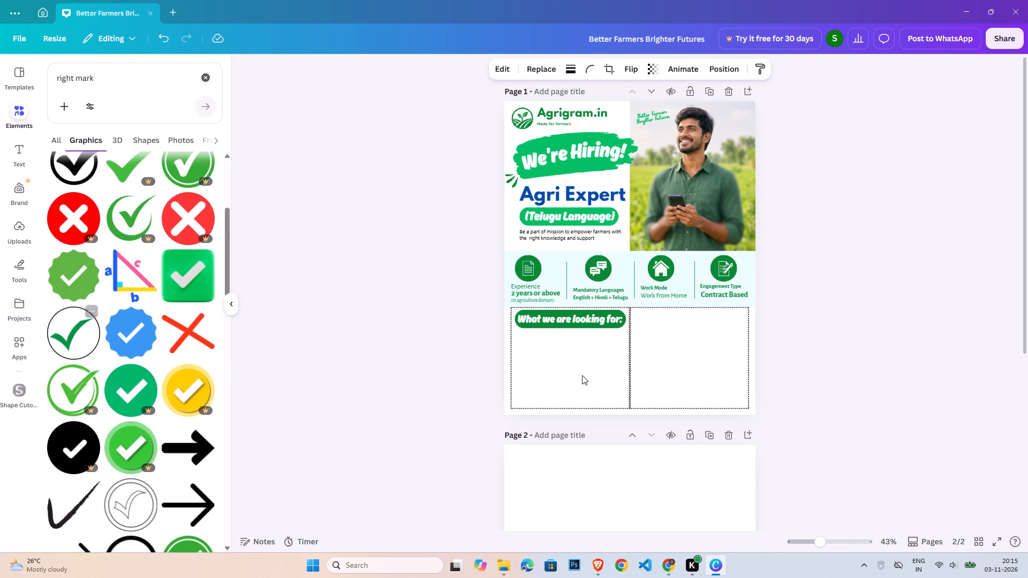
Shrink the circled check mark to a small bullet and move it to page 1 below the "What we are looking for:" heading.
scroll(723, 477, down, 4)
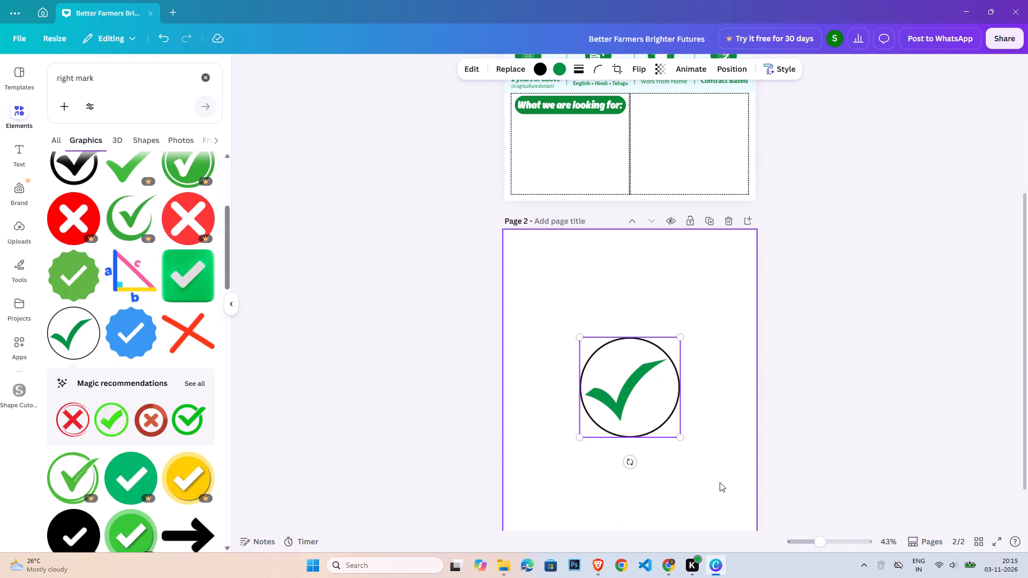
drag(683, 435, 595, 348)
drag(595, 375, 530, 159)
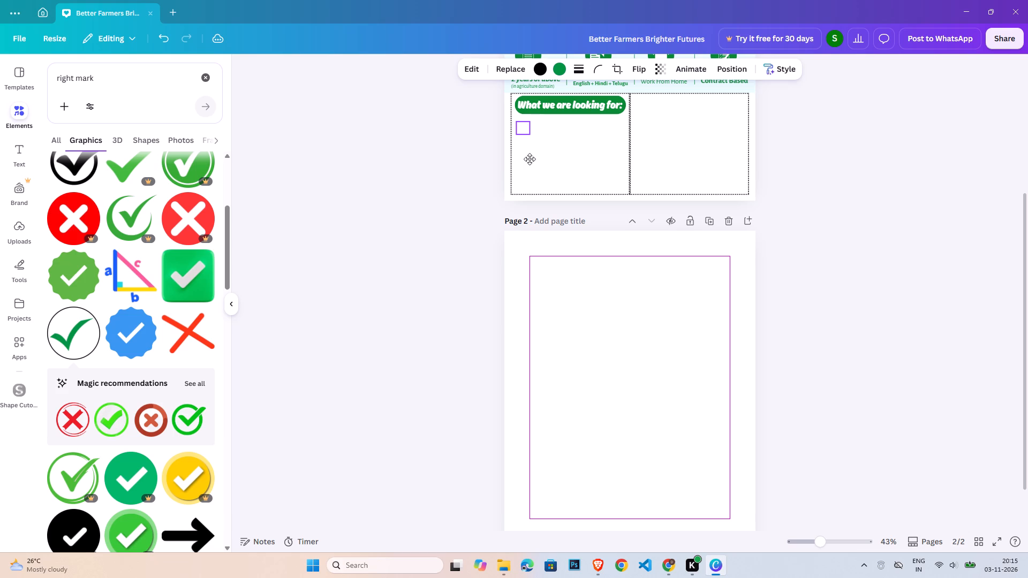
drag(530, 159, 528, 157)
click(837, 248)
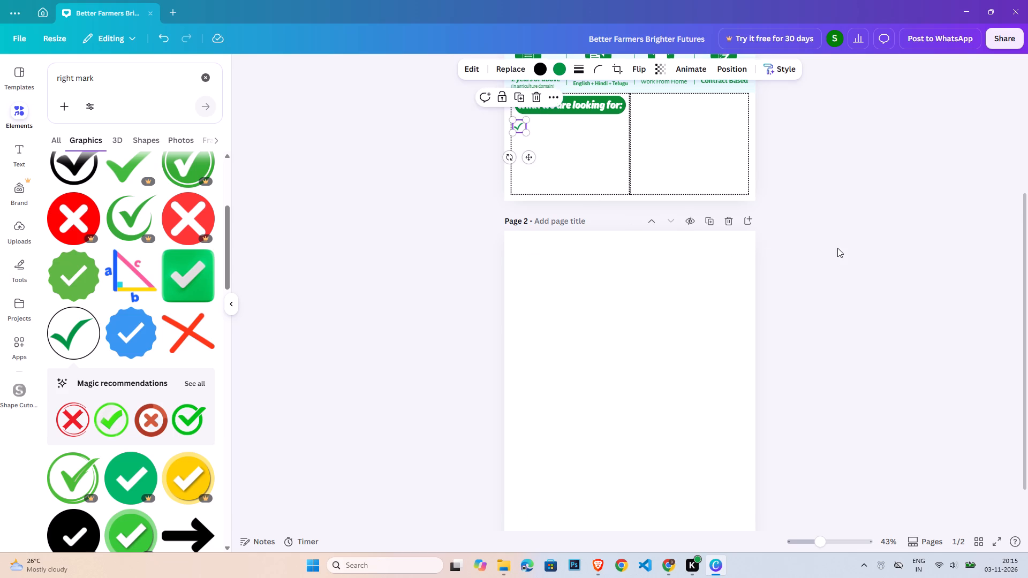
Duplicate the "(in agriculture domain)" text and place the copy beside the check mark bullet.
scroll(697, 443, up, 4)
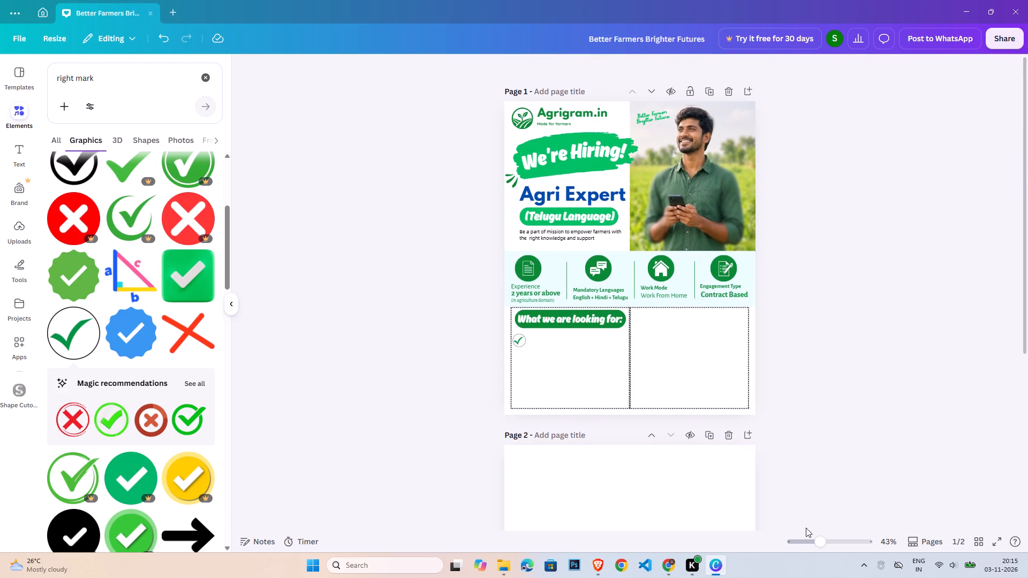
click(834, 537)
scroll(444, 432, down, 3)
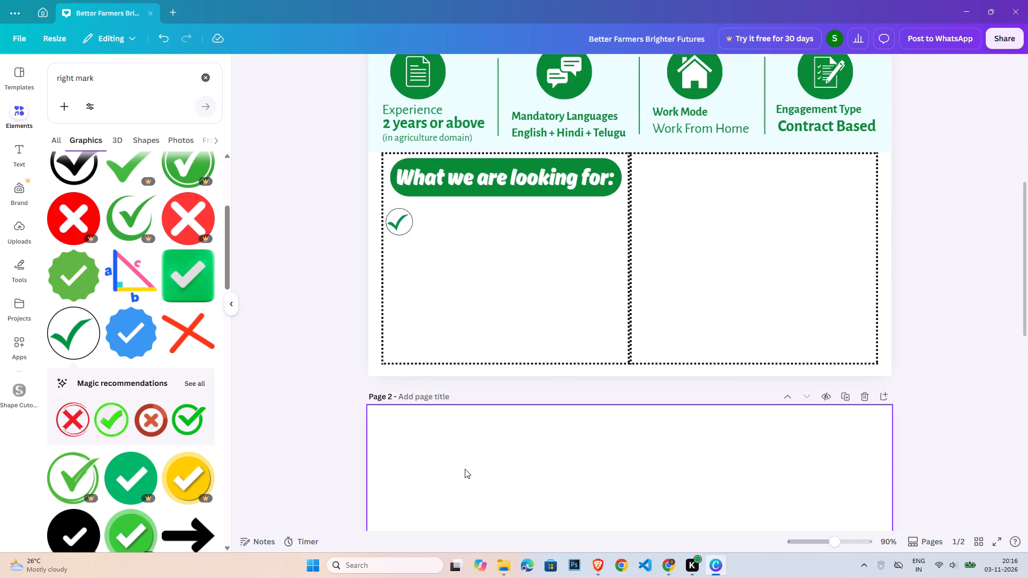
scroll(459, 207, up, 3)
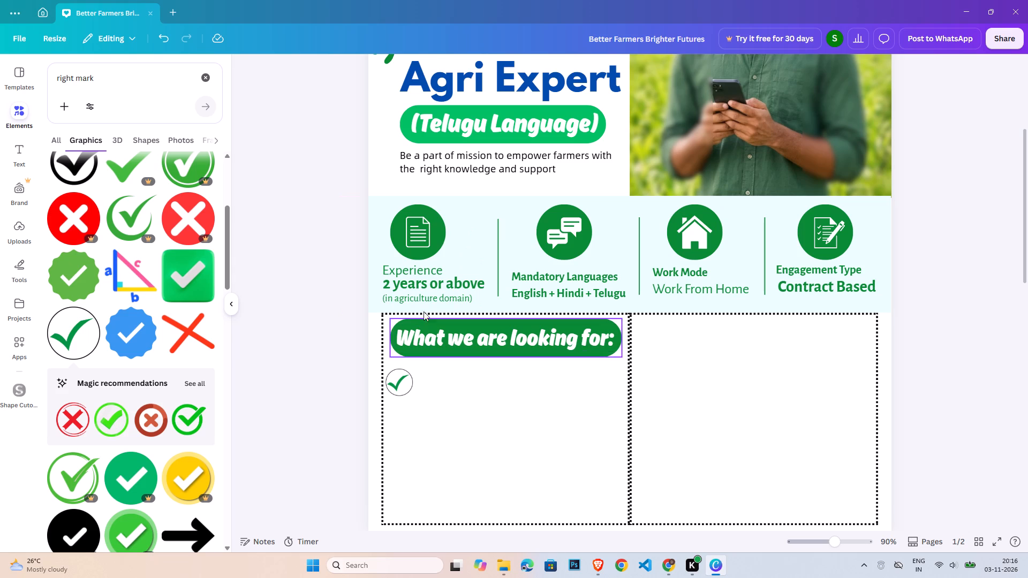
click(427, 303)
click(449, 298)
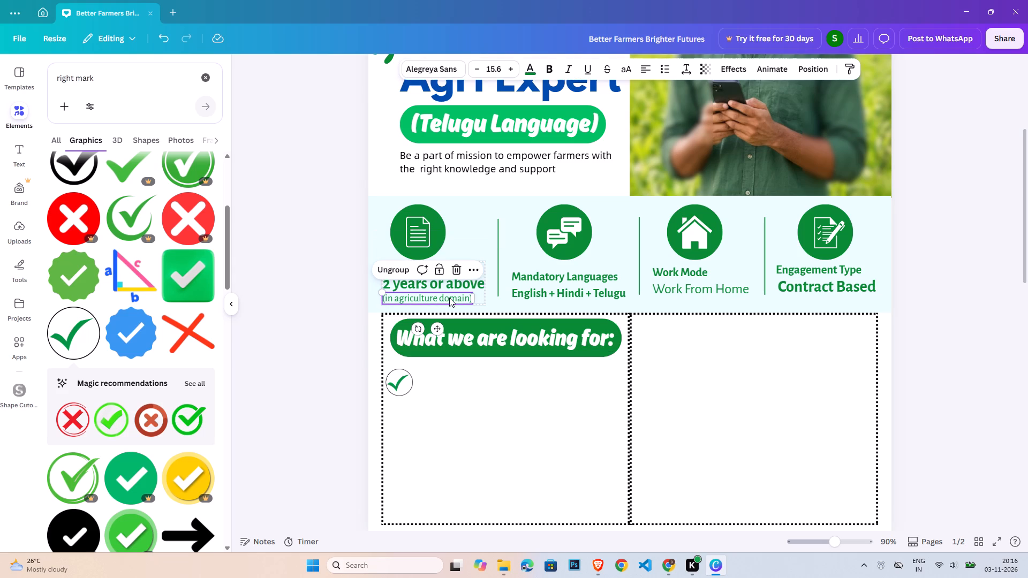
key(ctrl+c)
click(465, 398)
key(ctrl+v)
drag(449, 334, 459, 361)
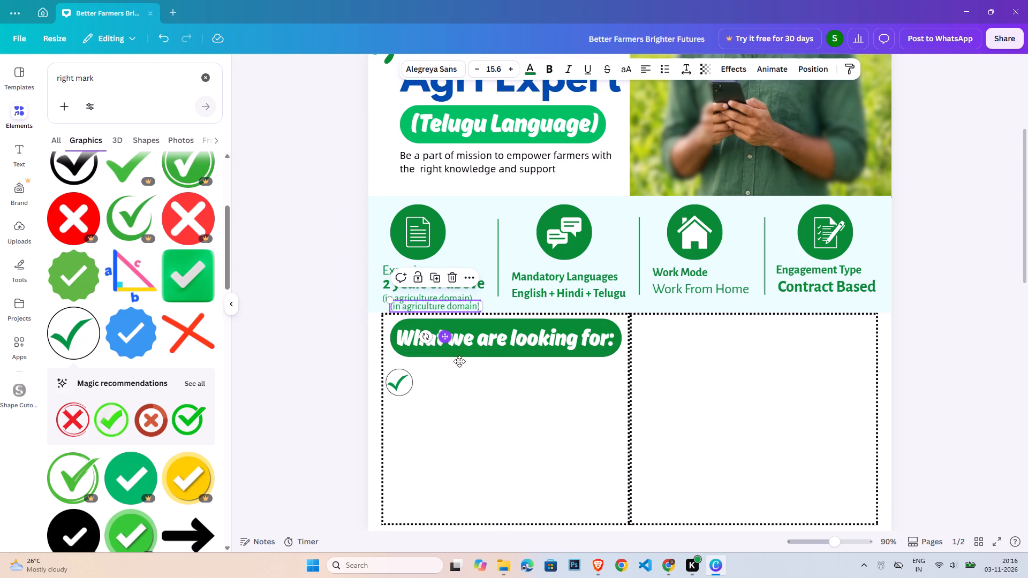
drag(459, 361, 476, 408)
Replace the copied text with "Strong knowledge of agriculture & farming practices".
double_click(466, 382)
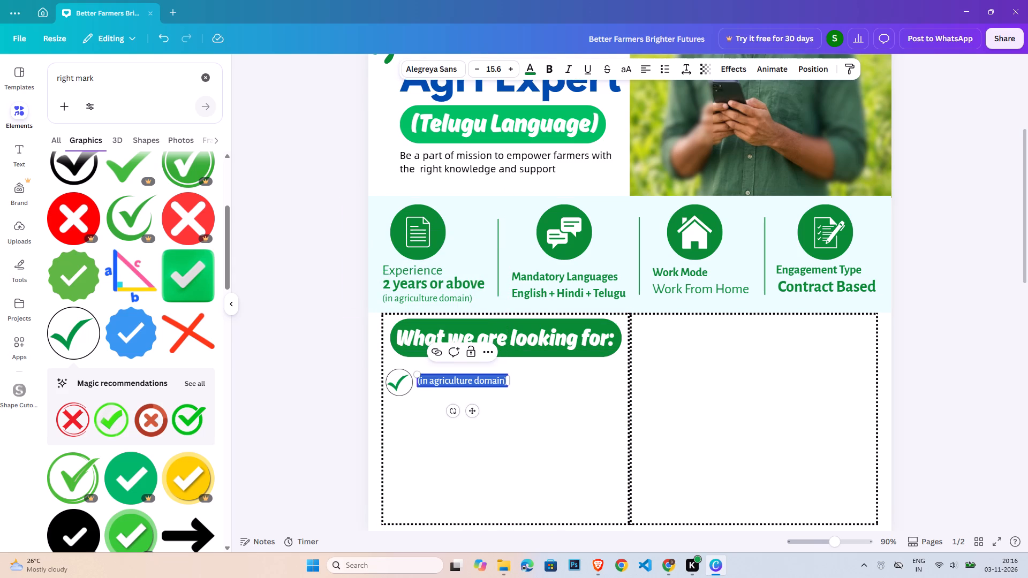
text(Strong)
key(space)
text(knw)
key(BackSpace)
key(BackSpace)
text(now)
text(ledge in)
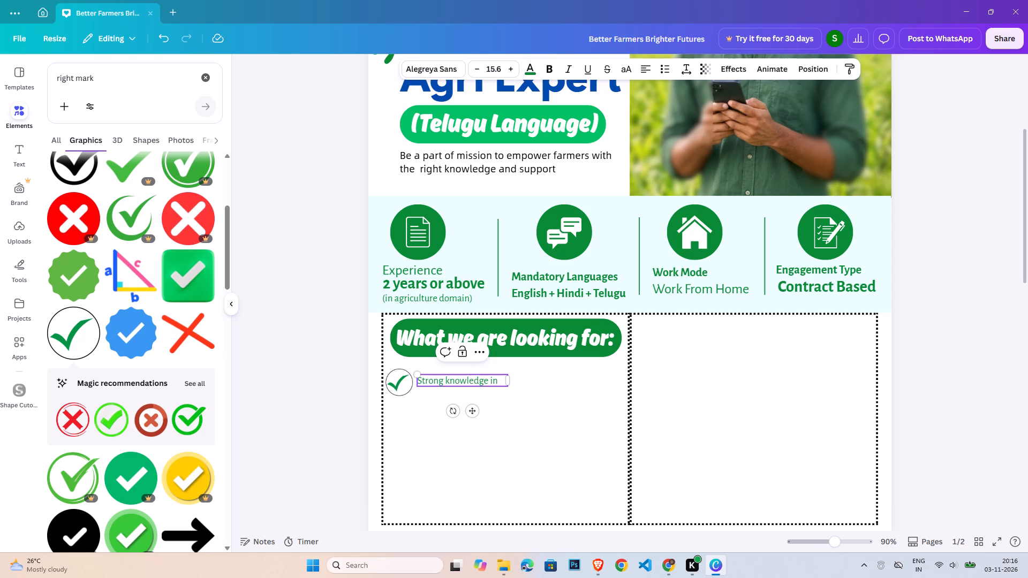
key(BackSpace)
key(BackSpace)
text(of agriculture a)
key(BackSpace)
text(& farming)
key(space)
text(practices)
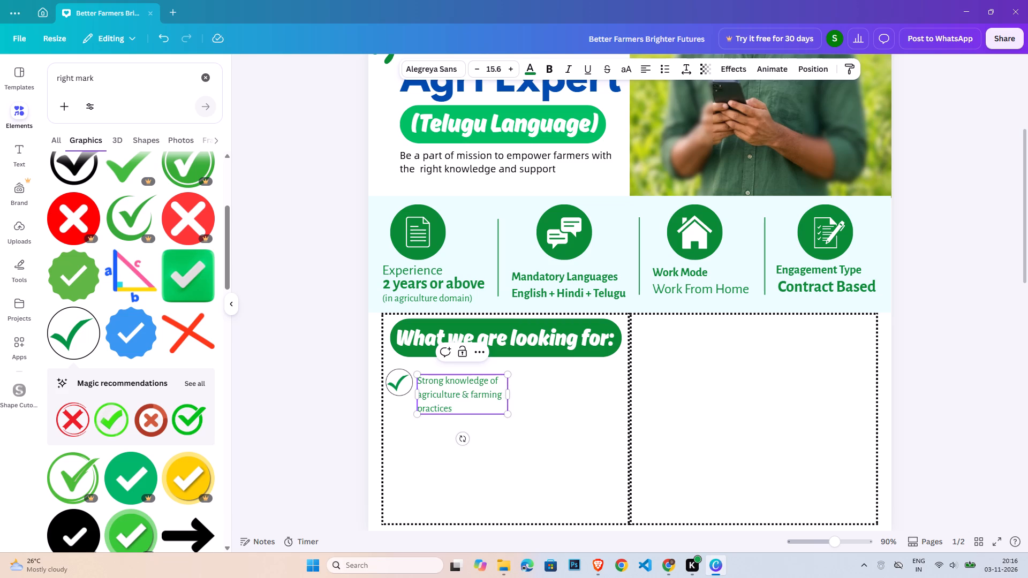
Widen the bullet's text box so that the whole sentence fits on one line.
drag(509, 397, 569, 390)
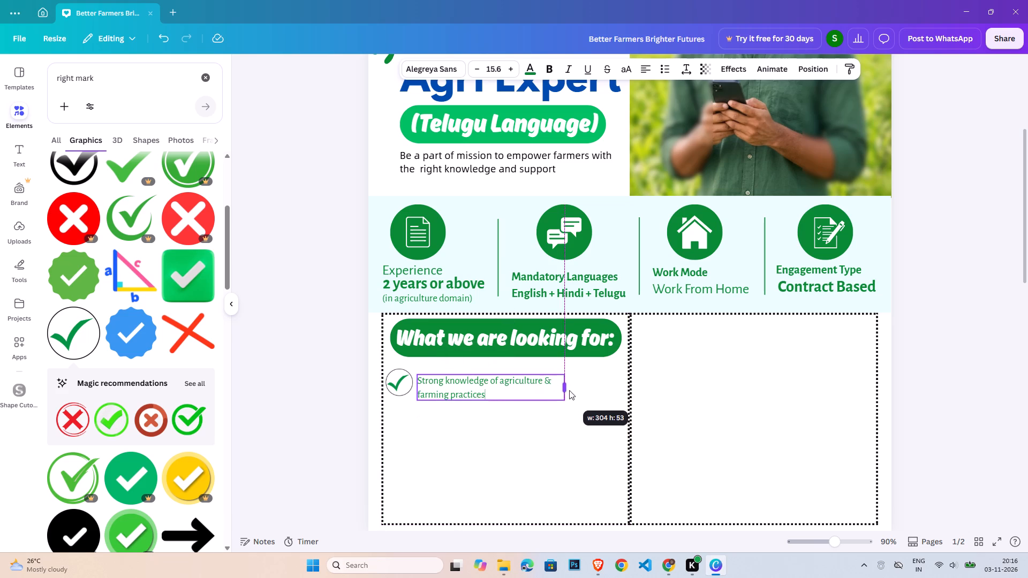
drag(569, 390, 567, 388)
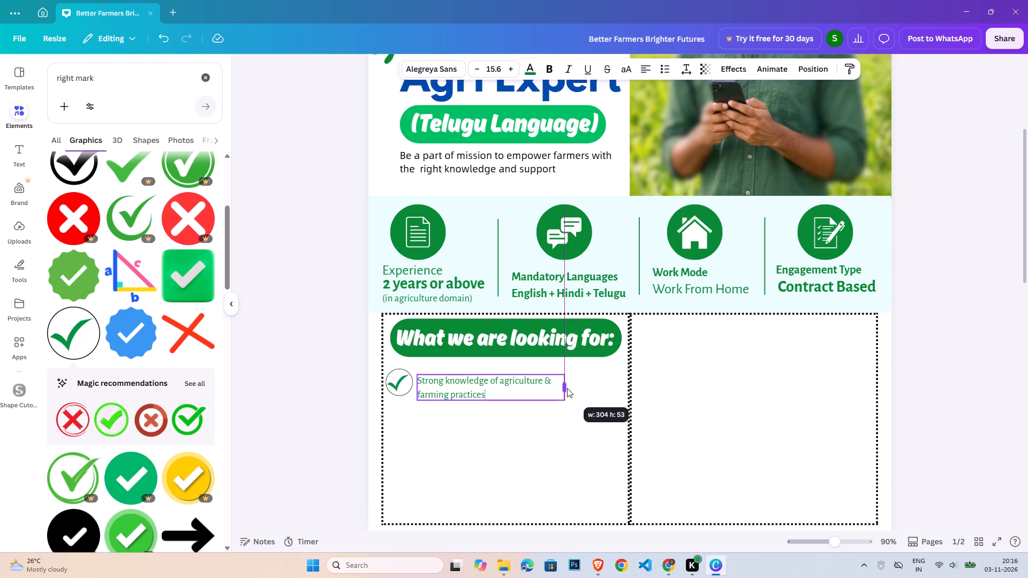
drag(567, 388, 611, 384)
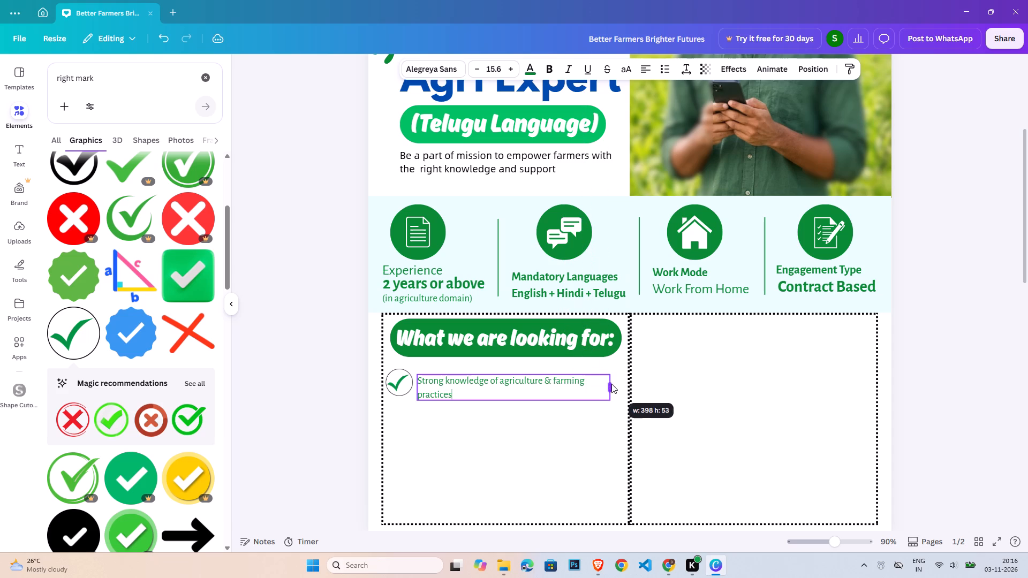
drag(611, 384, 624, 383)
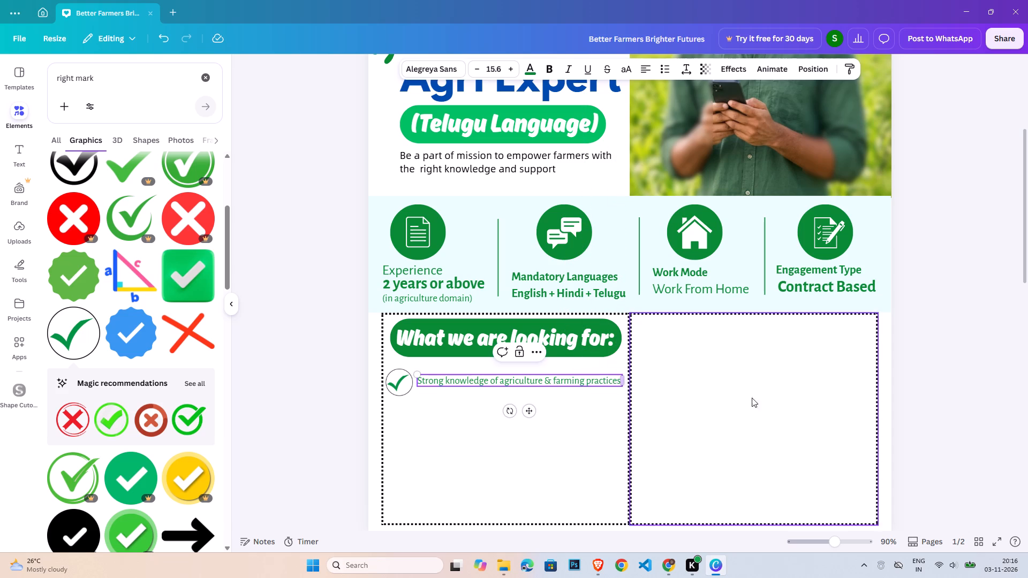
click(938, 376)
Nudge the bullet text, then make the circled check mark smaller and line it up with the text line.
click(572, 385)
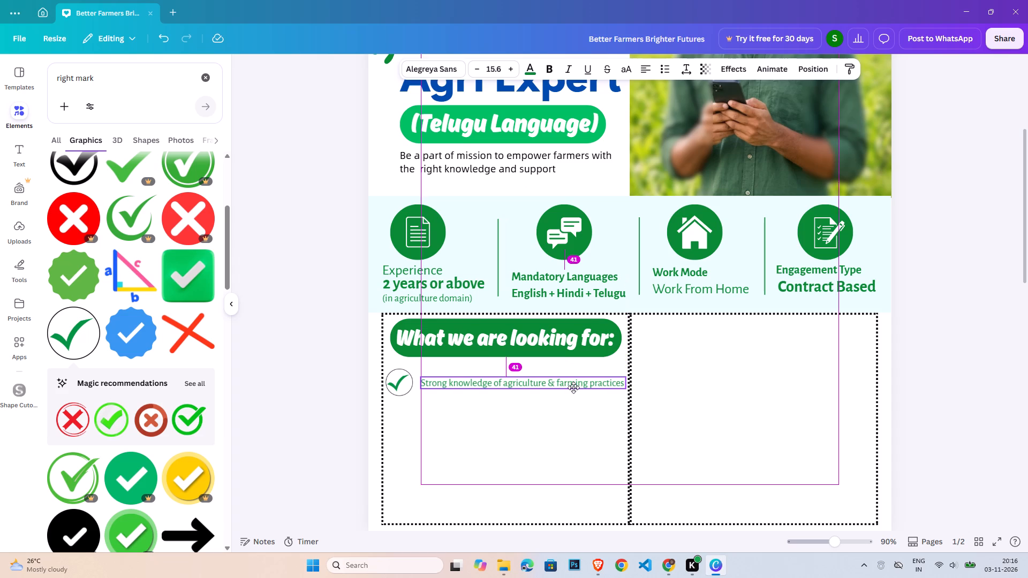
click(405, 385)
drag(413, 369, 404, 385)
drag(403, 420, 406, 413)
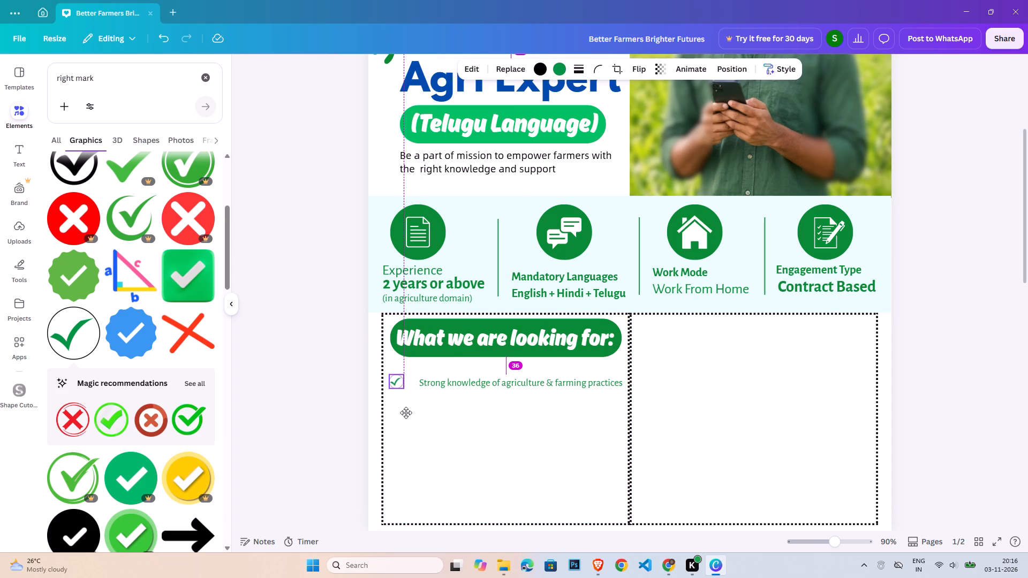
drag(406, 413, 406, 413)
click(827, 543)
click(889, 448)
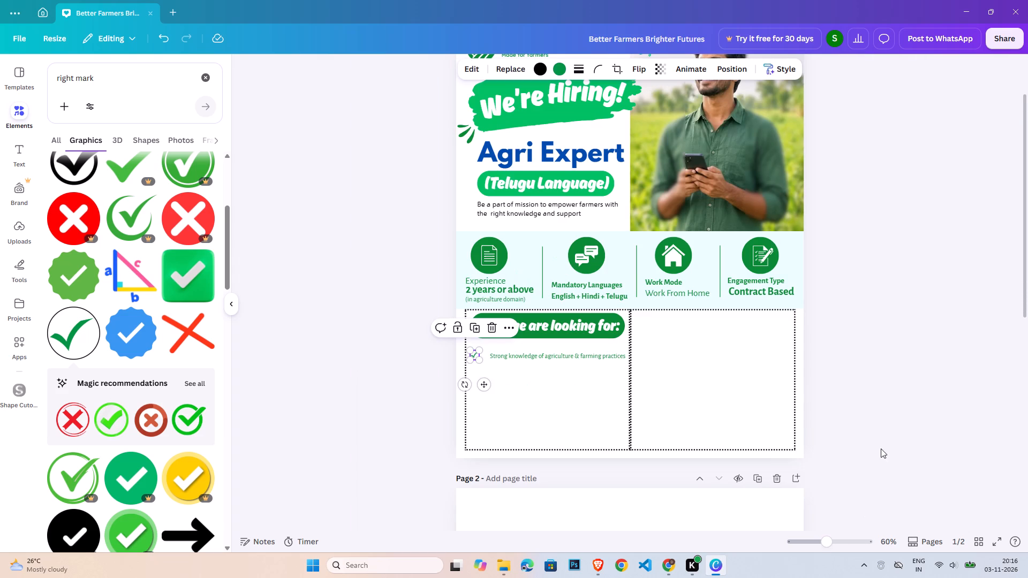
click(788, 392)
click(911, 396)
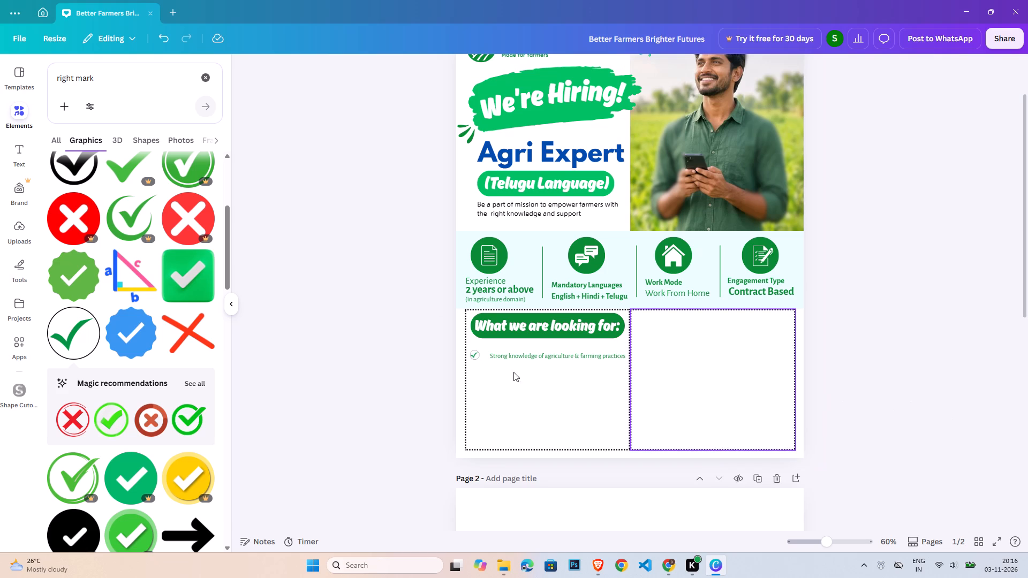
Enlarge the circled check mark slightly and move the bullet text close beside it.
click(474, 358)
drag(482, 361, 485, 367)
click(525, 358)
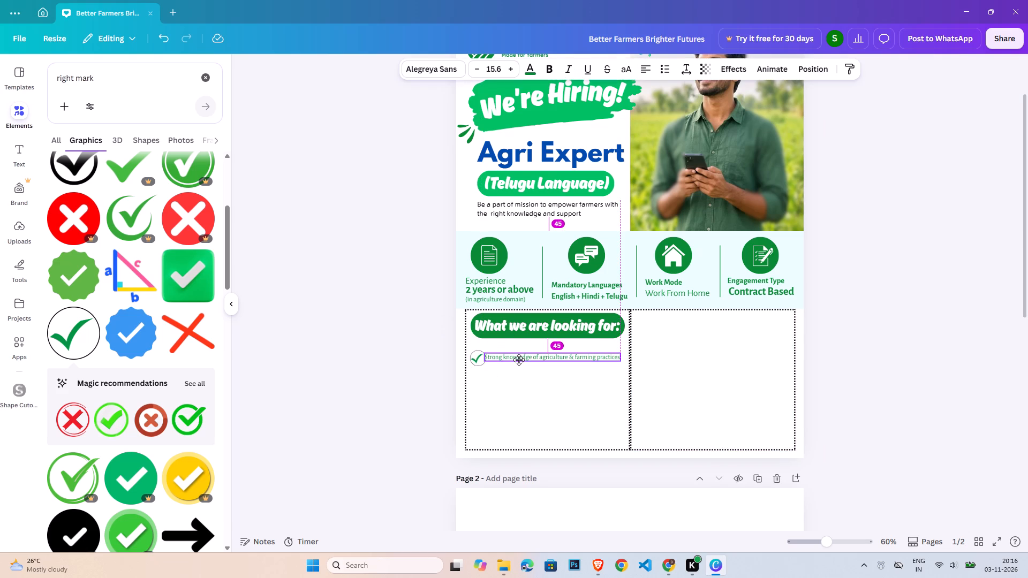
Break the bullet text into two lines after "agriculture &" and shift it clear of the check mark.
click(576, 356)
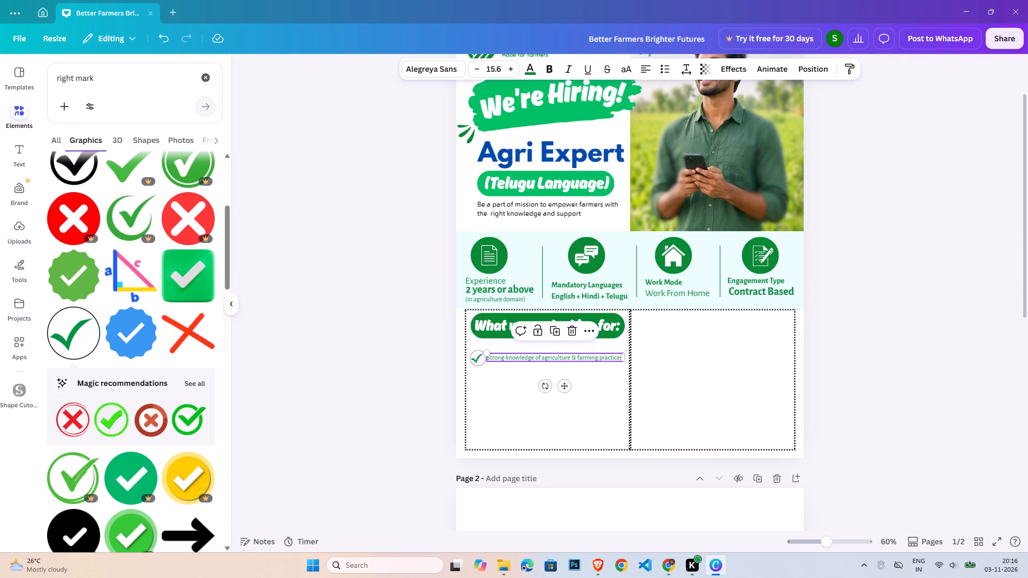
click(578, 356)
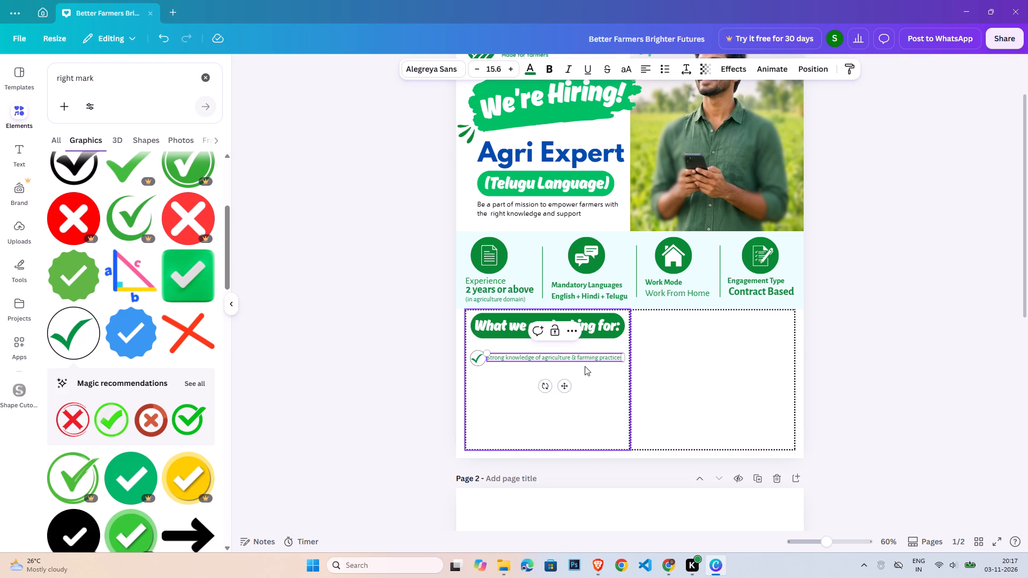
key(Return)
click(813, 376)
click(528, 357)
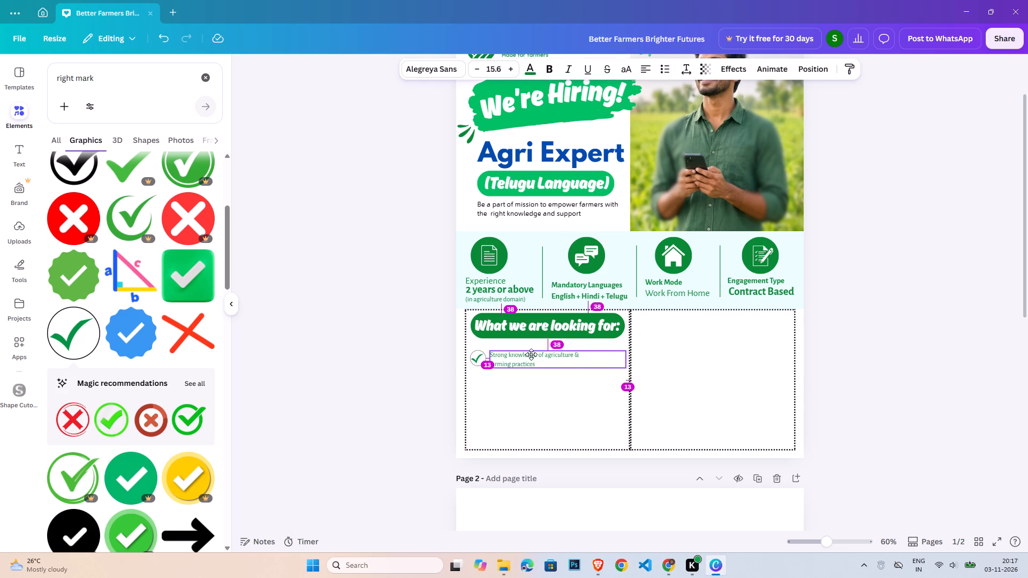
Increase the font size of the whole bullet text to 20.6.
double_click(541, 357)
key(ctrl+a)
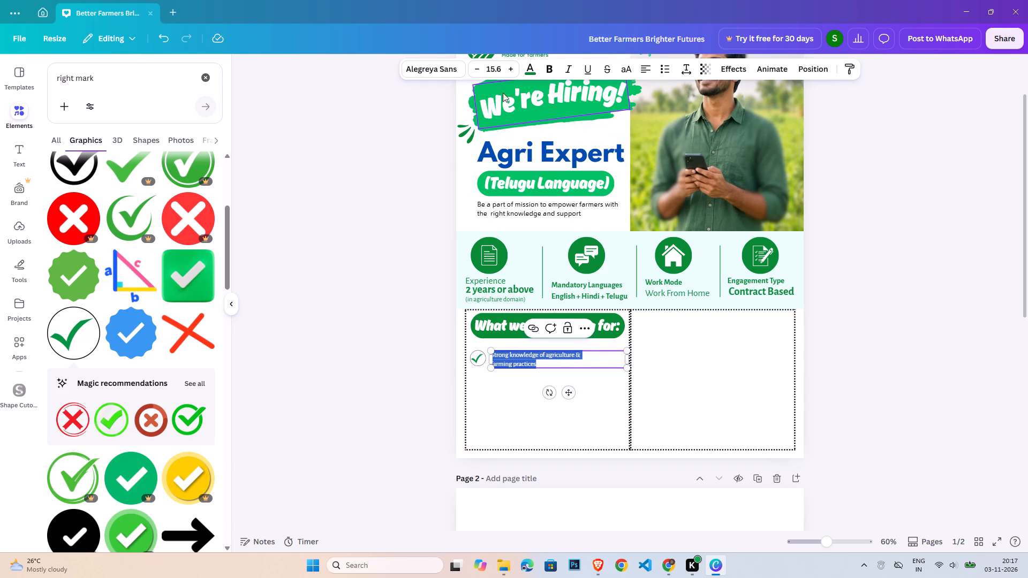
click(509, 75)
click(509, 75)
double_click(509, 75)
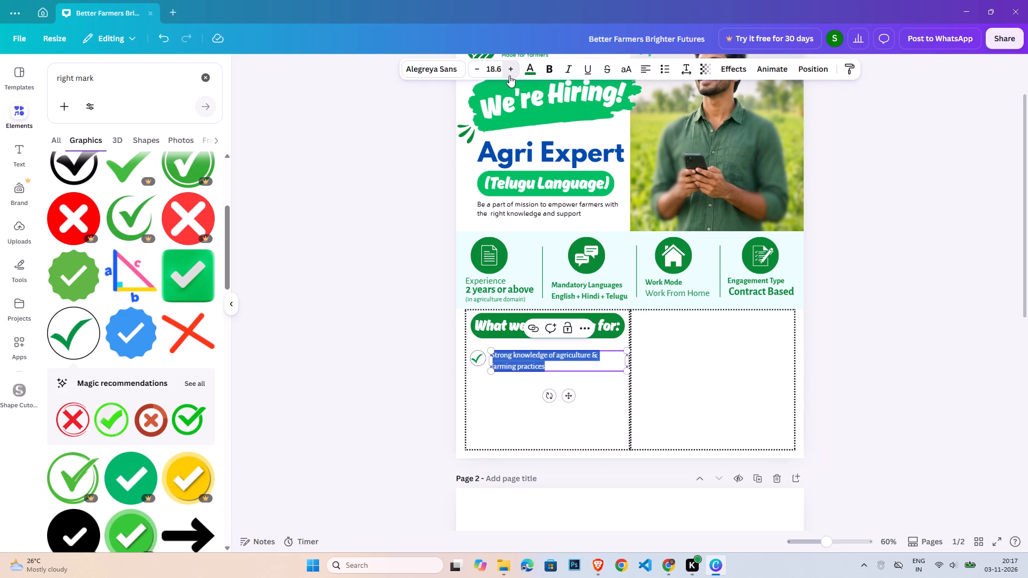
click(513, 73)
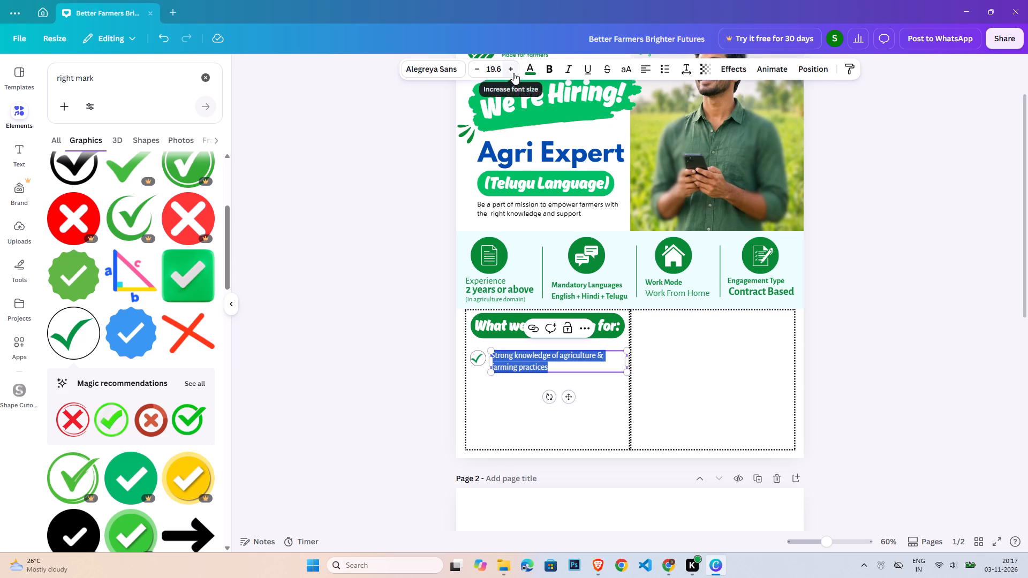
double_click(870, 444)
Change the colour of the whole bullet text to black.
click(517, 364)
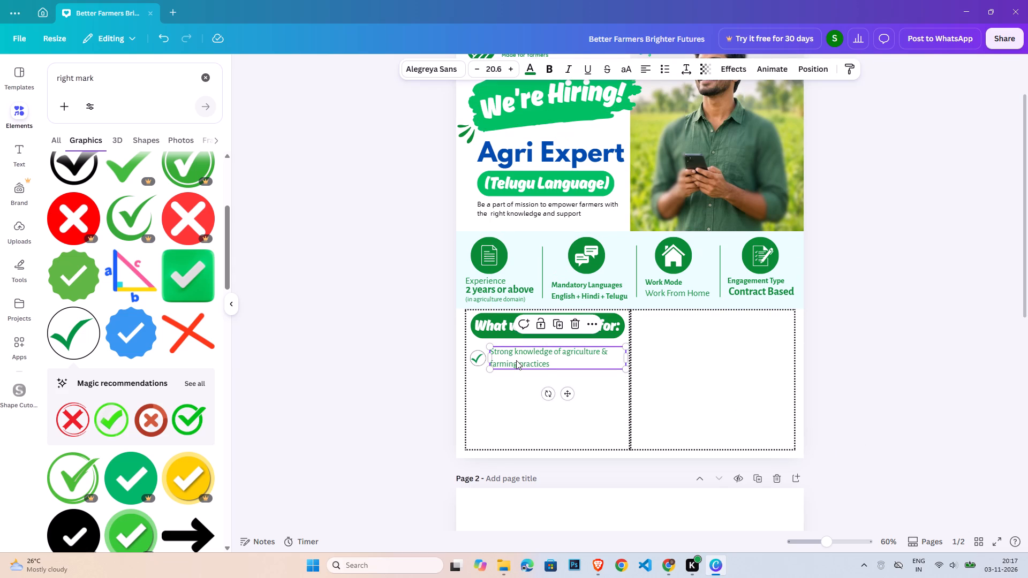
click(516, 360)
key(ctrl+a)
click(528, 70)
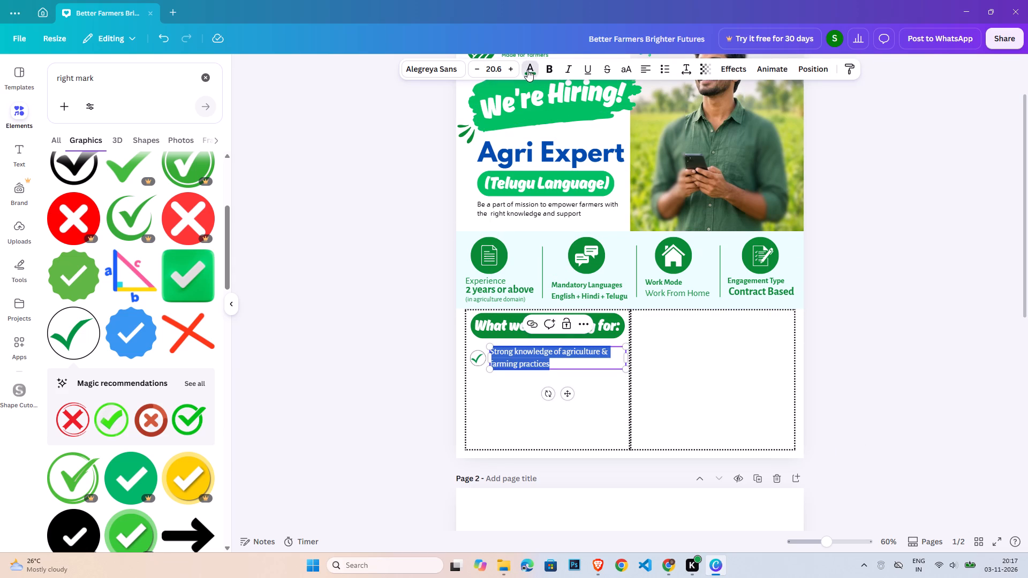
click(55, 352)
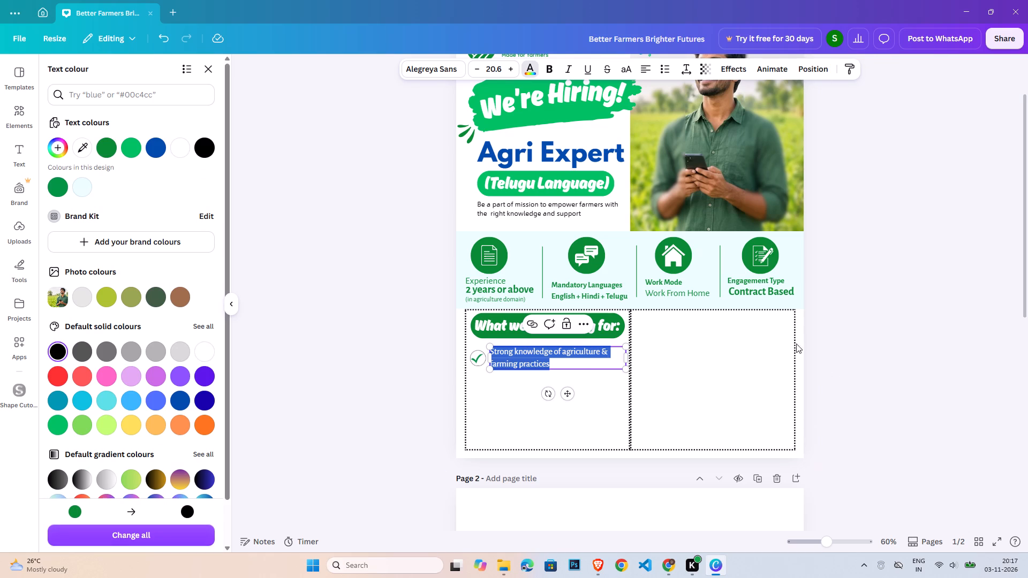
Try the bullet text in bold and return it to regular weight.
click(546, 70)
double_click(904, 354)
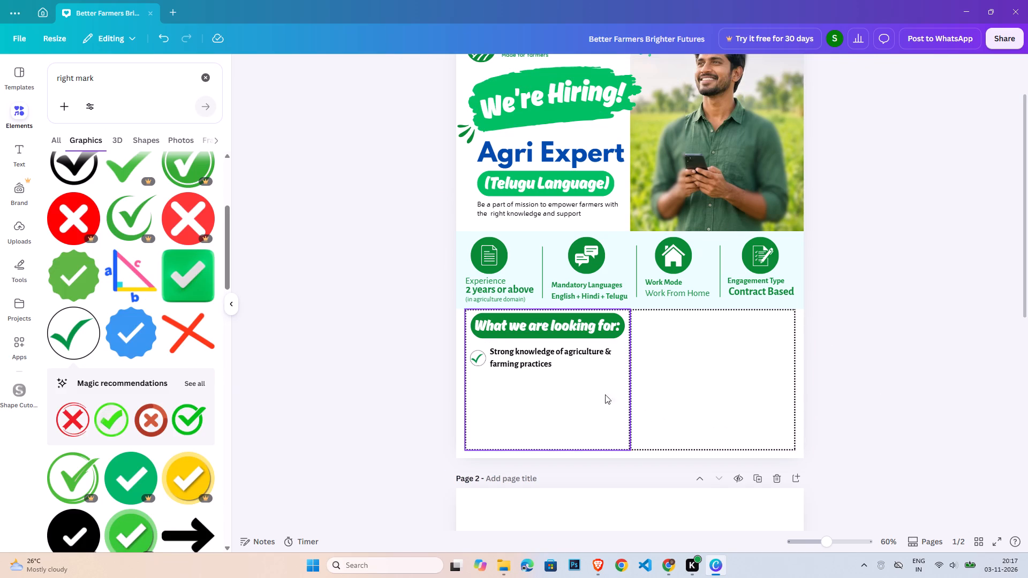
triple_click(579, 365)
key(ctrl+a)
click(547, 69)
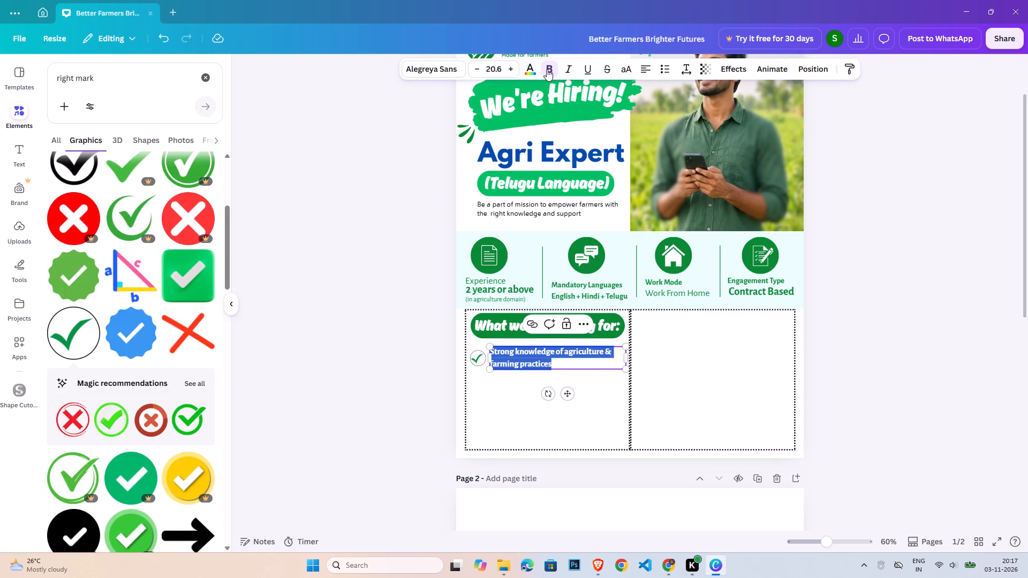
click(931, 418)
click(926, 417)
Group the circled check mark with its bullet text.
click(542, 363)
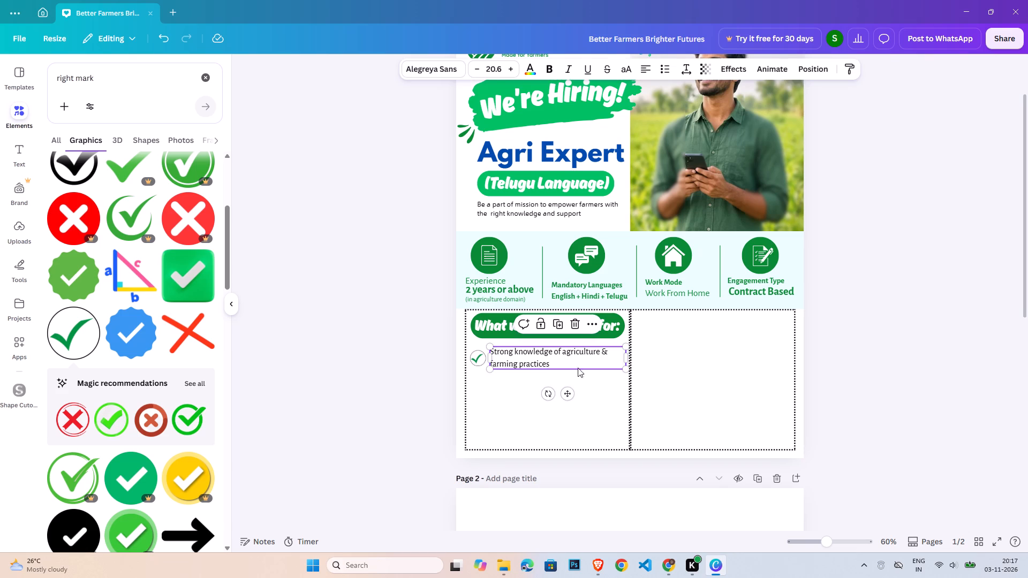
click(932, 369)
click(485, 359)
shift+click(515, 365)
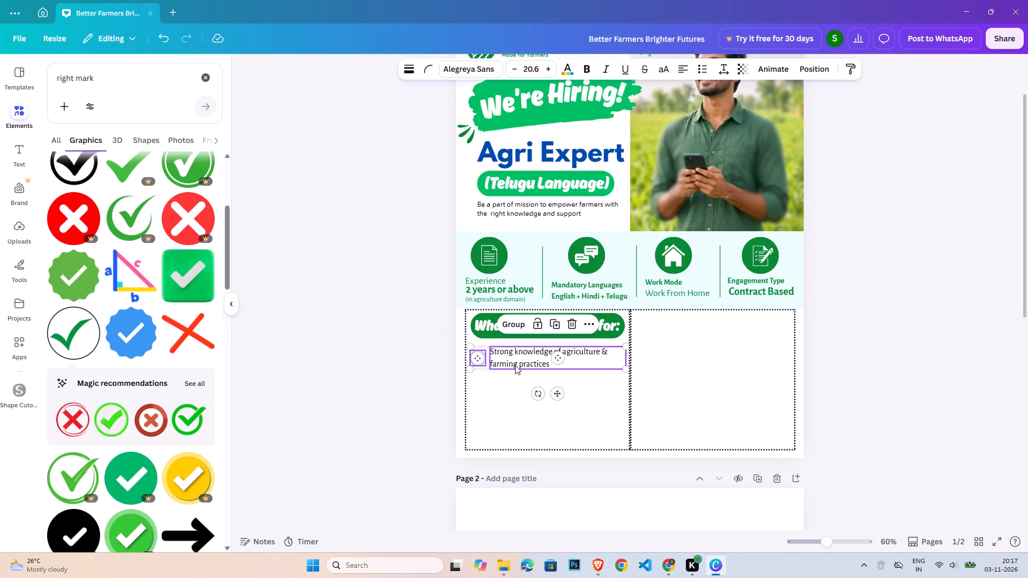
click(515, 325)
Duplicate the grouped bullet, place the copy directly below, and left-align both bullets near the box's left edge.
key(ctrl+c)
key(ctrl+v)
drag(588, 363, 584, 369)
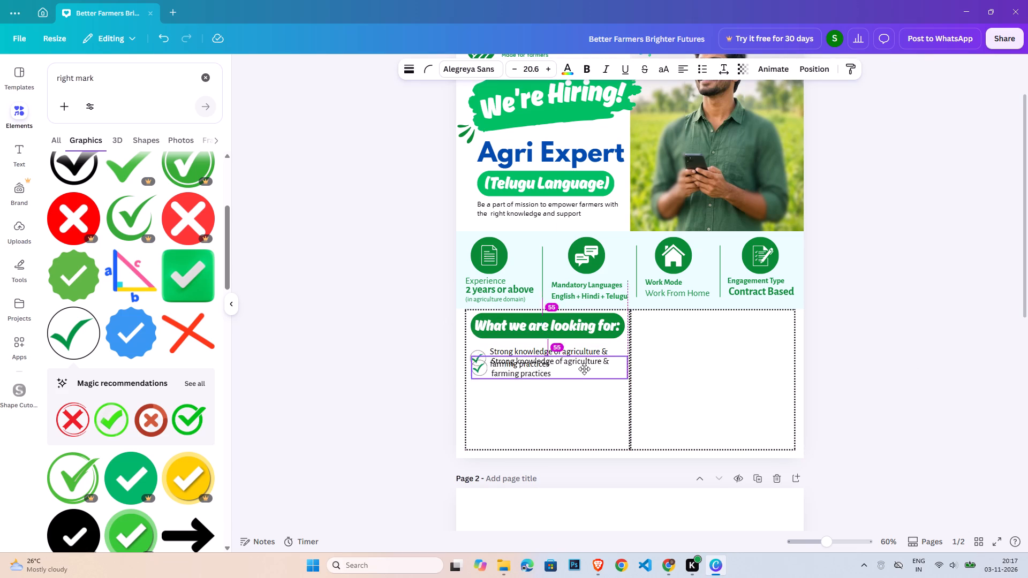
drag(584, 369, 583, 383)
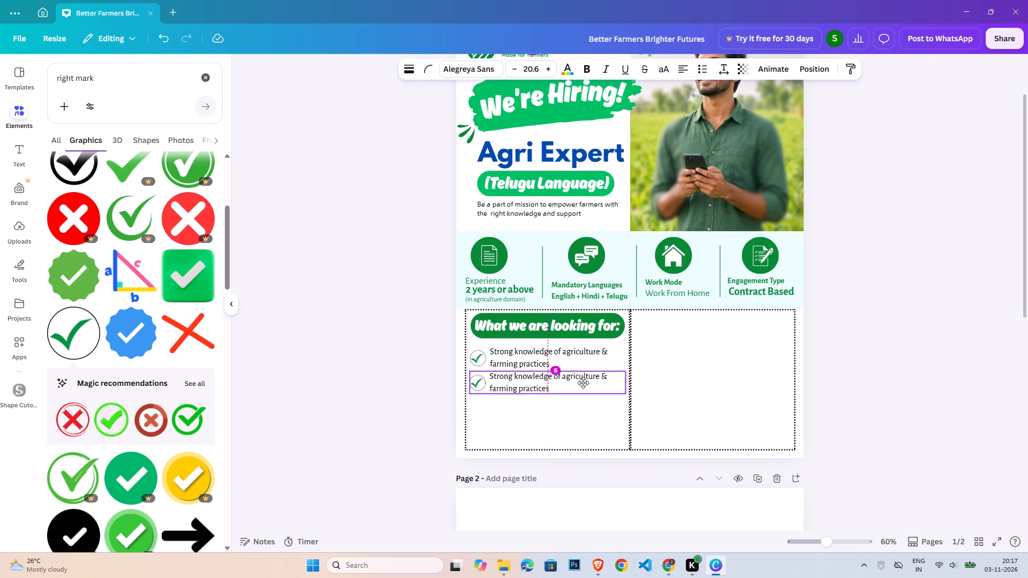
drag(583, 383, 584, 383)
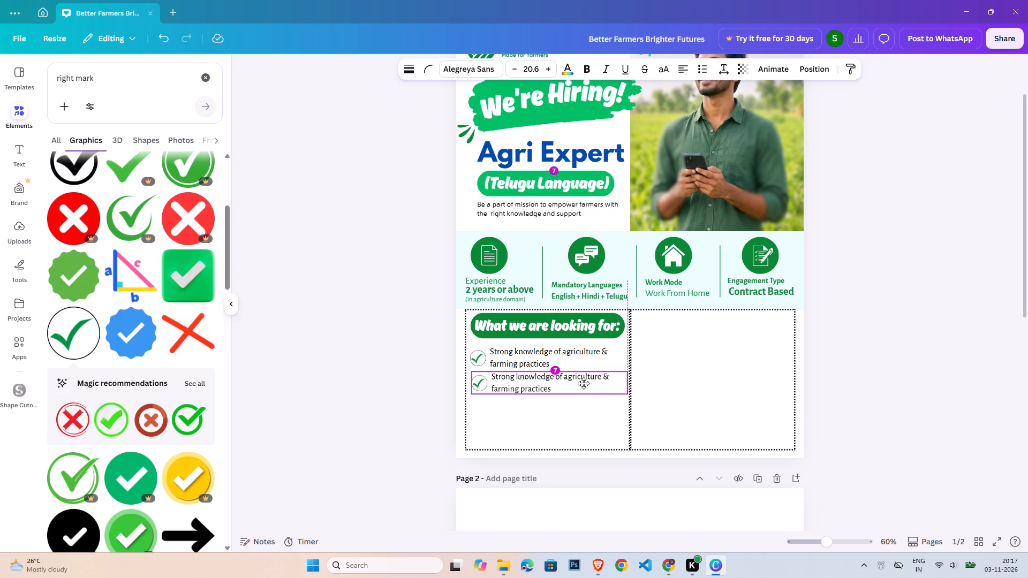
drag(584, 383, 579, 383)
click(611, 359)
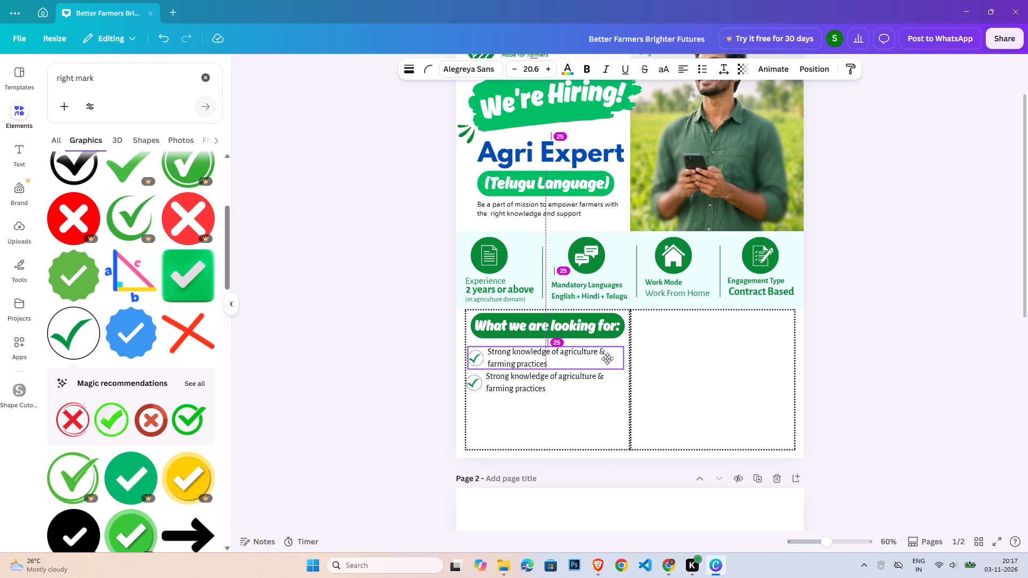
click(905, 365)
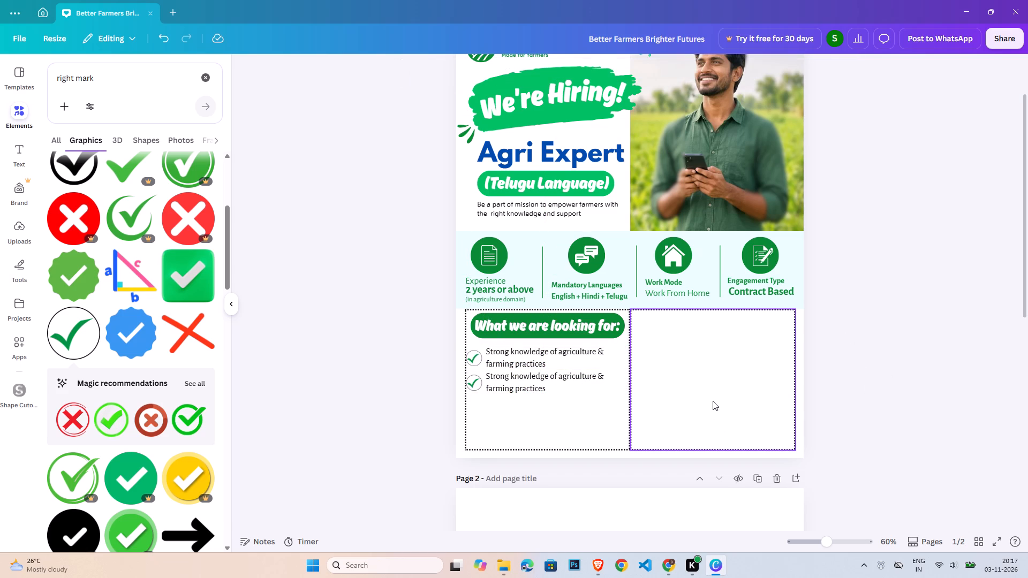
Replace the second bullet's text with "Excellent communication skills" and, on a second line, "(in English, Hindi & Telugu)".
triple_click(536, 374)
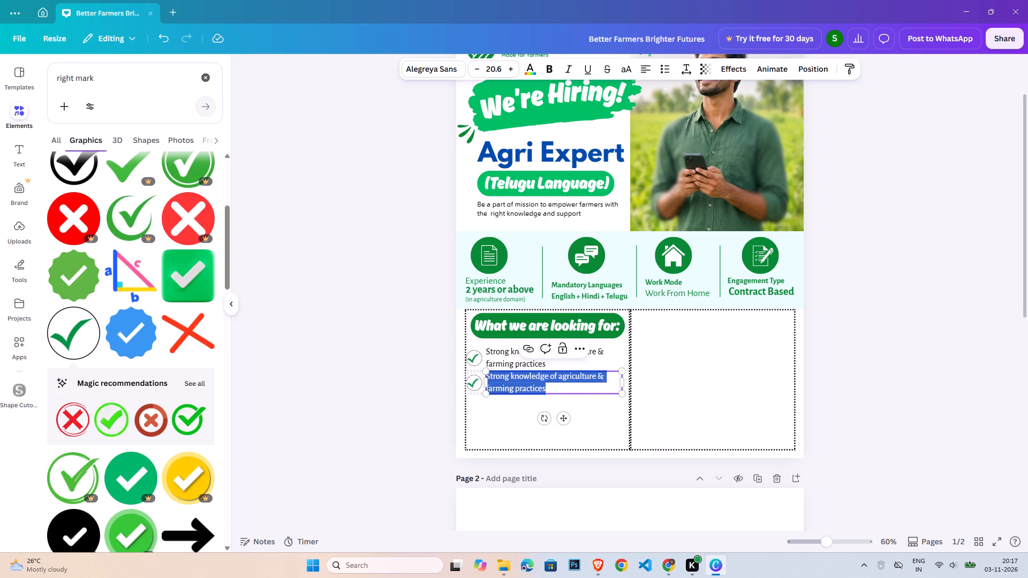
key(ctrl+a)
key(e)
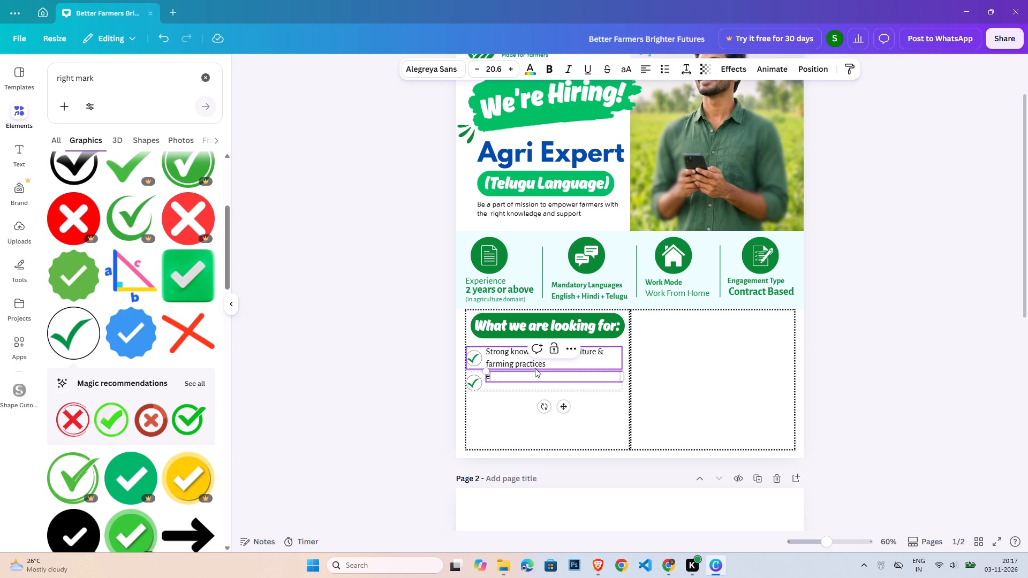
key(BackSpace)
text(Excellent)
key(space)
text(communication skills)
key(Return)
text((in En)
text(gi)
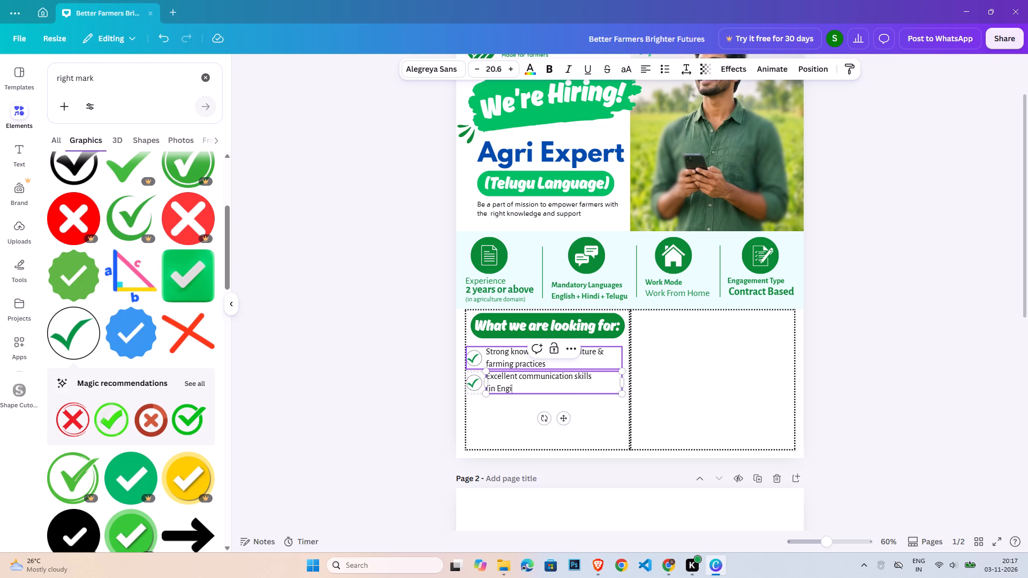
key(BackSpace)
text(lish)
key(space)
key(BackSpace)
text(, Hindi)
key(space)
text(& t)
key(BackSpace)
text(Telugu))
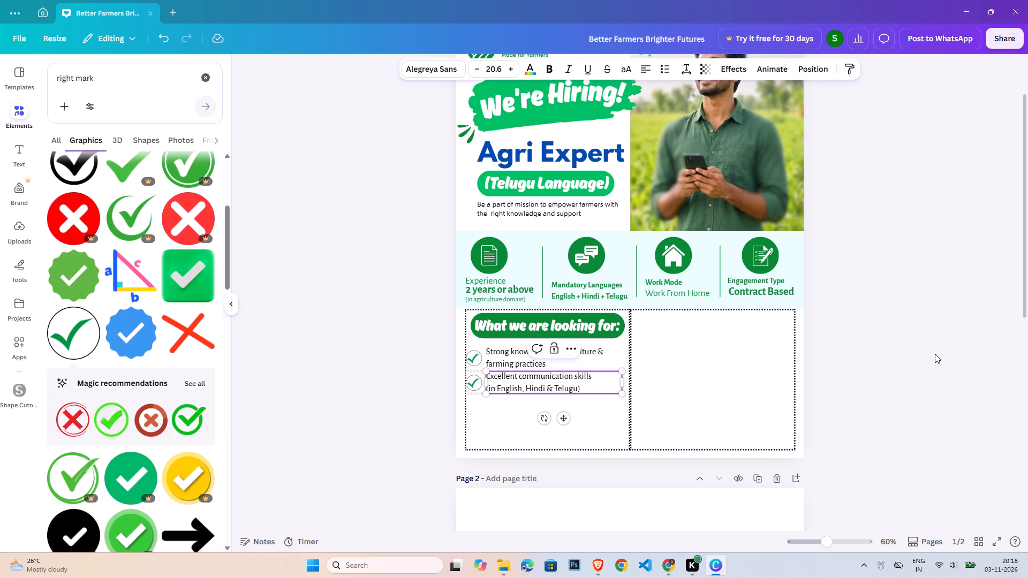
click(935, 354)
Duplicate the communication skills bullet and place the copy directly below it, aligned with the bullets above.
click(525, 393)
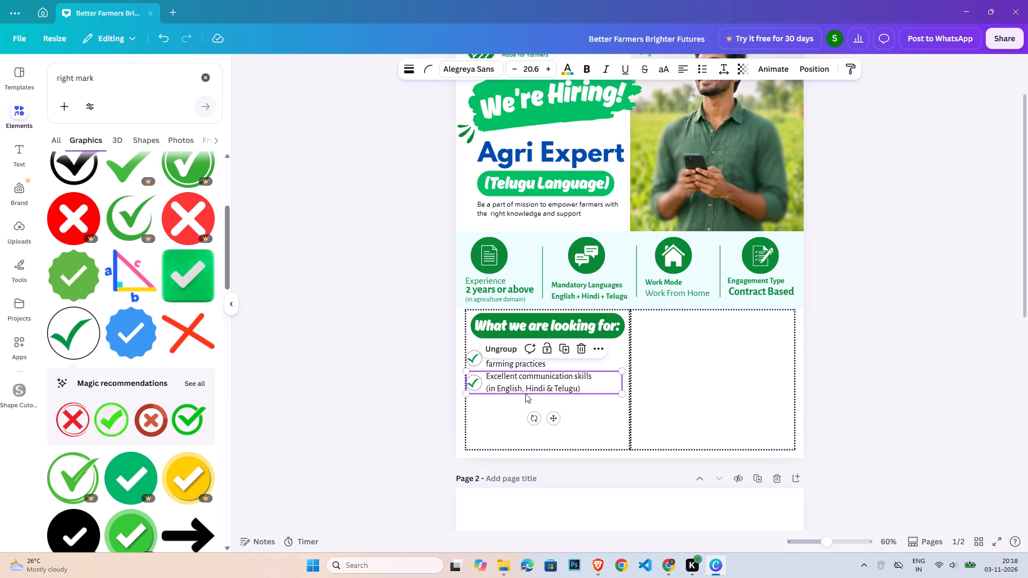
key(ctrl+c)
key(ctrl+v)
drag(531, 378, 531, 379)
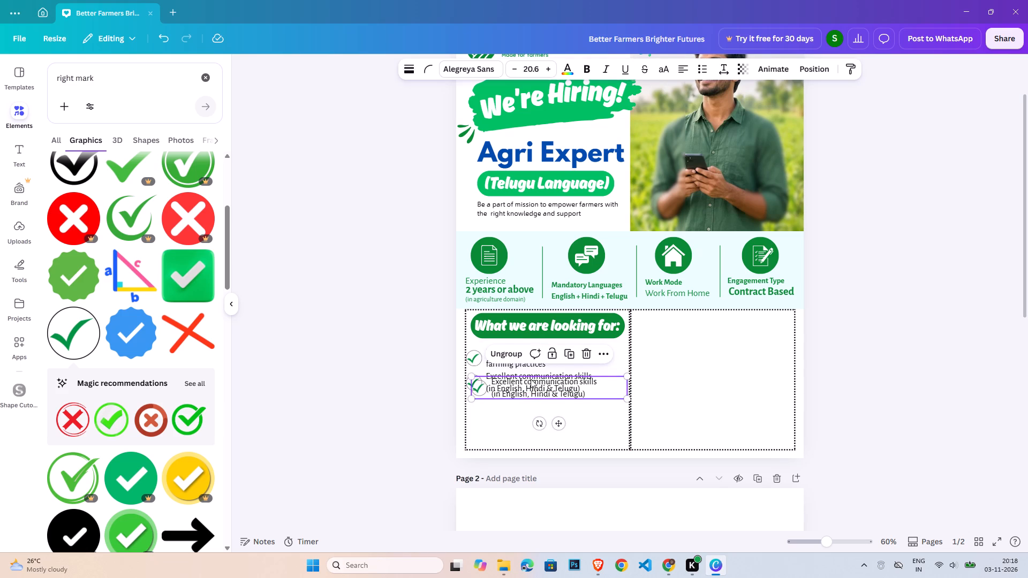
drag(531, 379, 525, 399)
Replace the third bullet's text with "Passion for rural impact and" and, on a second line, "farmer welfare".
double_click(525, 399)
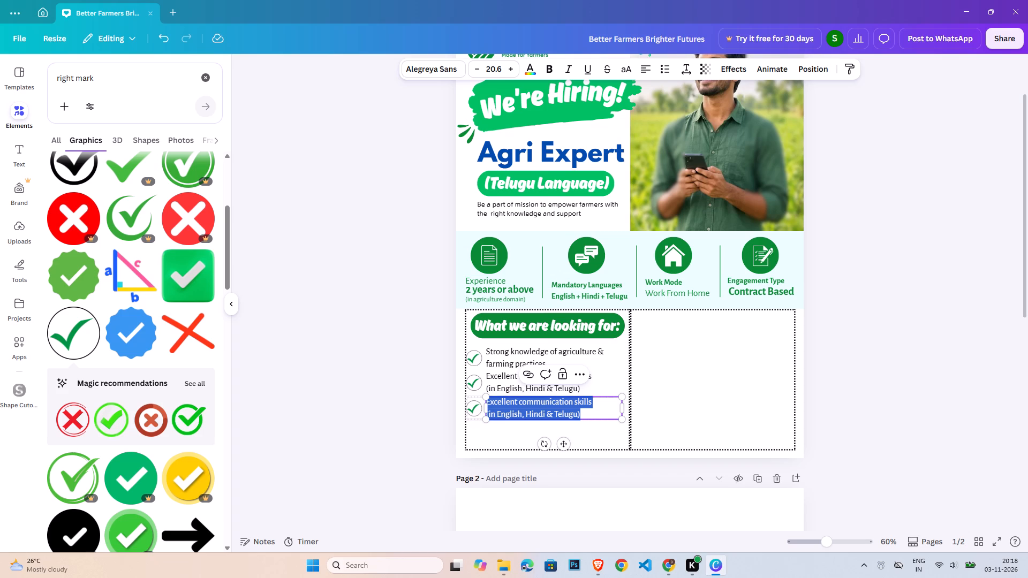
text(Passion forr)
key(BackSpace)
key(space)
text(rural)
key(space)
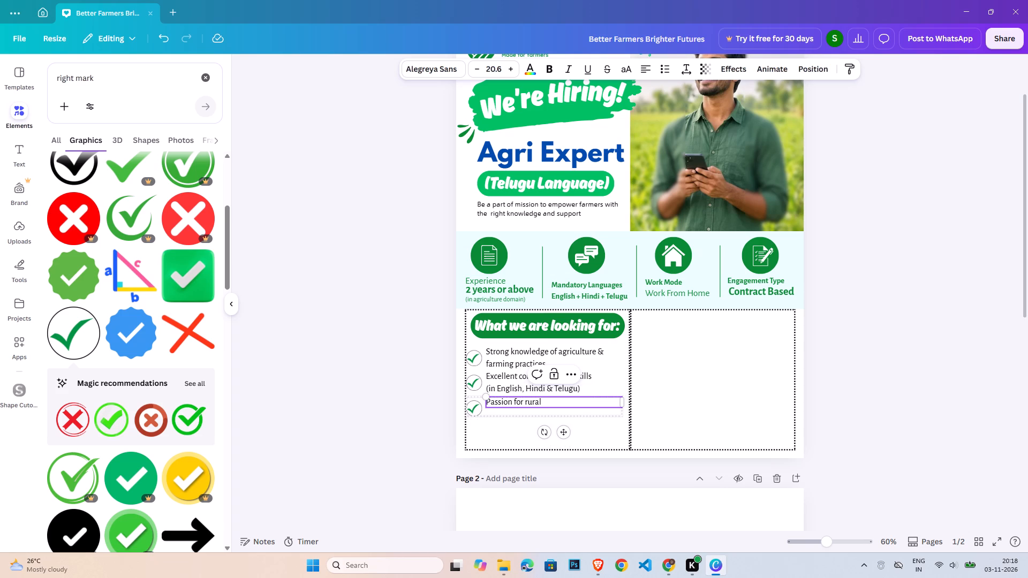
text(impact)
key(space)
text(and)
key(Return)
text(farmer welfare)
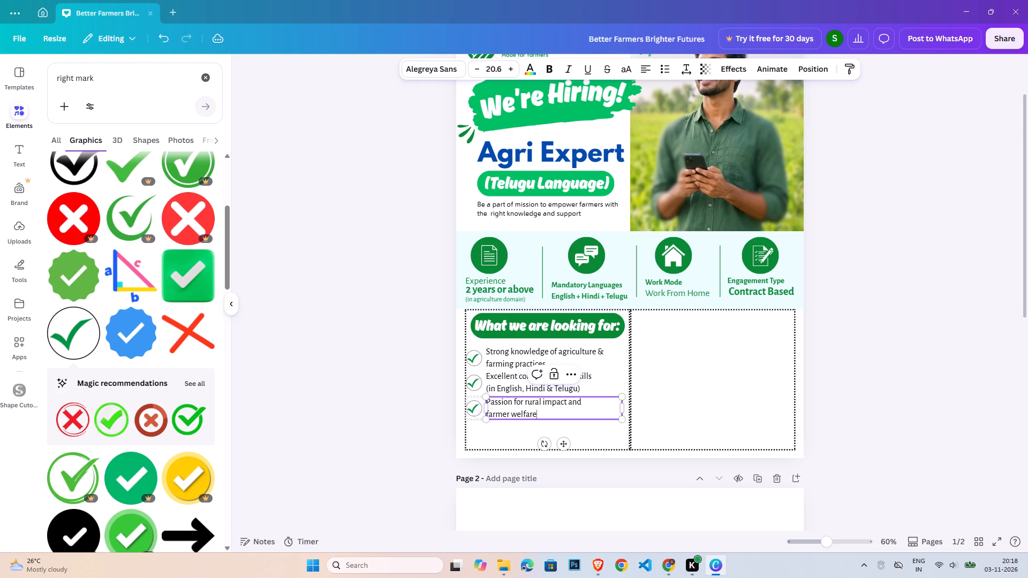
Duplicate the "Passion for rural impact and farmer welfare" bullet and place the copy directly below it, aligned with the others.
click(908, 399)
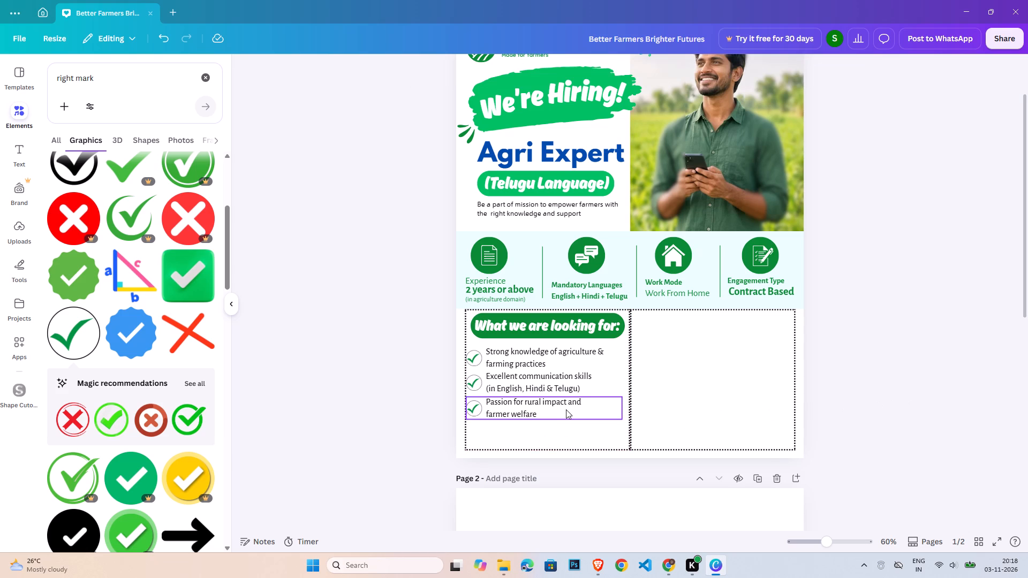
click(561, 409)
key(ctrl+c)
key(ctrl+v)
drag(563, 412, 558, 437)
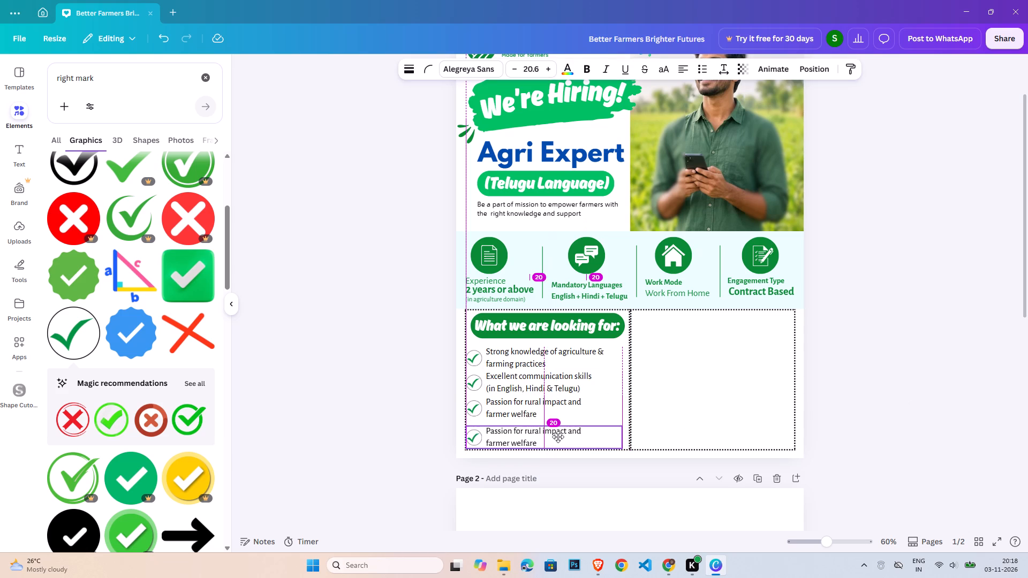
drag(558, 437, 557, 435)
Replace the fourth bullet's text with "Excellent communication skills" and, on a second line, "(in English, Hindi & Telugu)".
triple_click(560, 435)
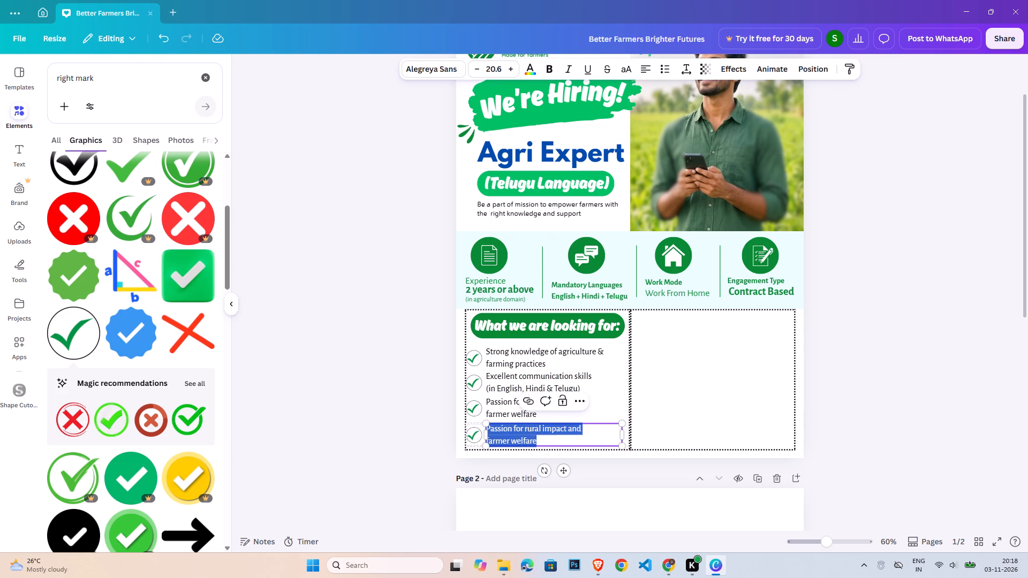
key(ctrl+a)
text(Excellent)
key(space)
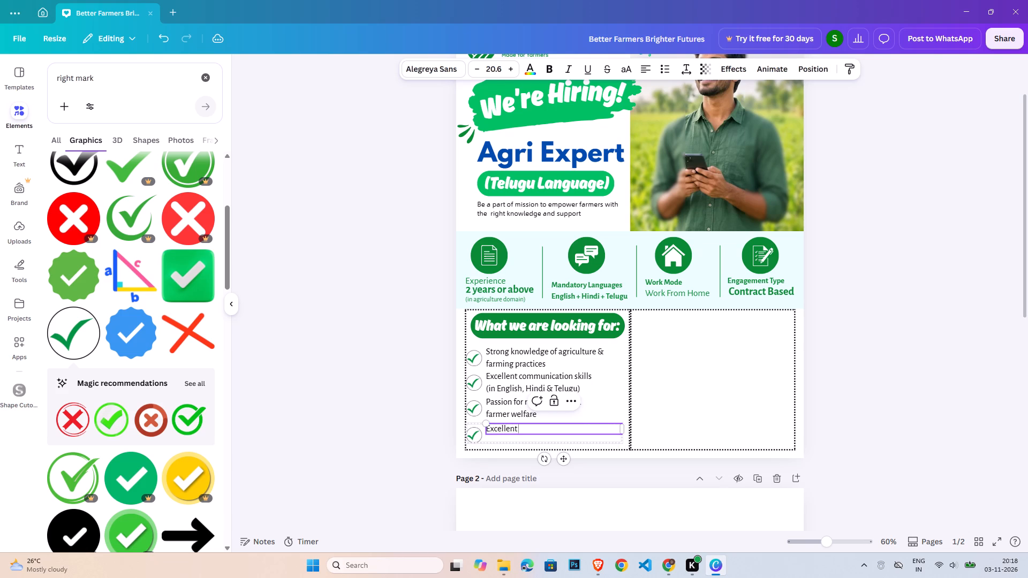
text(communicat)
text(ion skills)
key(Return)
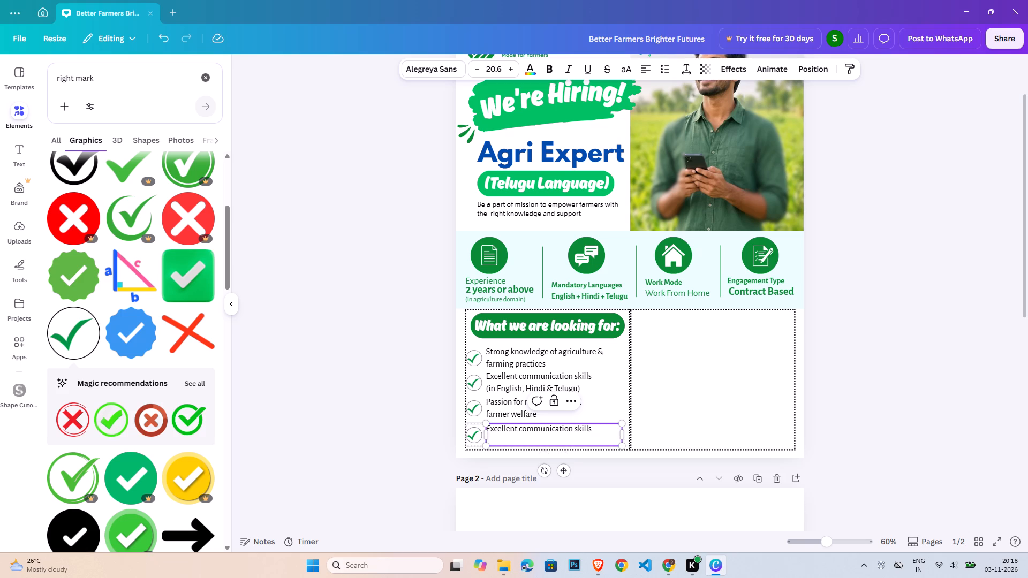
text((in English,)
key(space)
text(Hindi,)
key(space)
key(BackSpace)
key(space)
key(BackSpace)
key(BackSpace)
key(space)
text(& Te)
text(lugu))
click(902, 371)
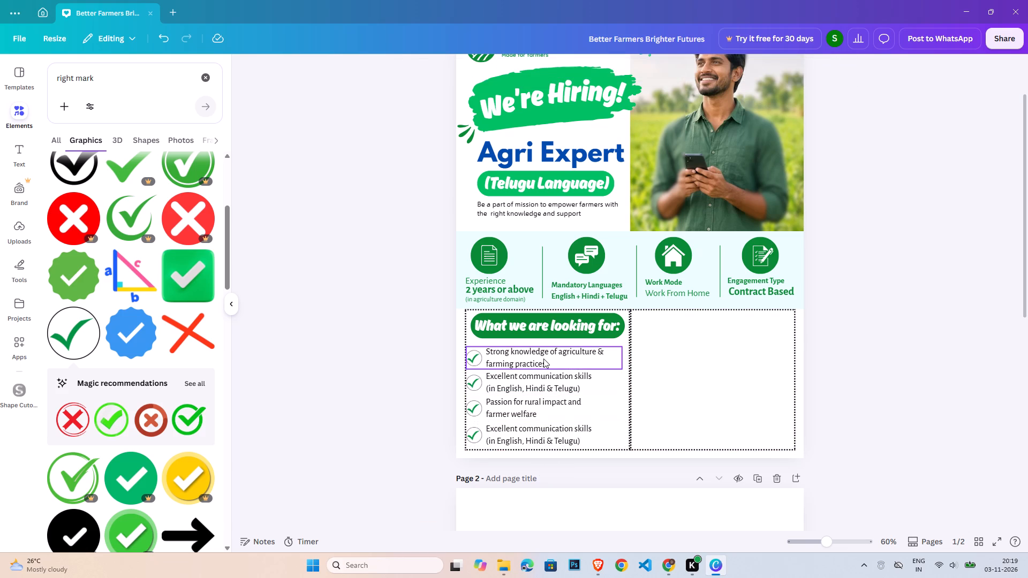
Nudge the first bullet, "Strong knowledge of agriculture & farming practices", slightly up toward the "What we are looking for:" heading.
click(543, 359)
key(Up)
key(Up)
key(Up)
key(Up)
key(Up)
key(Up)
key(Up)
key(Up)
key(Up)
key(Up)
key(Up)
key(Up)
key(Up)
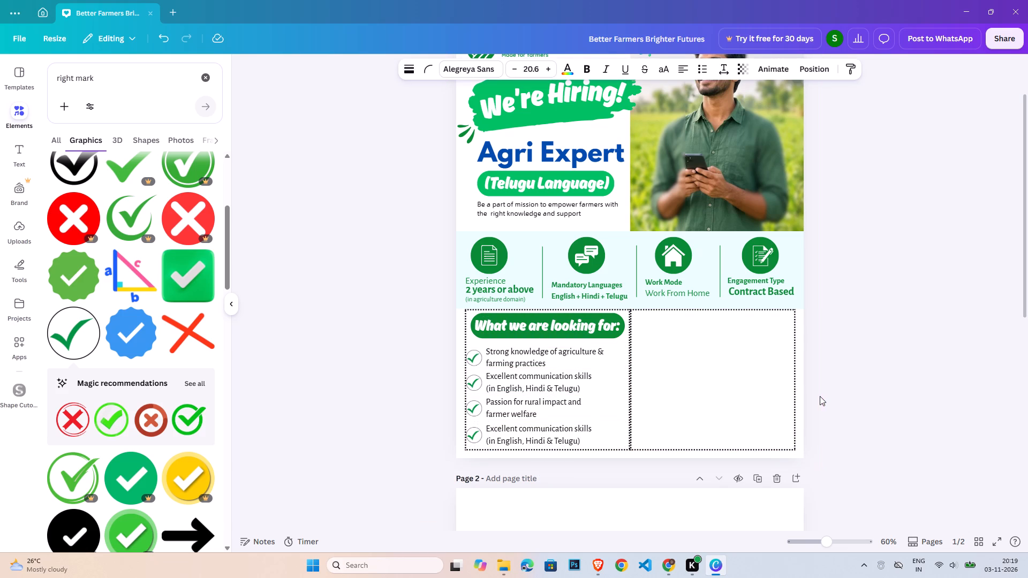
key(Up)
key(Up)
key(Down)
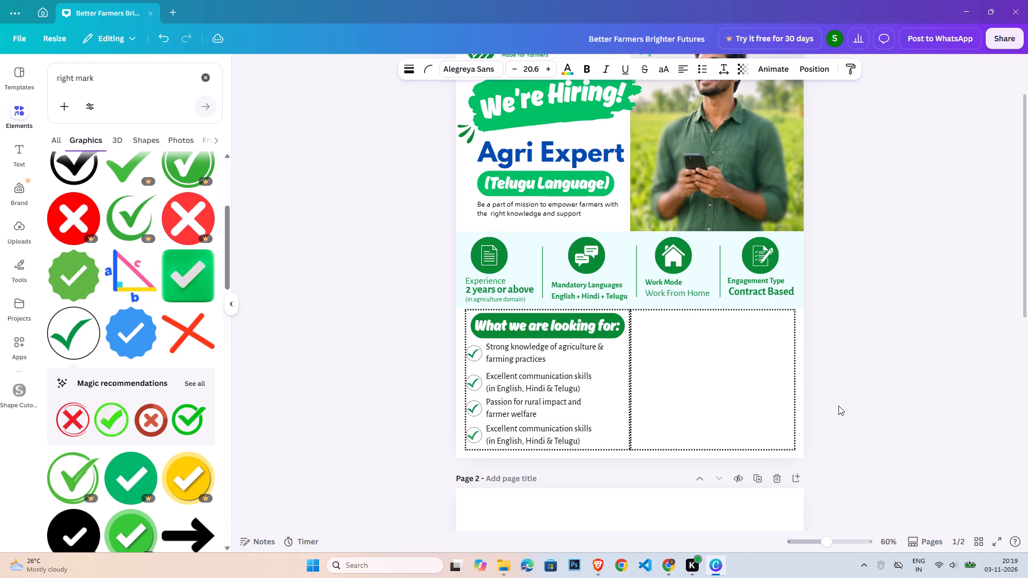
Select all four requirement bullets and tidy them up so they are evenly spaced vertically.
shift+click(507, 377)
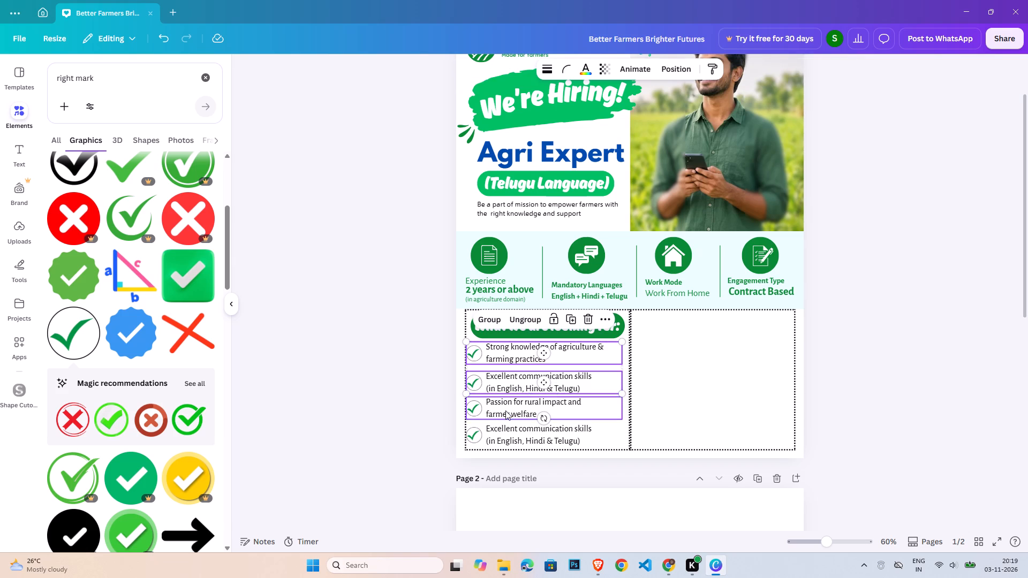
shift+click(505, 410)
shift+click(505, 440)
click(690, 71)
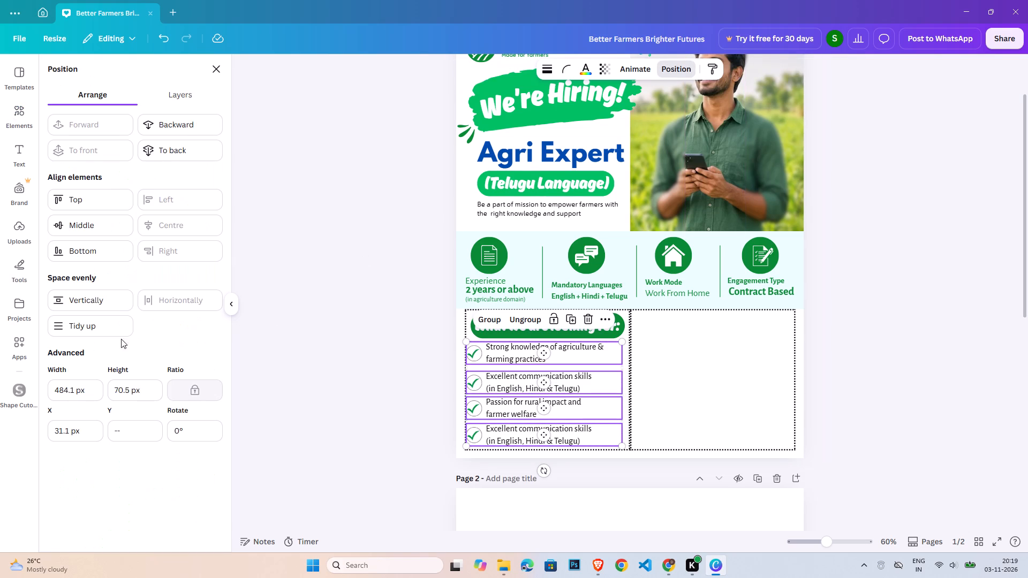
click(93, 333)
double_click(849, 370)
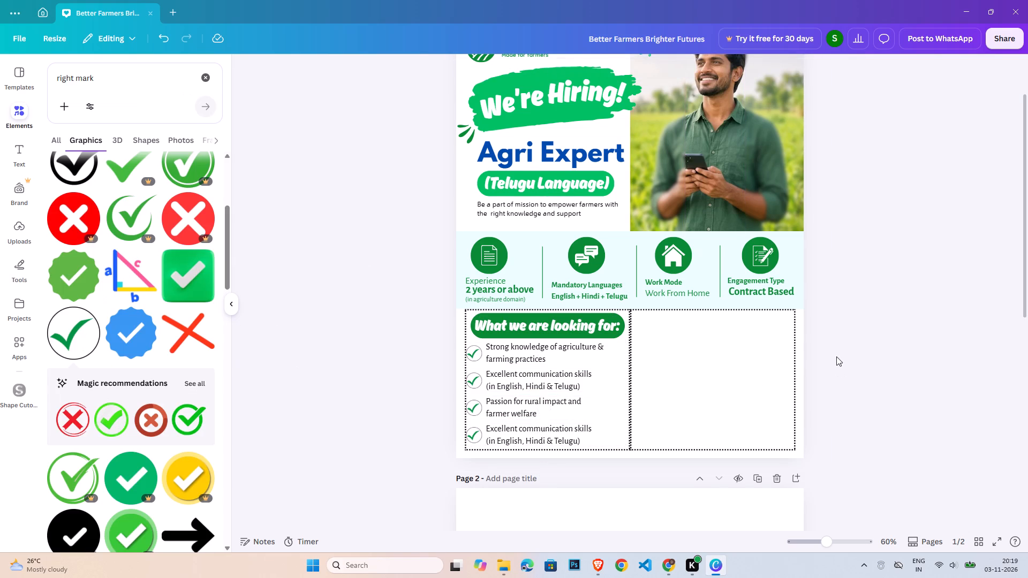
Shift all four bullets together to the right, leaving a margin between the check marks and the box's dotted left edge.
click(487, 348)
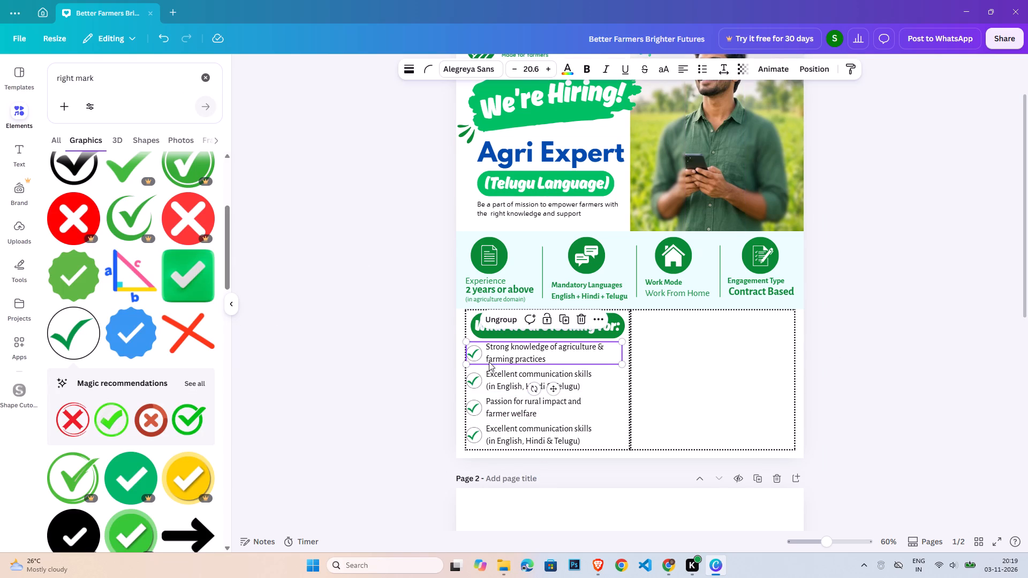
shift+click(489, 372)
shift+click(497, 408)
shift+click(497, 433)
key(Right)
key(Right)
key(Right)
key(Right)
key(Right)
key(Right)
key(Right)
key(Right)
key(Right)
key(Right)
key(Right)
key(Right)
key(Right)
key(Right)
key(Right)
key(Right)
key(Right)
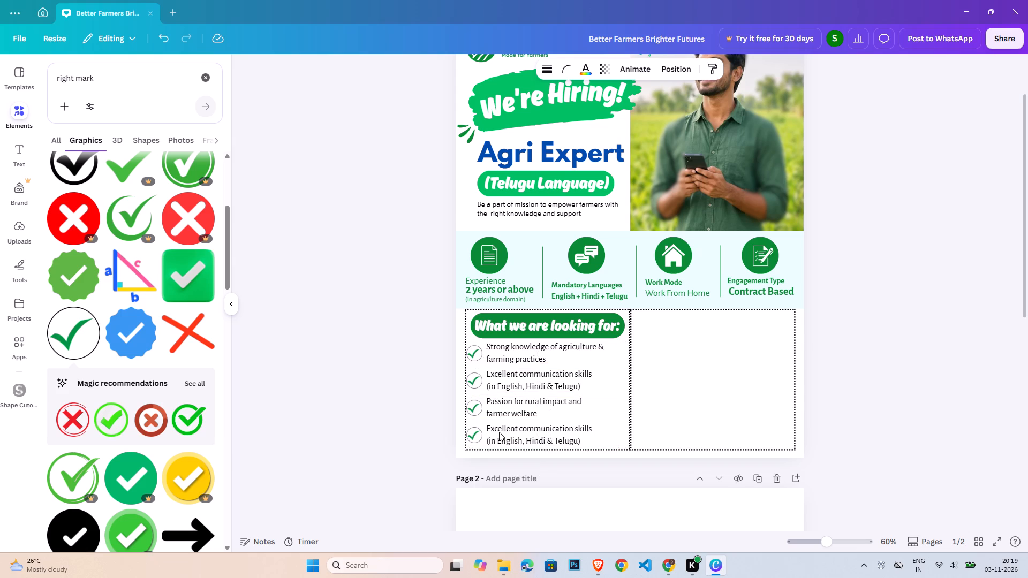
key(Right)
key(Right)
key(Right)
key(Right)
key(Right)
key(Right)
key(Right)
key(Right)
key(Right)
key(Right)
key(Right)
key(Right)
key(Right)
key(Right)
key(Right)
key(Right)
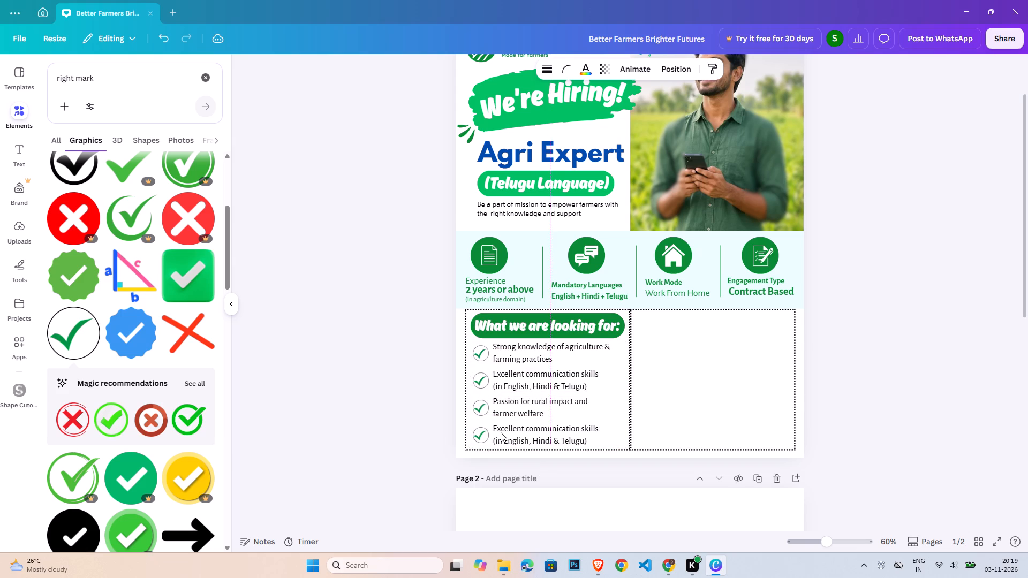
key(Right)
key(Right)
key(Right)
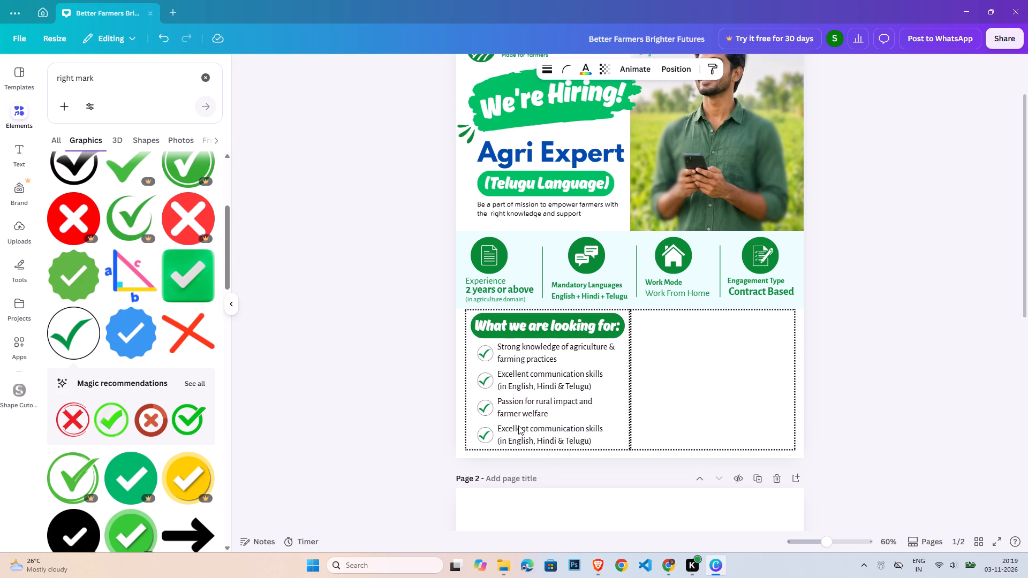
key(Left)
key(Left)
key(Left)
key(Left)
key(Left)
key(Left)
key(Left)
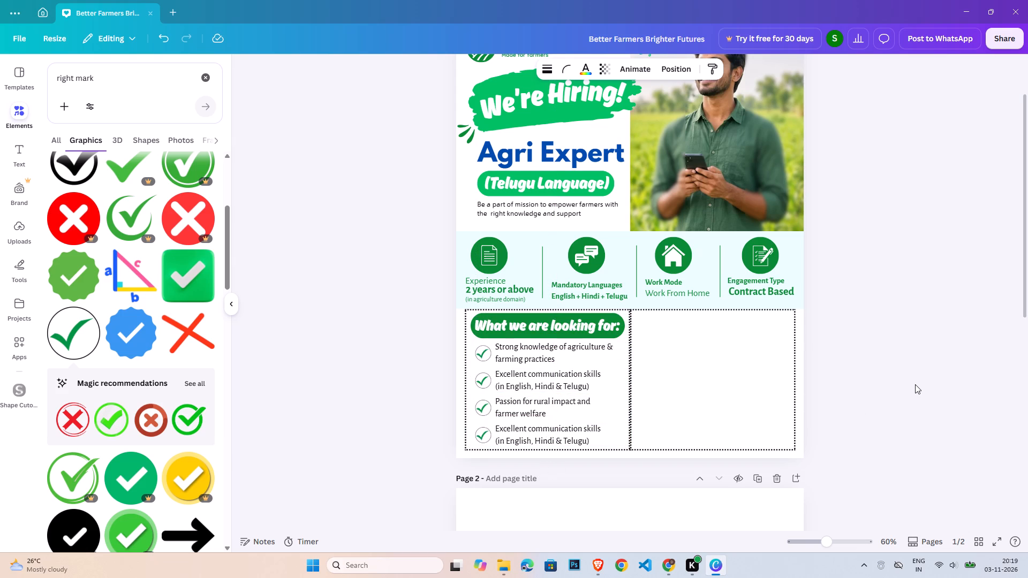
click(915, 384)
click(907, 455)
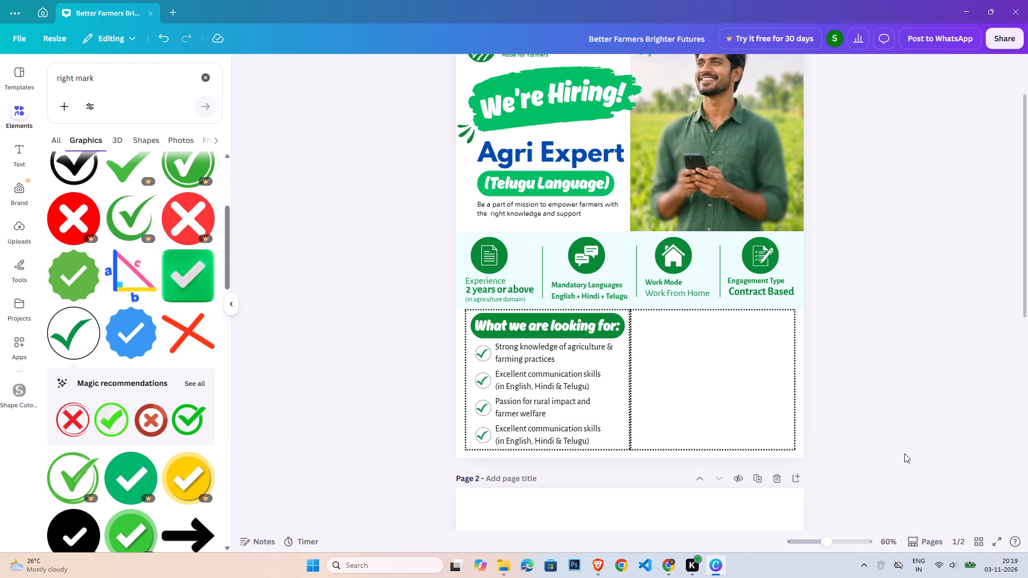
Duplicate the "We're Hiring!" heading text and place the copy at the top of the empty dotted box on the right.
click(543, 103)
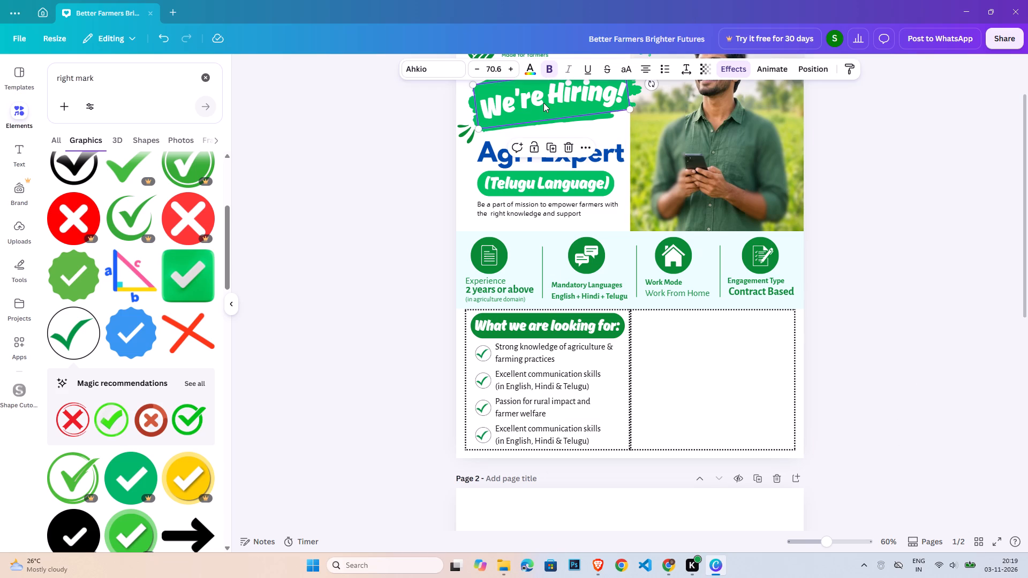
key(ctrl+c)
key(ctrl+v)
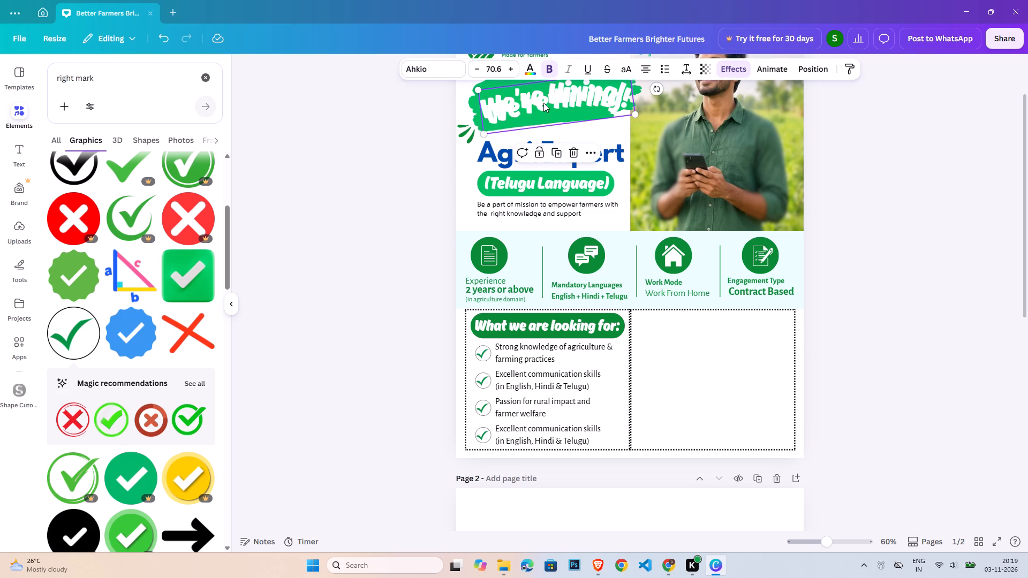
drag(543, 104, 693, 346)
drag(693, 345, 698, 346)
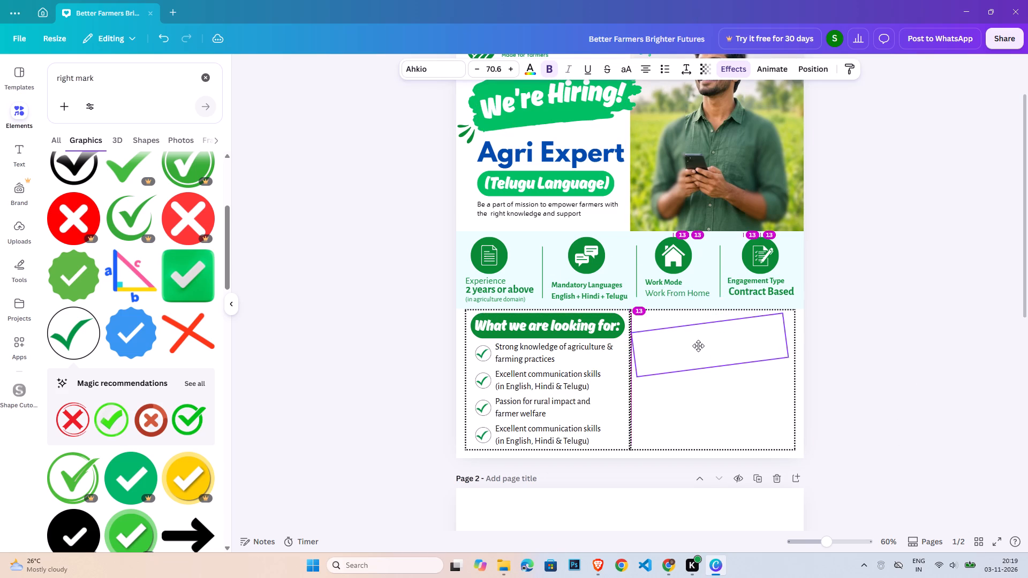
drag(698, 346, 700, 346)
Change the copied heading's text colour from white to dark green.
double_click(700, 346)
click(534, 64)
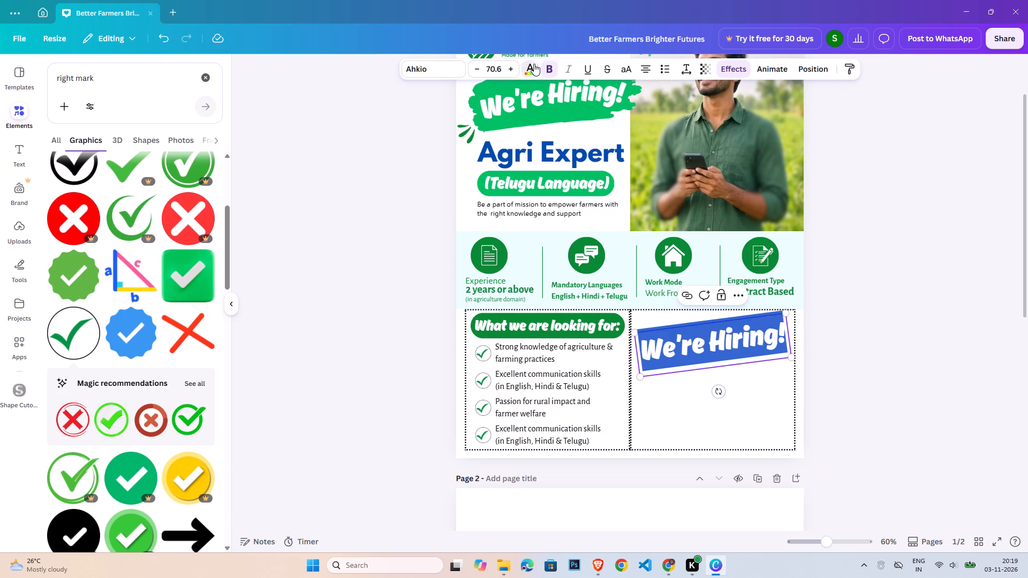
click(49, 186)
double_click(866, 312)
Replace the copied heading's text with "If you're the right fit,".
triple_click(700, 337)
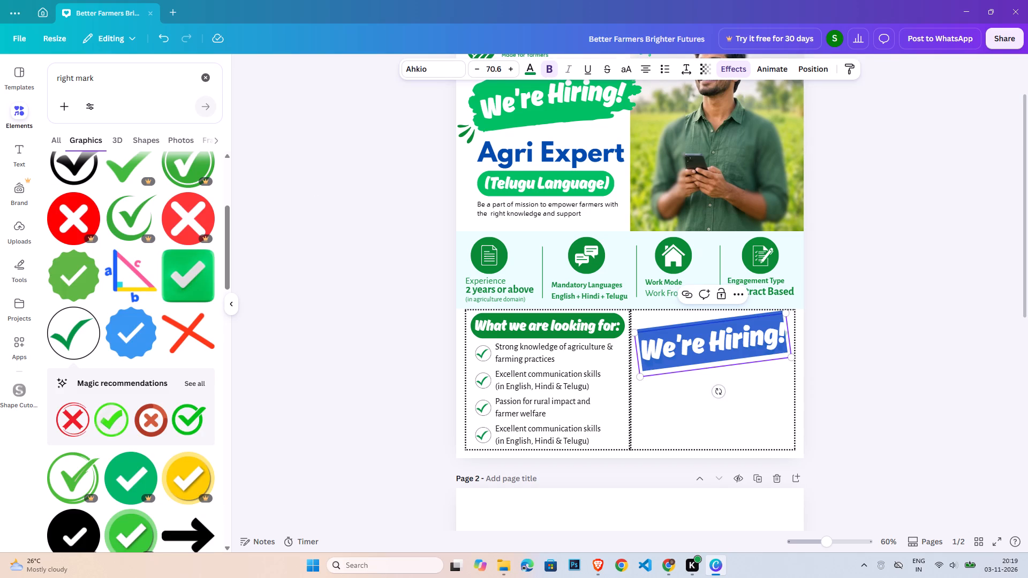
text(If your)
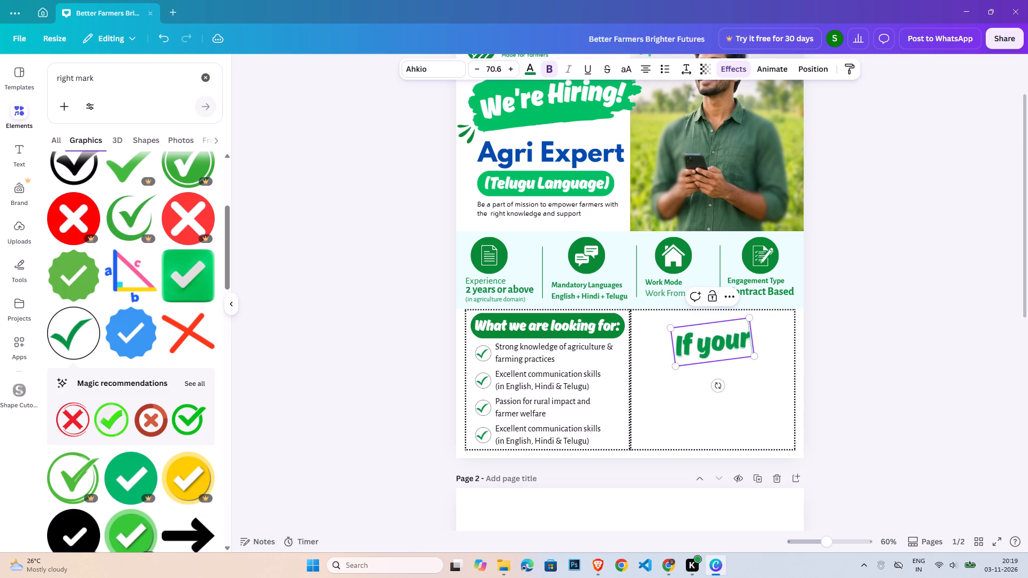
key(BackSpace)
text('re t)
text(he right fit)
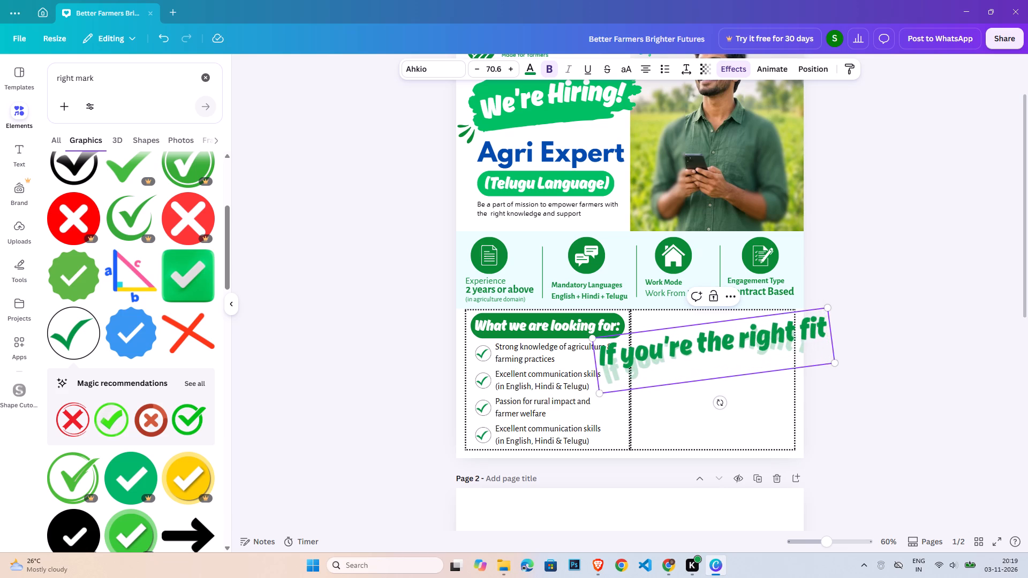
key(comma)
Scale the "If you're the right fit," text down to about size 41.9 and position it within the top of the right dotted box.
drag(838, 362, 775, 337)
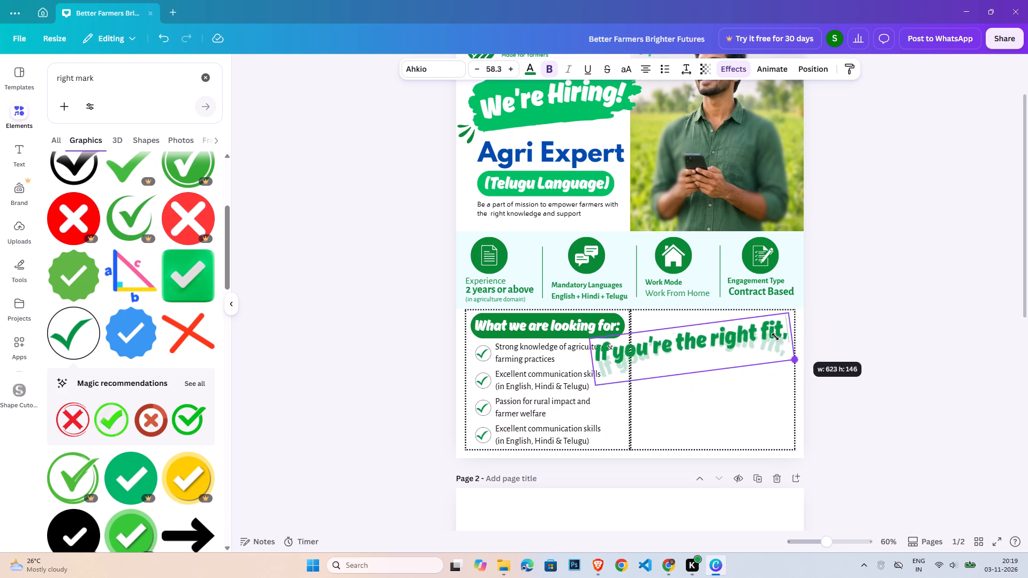
drag(775, 337, 739, 327)
click(925, 352)
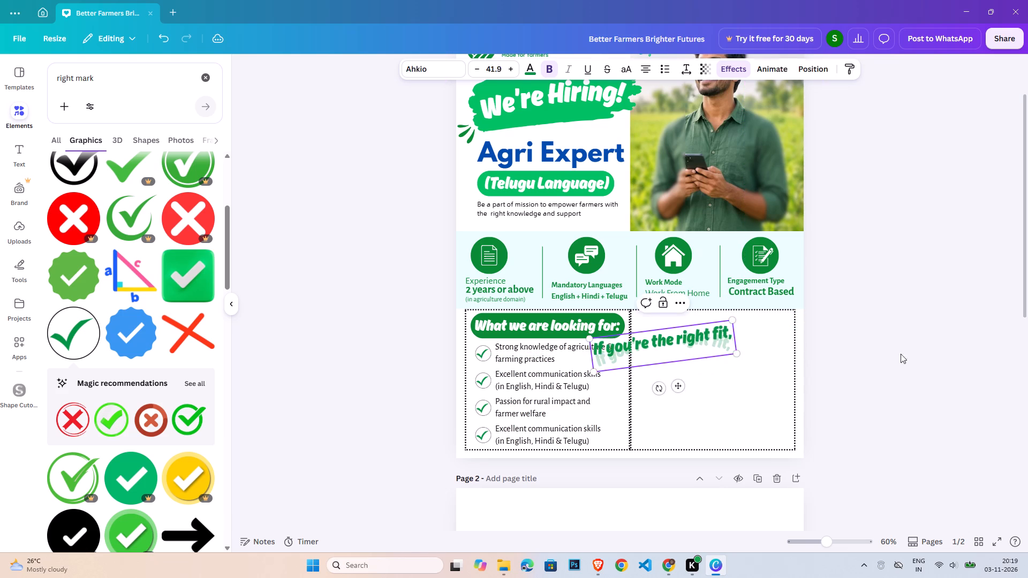
drag(657, 342, 705, 336)
Remove the Curve effect from the "If you're the right fit," text.
triple_click(705, 336)
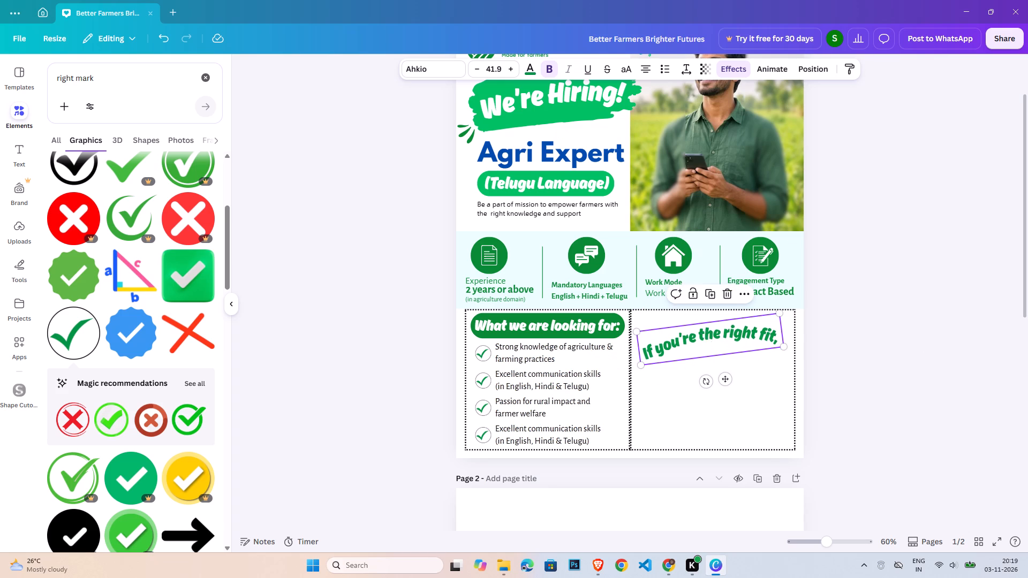
click(731, 71)
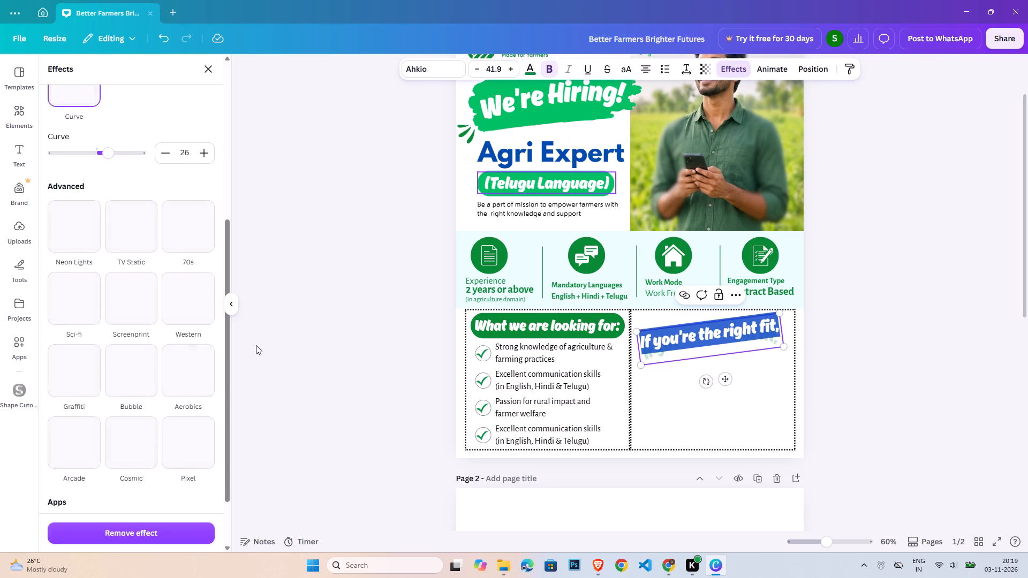
click(115, 540)
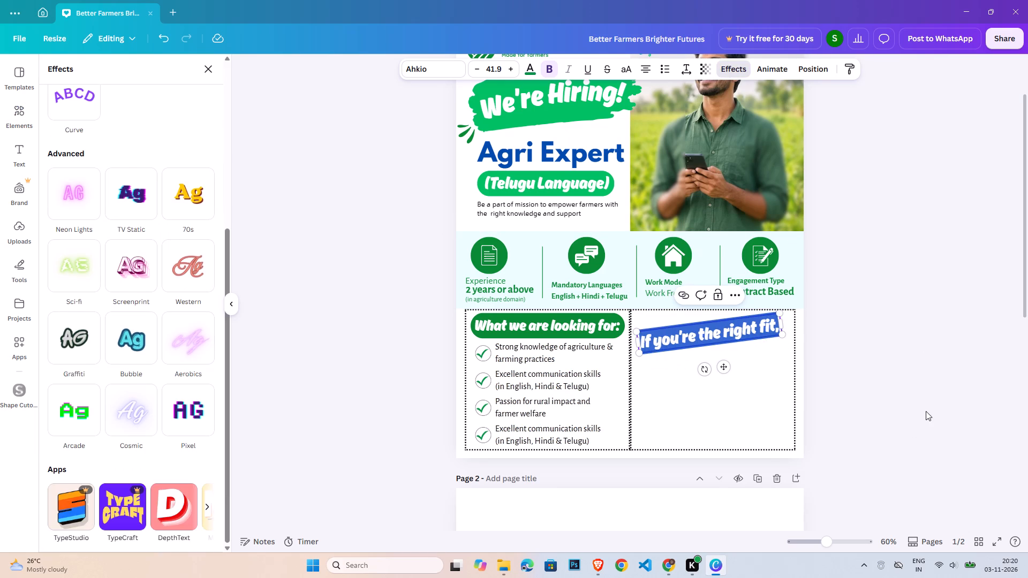
Add a second line reading "share your CV!" below "If you're the right fit," in the same text box.
double_click(926, 411)
double_click(774, 325)
click(780, 323)
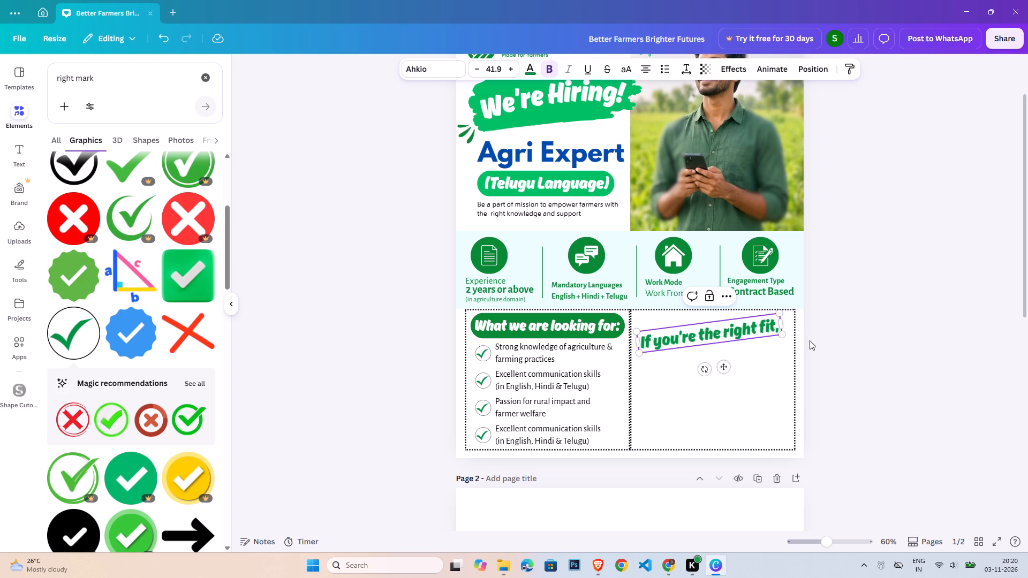
key(Return)
text(share)
key(space)
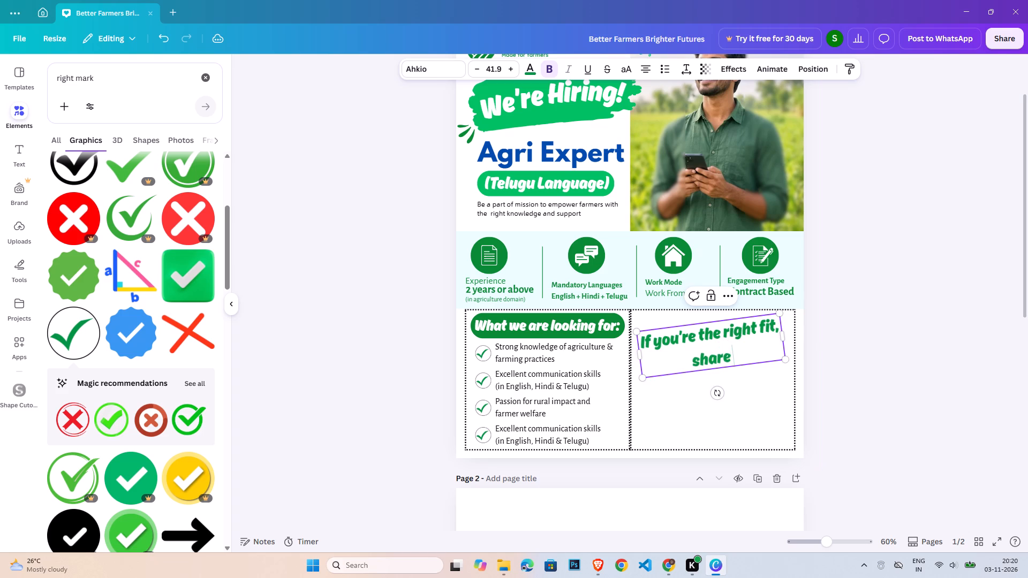
key(y)
text(our CV)
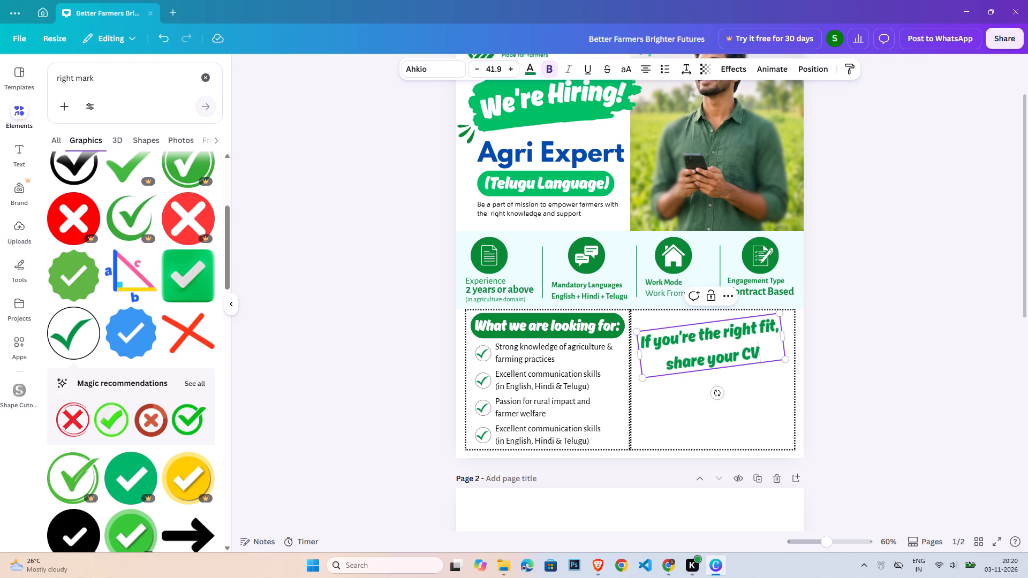
key(shift+exclam)
Set the font size of the "share your CV!" line to 58.
triple_click(730, 357)
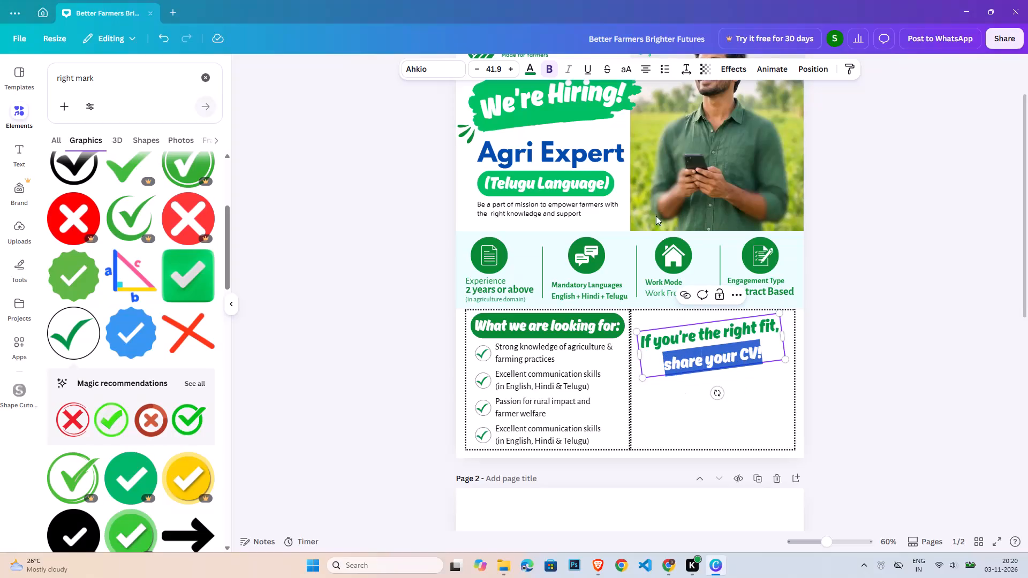
click(492, 70)
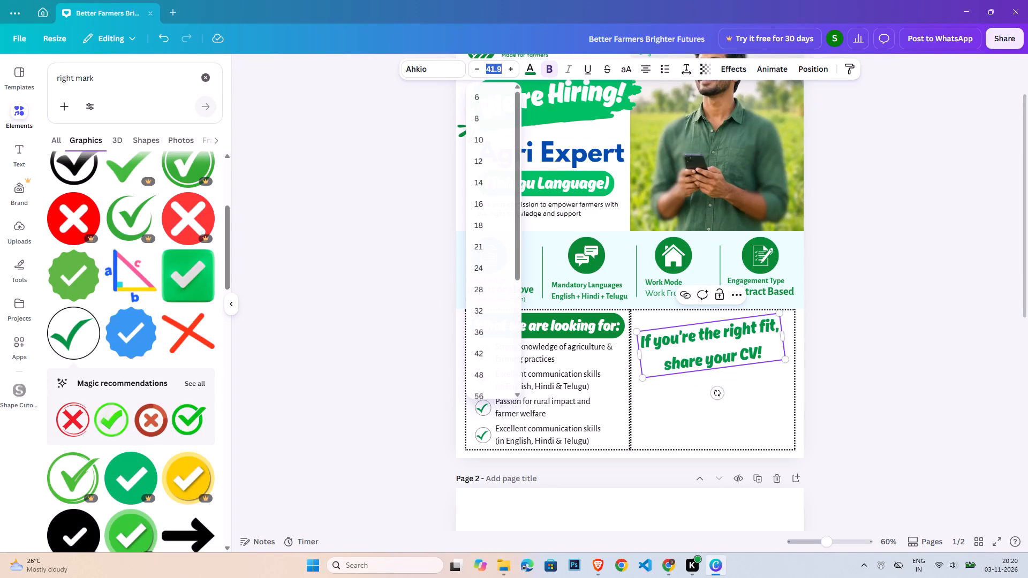
text(58)
key(Return)
double_click(848, 304)
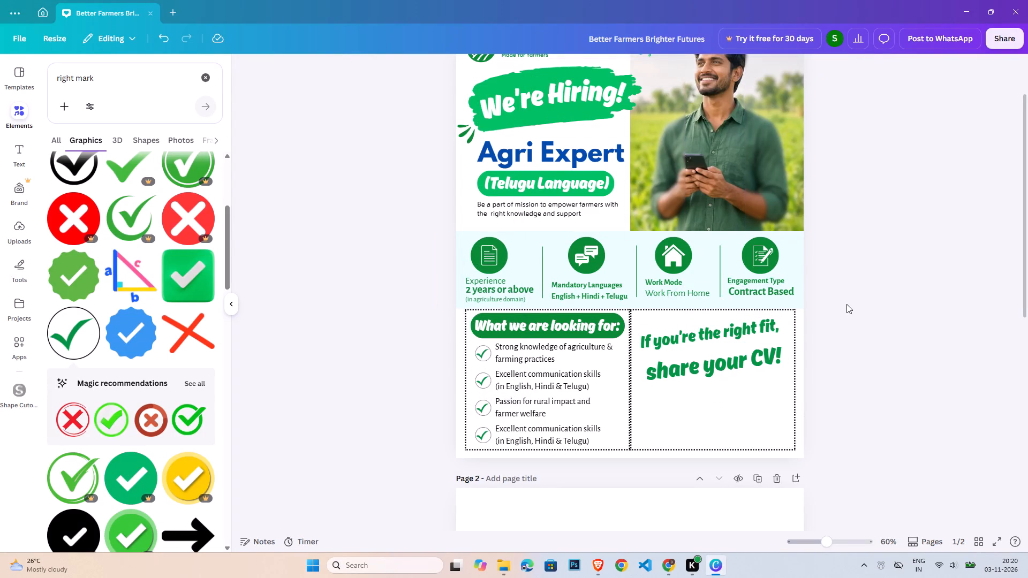
Tighten the line spacing of the whole two-line "If you're the right fit, share your CV!" text to just under 0.95.
double_click(734, 353)
key(ctrl+a)
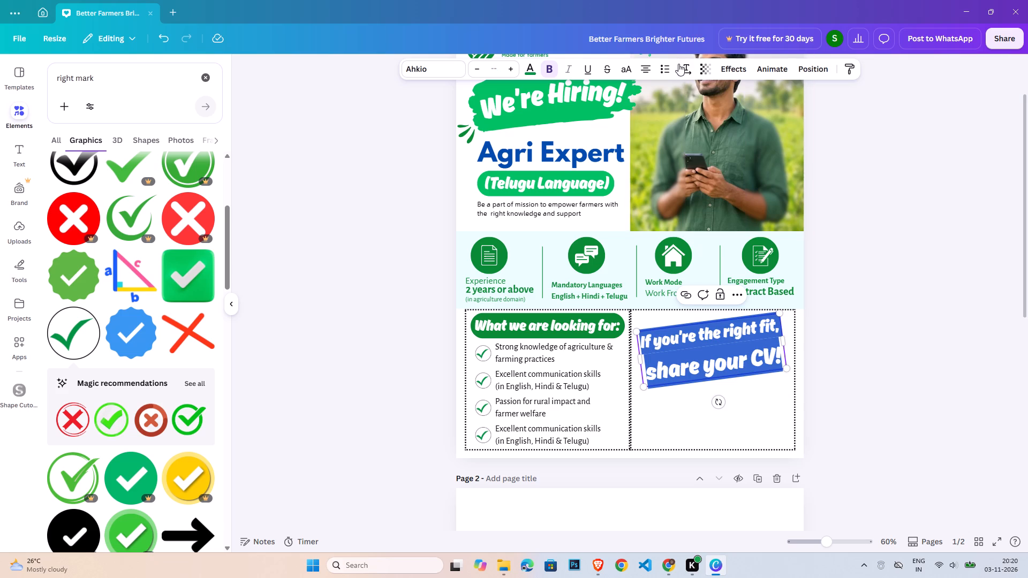
click(681, 70)
drag(669, 149, 655, 150)
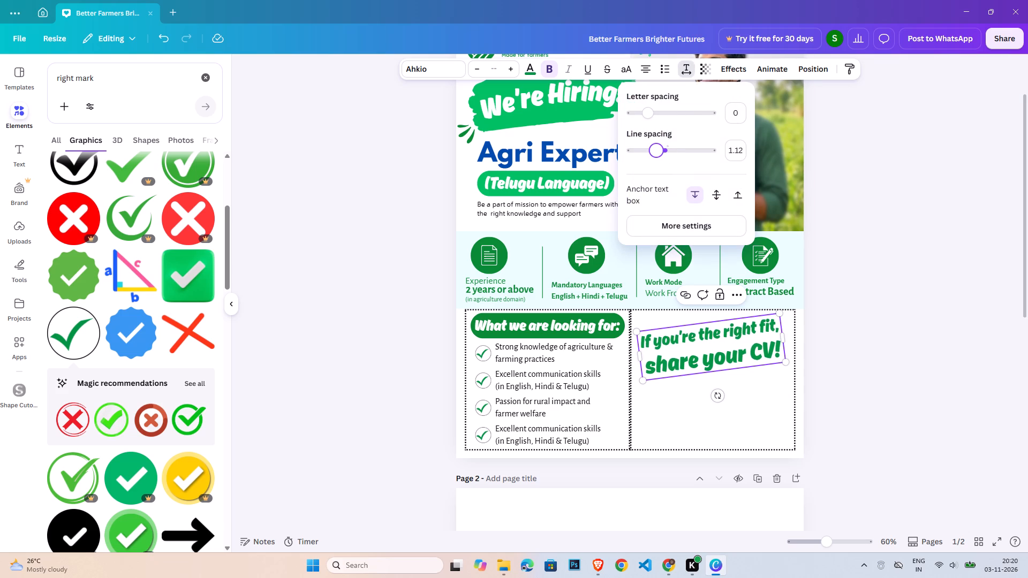
drag(655, 150, 646, 149)
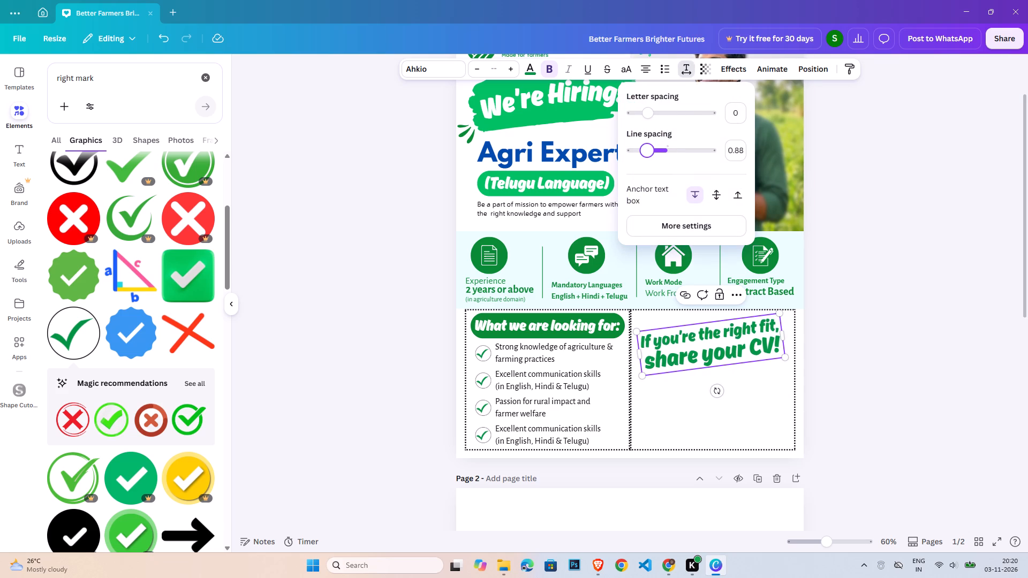
drag(646, 149, 648, 149)
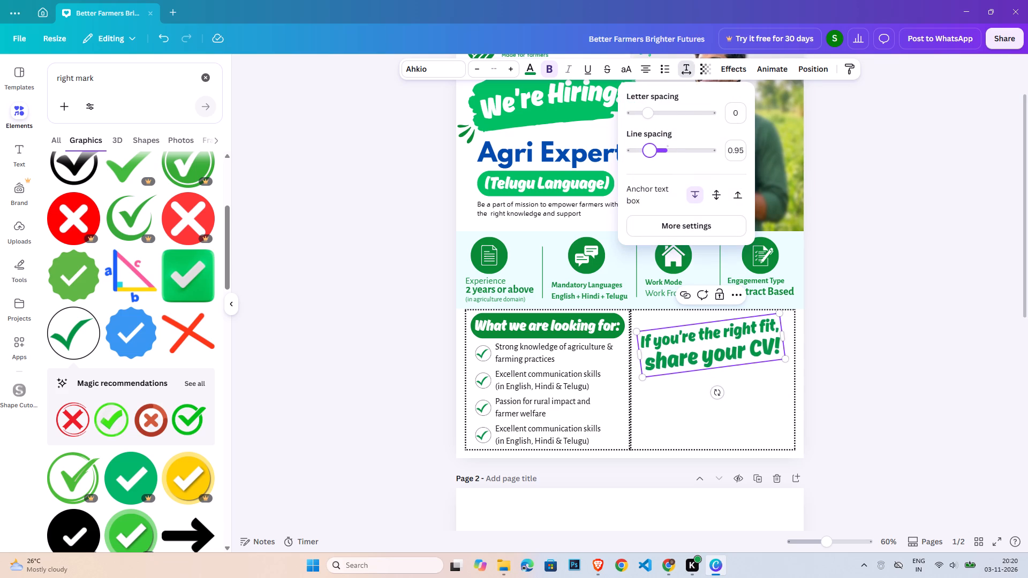
drag(648, 149, 647, 149)
double_click(929, 253)
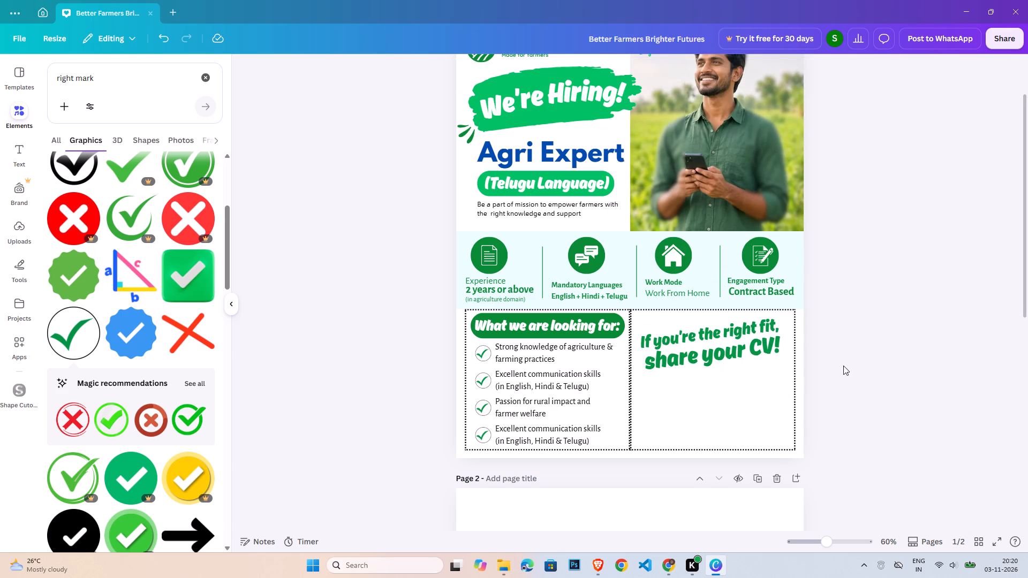
click(838, 364)
Clear the "right mark" element search and add a rounded square from the recently used shapes to the poster.
click(207, 78)
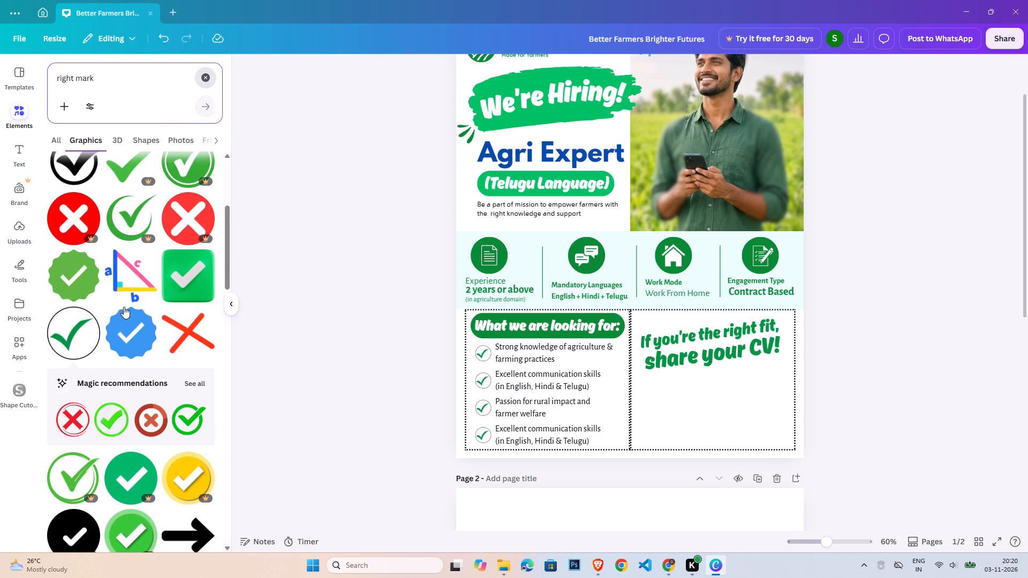
click(267, 361)
click(70, 292)
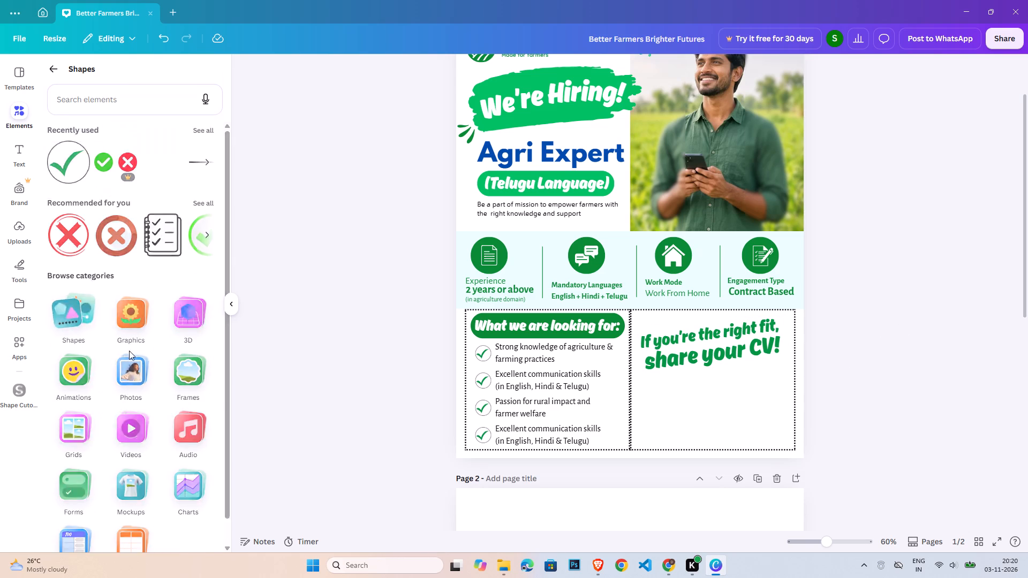
click(199, 132)
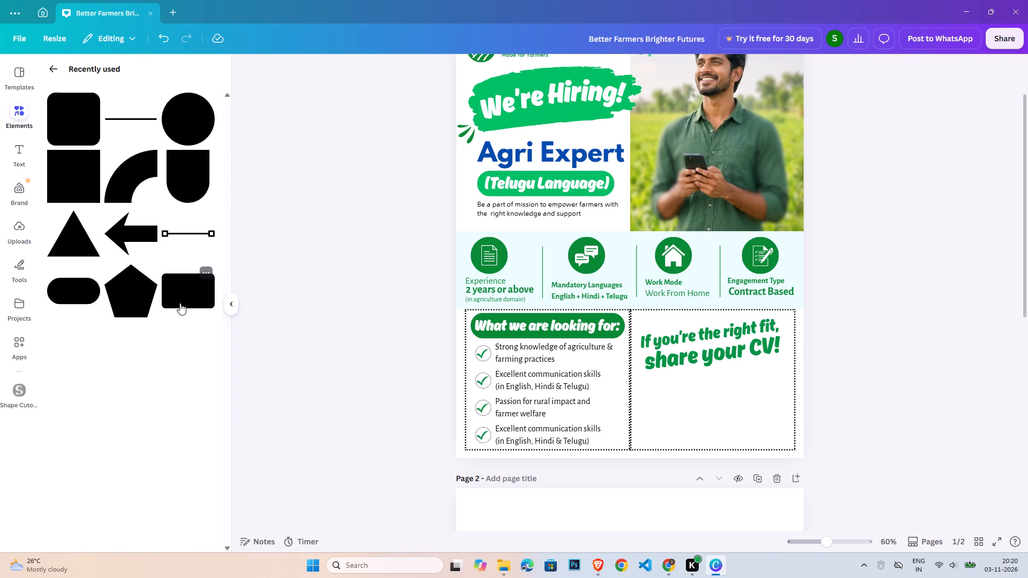
click(77, 138)
click(948, 347)
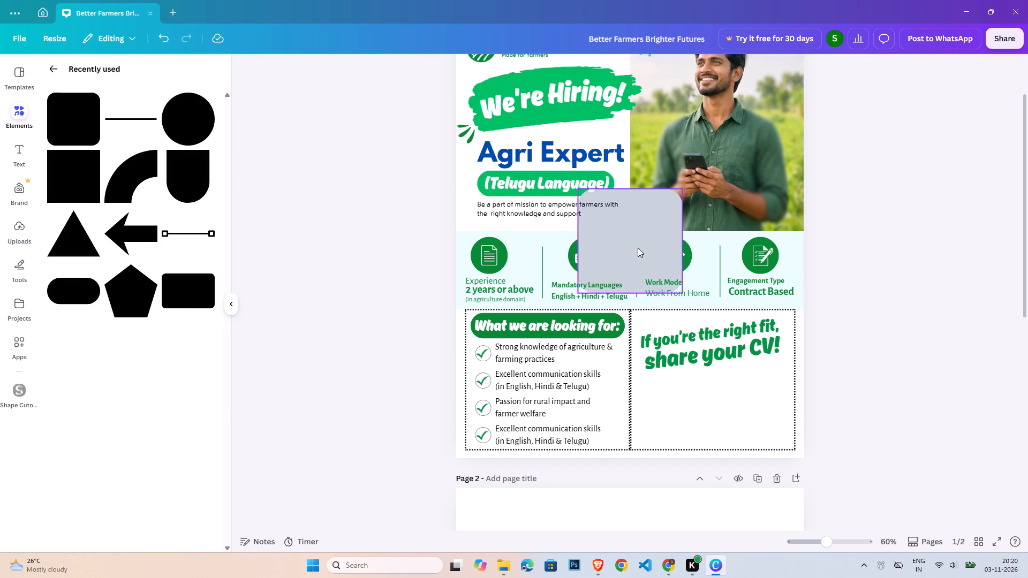
Place the rounded square below "share your CV!" and reshape it into a low bar spanning nearly the dotted box's full width.
drag(656, 232, 719, 421)
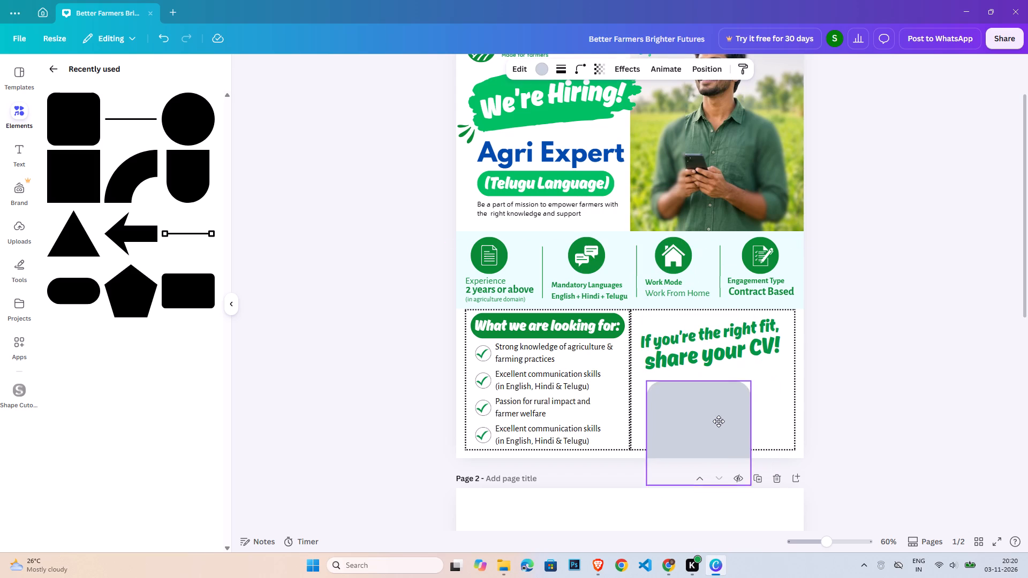
drag(719, 421, 715, 423)
drag(741, 435, 793, 430)
drag(729, 486, 723, 429)
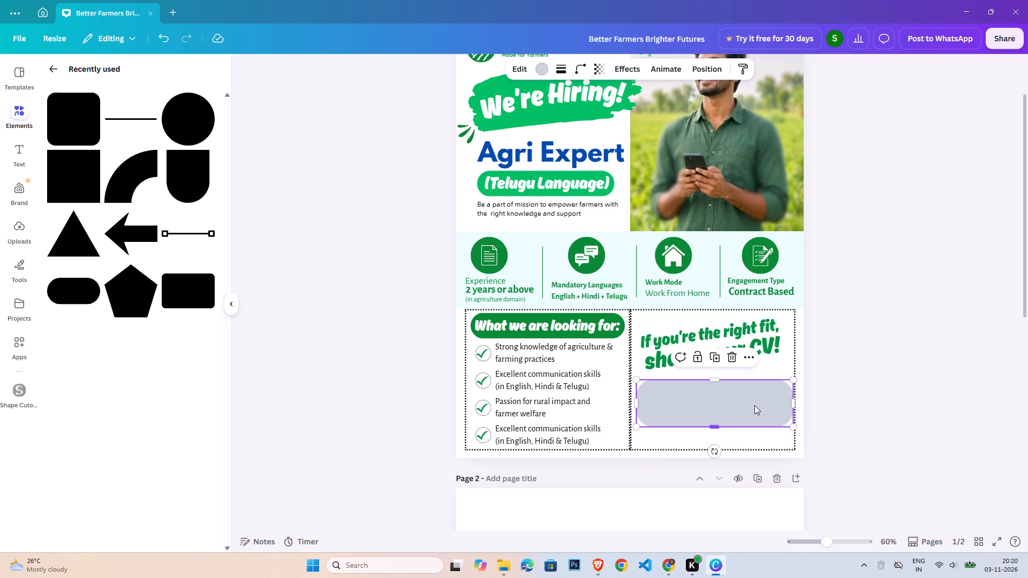
click(755, 405)
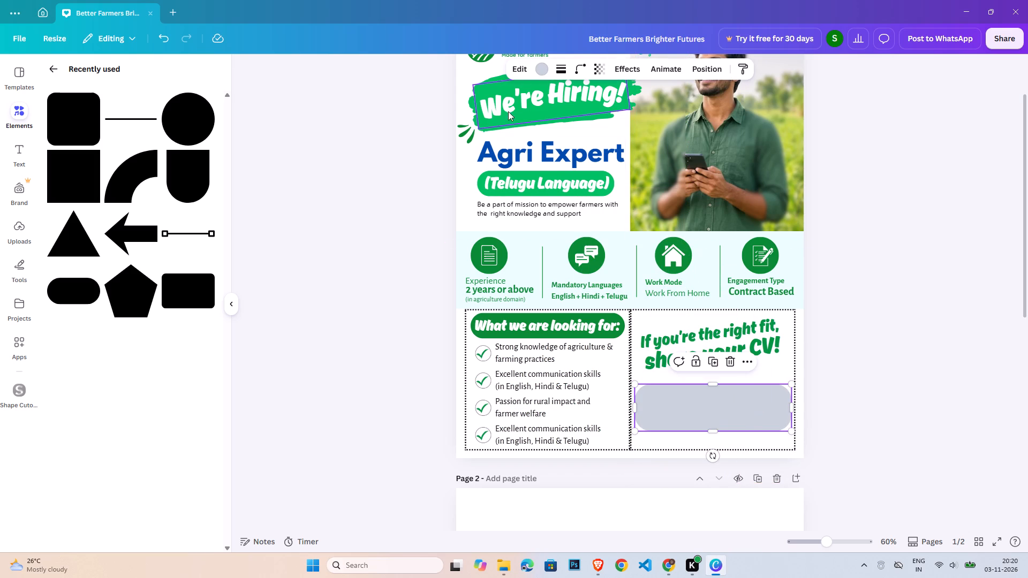
Fill the rounded bar with the bright green from the default solid colours.
click(534, 71)
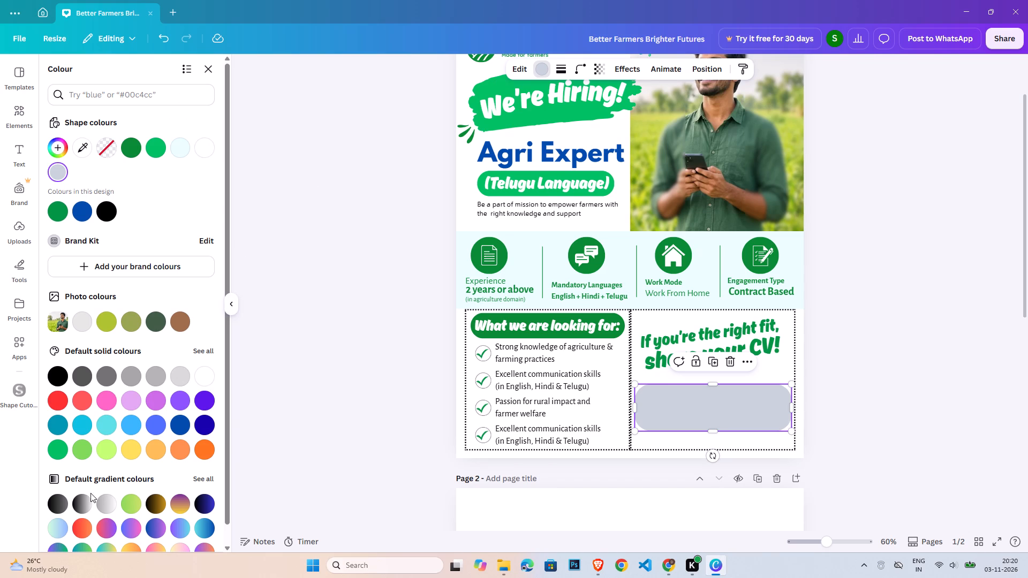
click(63, 452)
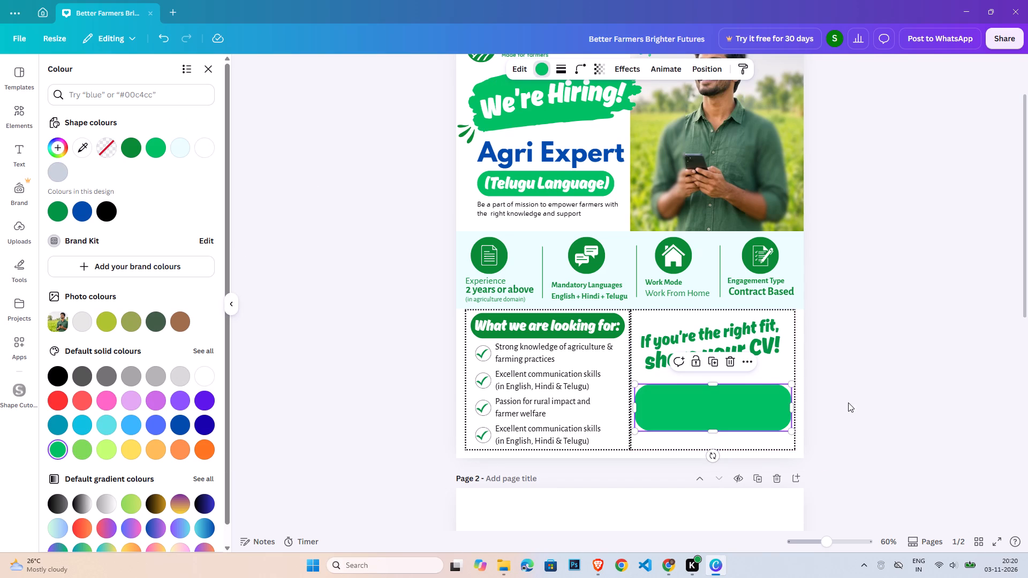
double_click(849, 402)
Duplicate the "What we are looking for:" heading and place the copy over the upper part of the bright green bar.
click(568, 325)
key(ctrl+c)
key(ctrl+v)
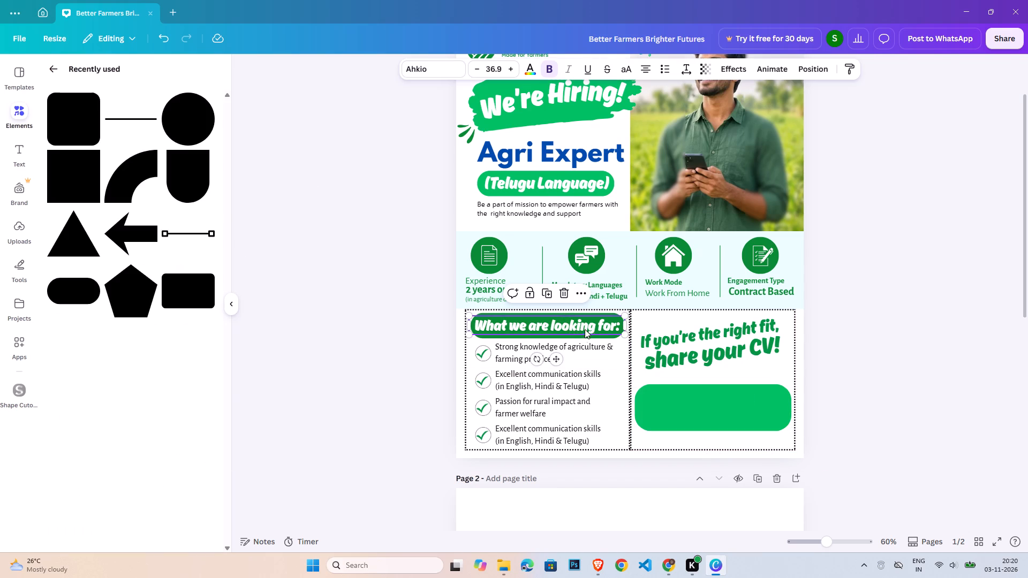
drag(581, 328, 745, 394)
Replace the copied heading's text on the green bar with wording that starts "Share y".
double_click(745, 394)
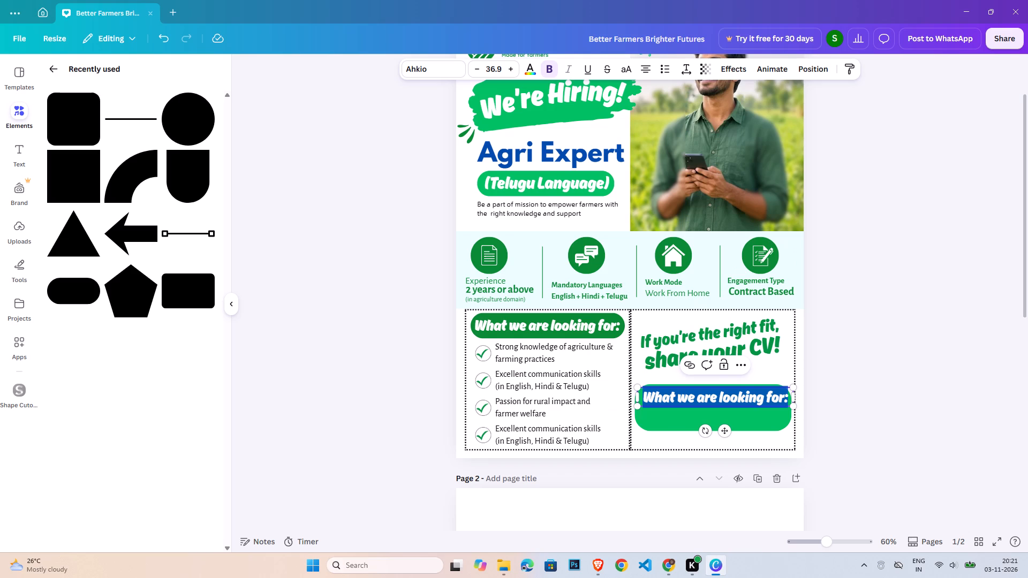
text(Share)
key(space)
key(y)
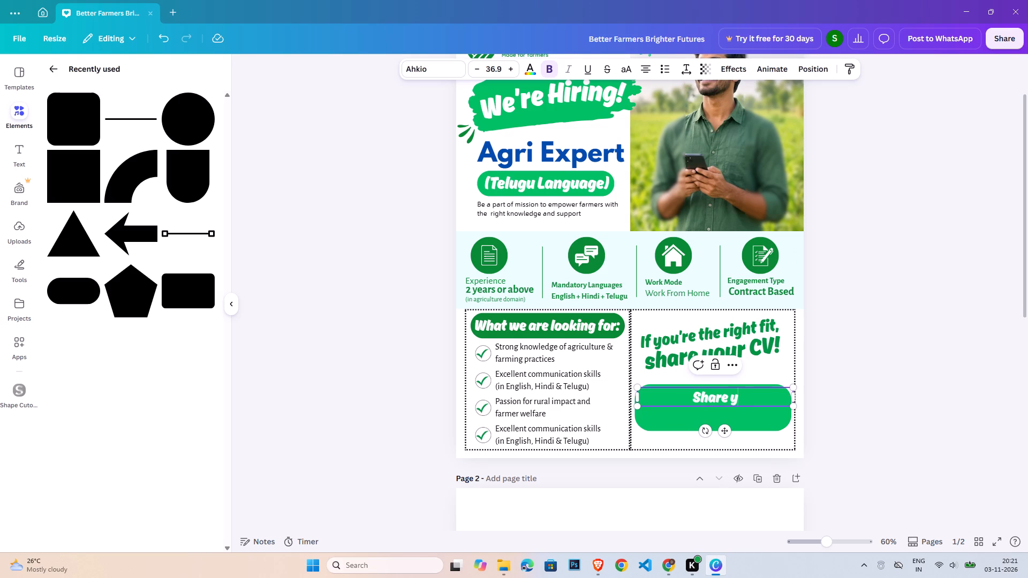
Complete the green bar's text line so it reads "Share your cv to" and start a new line below it.
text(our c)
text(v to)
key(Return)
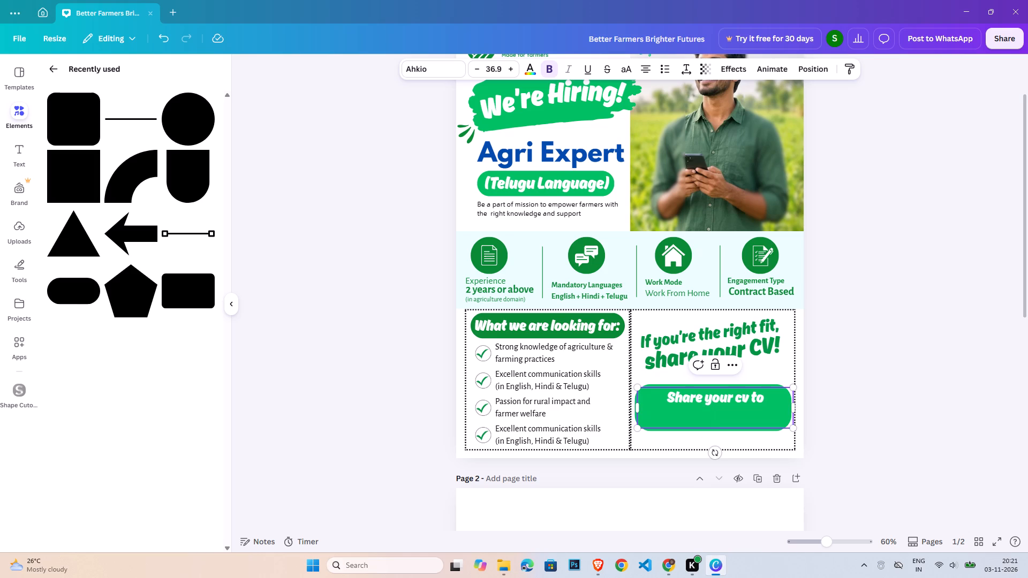
Remove the bold formatting from the "Share your cv to" line on the green bar.
click(731, 409)
triple_click(731, 401)
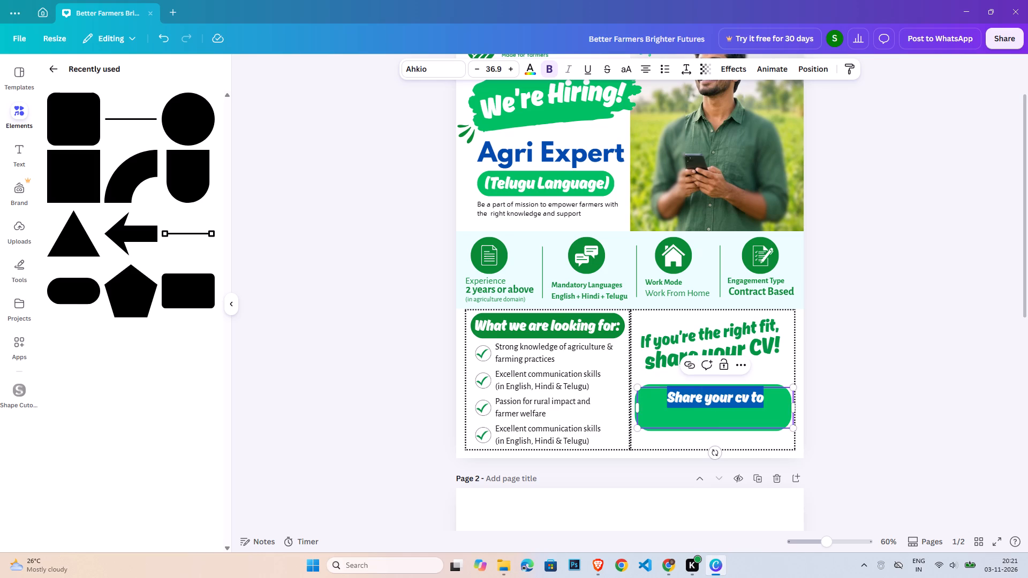
click(549, 69)
click(772, 401)
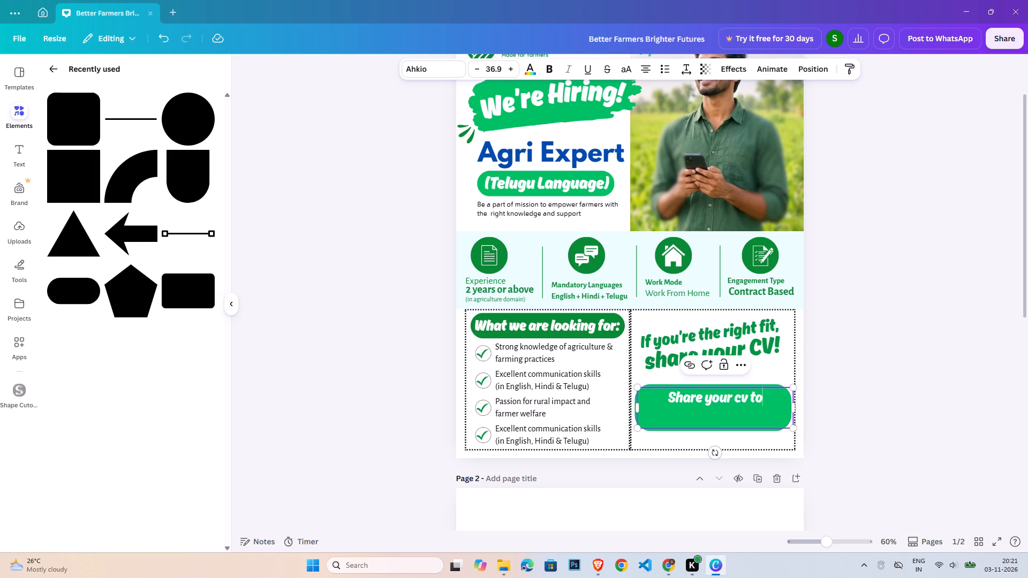
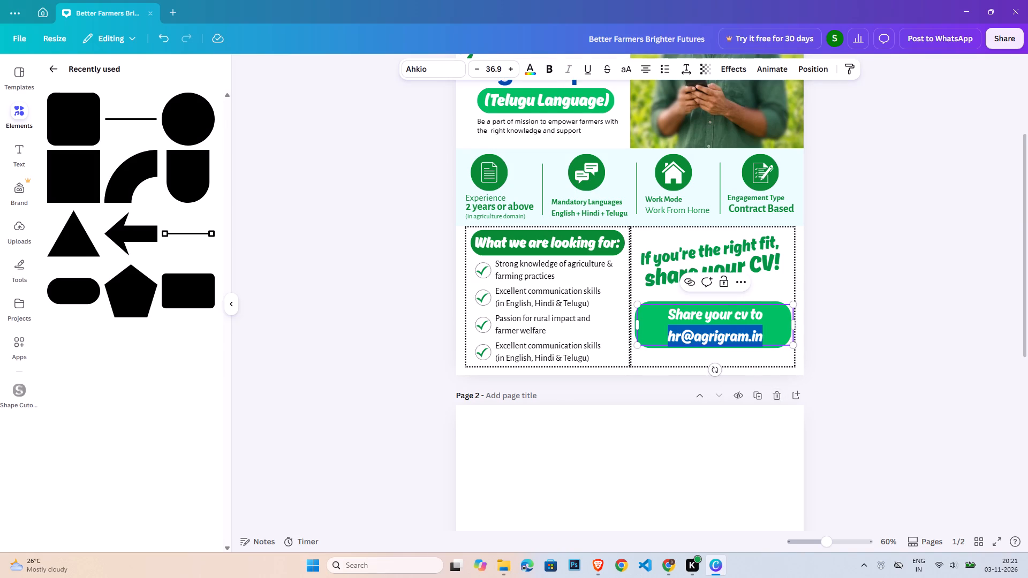
Make the e-mail address line on the bright green bar bold.
click(554, 70)
double_click(889, 308)
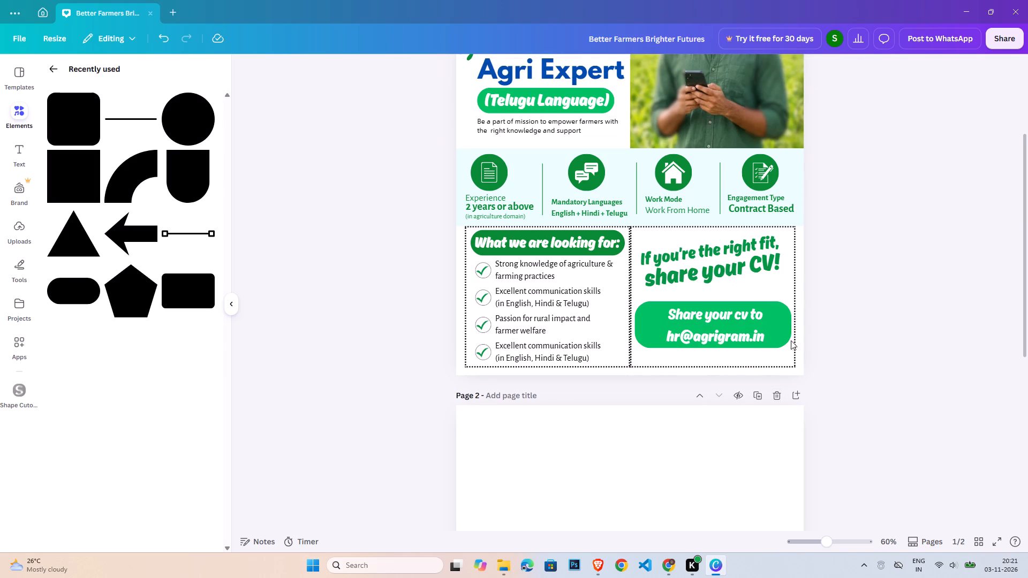
Reduce the "Share your cv to" line on the green bar to font size 31.9.
triple_click(746, 314)
triple_click(481, 70)
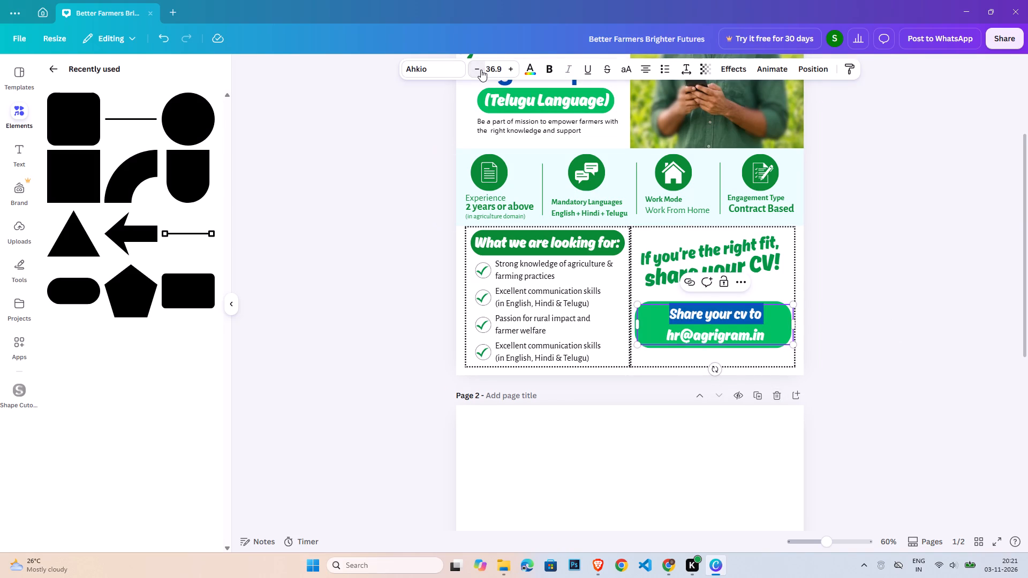
double_click(481, 70)
click(893, 320)
Fine-tune the vertical position of the two-line CV contact text within the bright green bar.
click(745, 314)
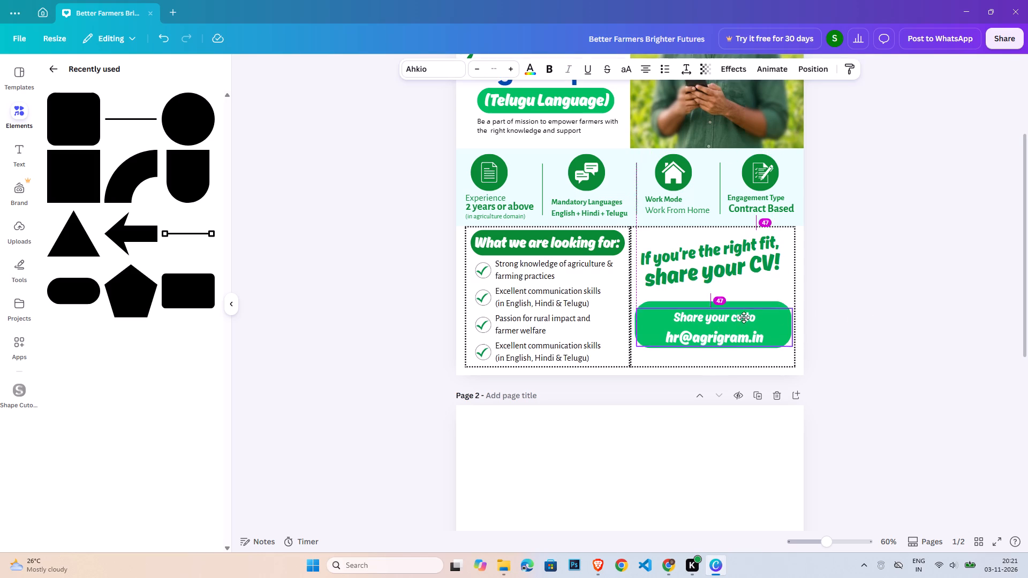
click(744, 317)
click(744, 313)
click(744, 312)
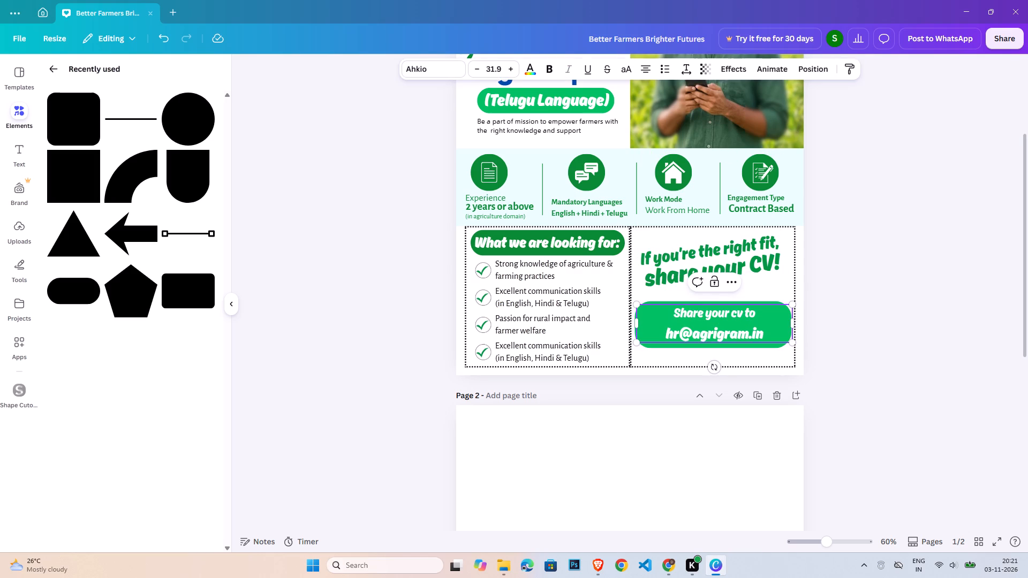
click(824, 329)
Narrow the CV contact text box to fit its wording and shift it towards the green bar's right end.
click(737, 328)
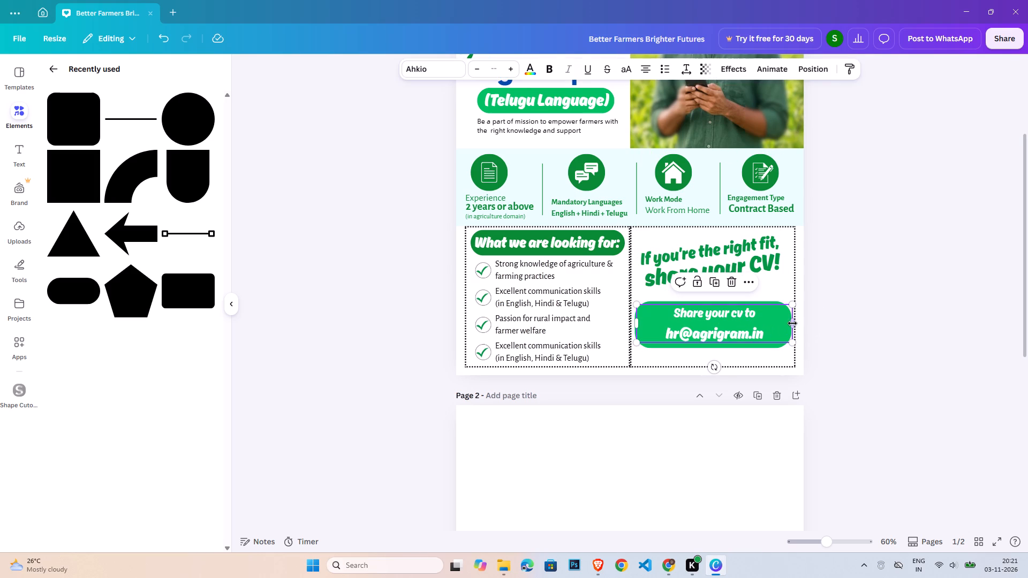
drag(792, 323, 742, 320)
drag(705, 324, 748, 324)
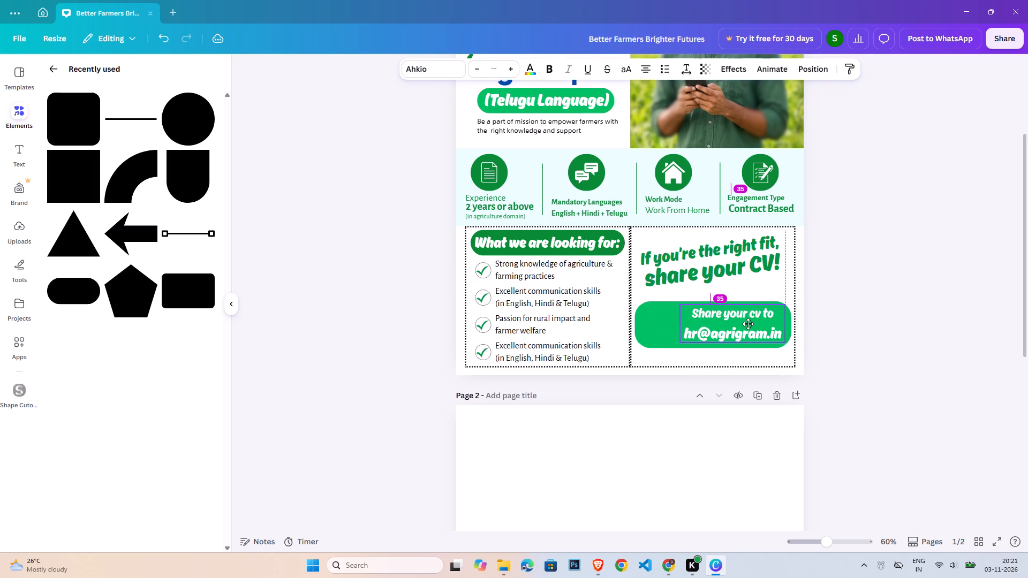
Shift the "Share your cv to" contact text slightly further left inside the green bar.
drag(748, 324, 745, 324)
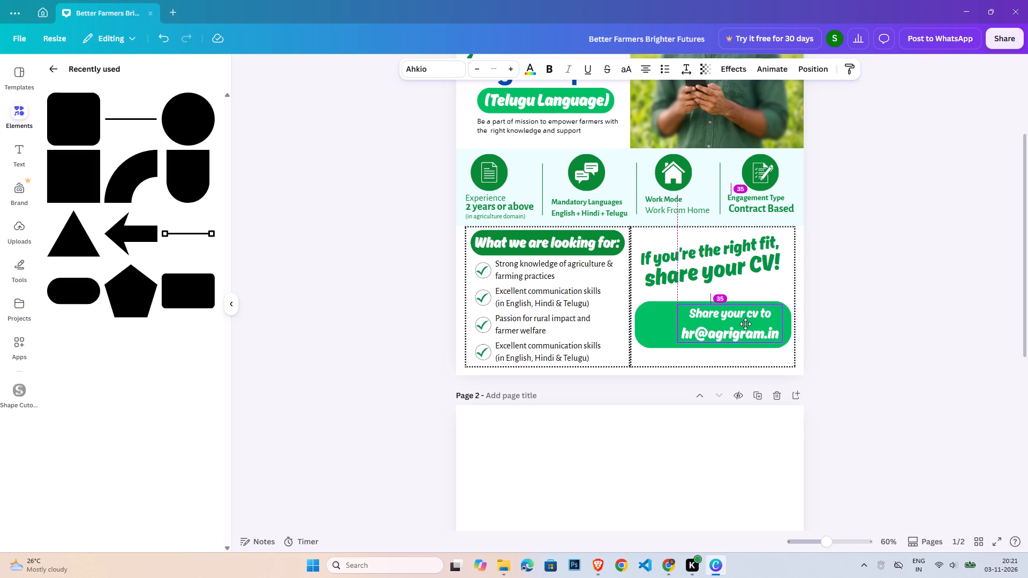
drag(745, 324, 744, 324)
click(889, 338)
Search the elements for "message" graphics and add the black outlined envelope to the page.
click(667, 326)
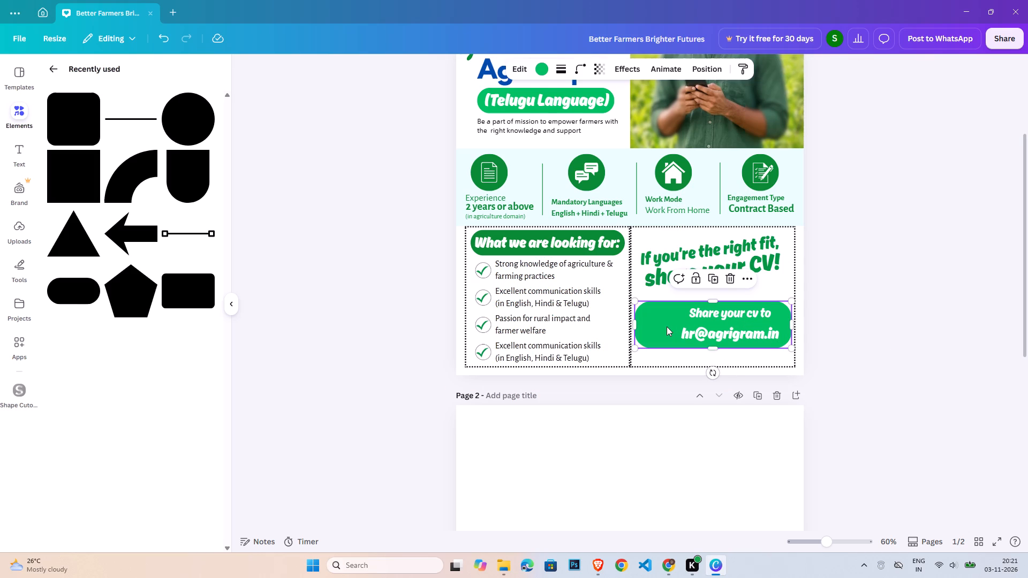
click(50, 72)
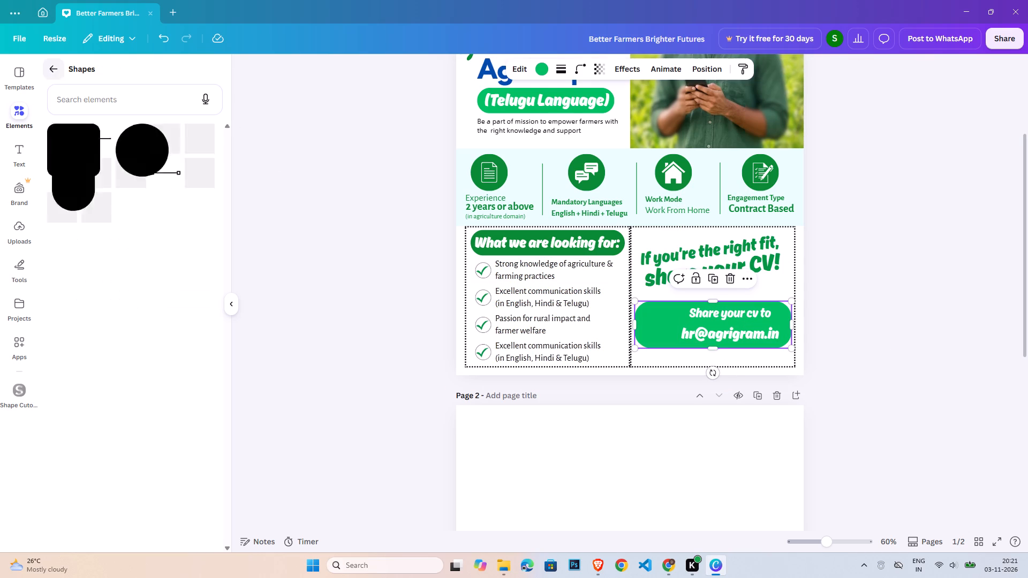
click(51, 71)
click(117, 83)
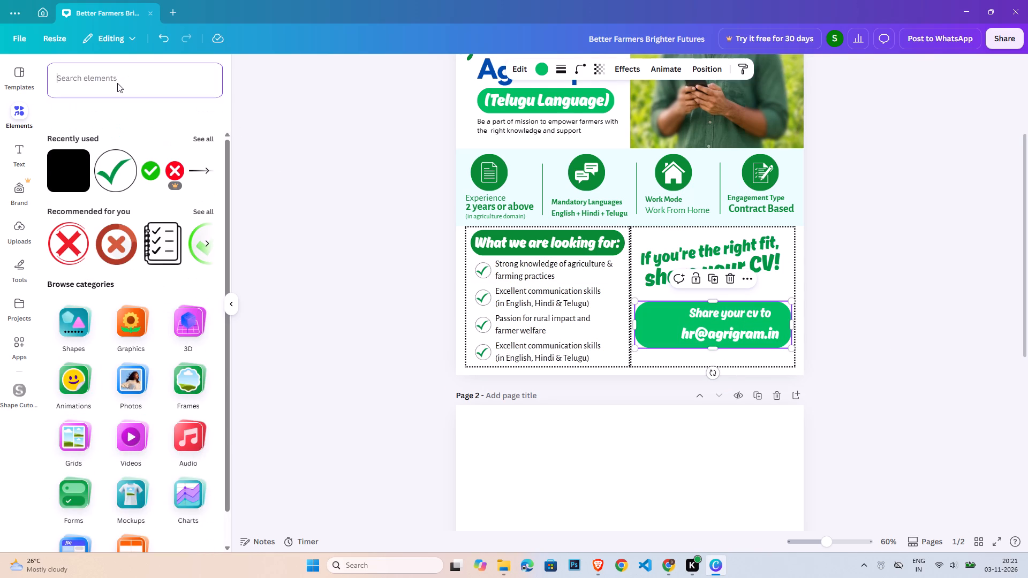
text(message)
key(Return)
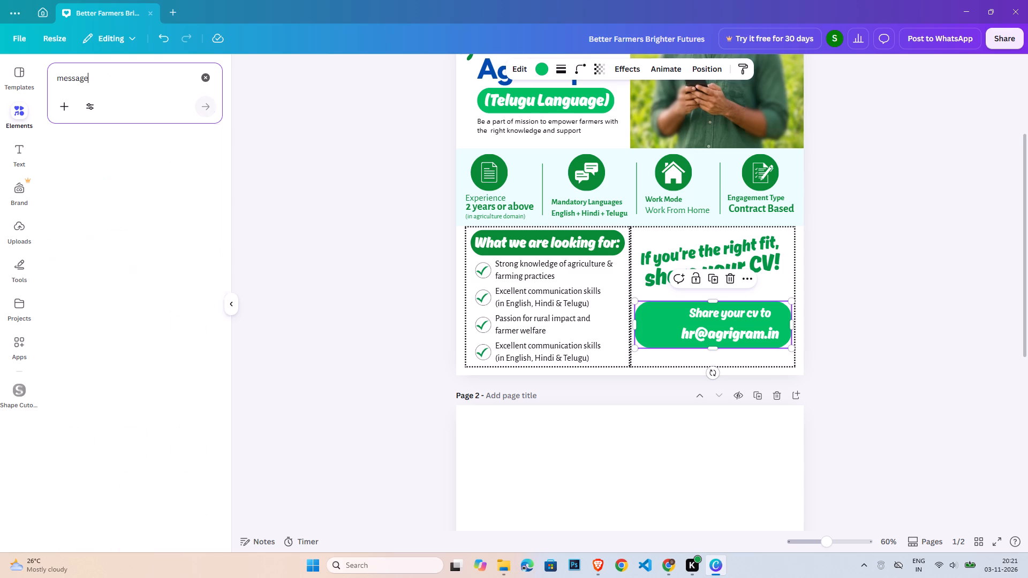
click(201, 160)
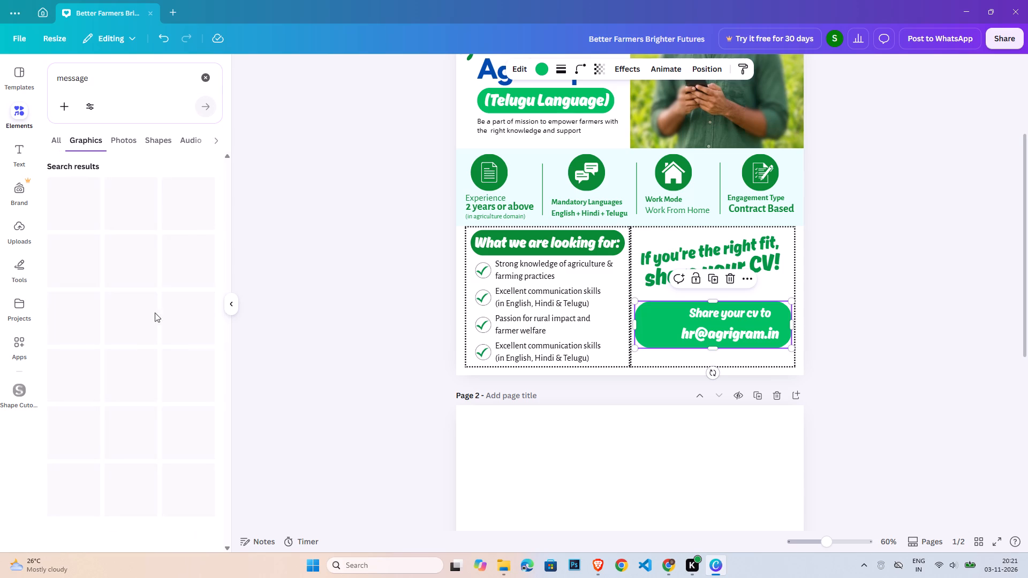
click(73, 325)
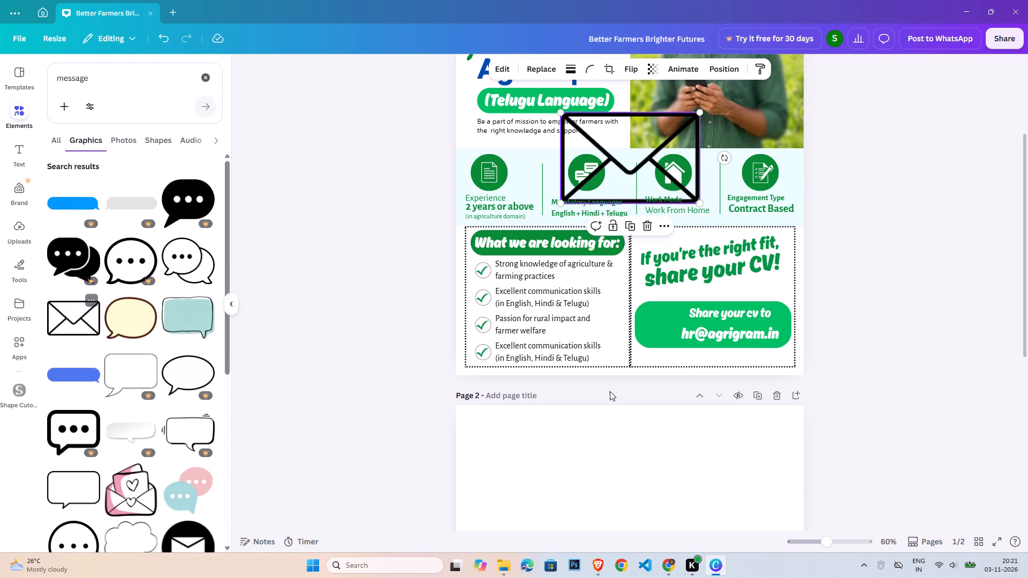
Shrink the envelope to icon size and place it at the green bar's left end, beside the "Share your cv to" text.
drag(653, 139, 742, 331)
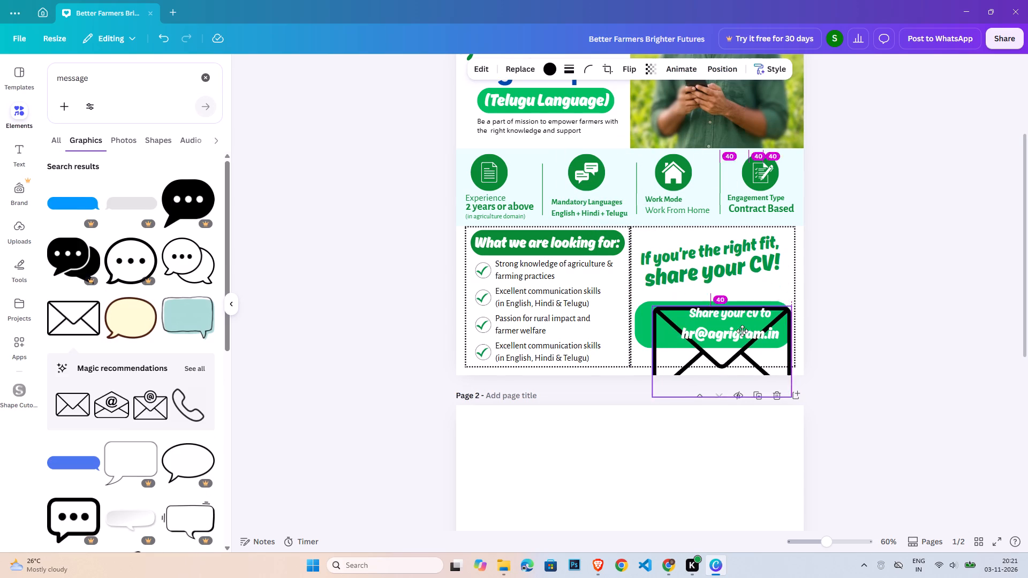
drag(742, 331, 728, 327)
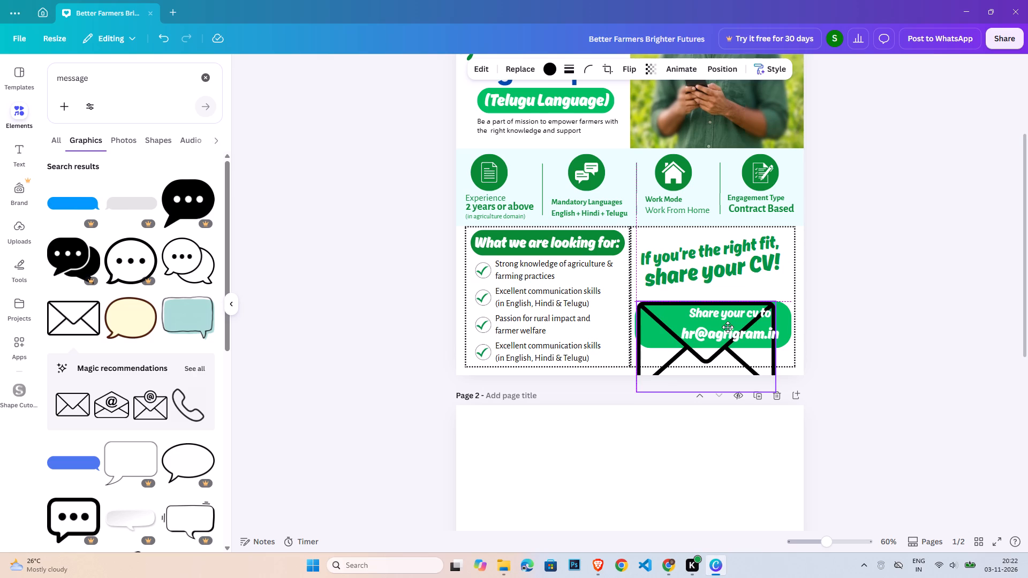
drag(728, 327, 727, 327)
drag(774, 391, 685, 333)
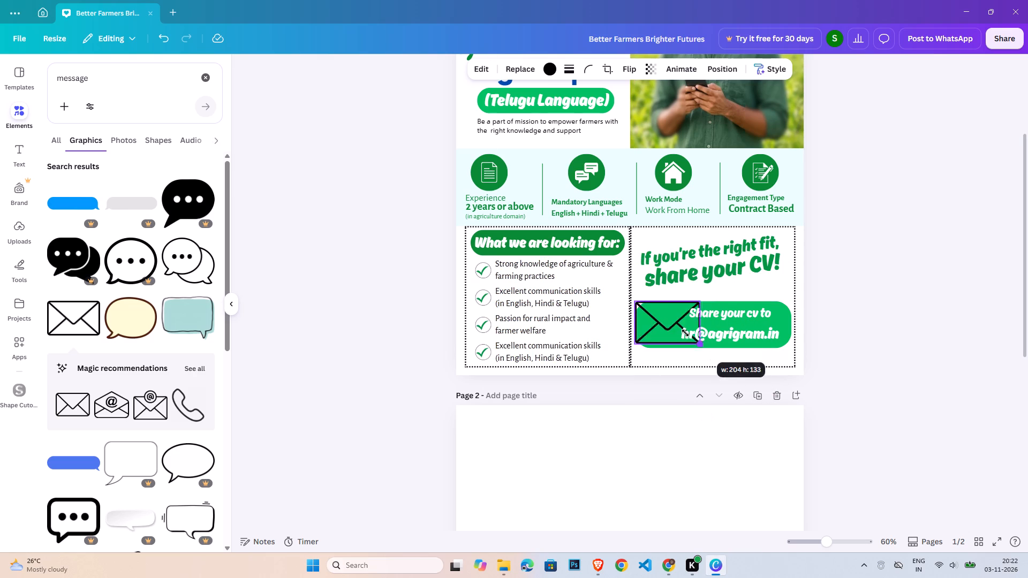
drag(685, 333, 672, 323)
drag(652, 313, 654, 324)
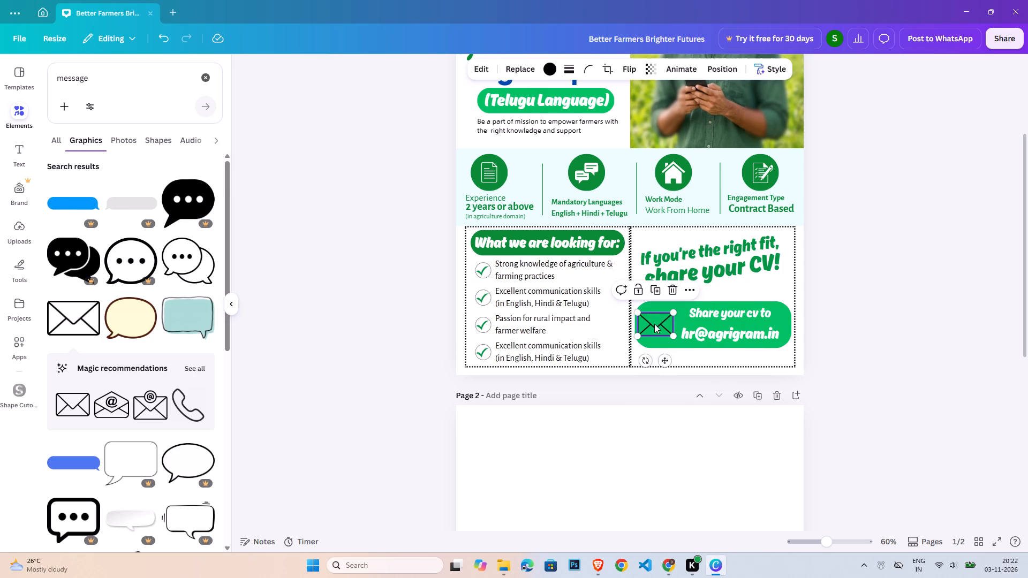
Recolour the envelope icon white.
click(543, 69)
click(221, 356)
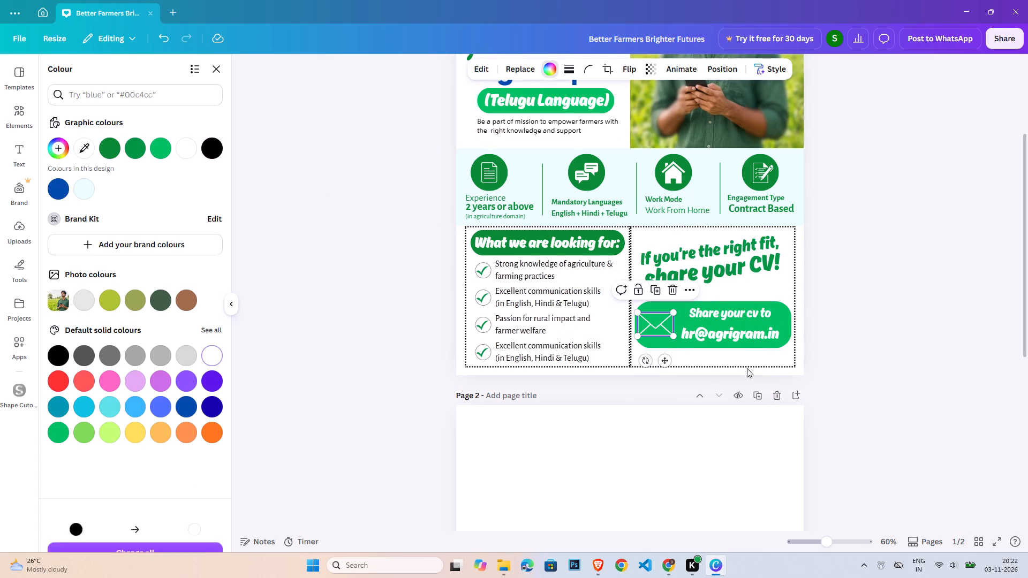
double_click(857, 360)
click(659, 324)
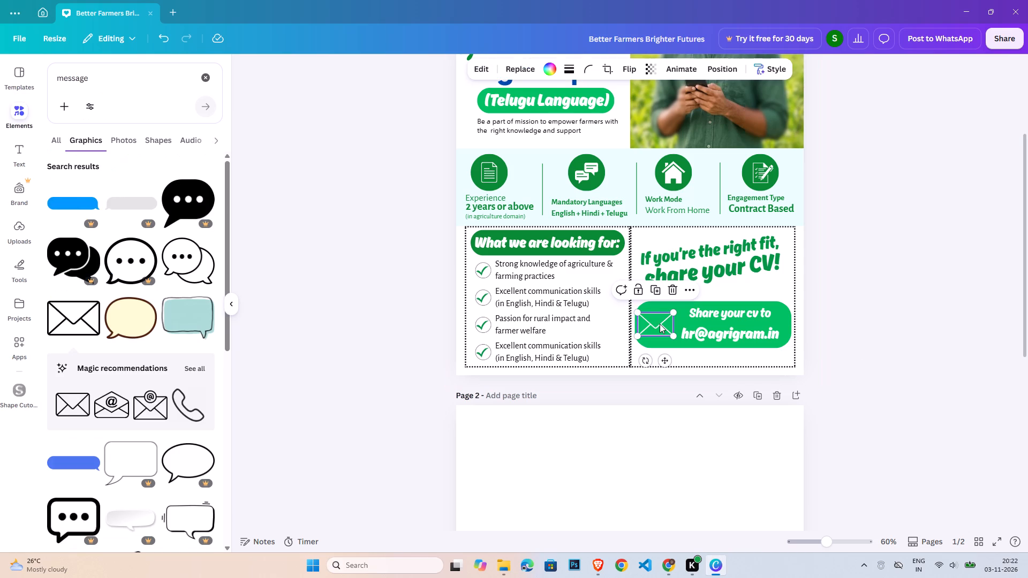
click(923, 360)
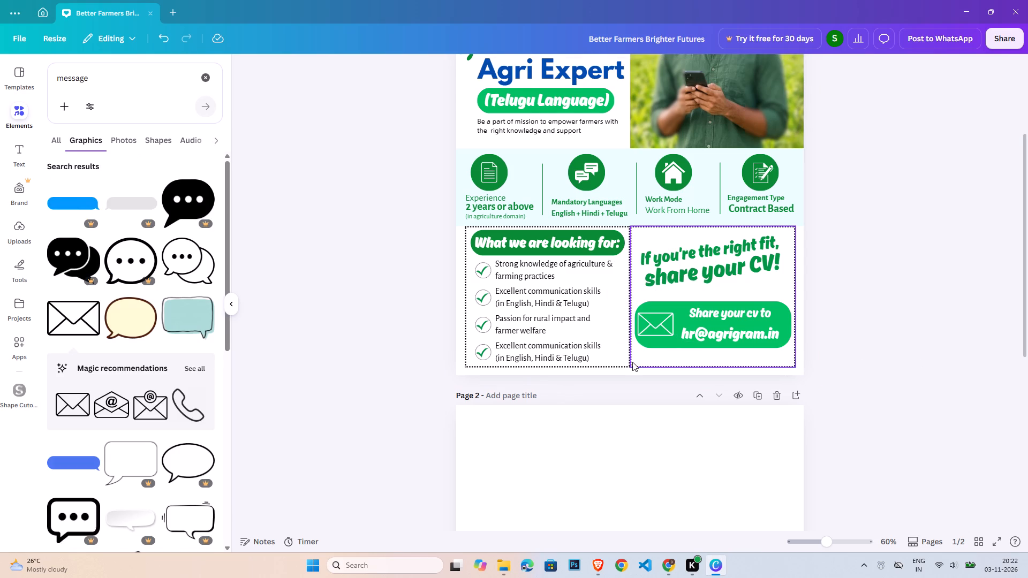
Delete the dotted boxes around the share-your-CV section and the "What we are looking for:" list.
click(630, 365)
key(Delete)
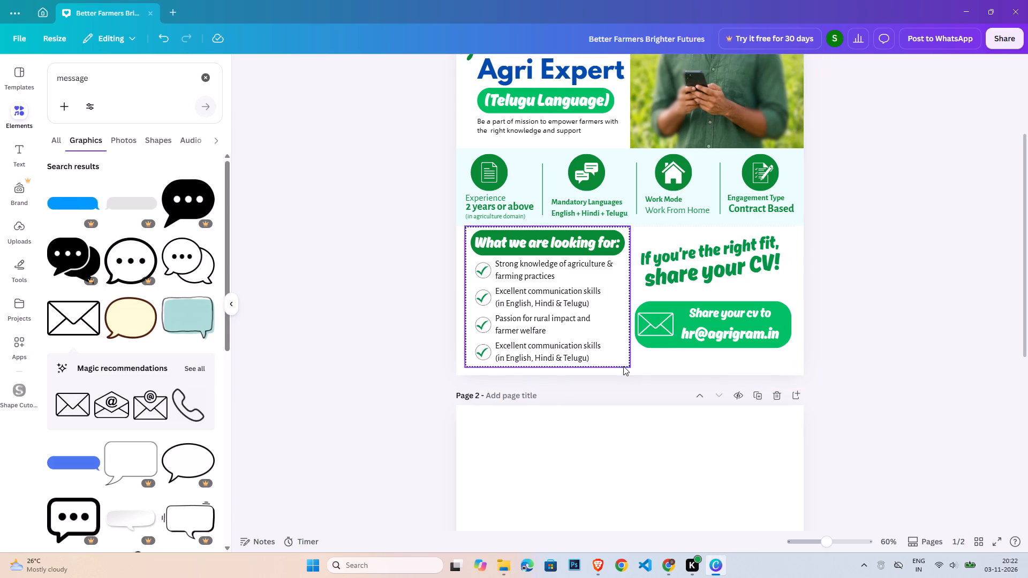
click(623, 366)
key(Delete)
click(889, 348)
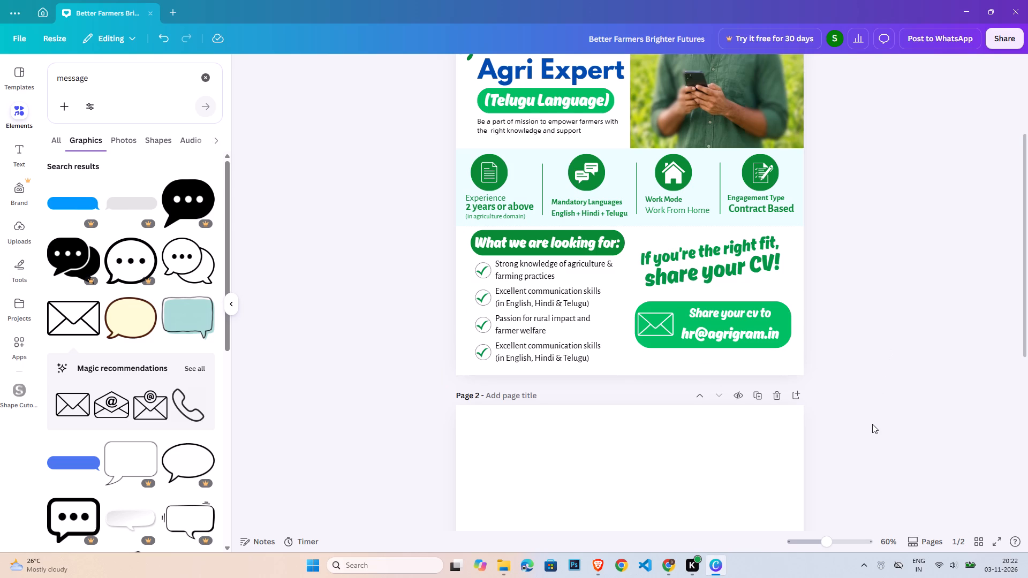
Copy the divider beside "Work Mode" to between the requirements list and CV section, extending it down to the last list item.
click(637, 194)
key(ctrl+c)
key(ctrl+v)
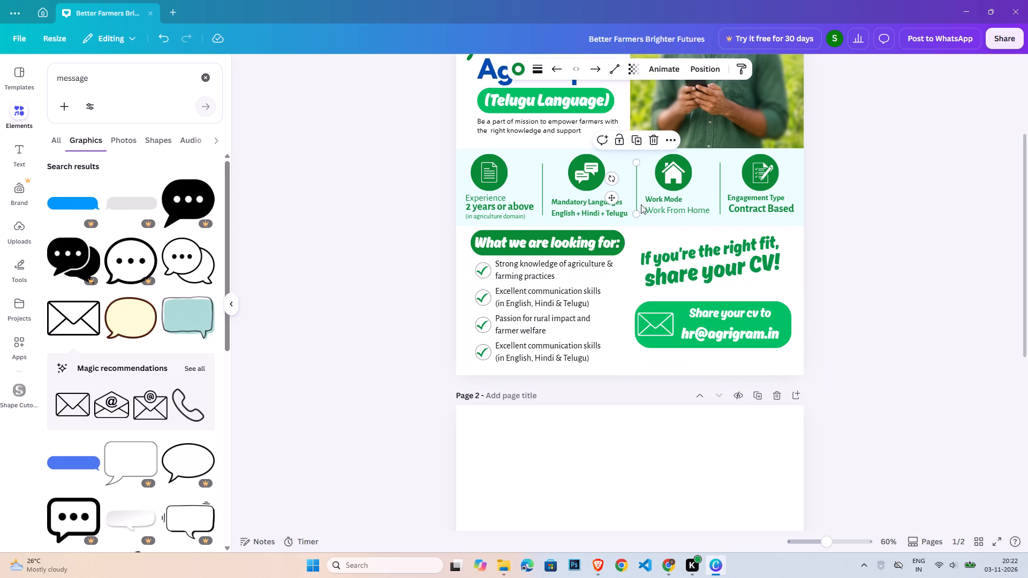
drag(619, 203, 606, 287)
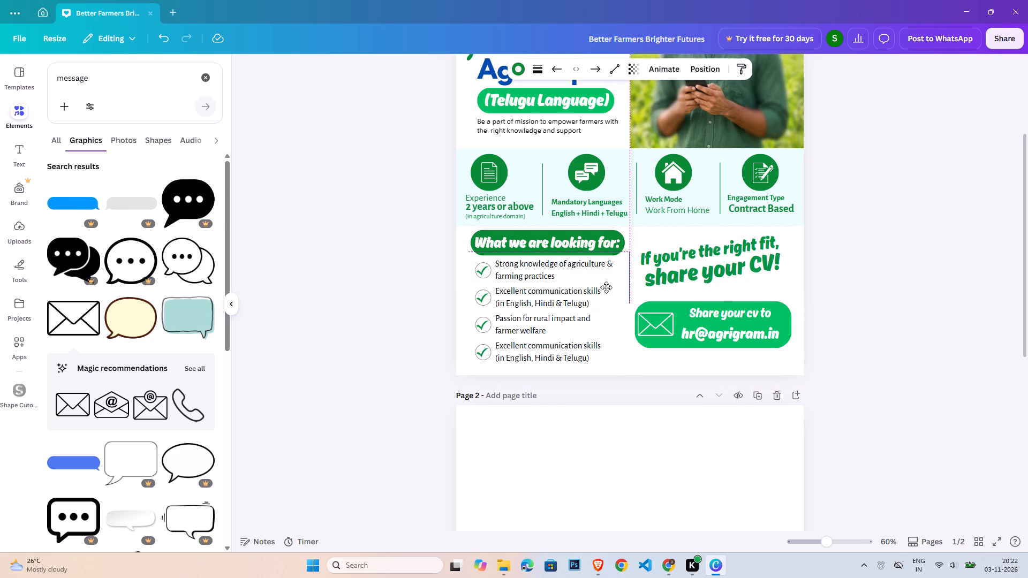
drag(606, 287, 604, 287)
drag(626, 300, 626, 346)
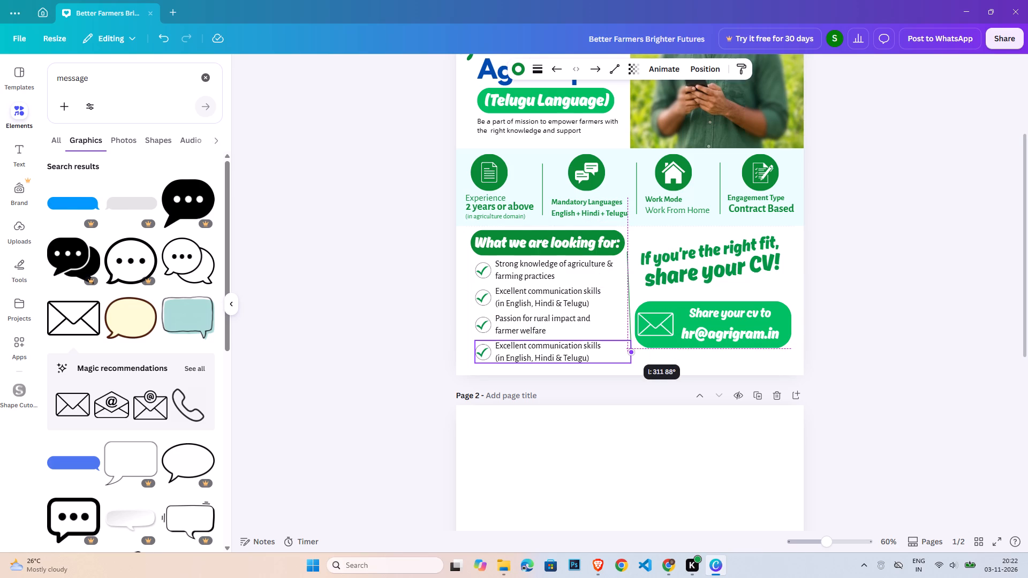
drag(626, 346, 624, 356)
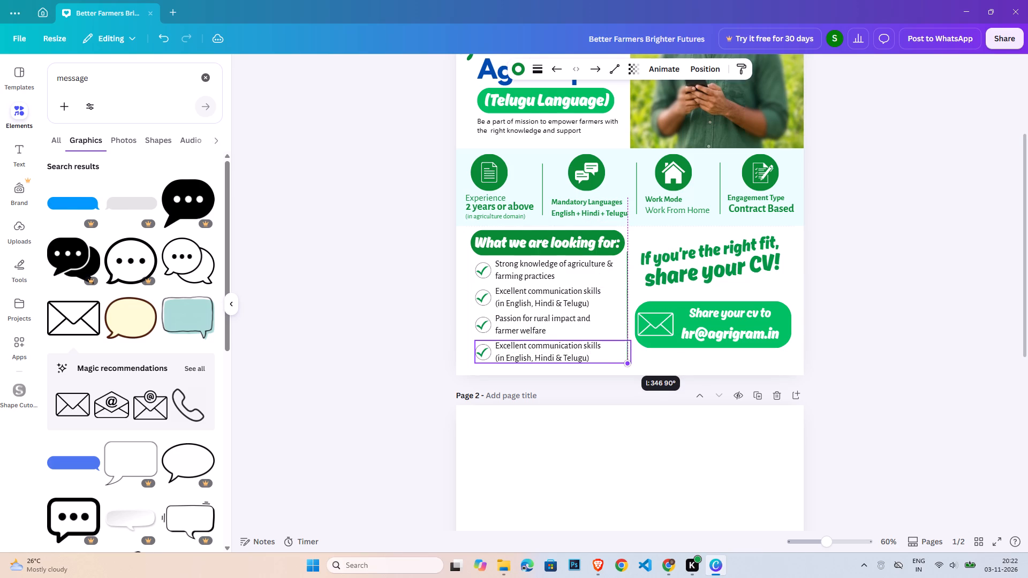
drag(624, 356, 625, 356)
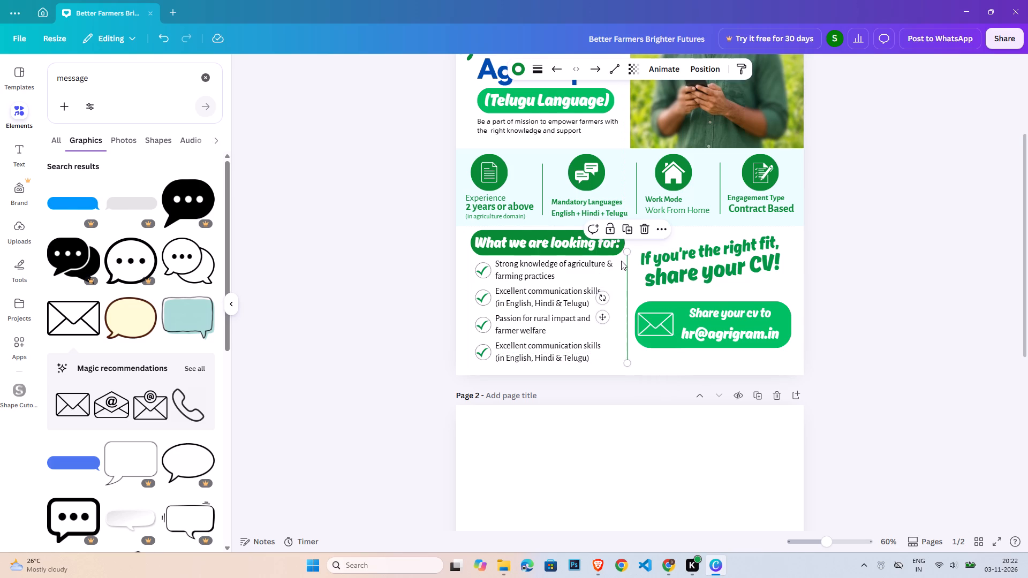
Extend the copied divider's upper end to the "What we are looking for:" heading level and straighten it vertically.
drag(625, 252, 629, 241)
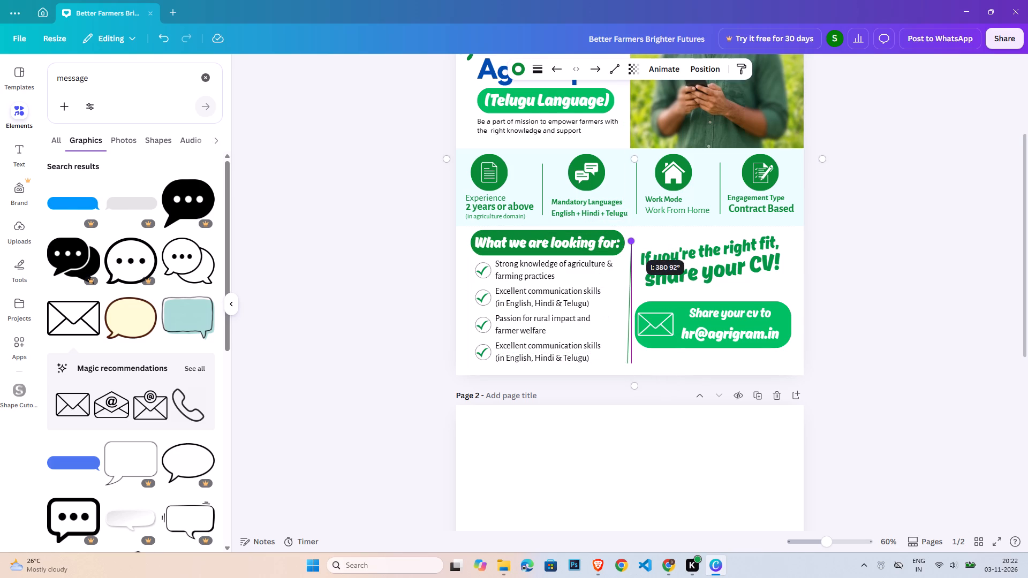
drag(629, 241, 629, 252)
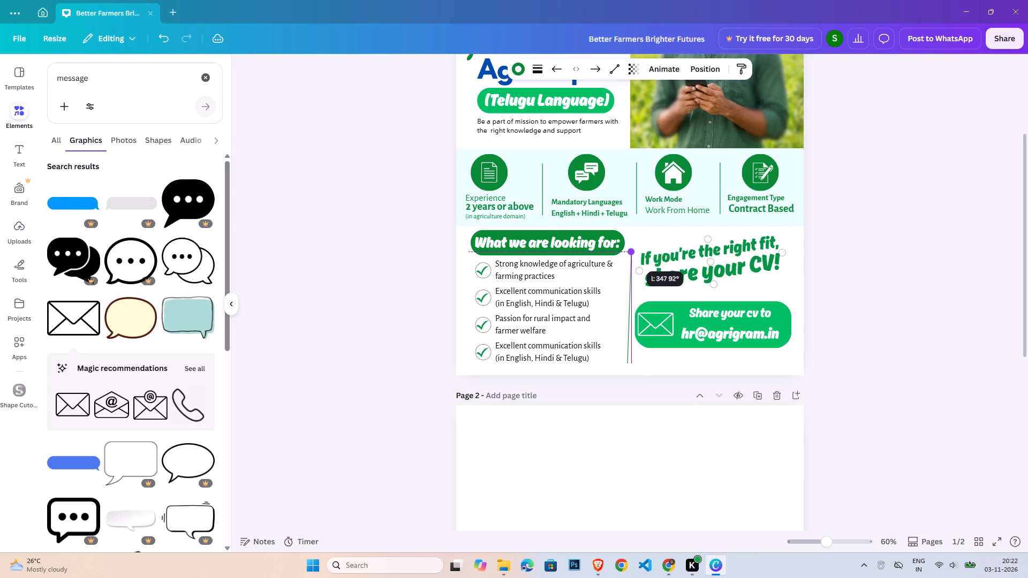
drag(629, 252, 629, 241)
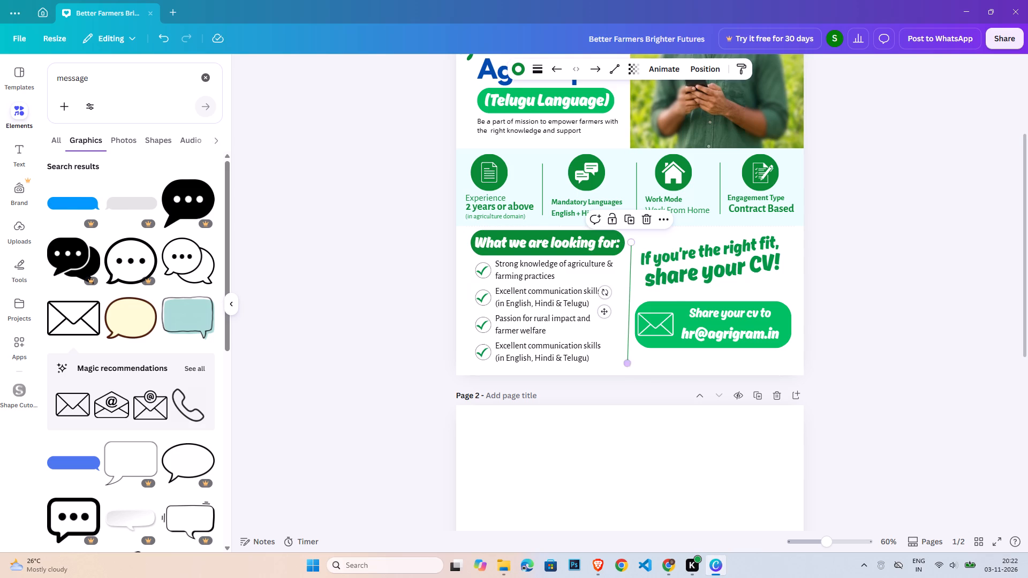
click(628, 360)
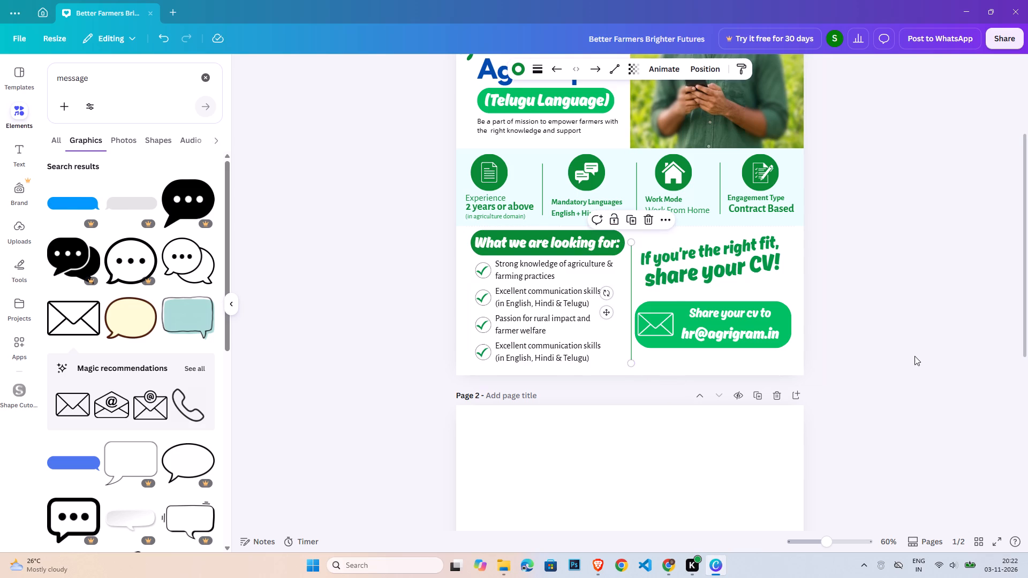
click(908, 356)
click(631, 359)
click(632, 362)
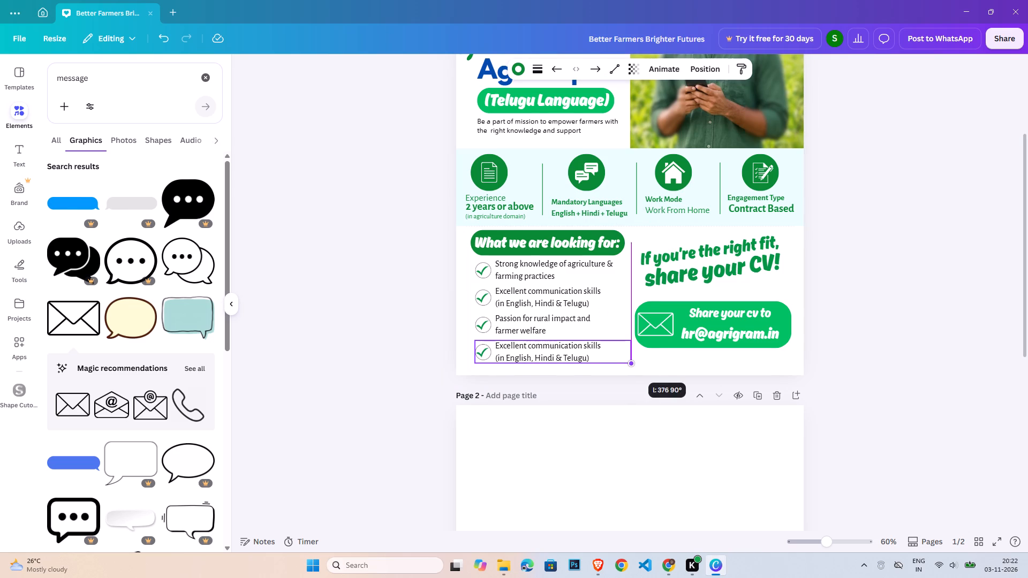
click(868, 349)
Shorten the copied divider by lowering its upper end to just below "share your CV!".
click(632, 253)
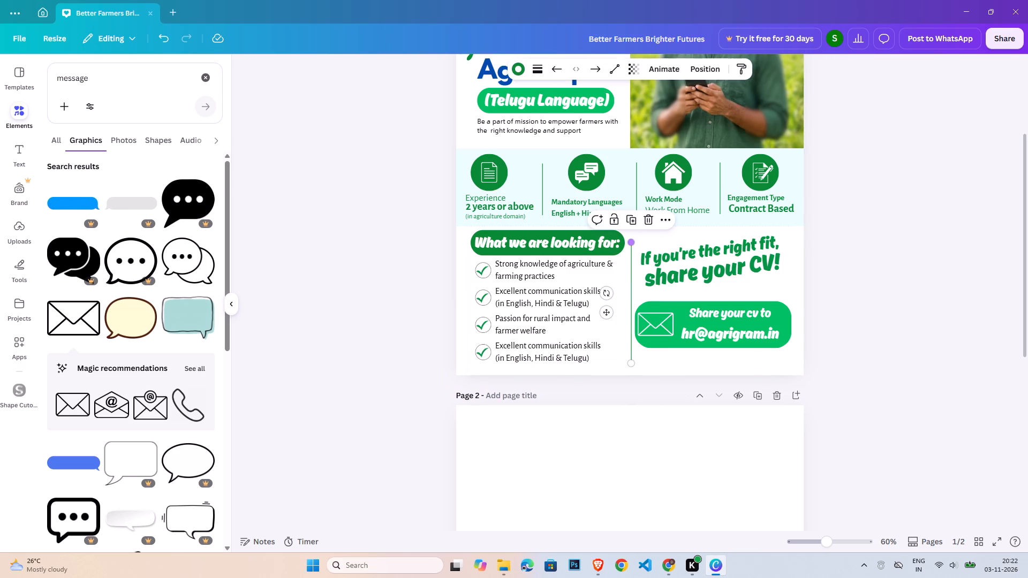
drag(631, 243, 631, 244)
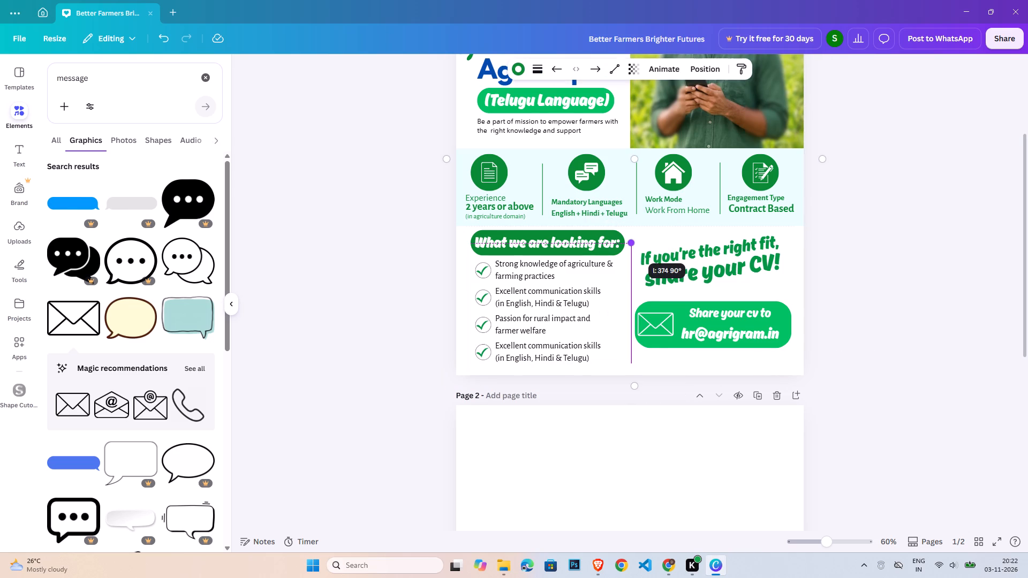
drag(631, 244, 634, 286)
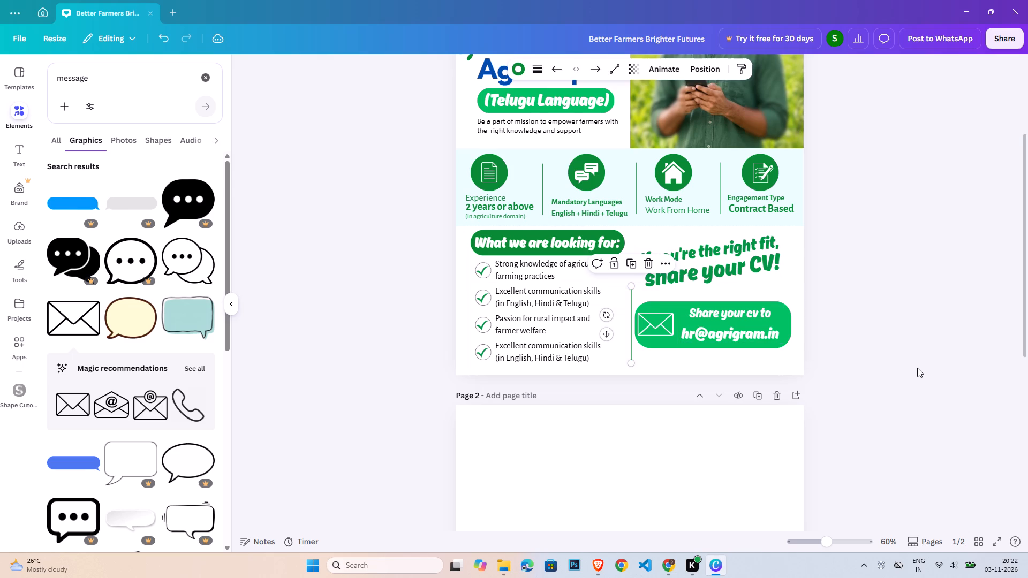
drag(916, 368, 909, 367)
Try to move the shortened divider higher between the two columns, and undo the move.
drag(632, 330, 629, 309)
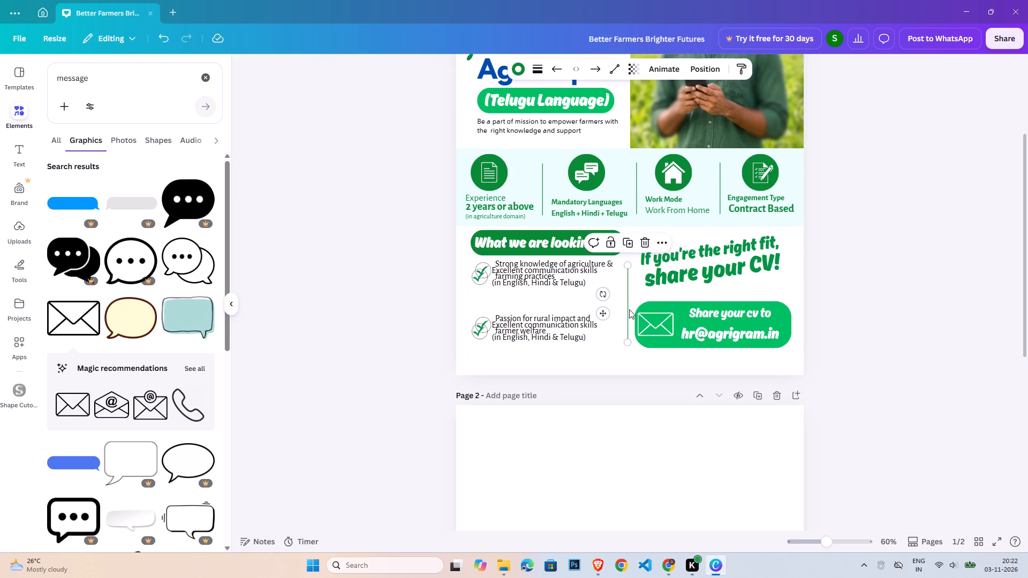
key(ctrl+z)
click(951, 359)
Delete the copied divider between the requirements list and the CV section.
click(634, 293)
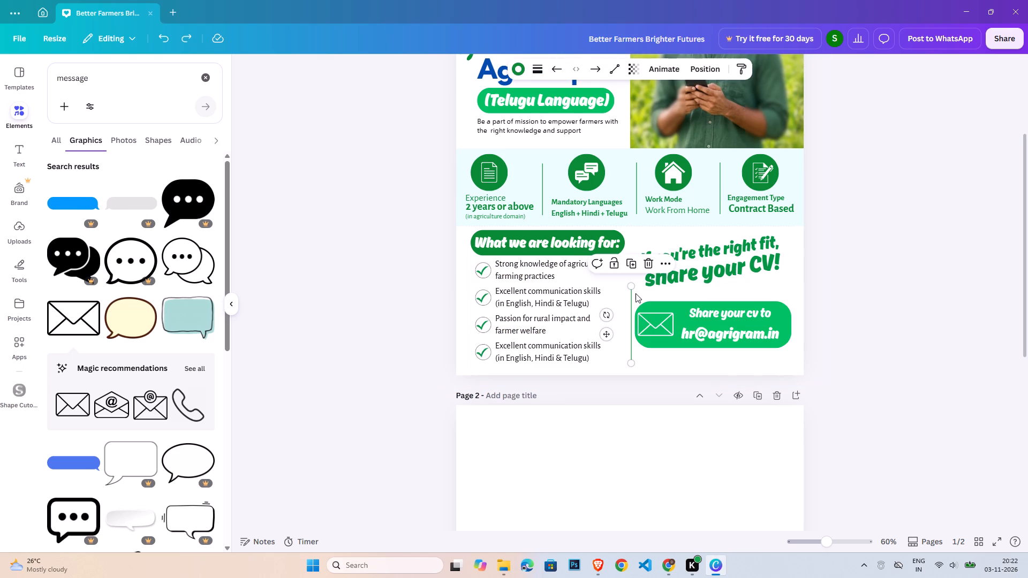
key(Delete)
Copy the divider beside "Work Mode" onto blank page 2 and lengthen it downward to over twice its height.
click(634, 186)
key(ctrl+c)
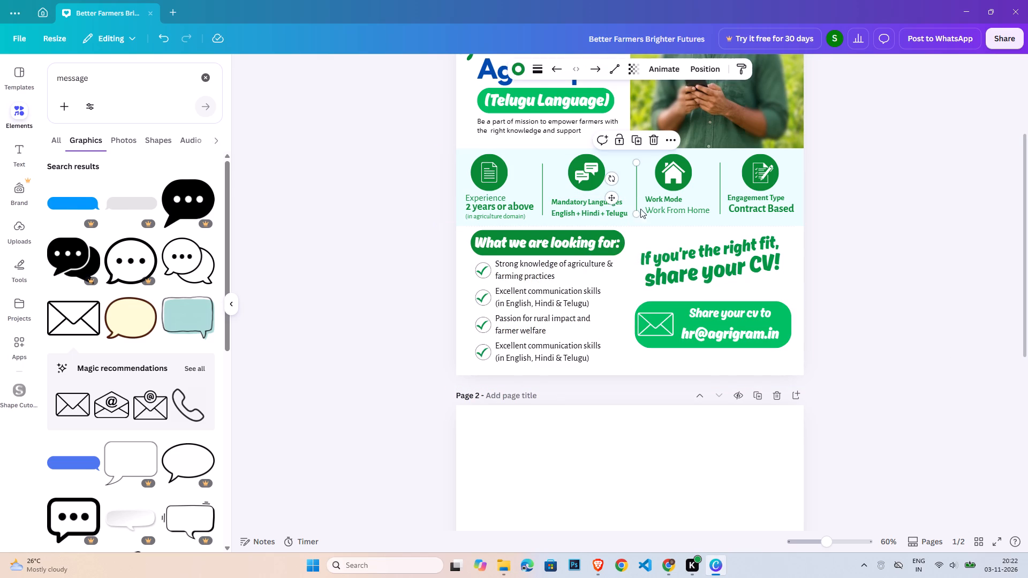
key(ctrl+v)
drag(621, 204, 603, 314)
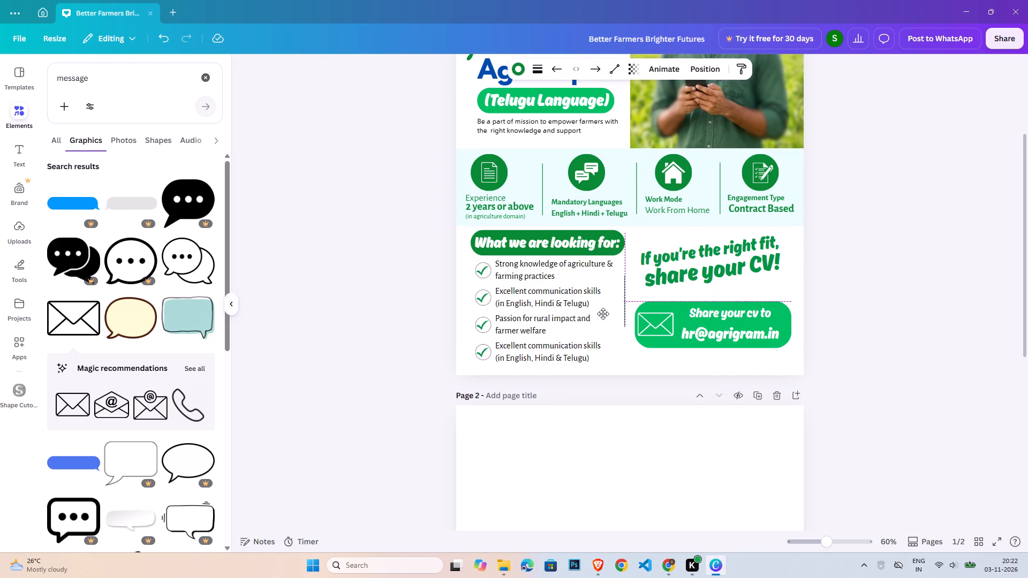
drag(603, 314, 617, 496)
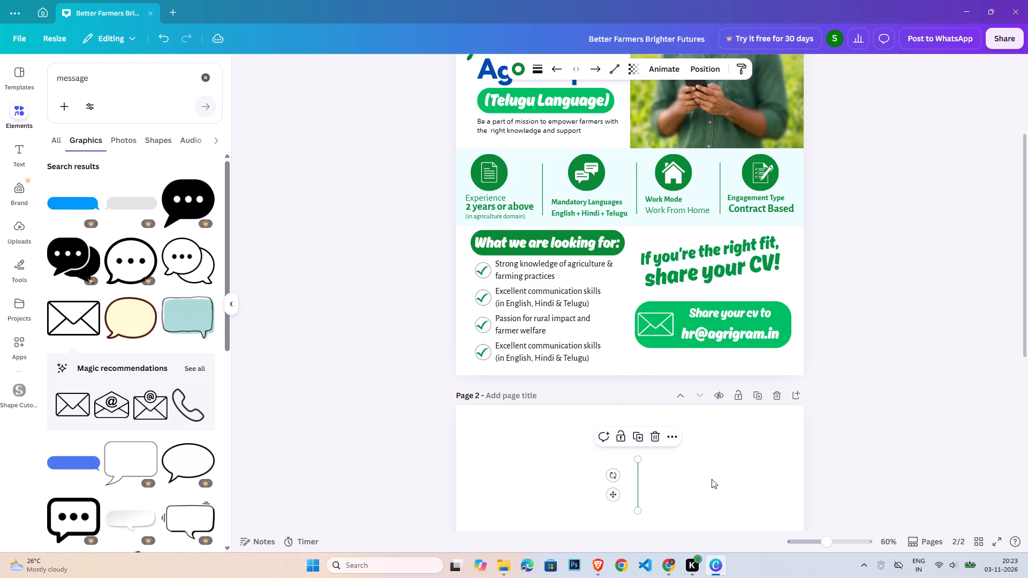
scroll(713, 476, down, 2)
drag(638, 404, 638, 482)
Move the lengthened divider from page 2 onto the poster, between the "What we are looking for" list and the CV section.
drag(613, 424, 613, 229)
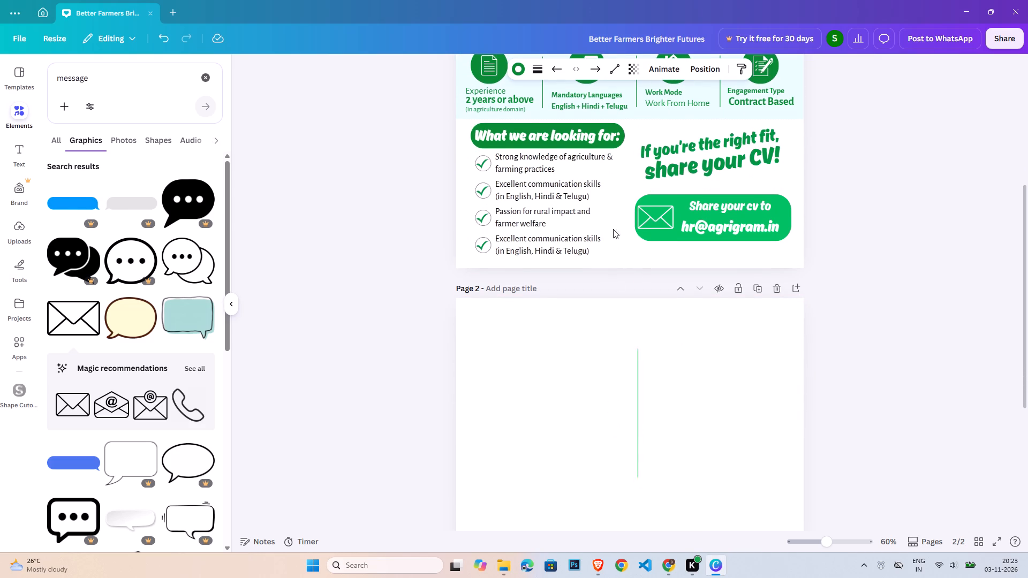
drag(613, 229, 617, 184)
drag(619, 187, 606, 206)
click(945, 296)
Set the transparency of the divider between the requirements list and the CV section to 36.
click(632, 177)
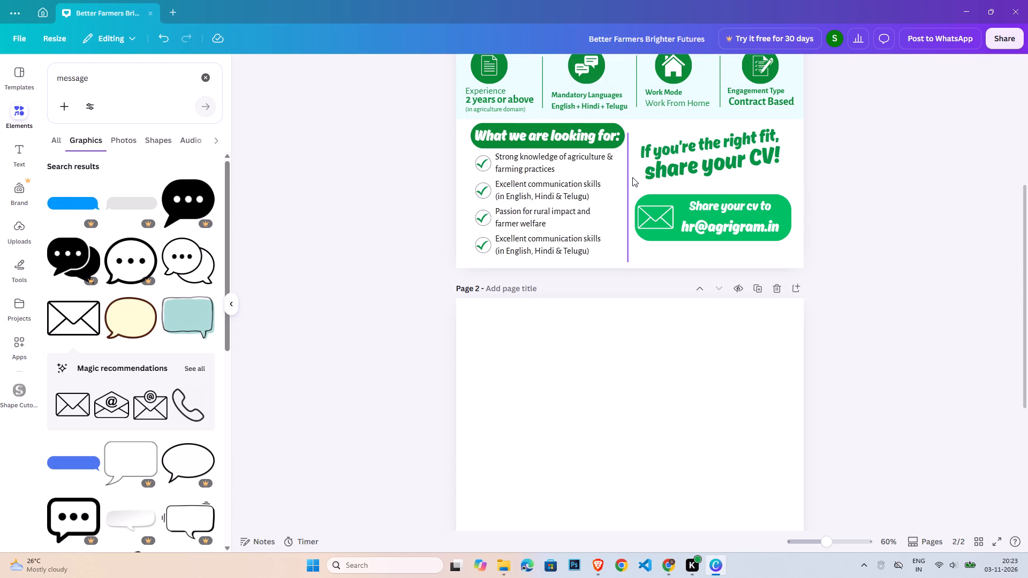
click(629, 73)
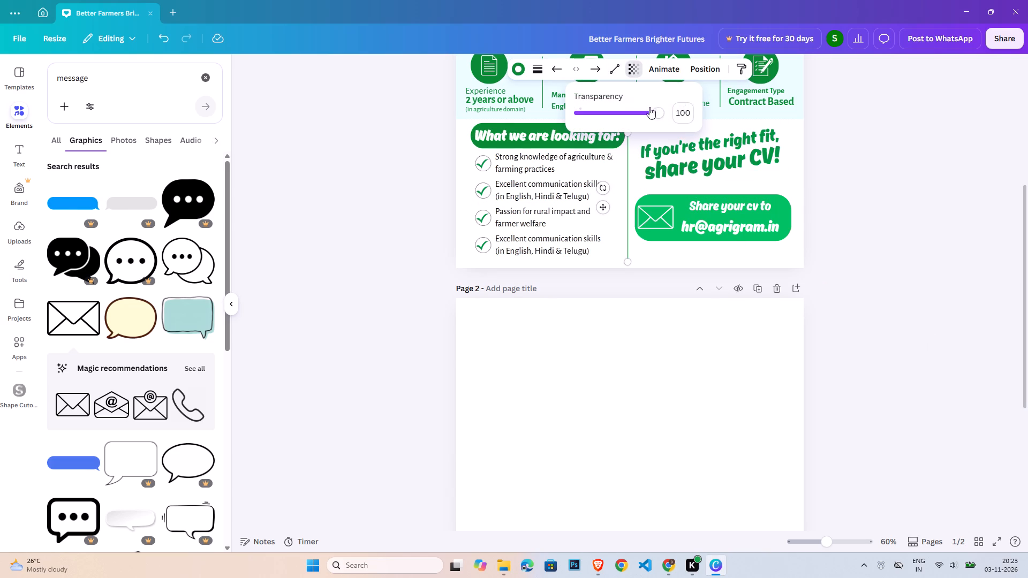
drag(655, 112, 608, 117)
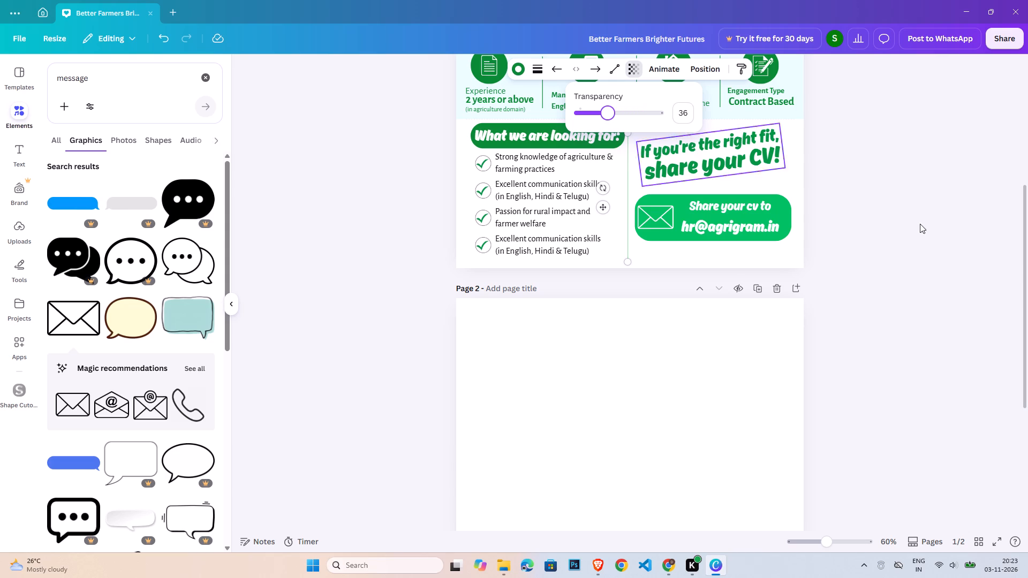
double_click(943, 228)
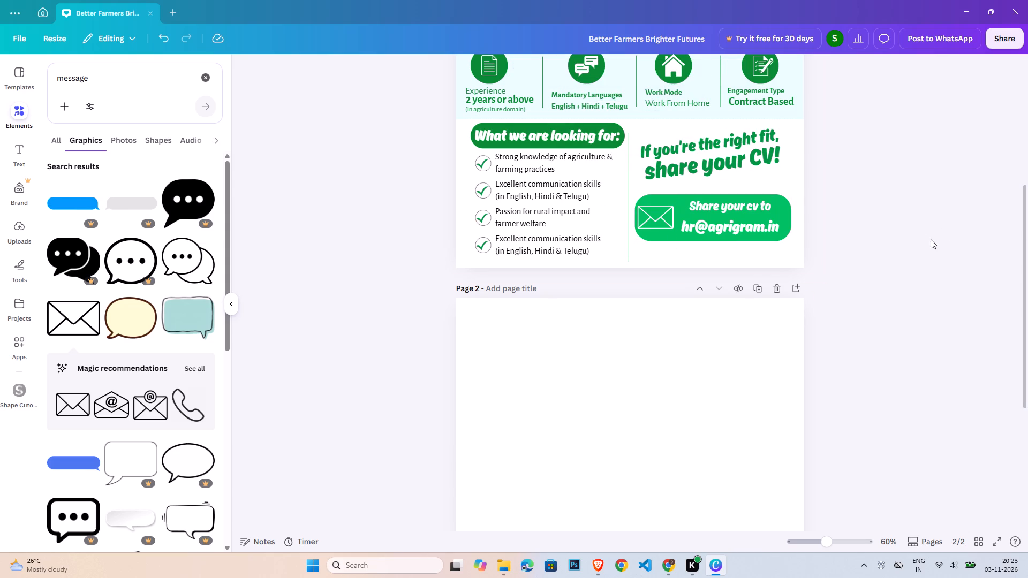
Delete the blank page 2 from the design.
click(816, 540)
click(876, 335)
scroll(819, 395, up, 2)
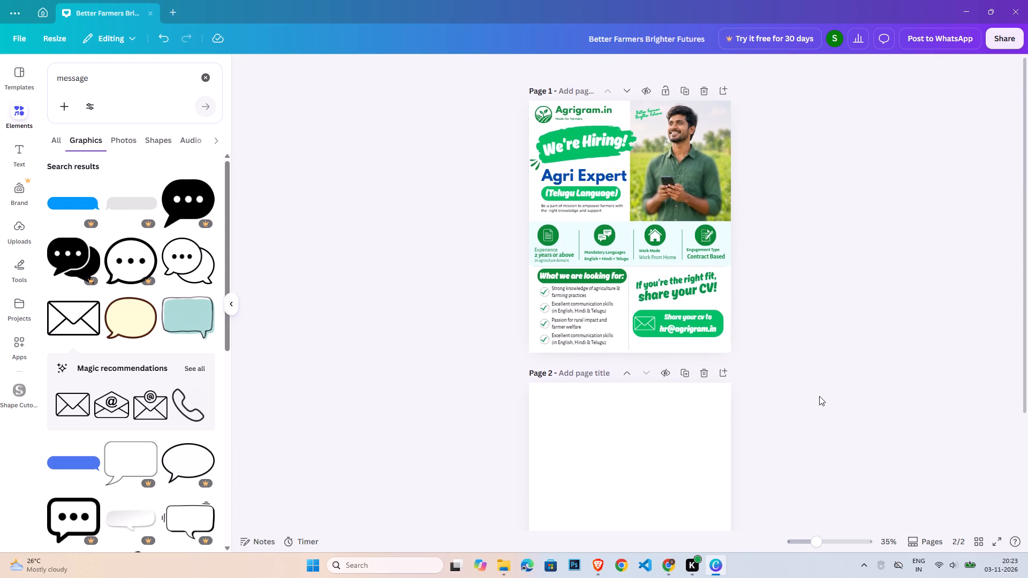
scroll(819, 396, up, 1)
click(709, 376)
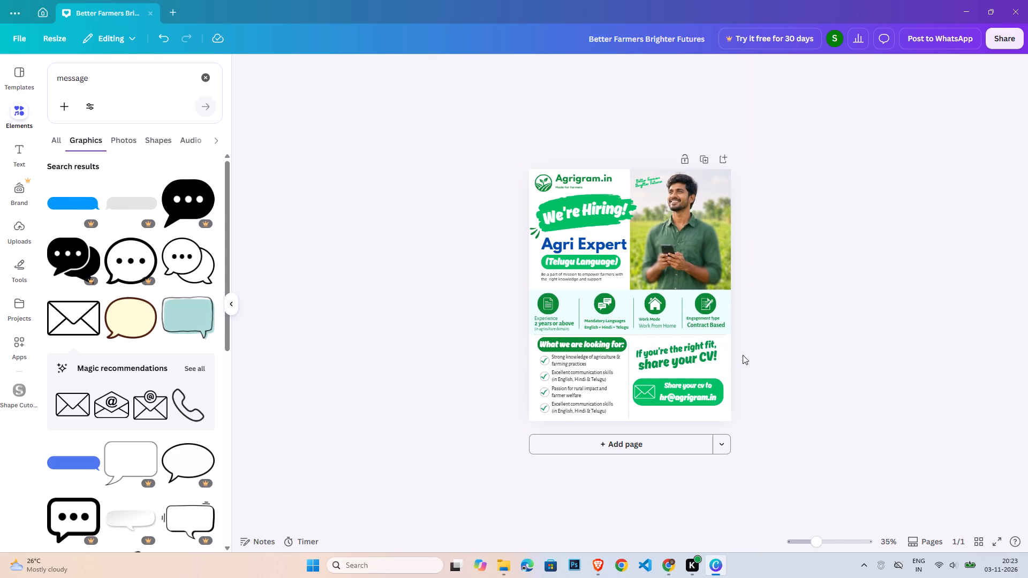
Download the finished poster as a PNG and save it in Downloads as "Better Farmers Brighter Futures".
scroll(742, 355, up, 2)
click(990, 43)
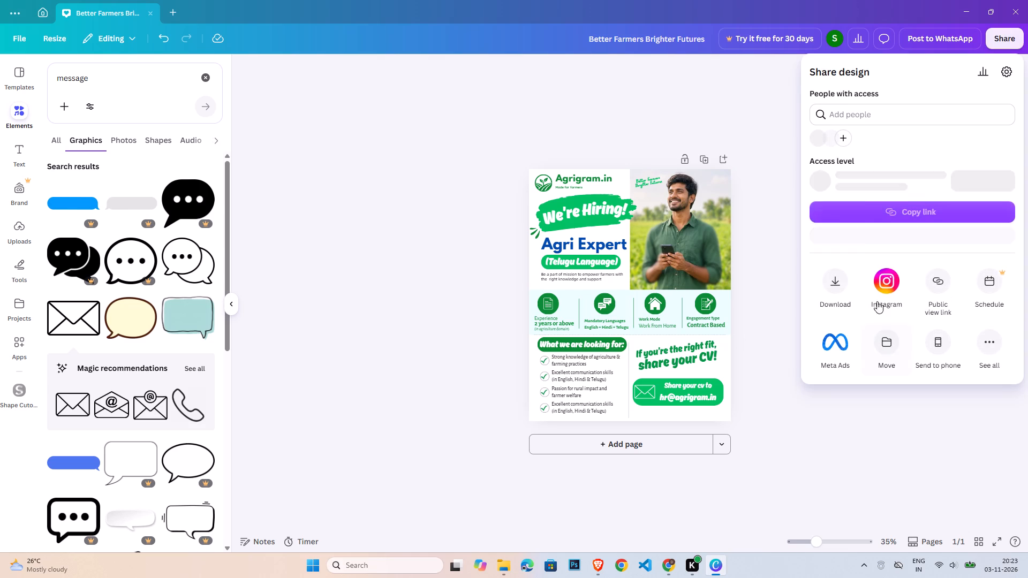
click(846, 286)
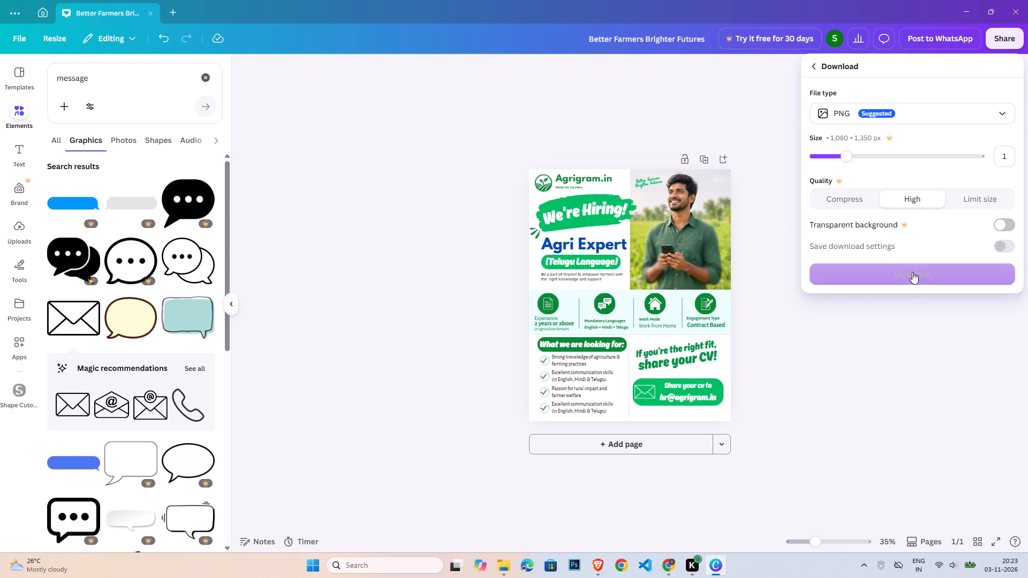
click(915, 279)
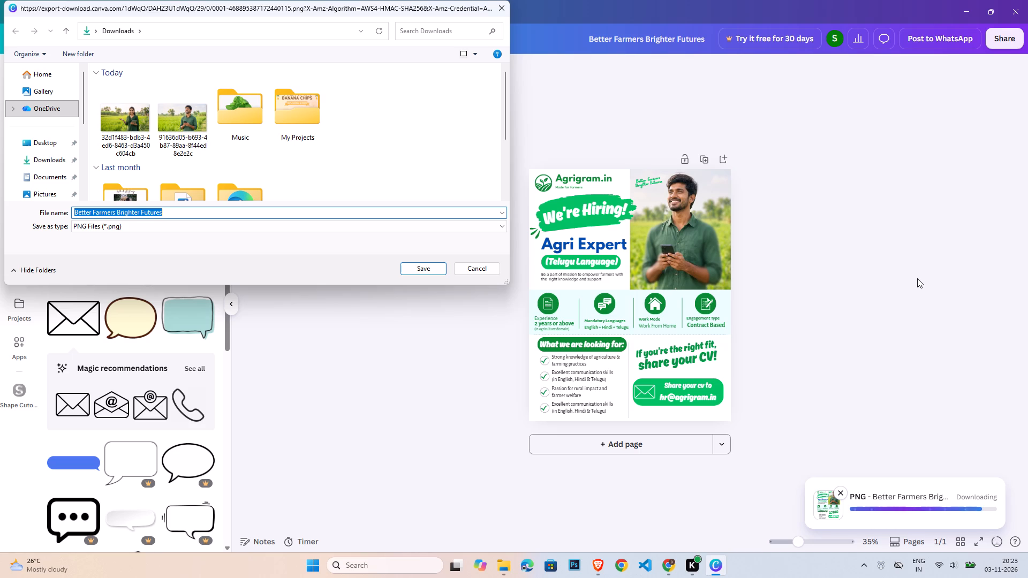
key(Return)
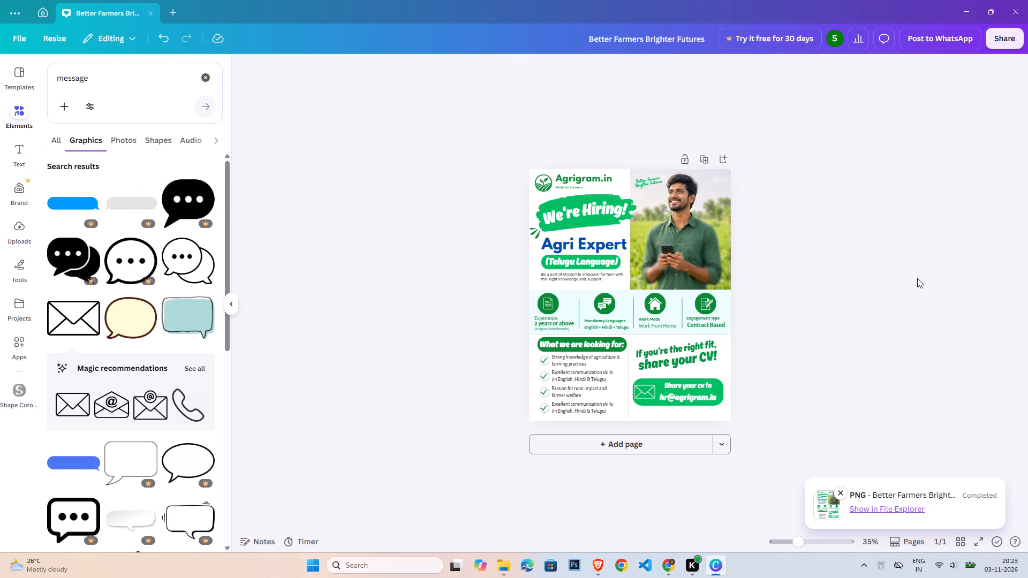
Open the exported "Better Farmers Brighter Futures" image from the Downloads folder in a maximized Photos window to check it.
click(513, 564)
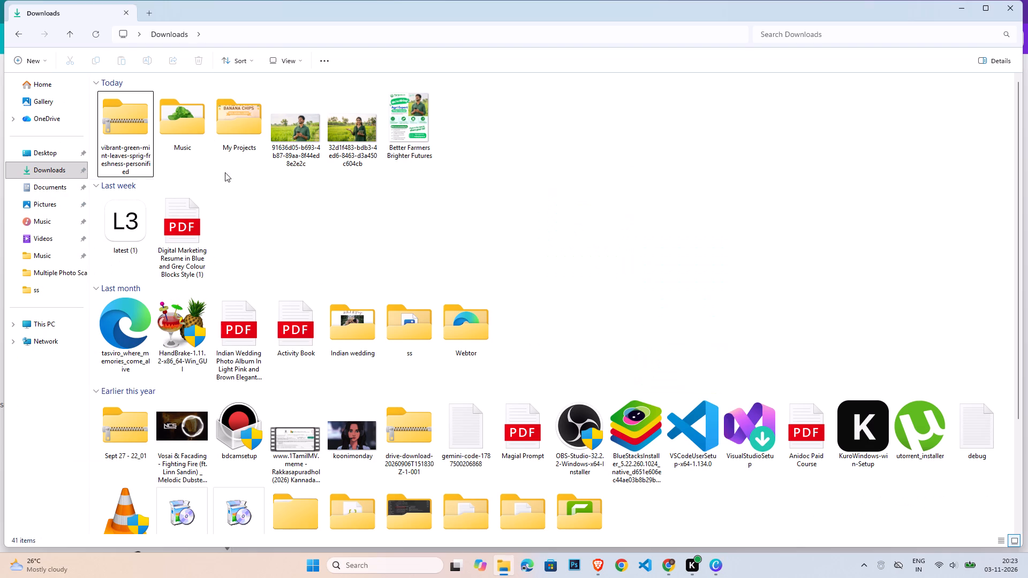
double_click(398, 131)
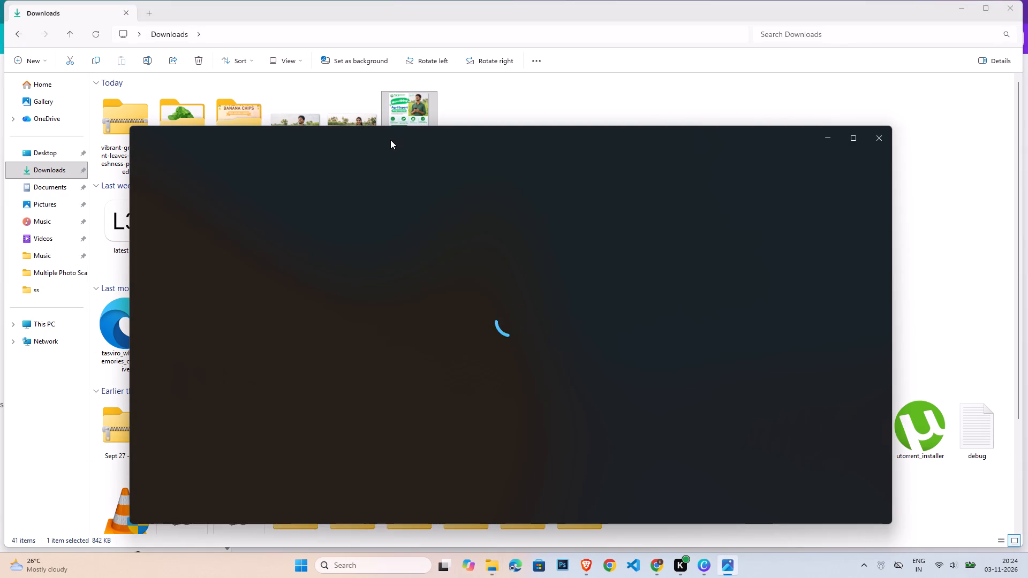
click(857, 130)
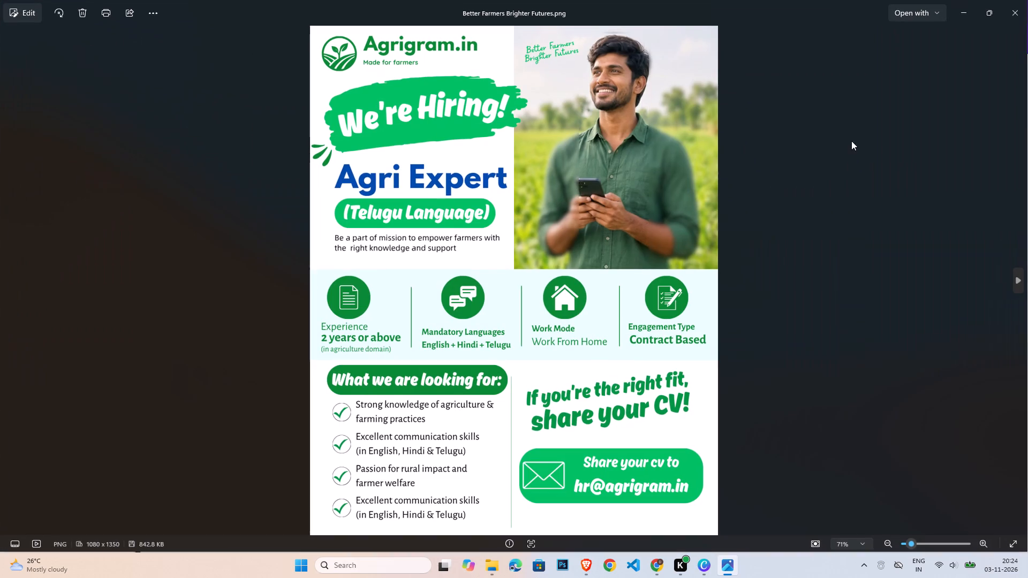